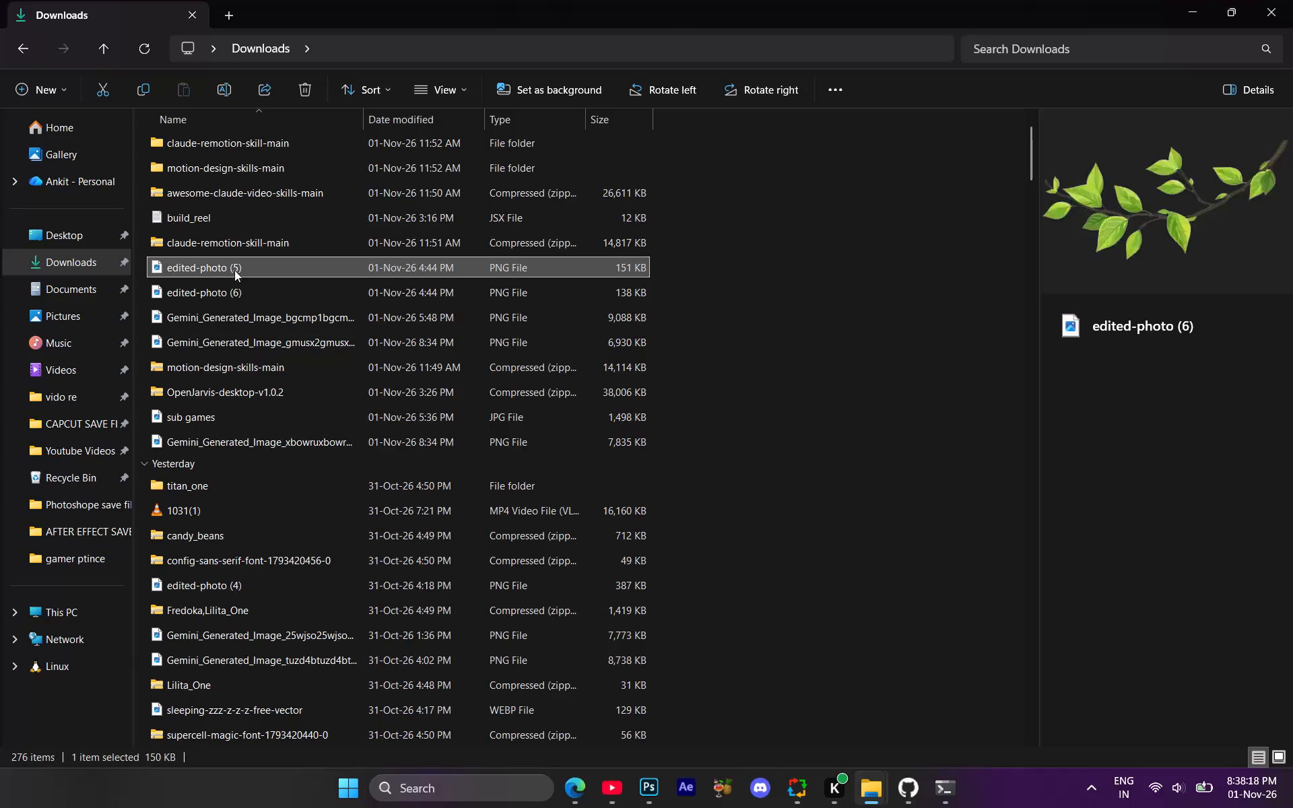
# Place the Gemini_Generated_Image_xbowruxbowruxbow-clean picture from Downloads into the open Photoshop document.
pyautogui.click(222, 438)
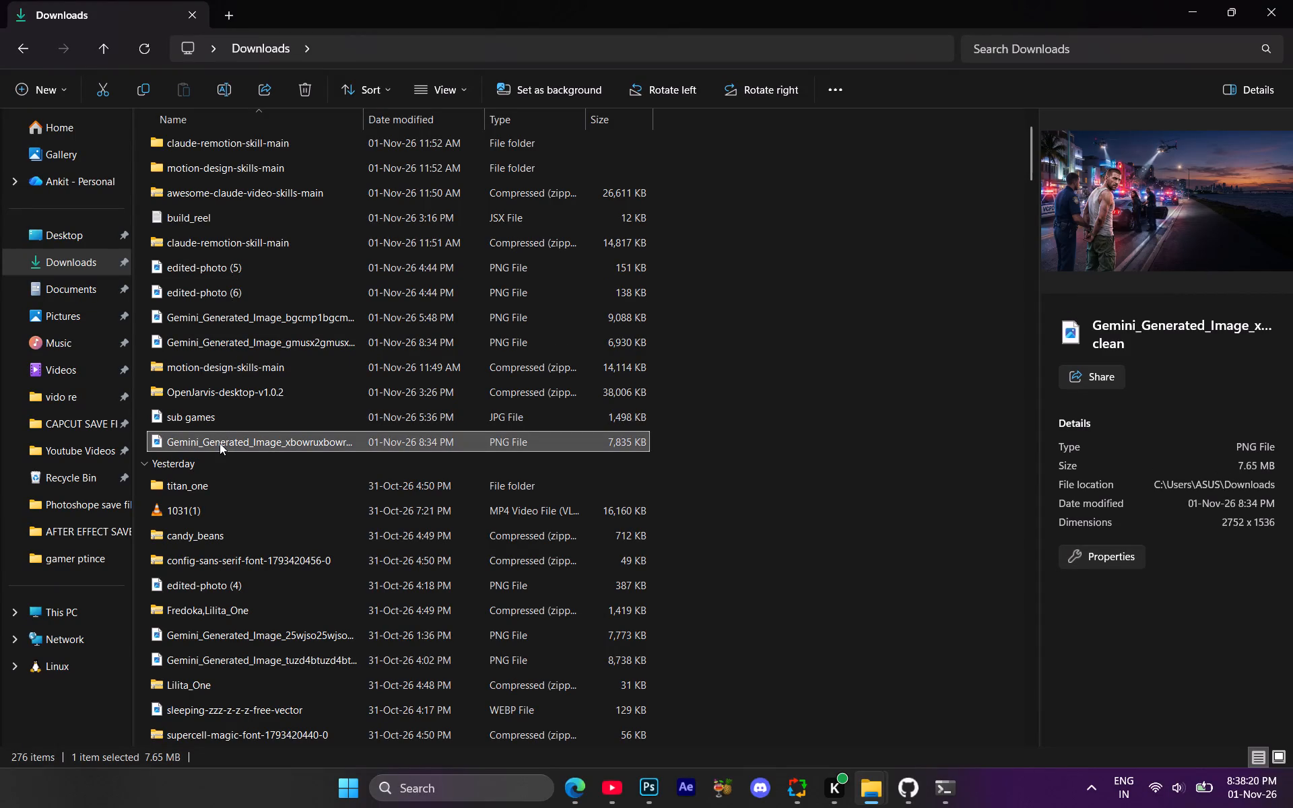
pyautogui.click(255, 340)
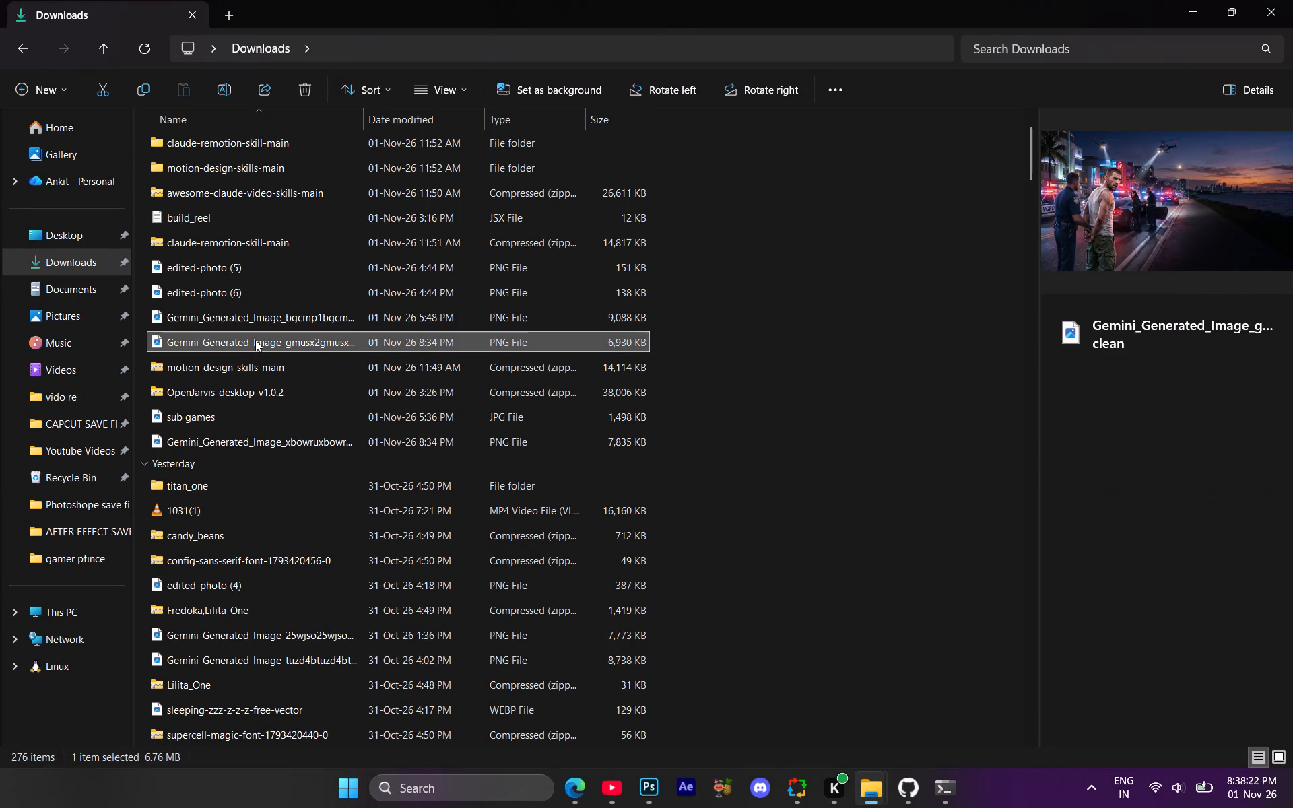
pyautogui.moveTo(189, 440); pyautogui.dragTo(646, 776)
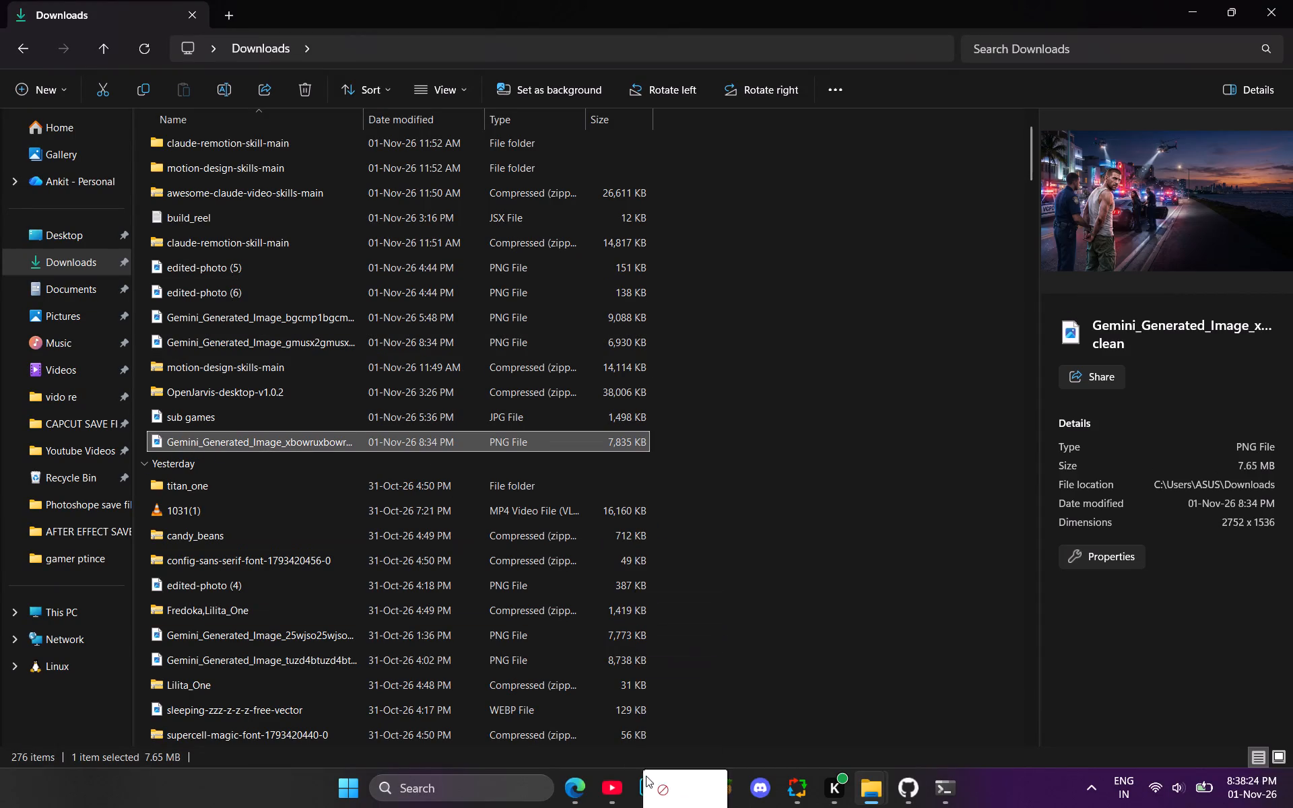
pyautogui.moveTo(646, 776); pyautogui.dragTo(578, 533)
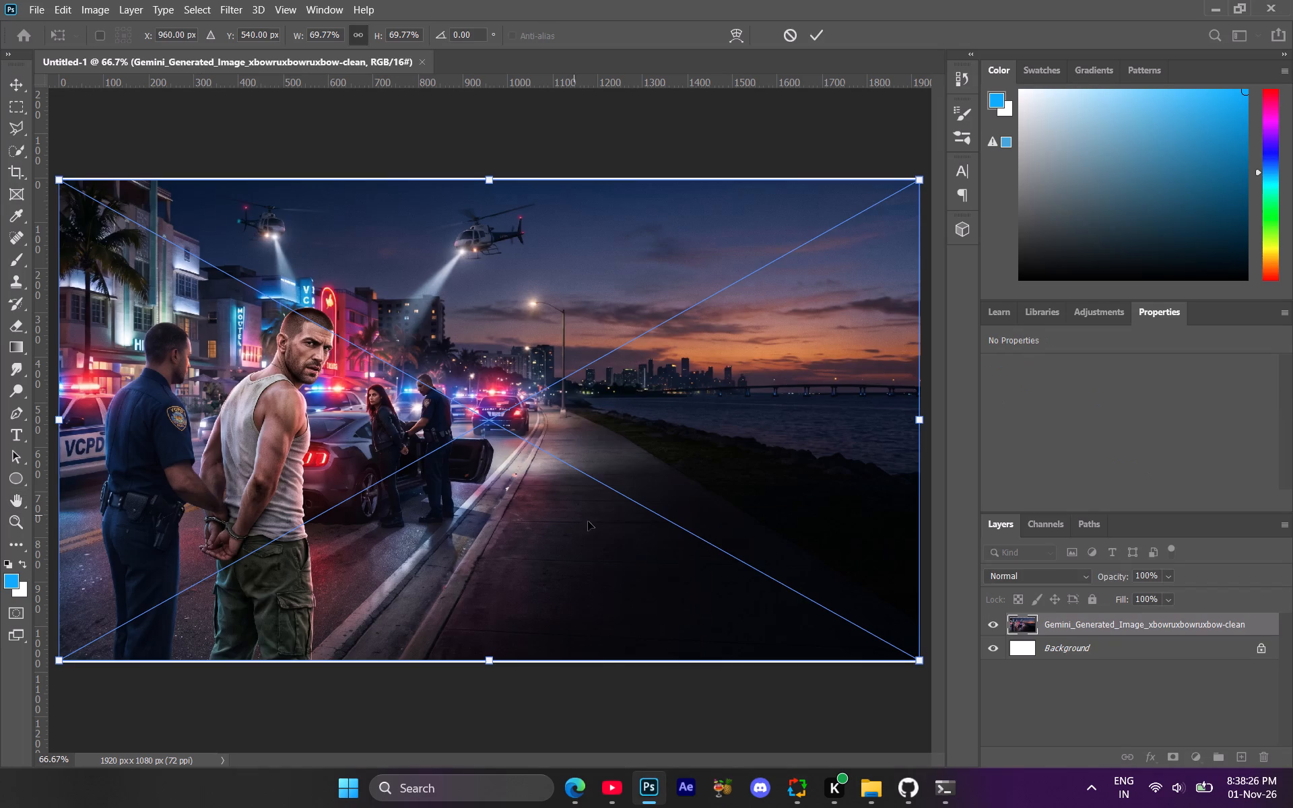
# Scale the placed street scene proportionally to about 1934 × 1080 px so it covers the whole canvas.
pyautogui.click(491, 663)
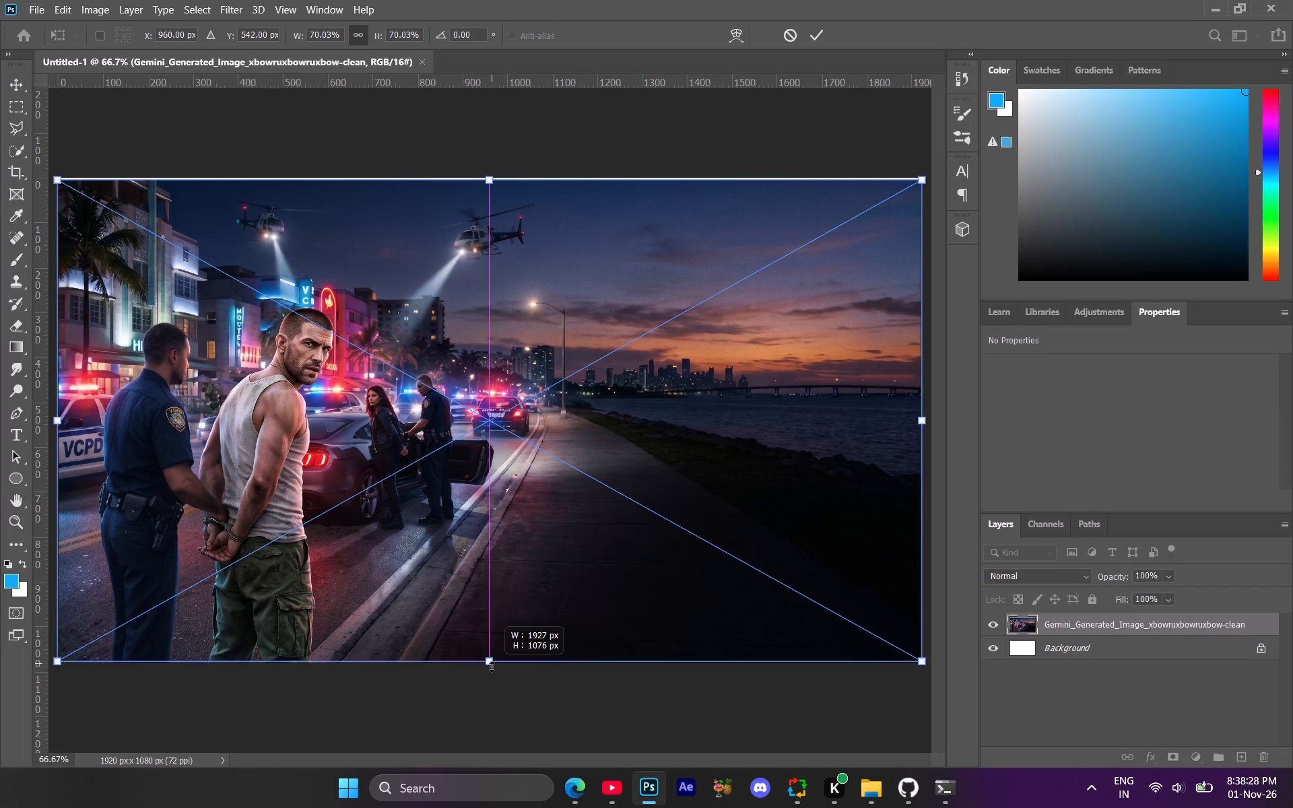
pyautogui.click(494, 181)
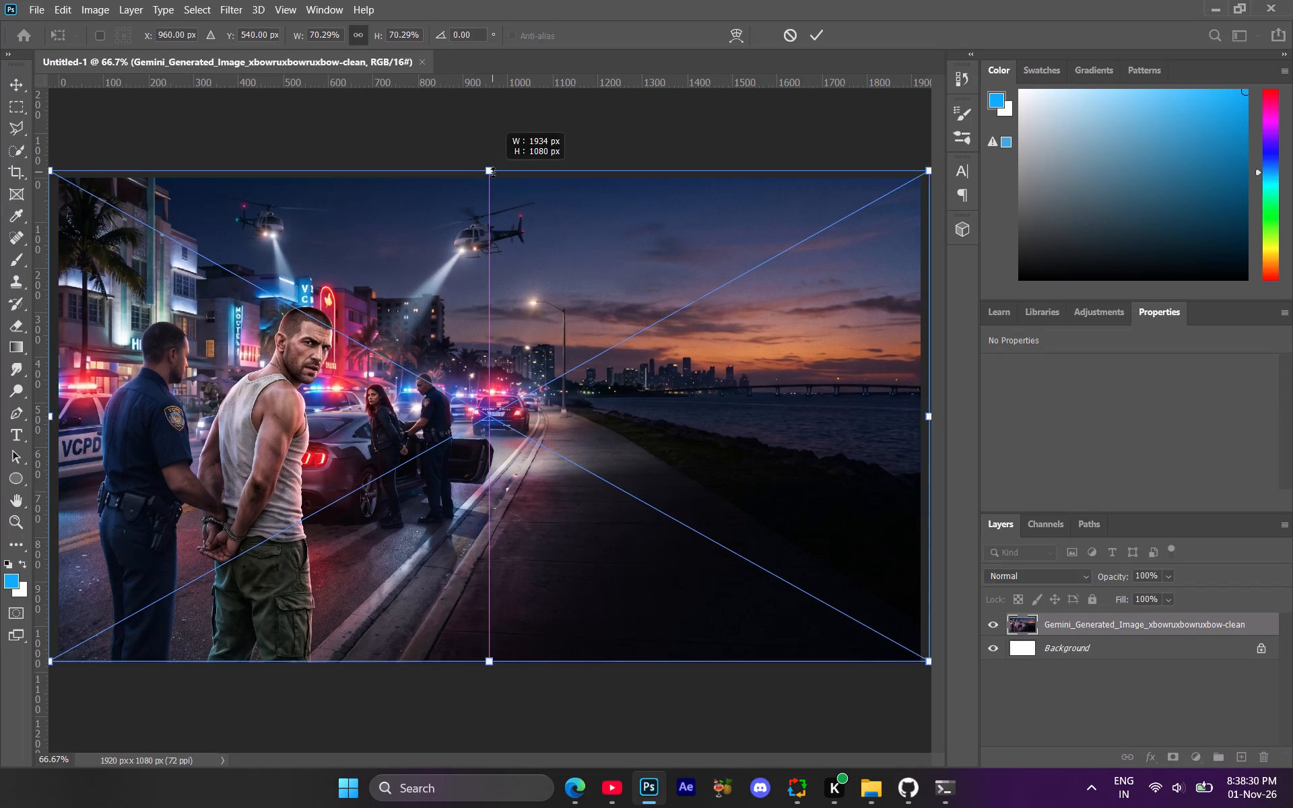
pyautogui.click(1056, 622)
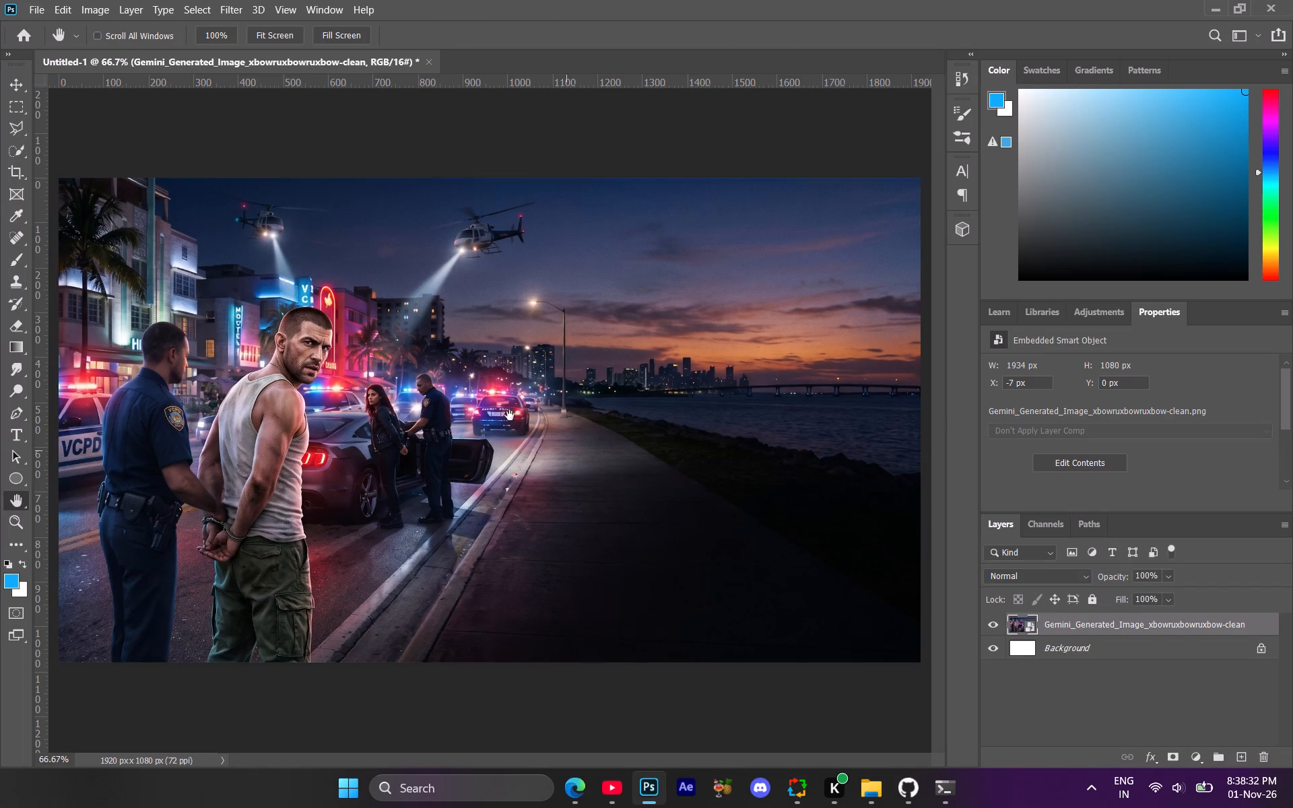
# Save the document as GTA 6 in Photoshop PSD format in the Photoshope save file folder.
pyautogui.hotkey('ctrl', 's')
pyautogui.press('g')
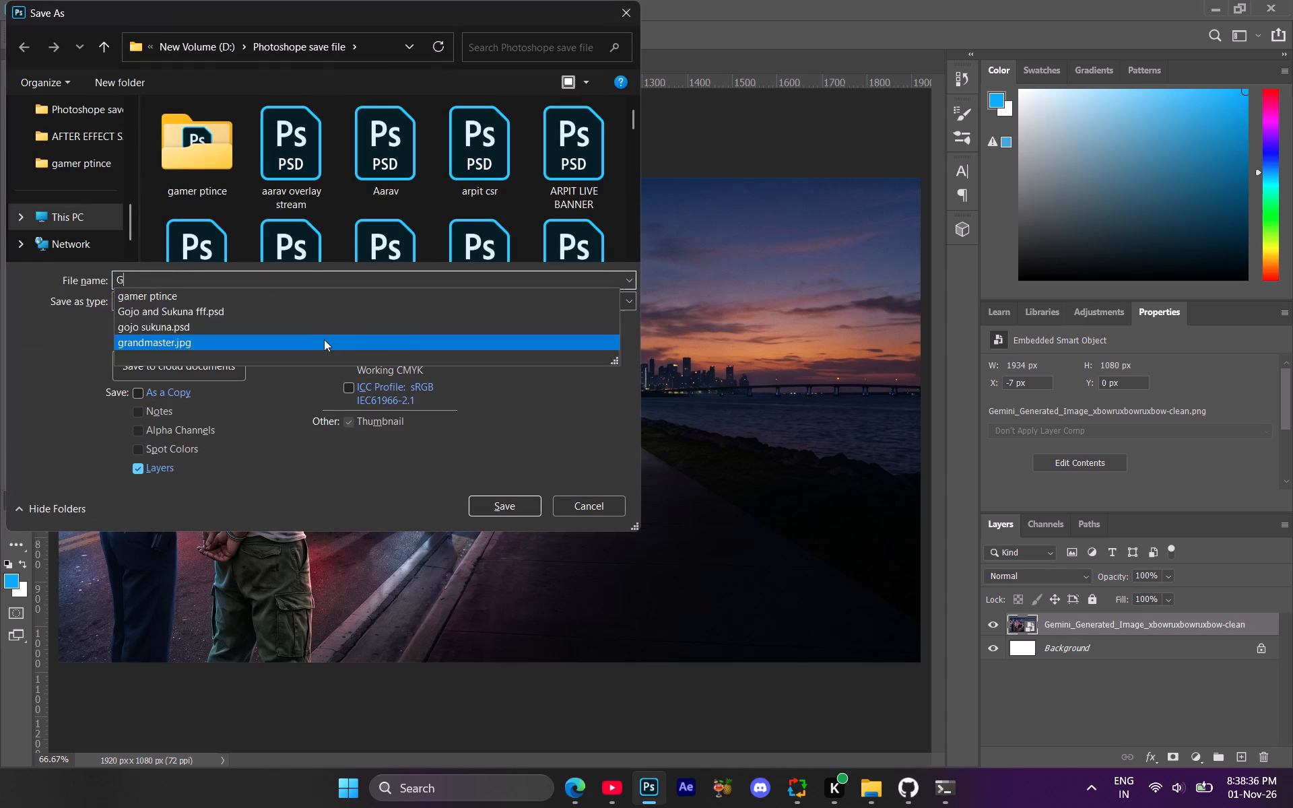
pyautogui.press('t')
pyautogui.press('a')
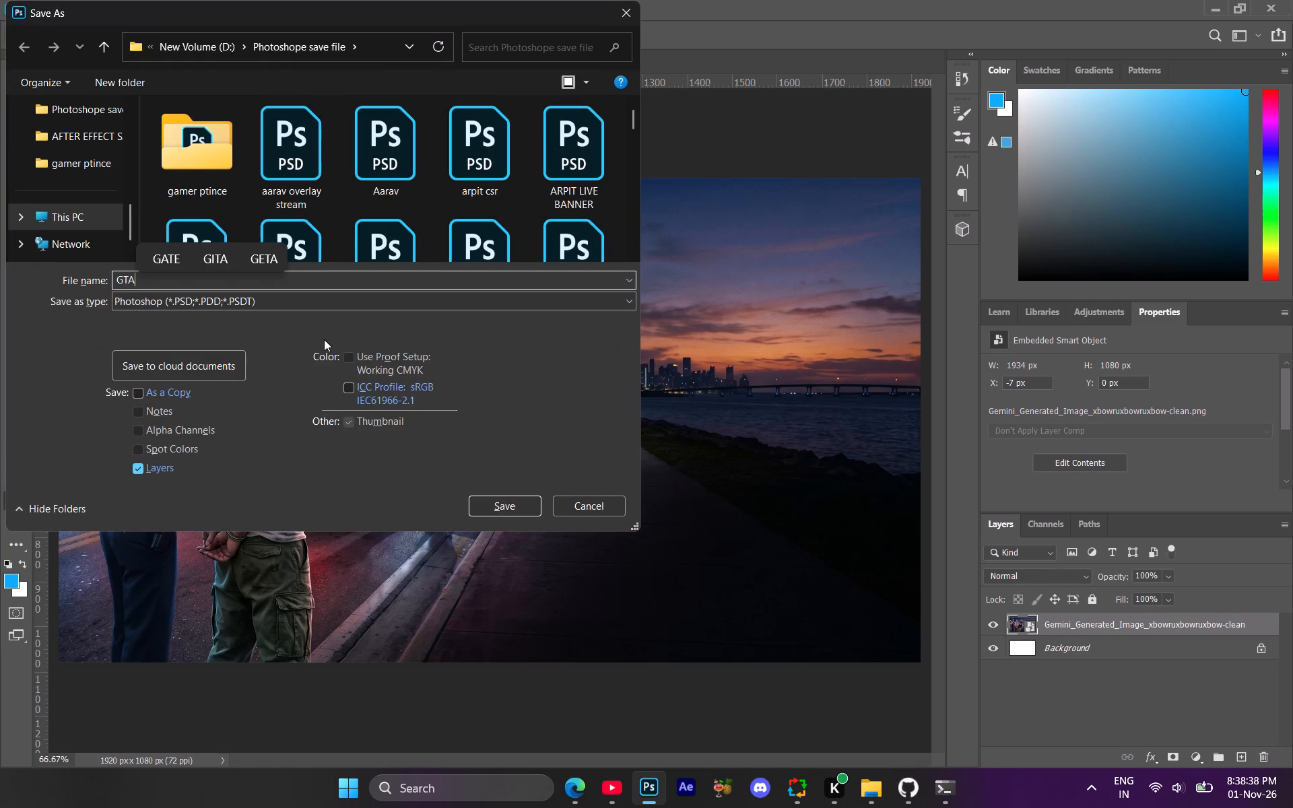
pyautogui.press('Return')
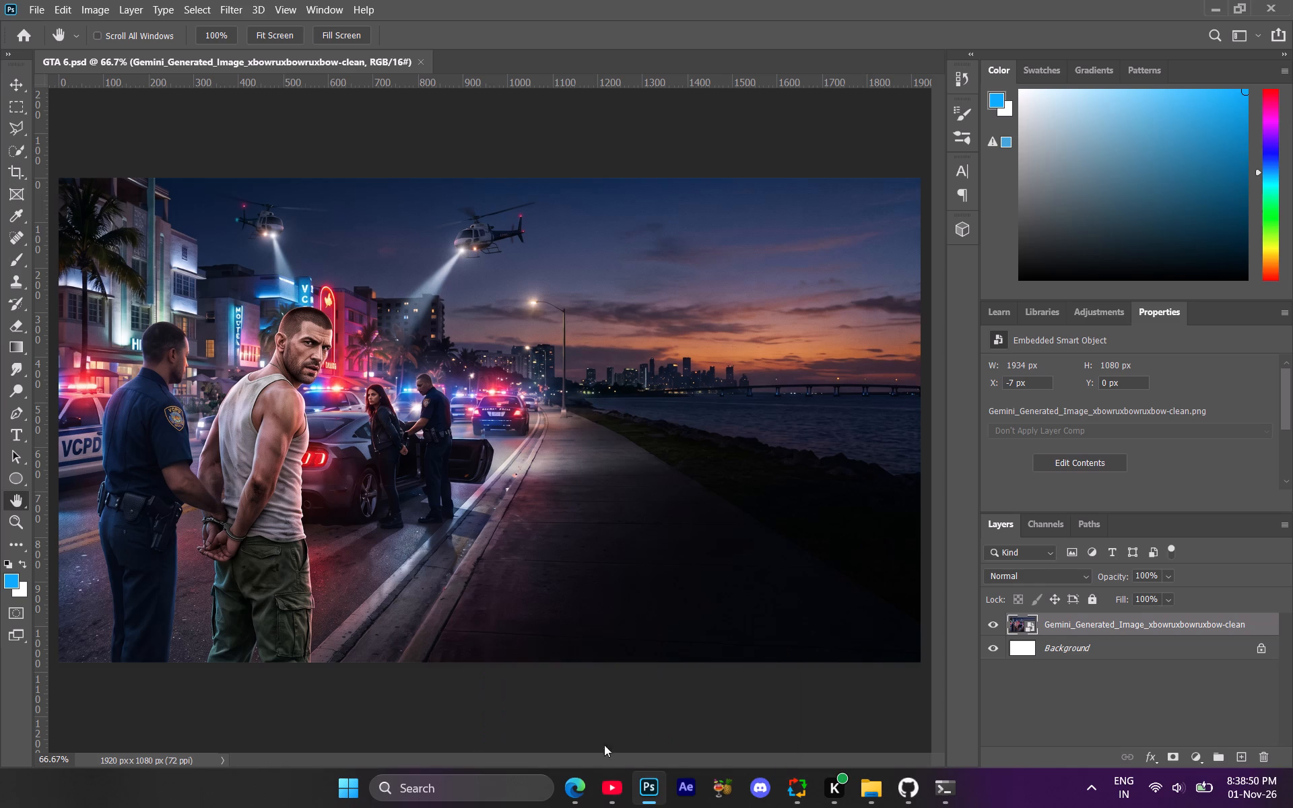
# Switch to Edge and run an image search for "gta 6 logo png" in a new tab.
pyautogui.click(599, 706)
pyautogui.click(953, 716)
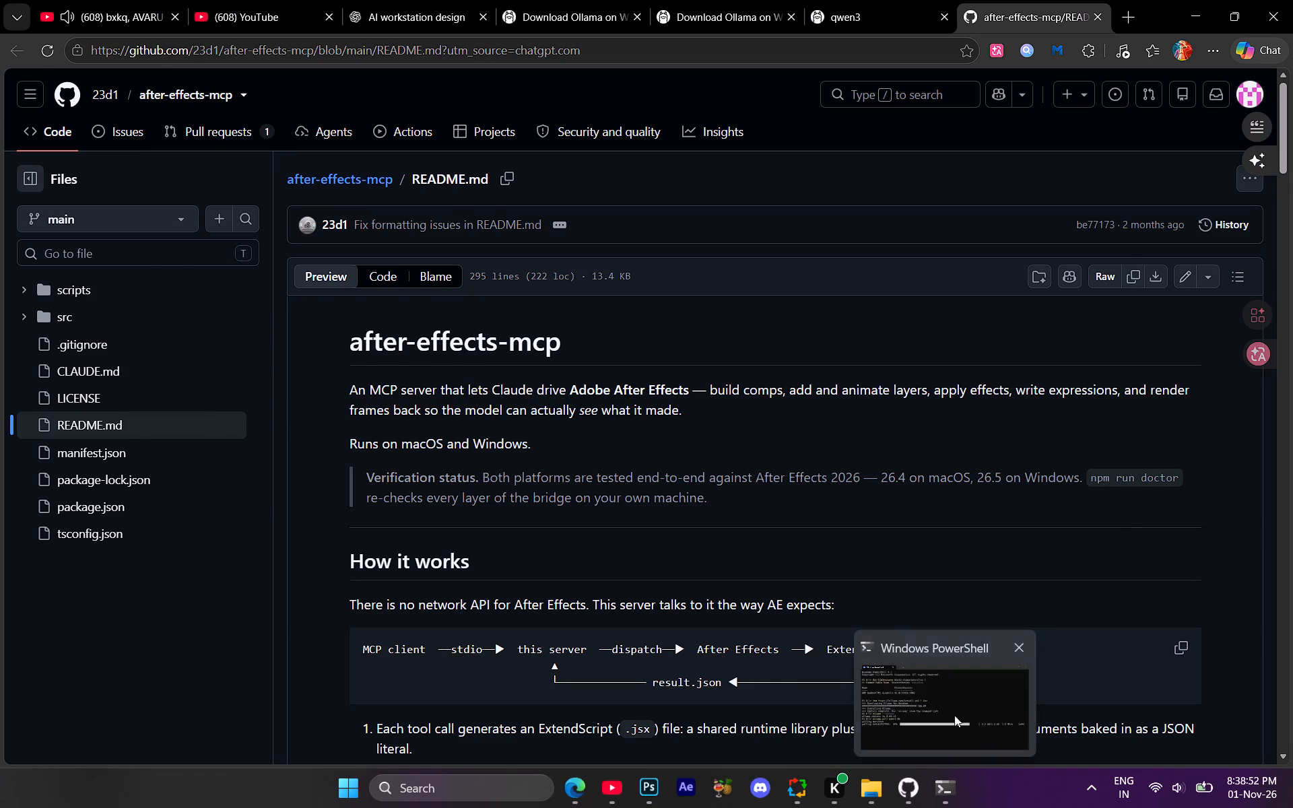
pyautogui.click(1131, 17)
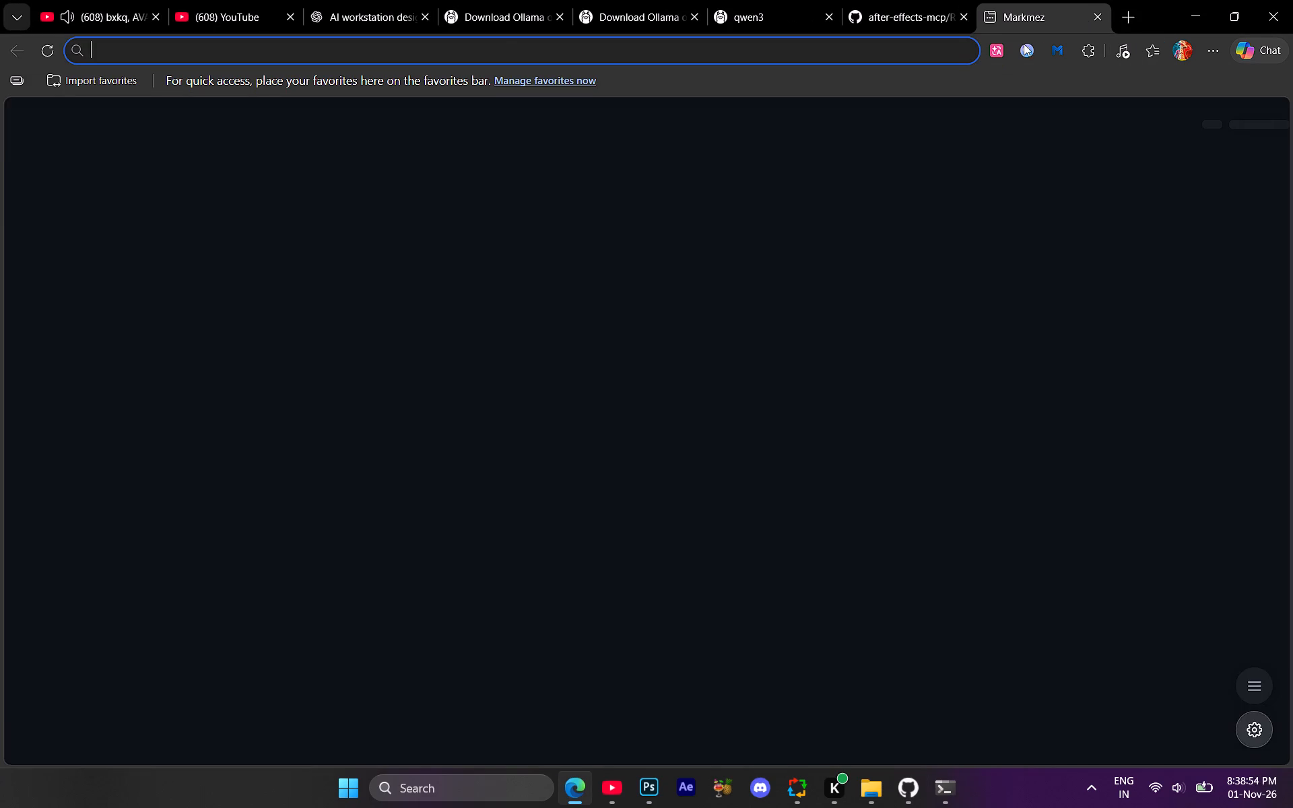
pyautogui.write('gta')
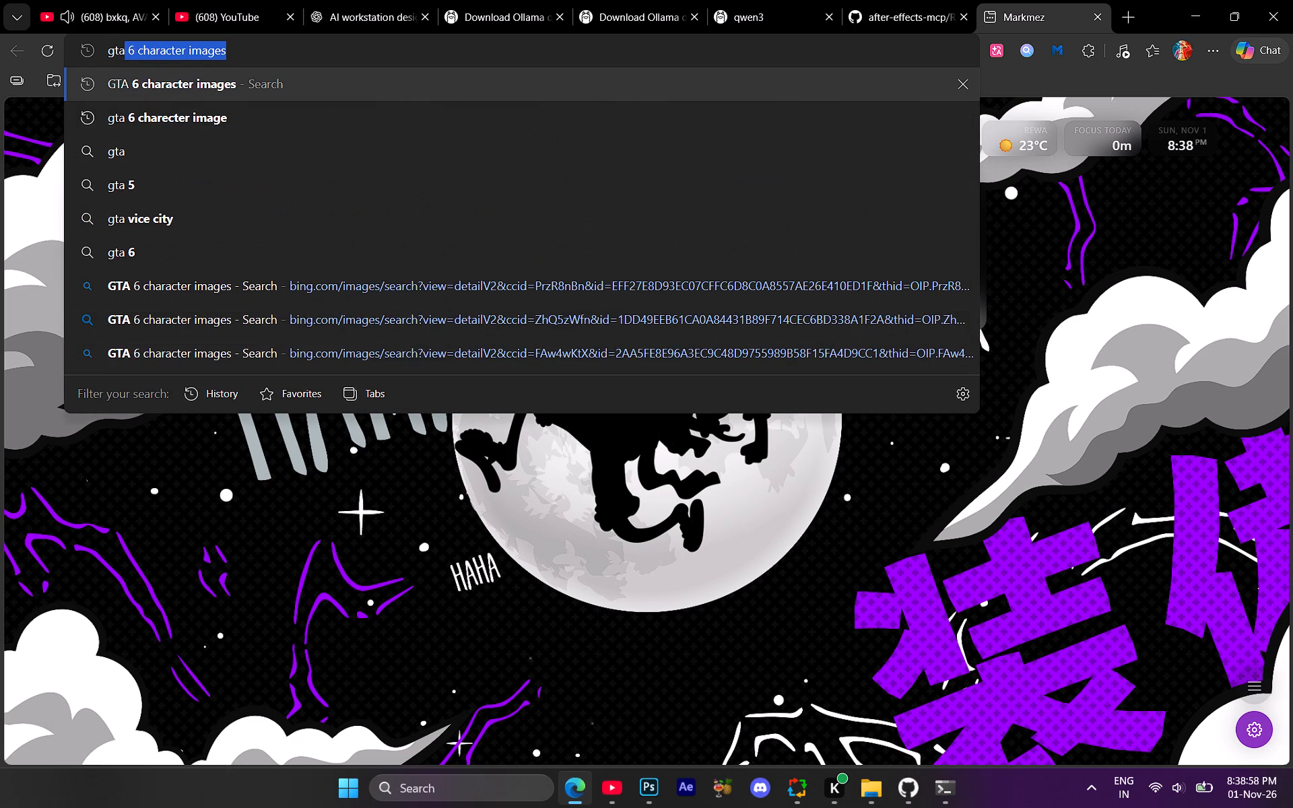
pyautogui.write('6 log')
pyautogui.press('Down')
pyautogui.press('Down')
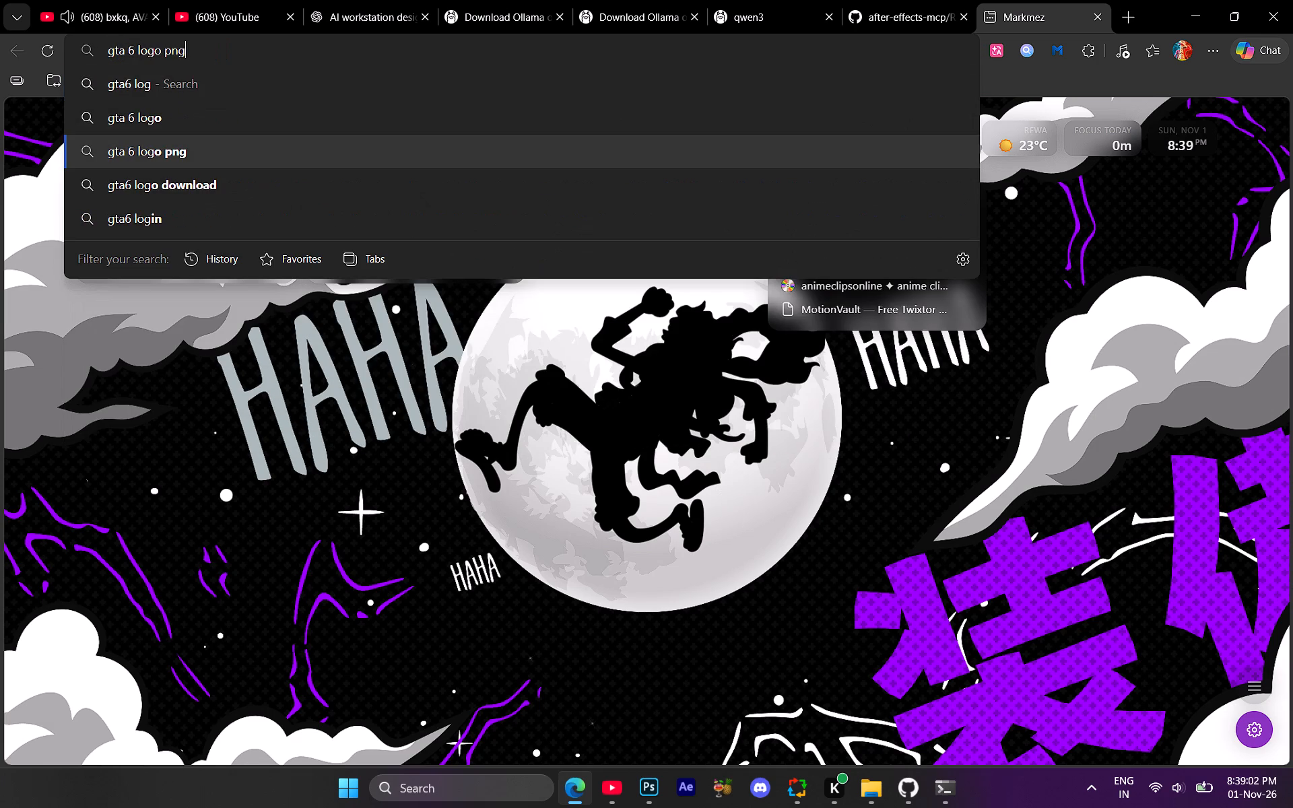
pyautogui.press('Return')
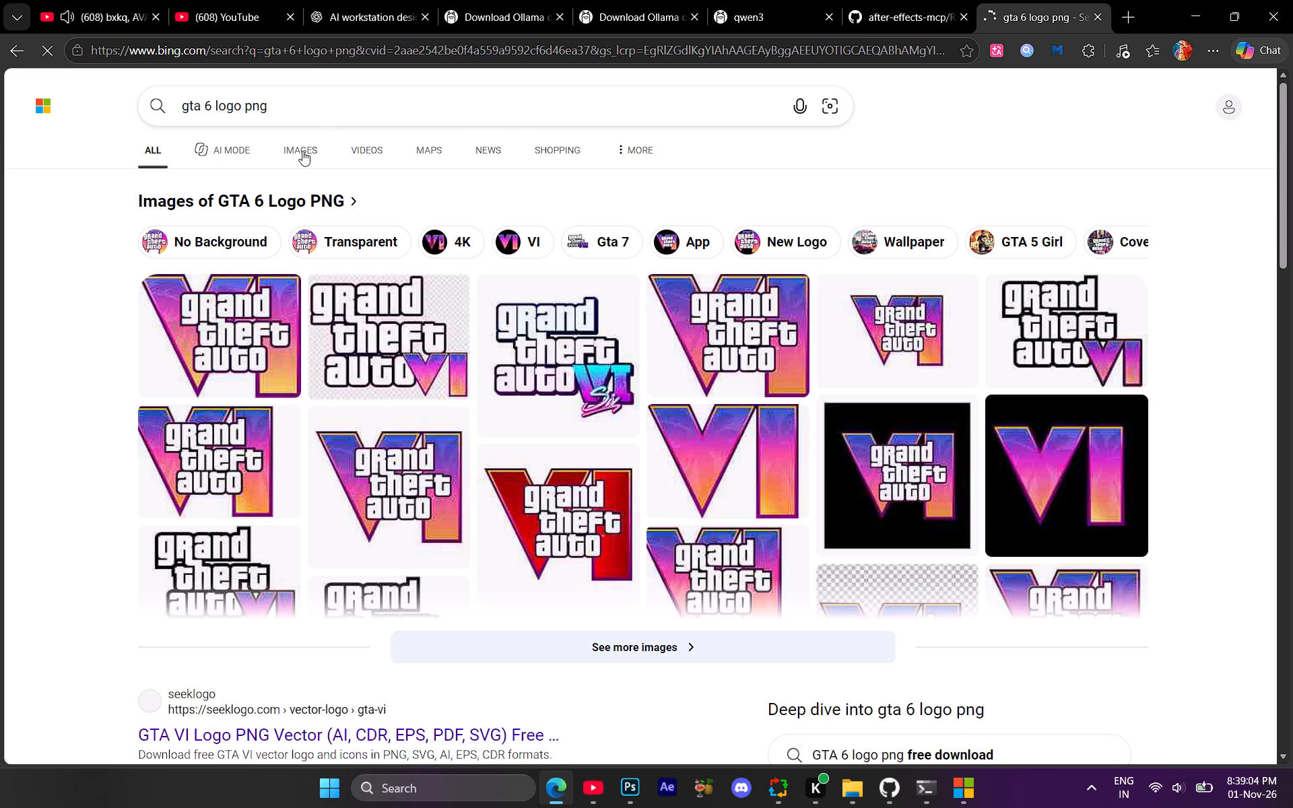
pyautogui.click(302, 151)
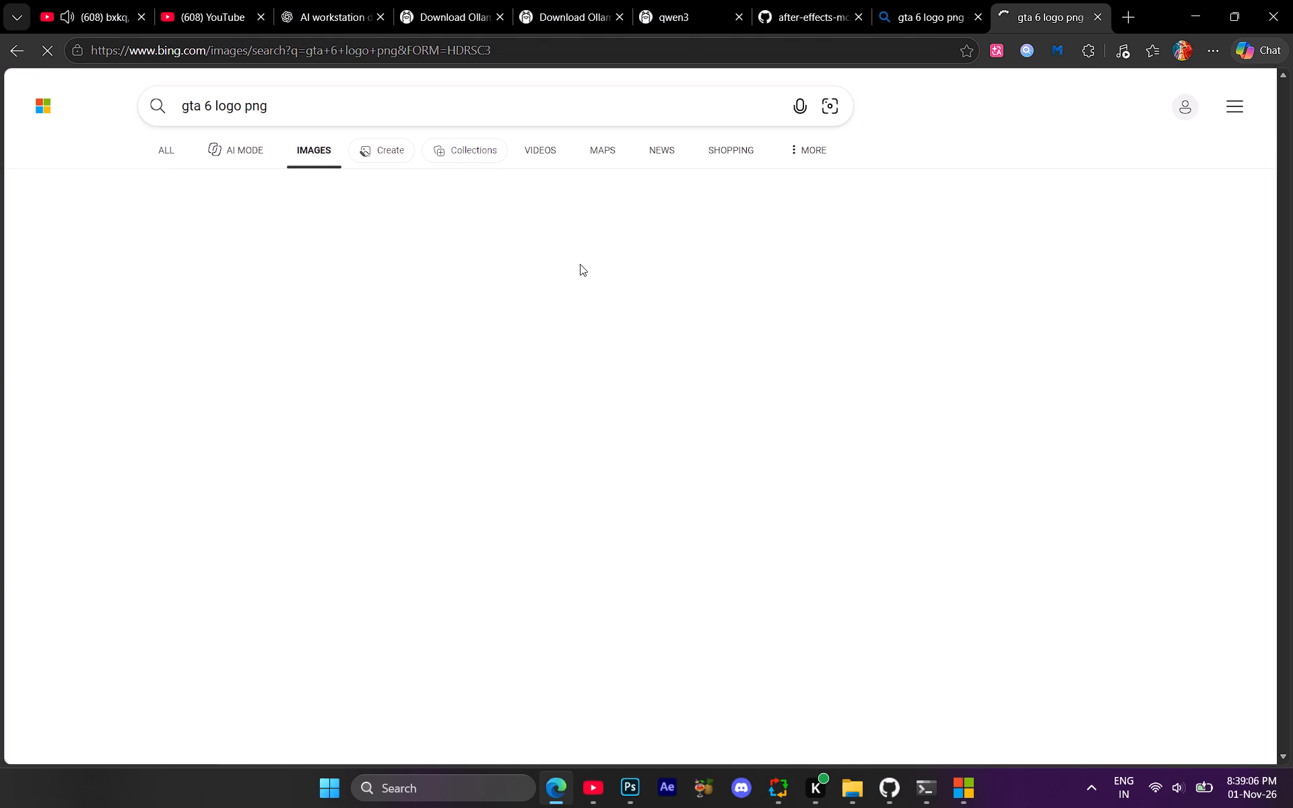
# Examine the larger previews of several GTA VI logo results to find a suitable transparent image.
pyautogui.click(503, 305)
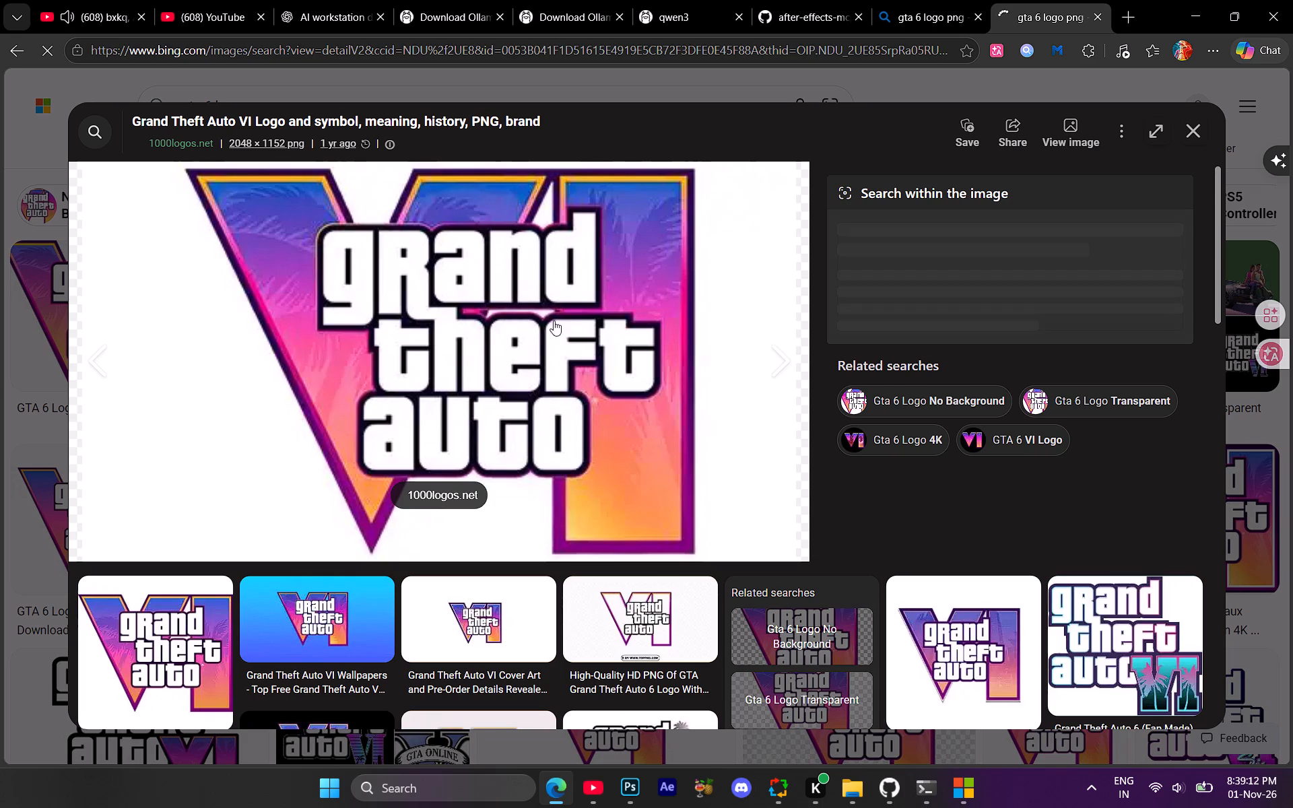
pyautogui.click(1191, 132)
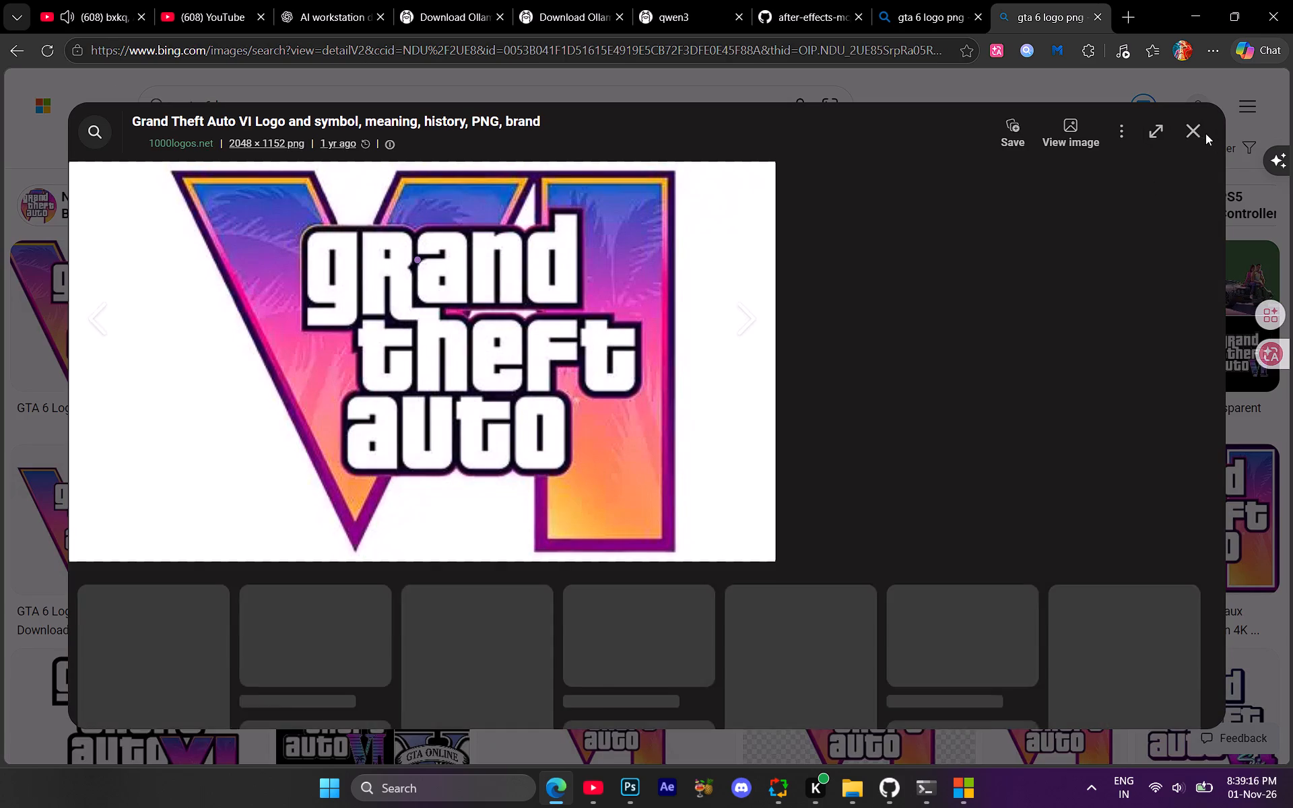
pyautogui.click(1198, 127)
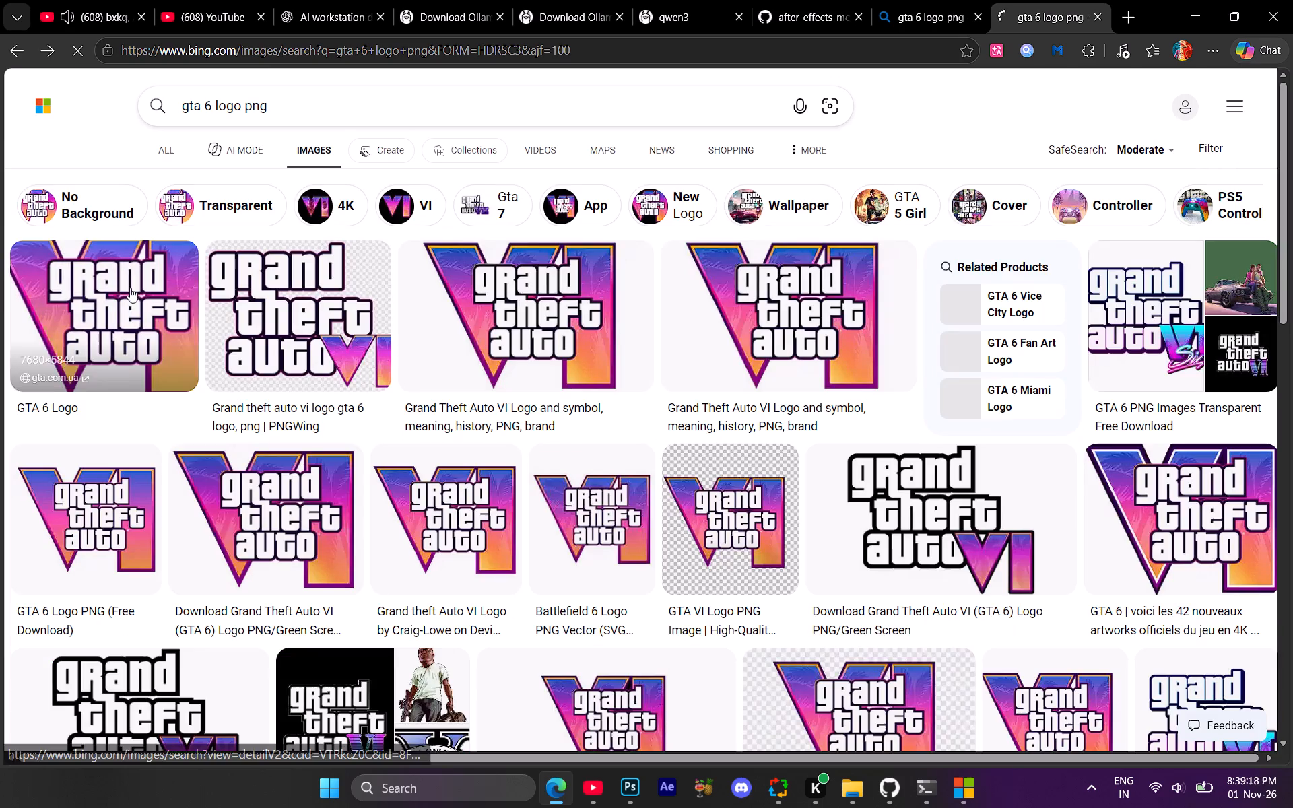
pyautogui.click(122, 295)
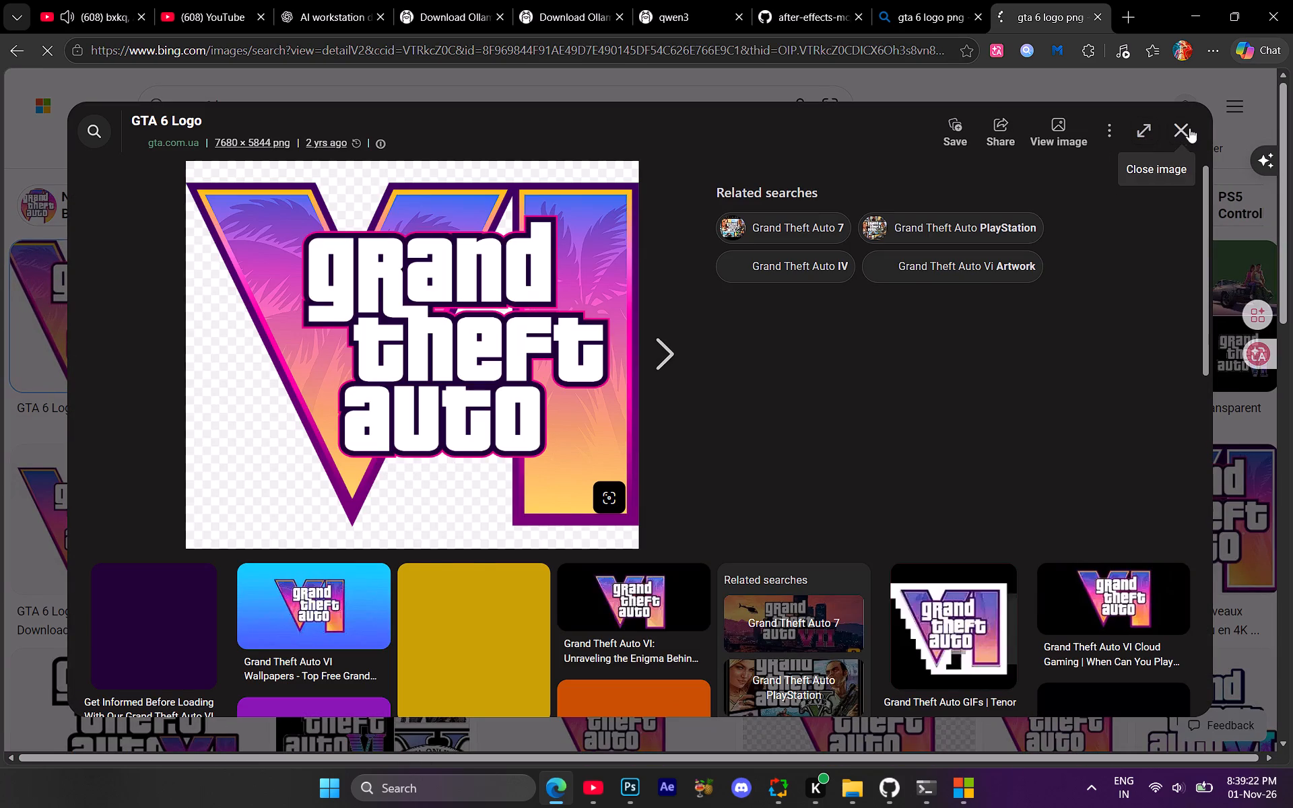
pyautogui.click(1189, 128)
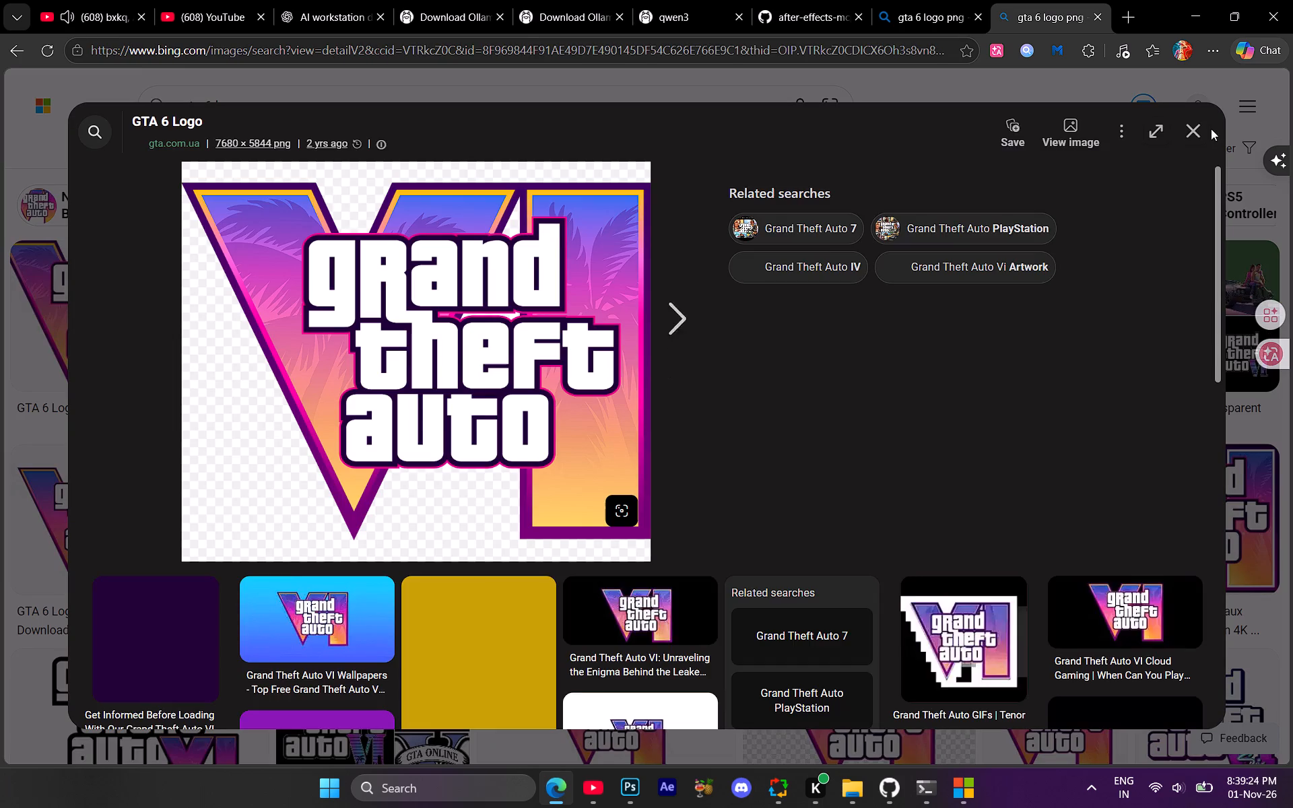
pyautogui.click(1200, 127)
pyautogui.click(745, 500)
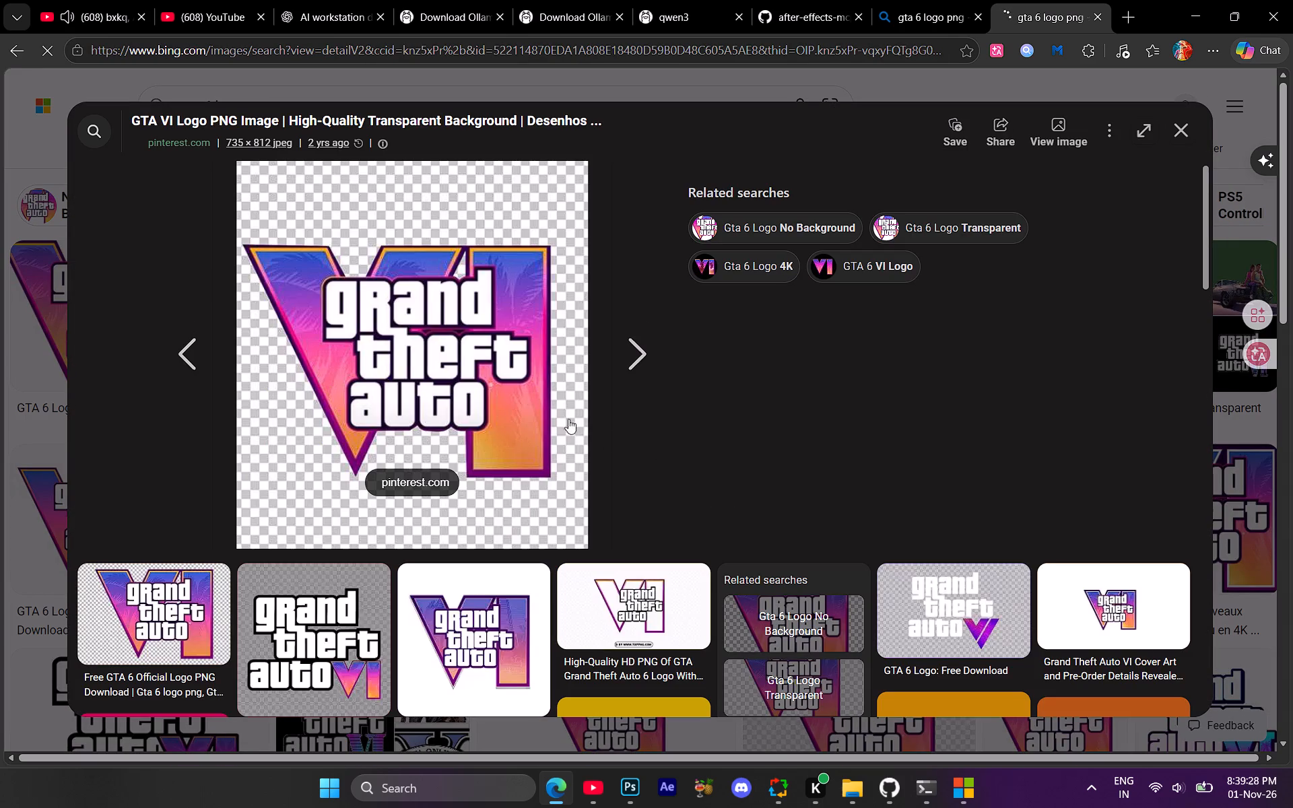
pyautogui.rightClick(442, 344)
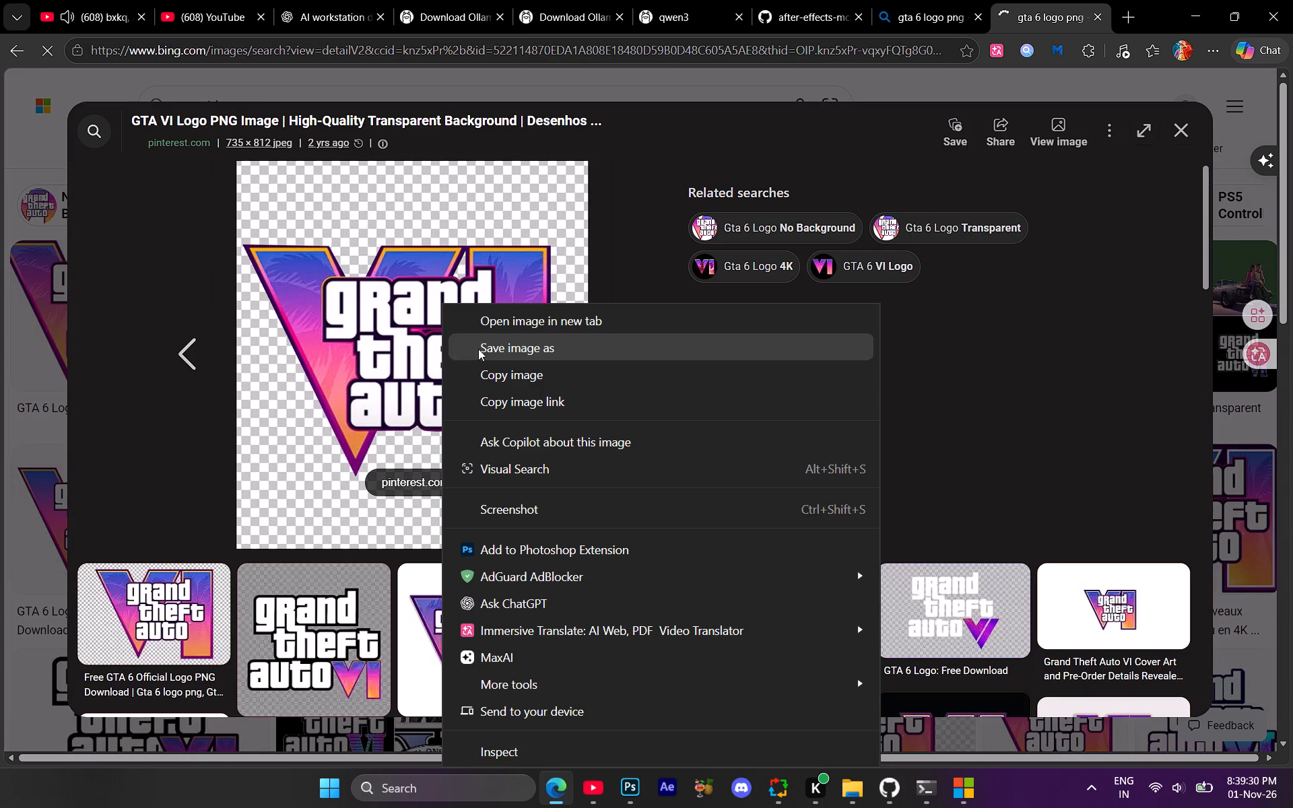
pyautogui.click(997, 399)
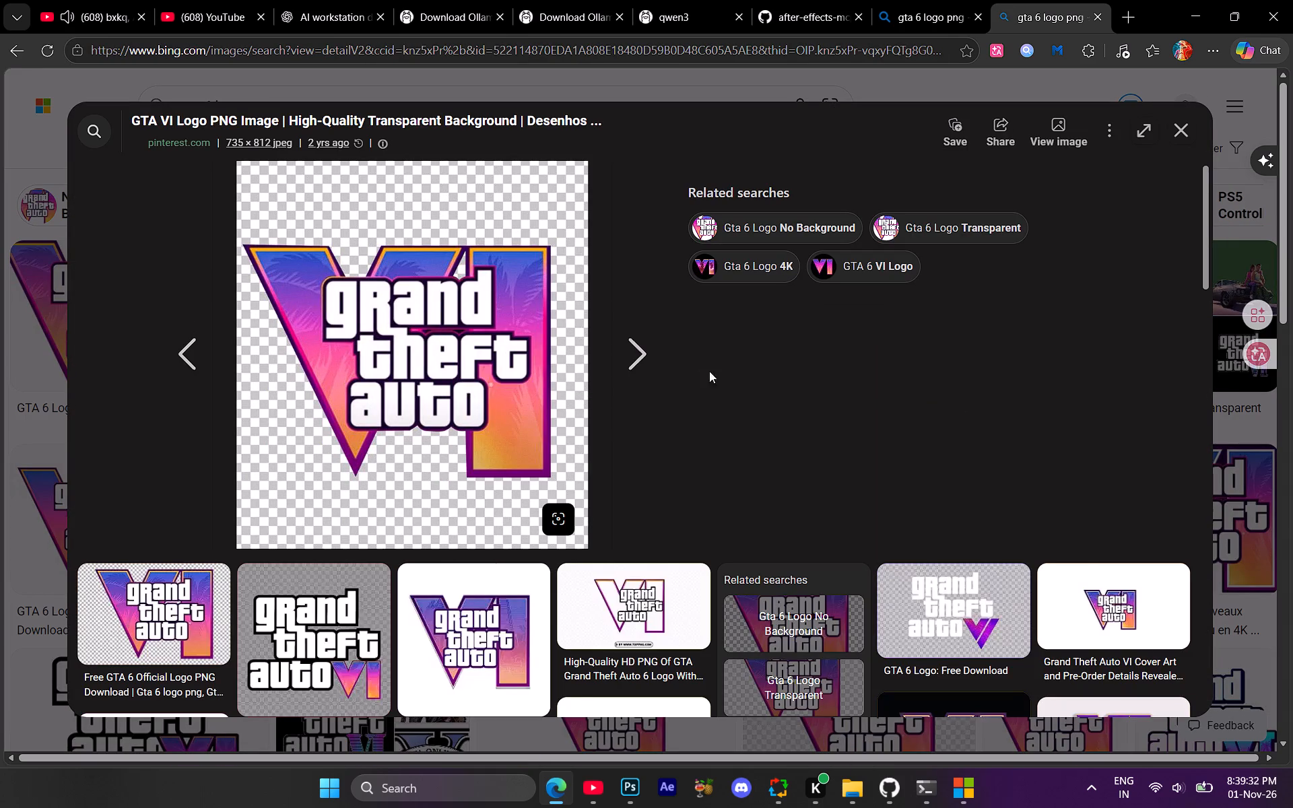
pyautogui.click(1176, 137)
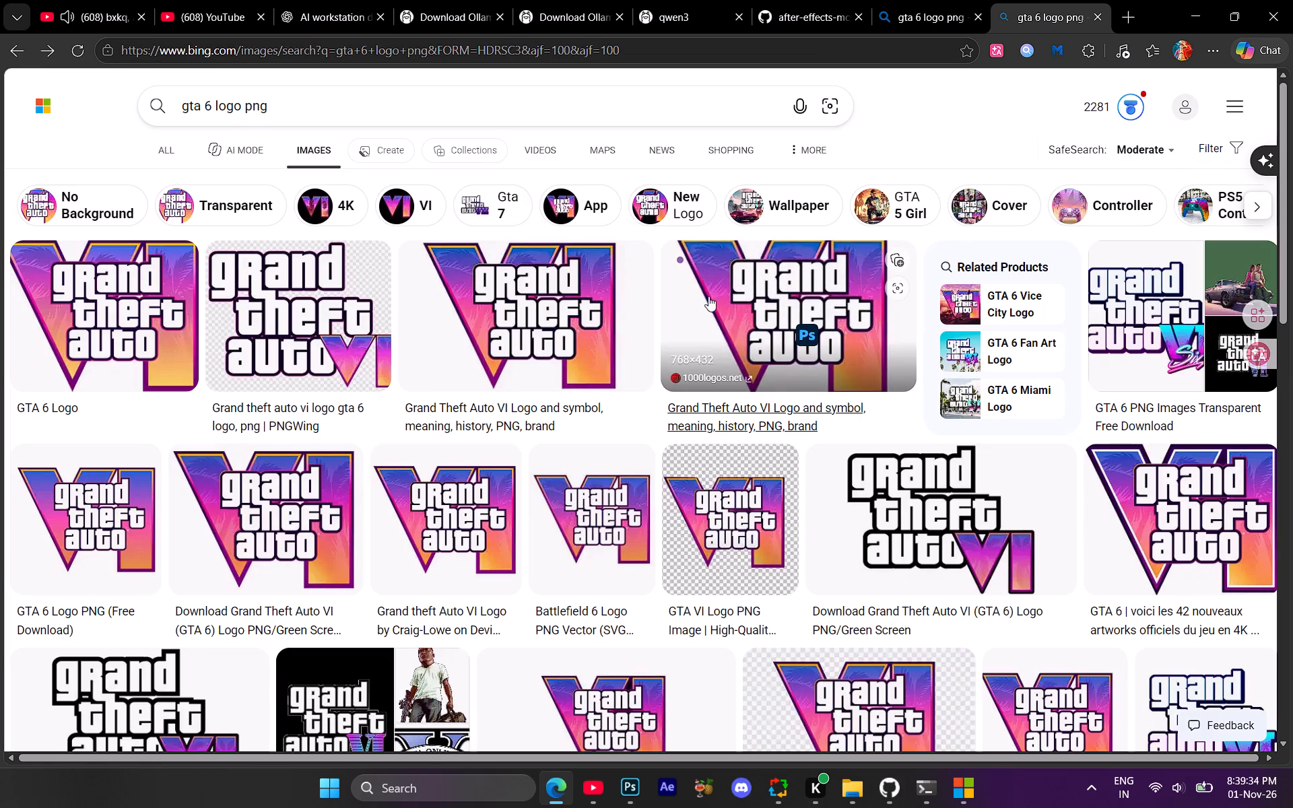
pyautogui.click(533, 278)
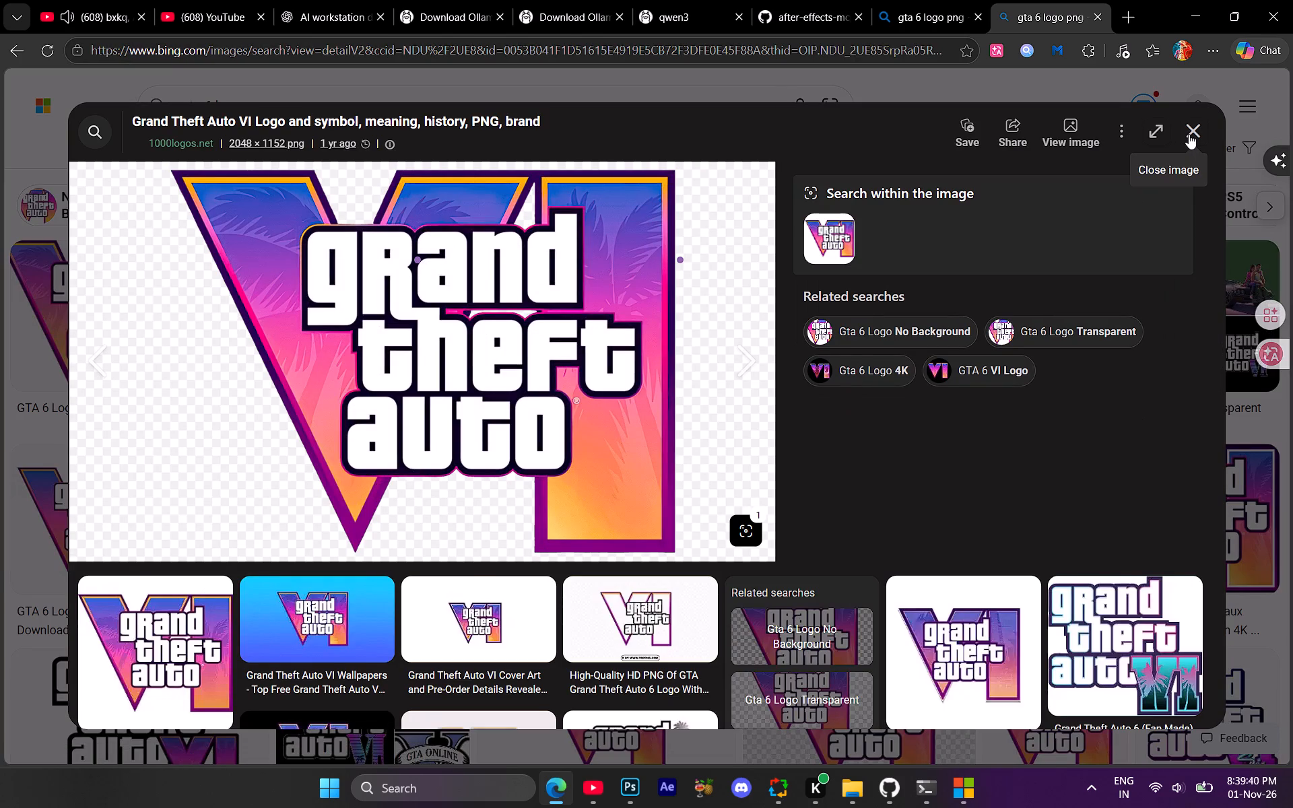
pyautogui.click(1189, 134)
# Copy the 2048 × 1152 Grand Theft Auto VI logo from 1000logos.net and paste it into the GTA 6 Photoshop document.
pyautogui.click(507, 312)
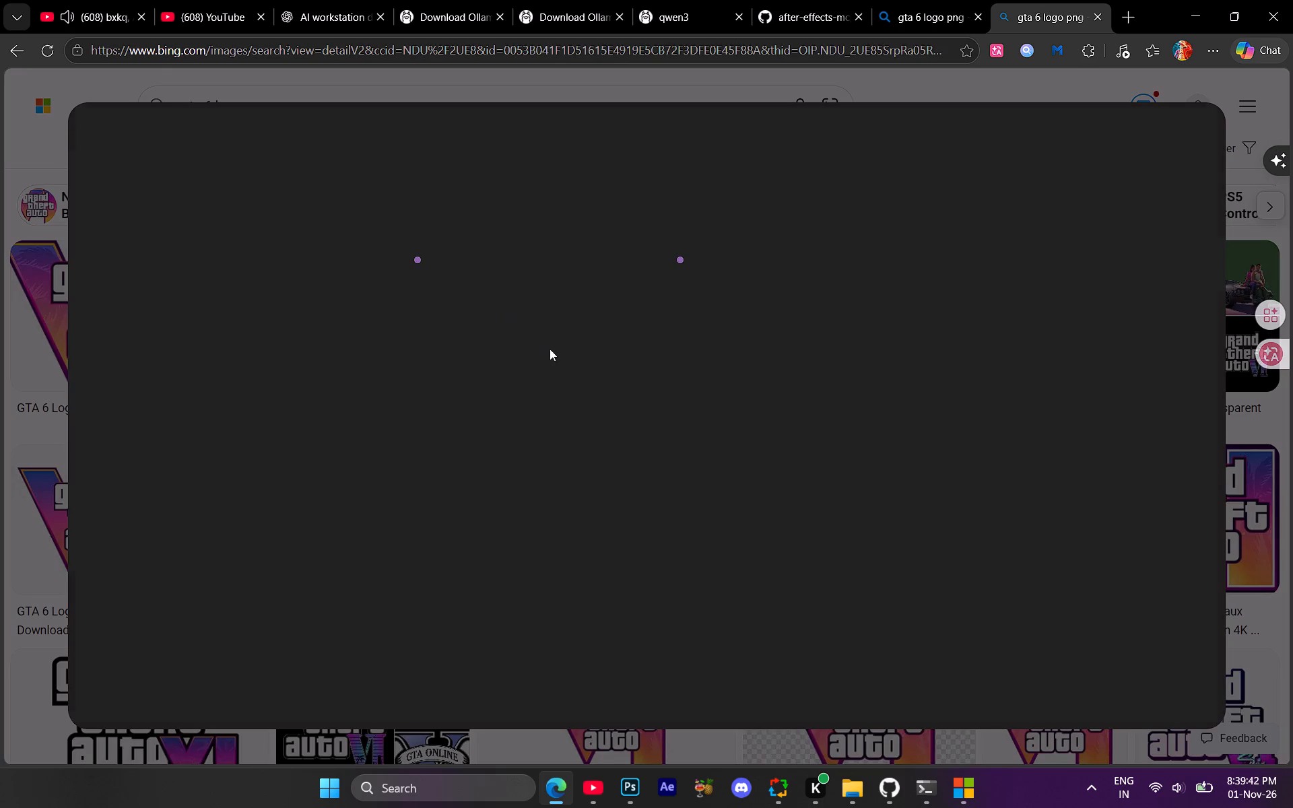
pyautogui.rightClick(537, 310)
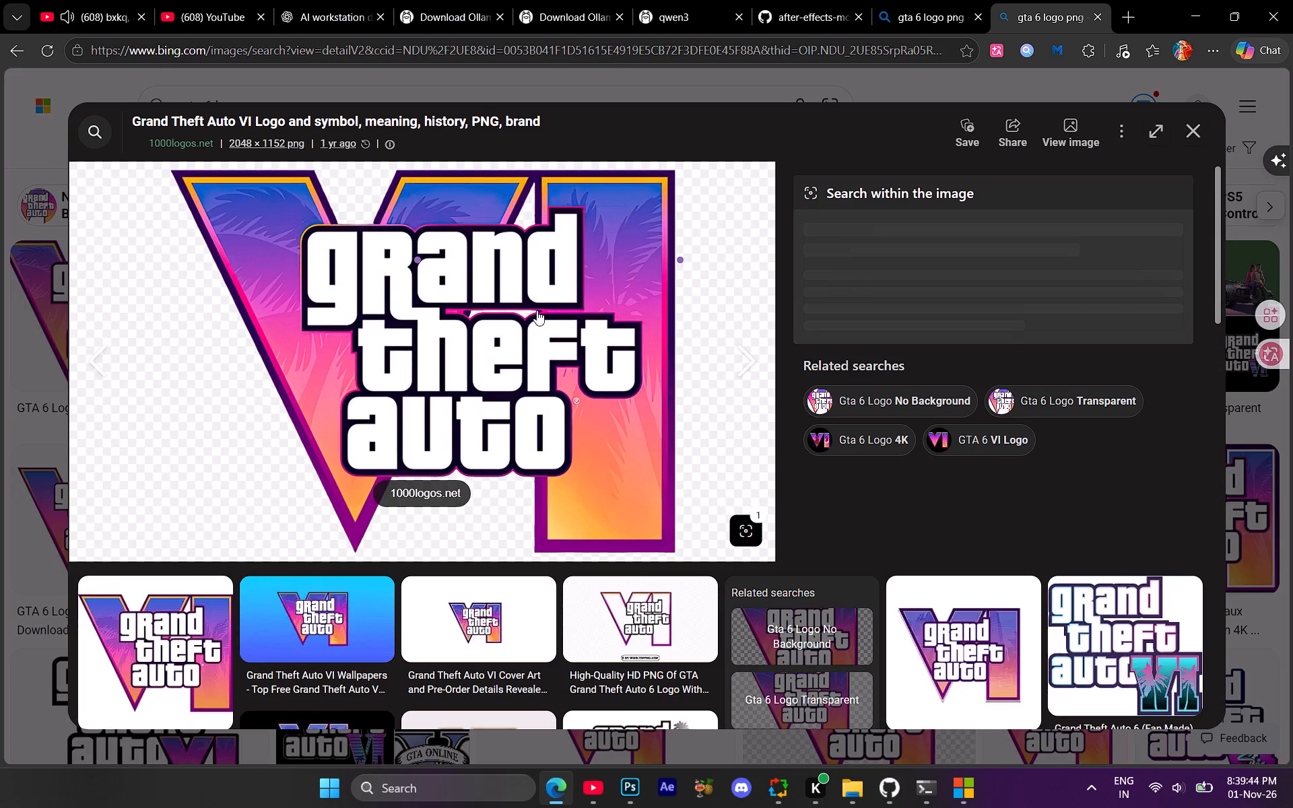
pyautogui.click(589, 374)
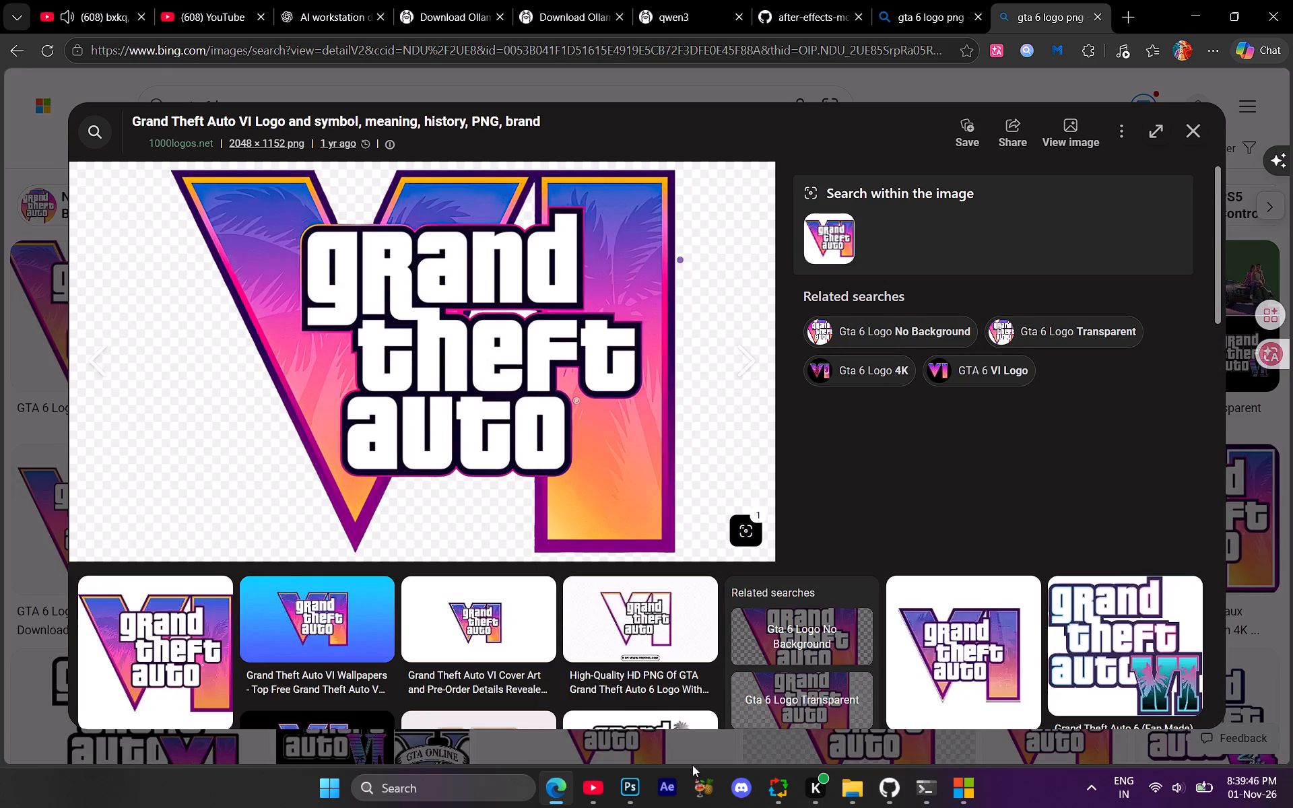
pyautogui.click(649, 713)
pyautogui.click(641, 736)
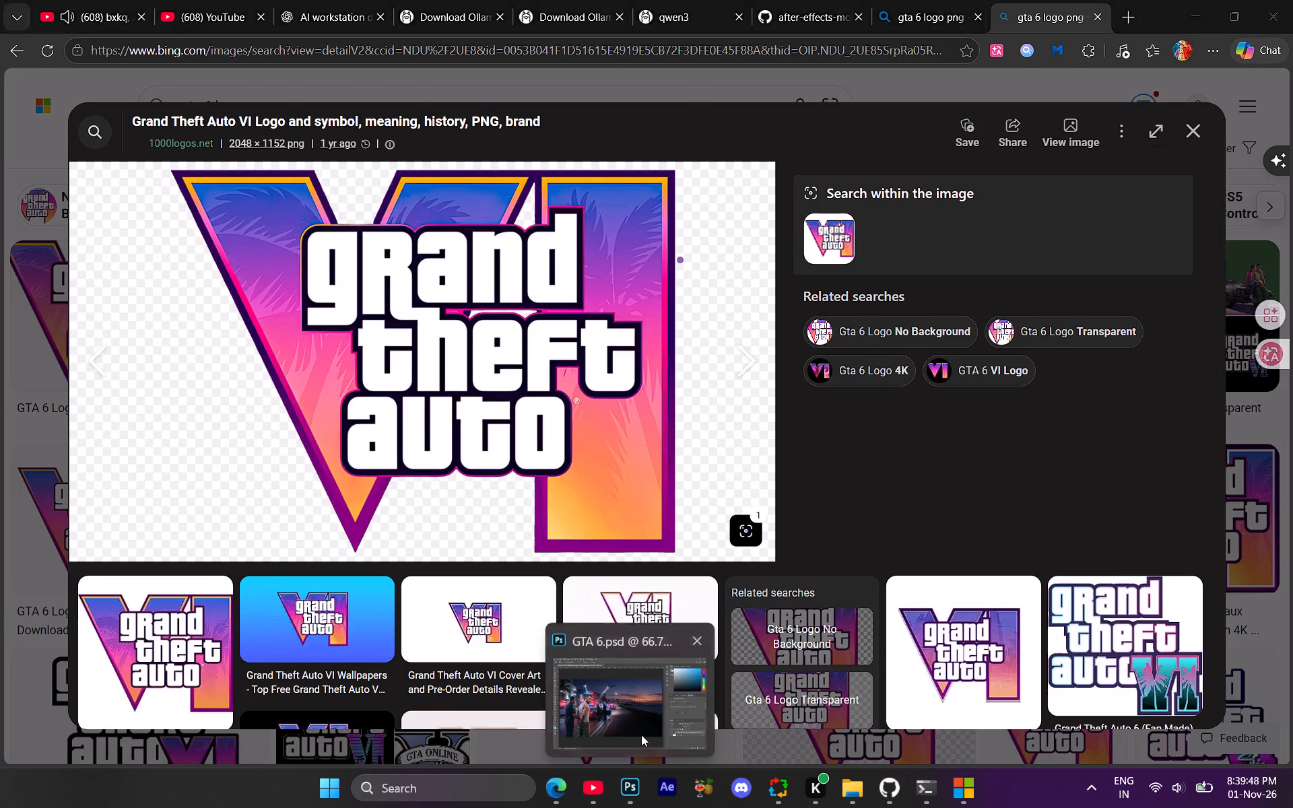
pyautogui.hotkey('ctrl', 'v')
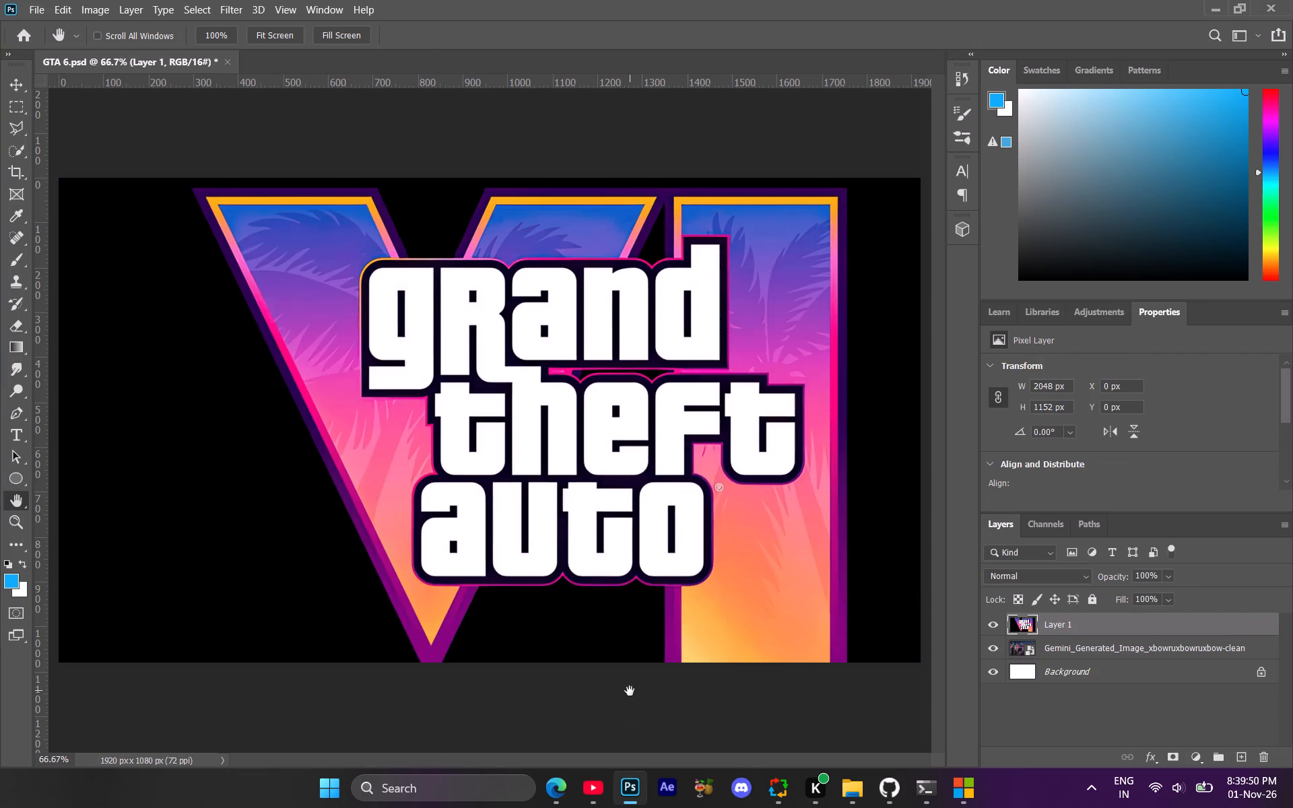
# Scale the pasted logo to about 960 × 540 px and move it down to about X 537, Y 179 px.
pyautogui.hotkey('ctrl', 't')
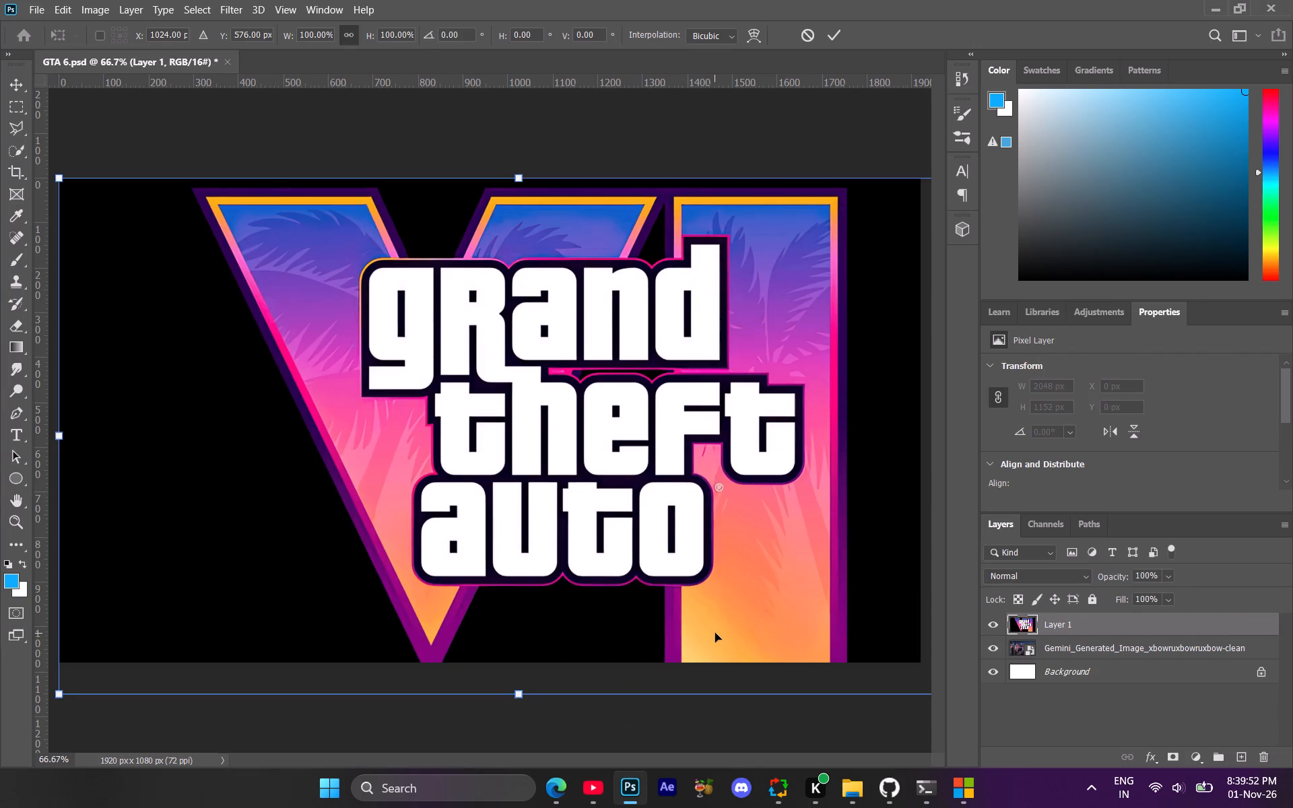
pyautogui.moveTo(521, 694); pyautogui.dragTo(503, 452)
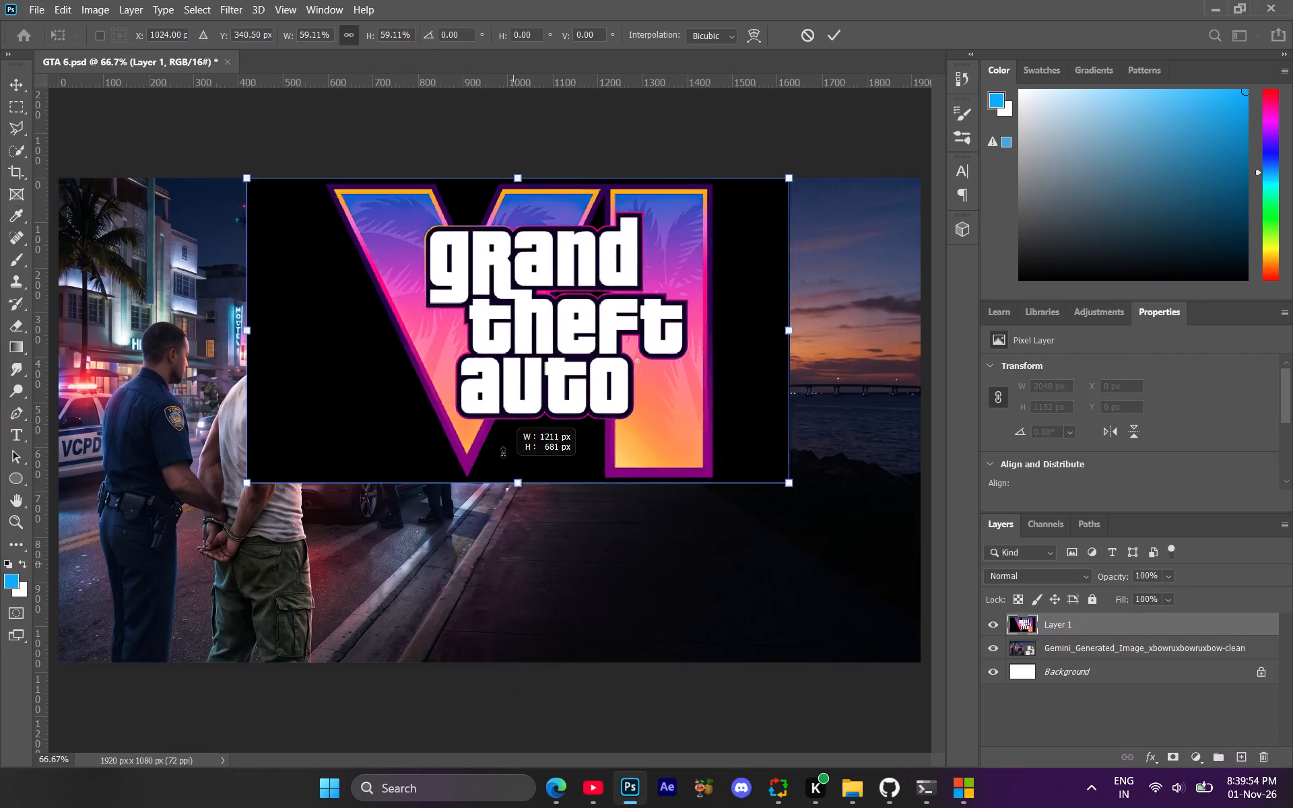
pyautogui.moveTo(503, 452); pyautogui.dragTo(502, 417)
pyautogui.moveTo(592, 356); pyautogui.dragTo(589, 436)
pyautogui.click(1049, 619)
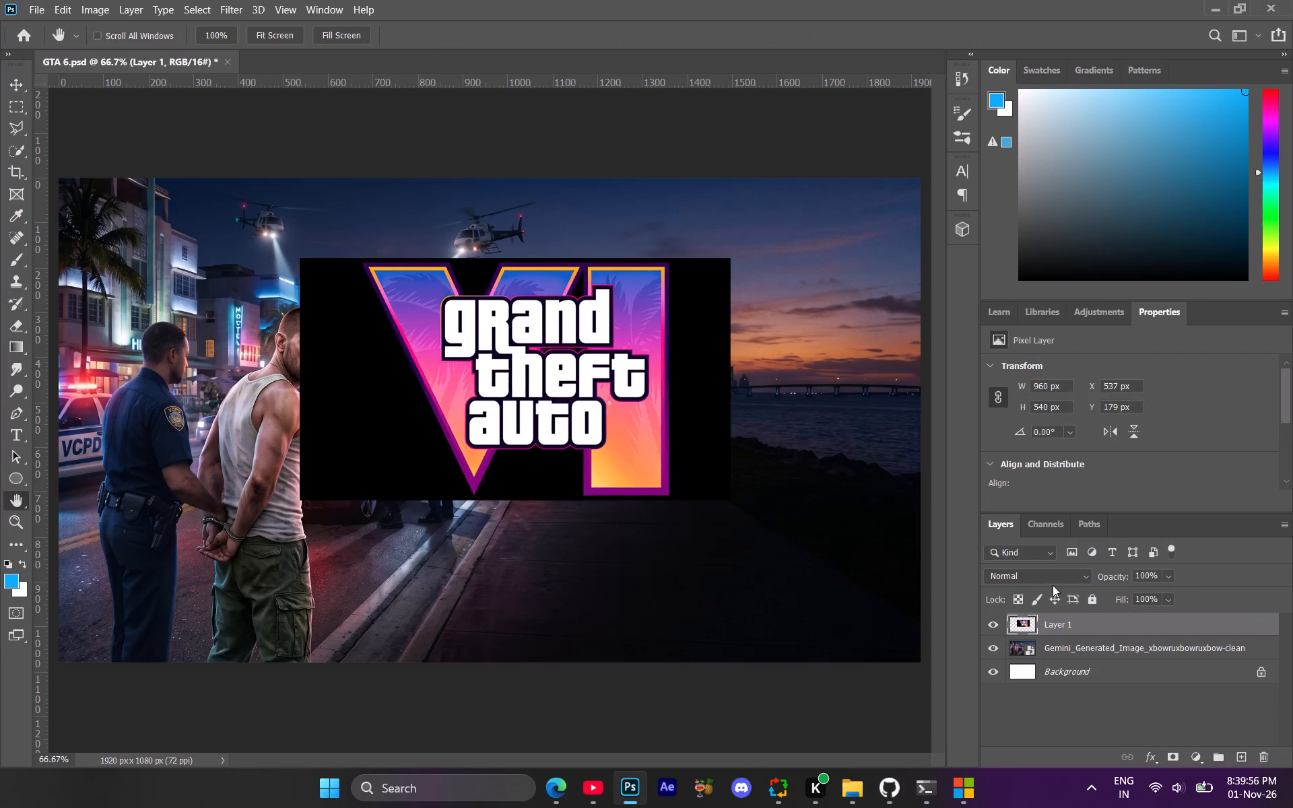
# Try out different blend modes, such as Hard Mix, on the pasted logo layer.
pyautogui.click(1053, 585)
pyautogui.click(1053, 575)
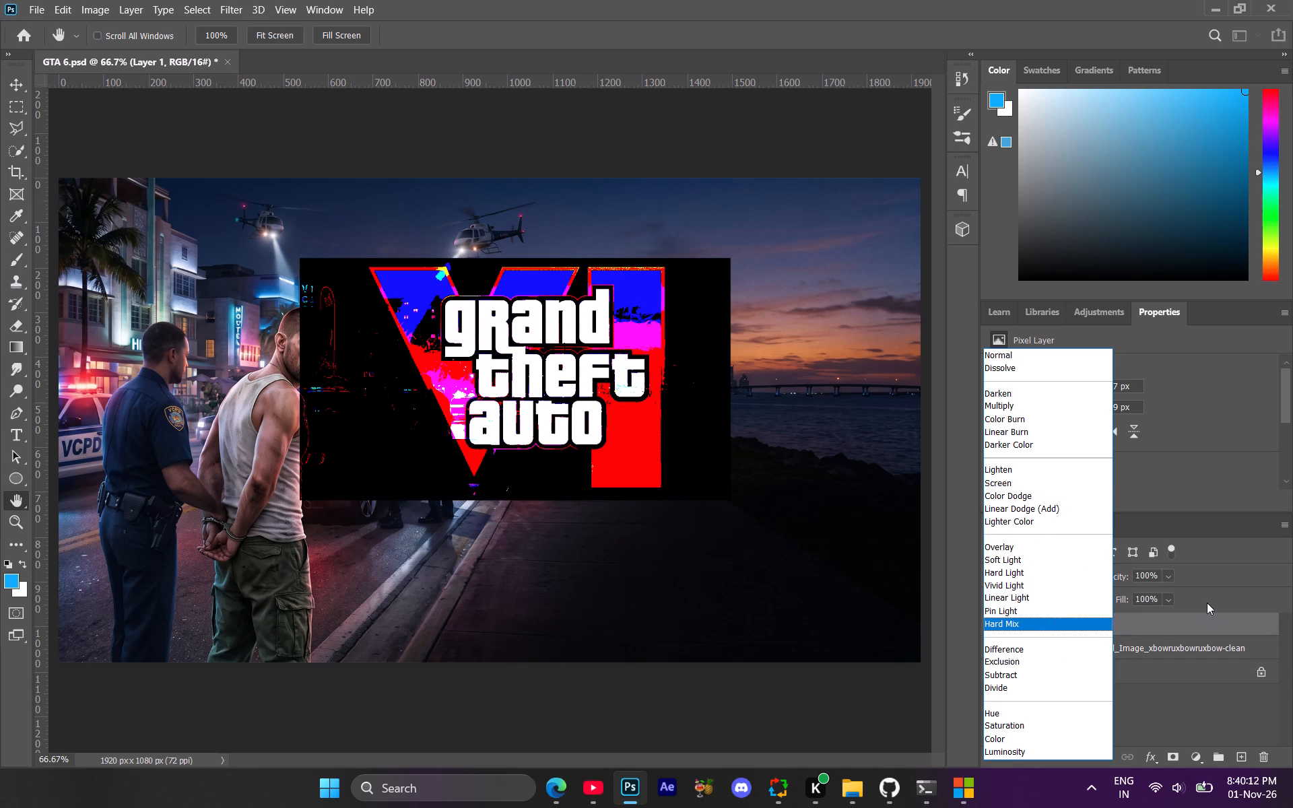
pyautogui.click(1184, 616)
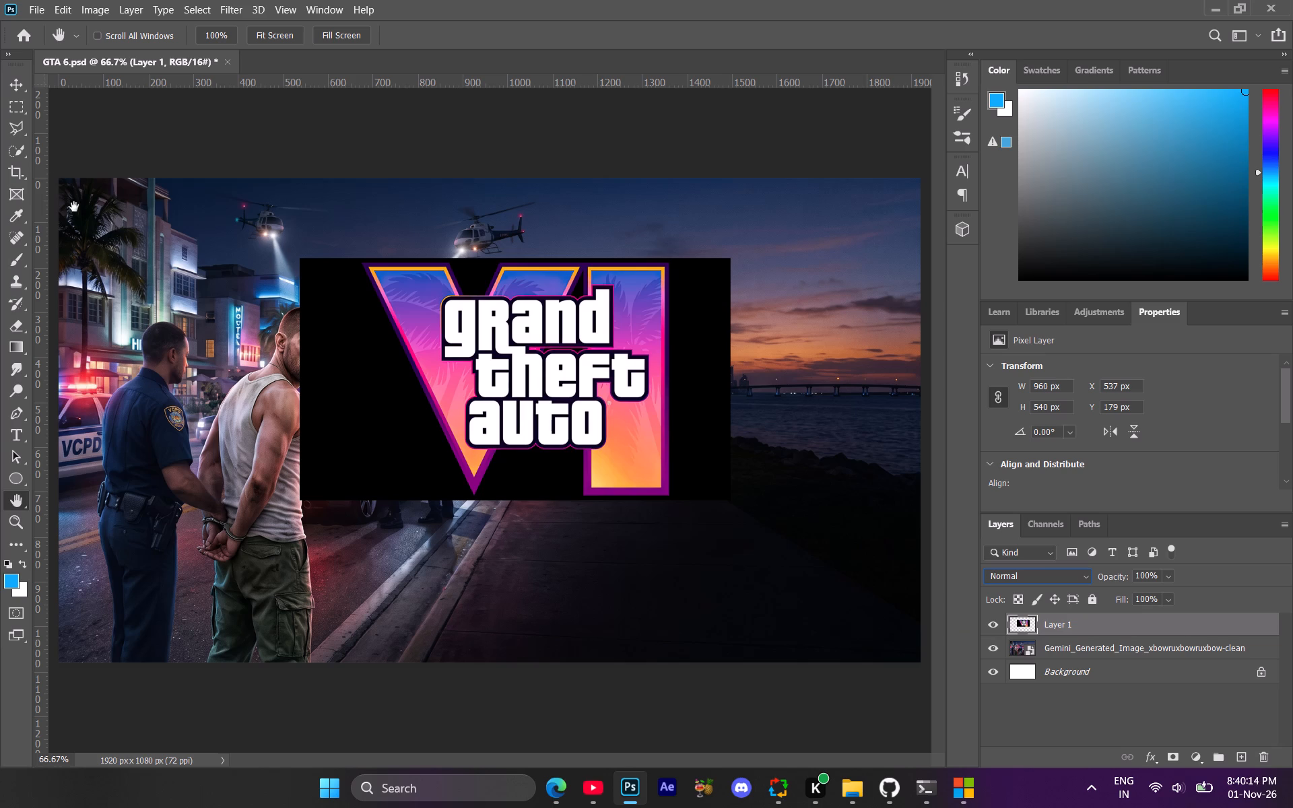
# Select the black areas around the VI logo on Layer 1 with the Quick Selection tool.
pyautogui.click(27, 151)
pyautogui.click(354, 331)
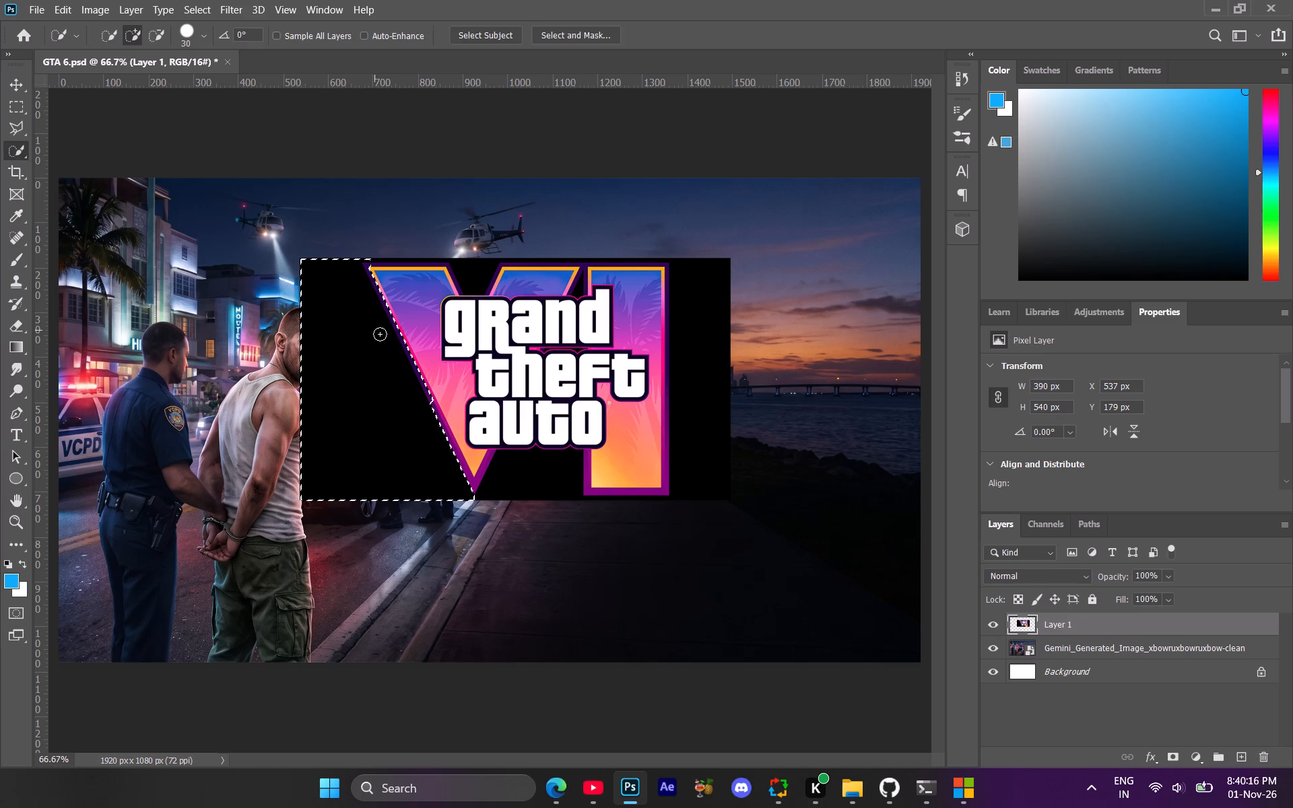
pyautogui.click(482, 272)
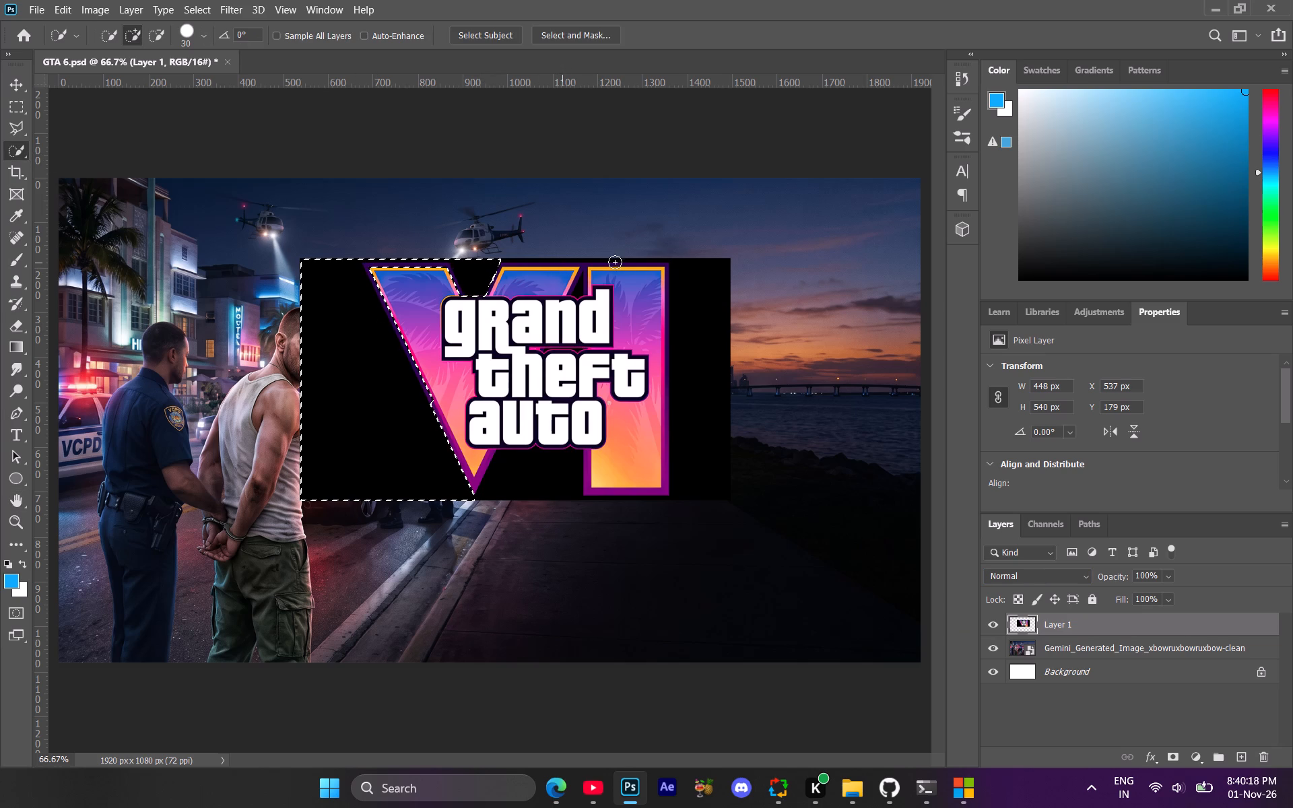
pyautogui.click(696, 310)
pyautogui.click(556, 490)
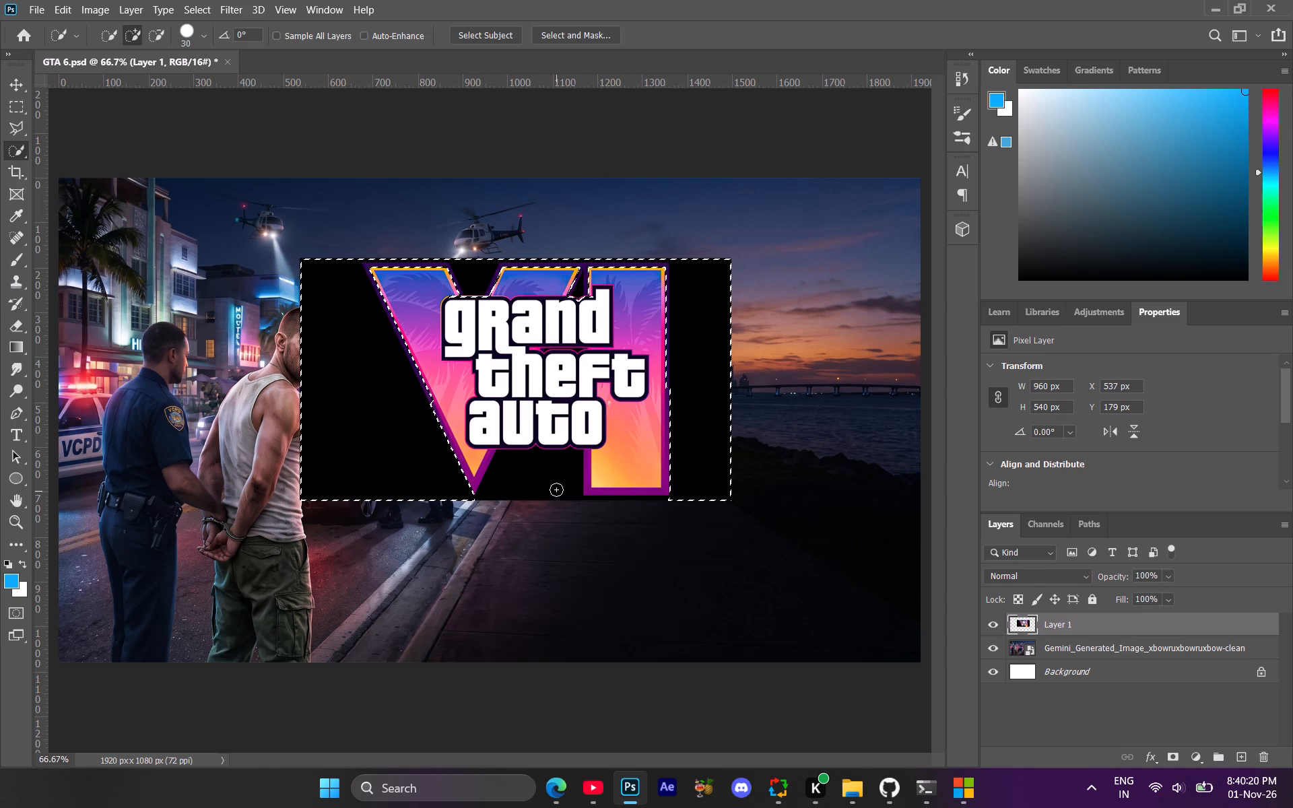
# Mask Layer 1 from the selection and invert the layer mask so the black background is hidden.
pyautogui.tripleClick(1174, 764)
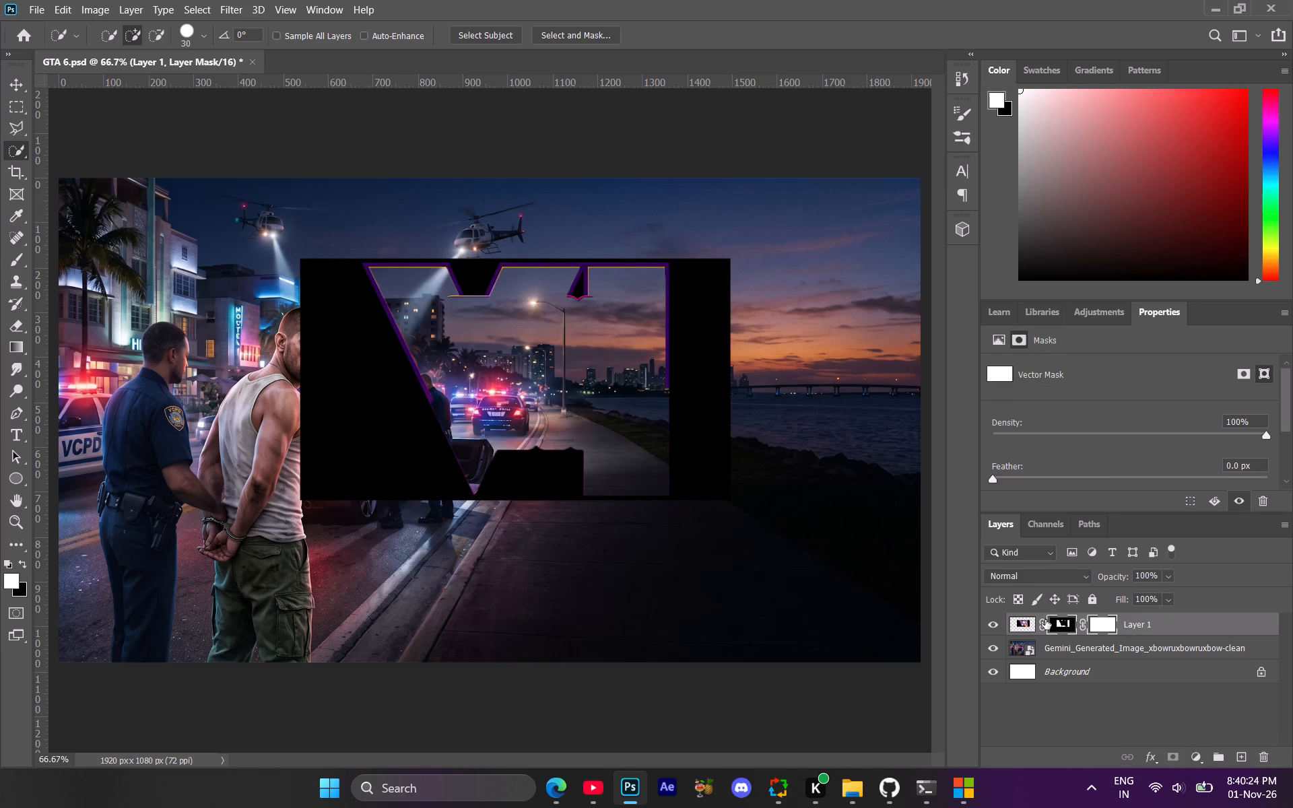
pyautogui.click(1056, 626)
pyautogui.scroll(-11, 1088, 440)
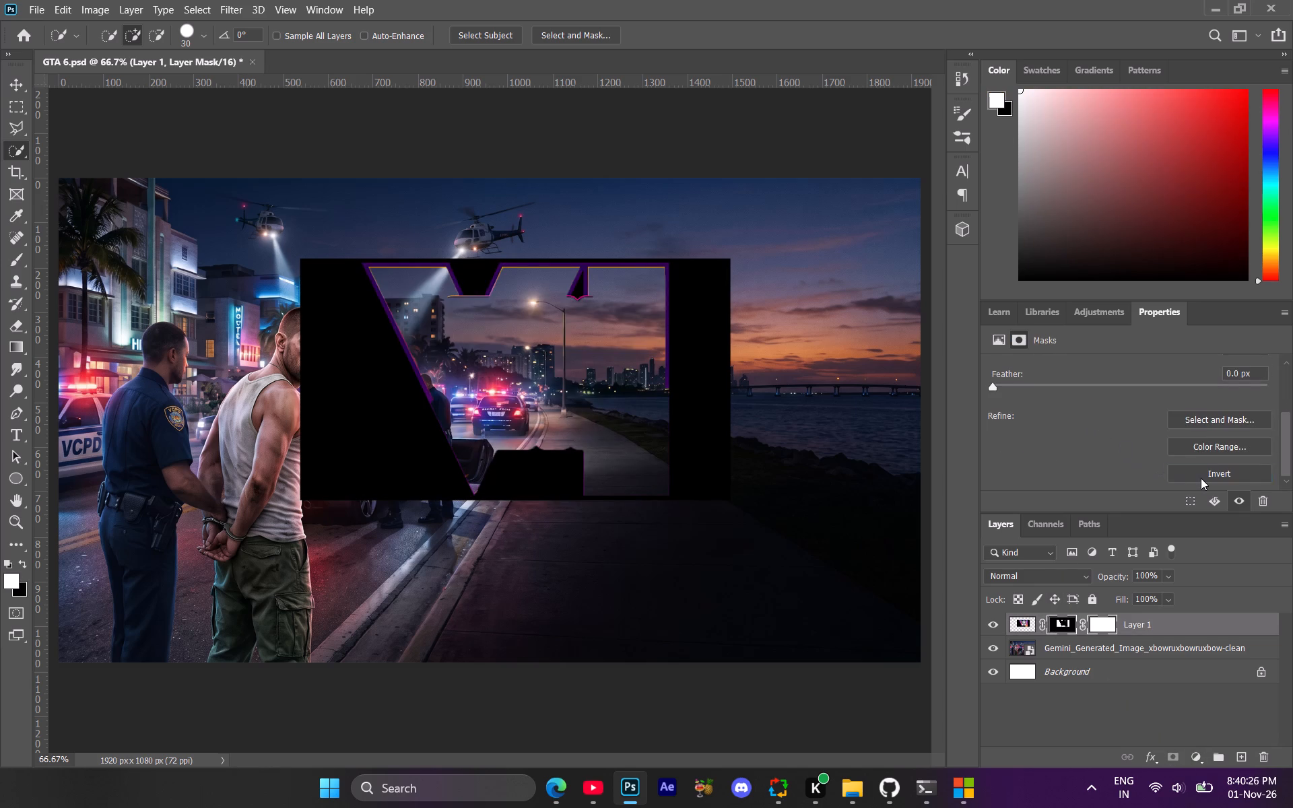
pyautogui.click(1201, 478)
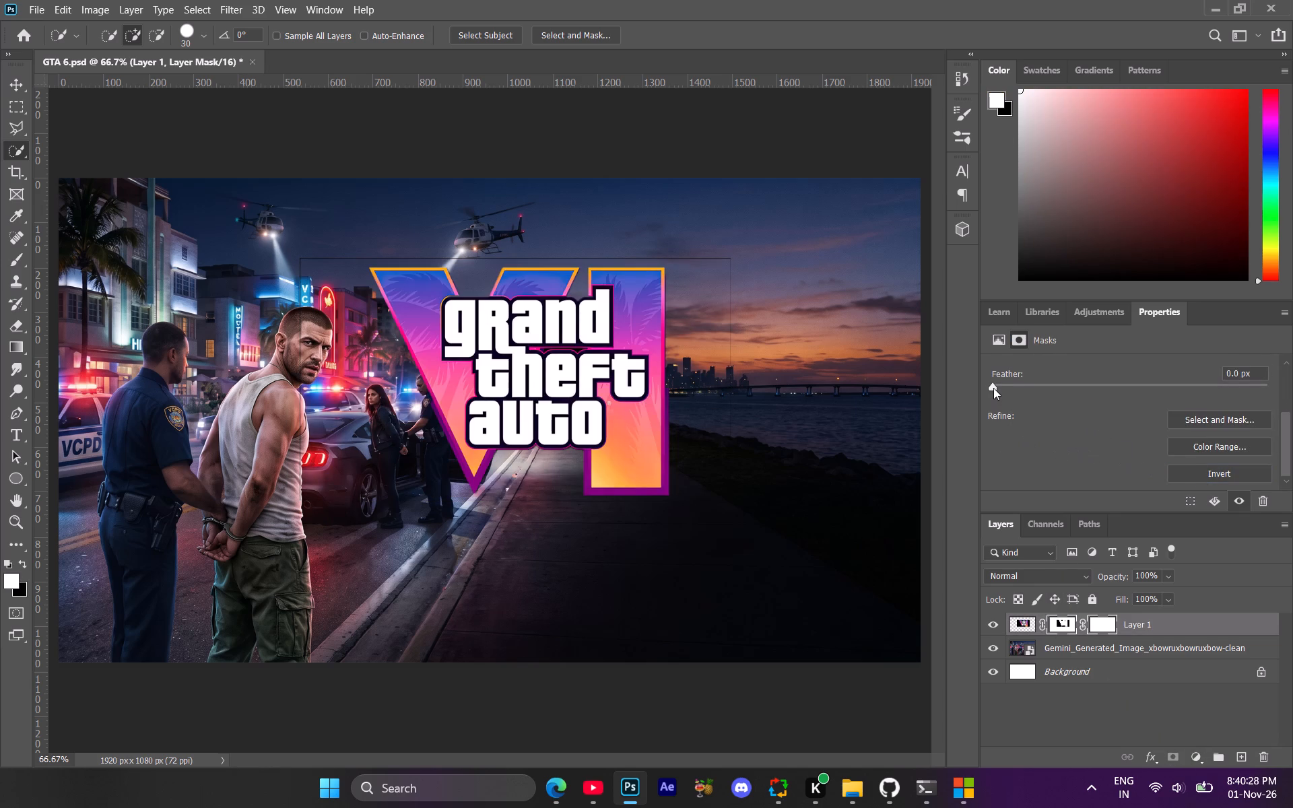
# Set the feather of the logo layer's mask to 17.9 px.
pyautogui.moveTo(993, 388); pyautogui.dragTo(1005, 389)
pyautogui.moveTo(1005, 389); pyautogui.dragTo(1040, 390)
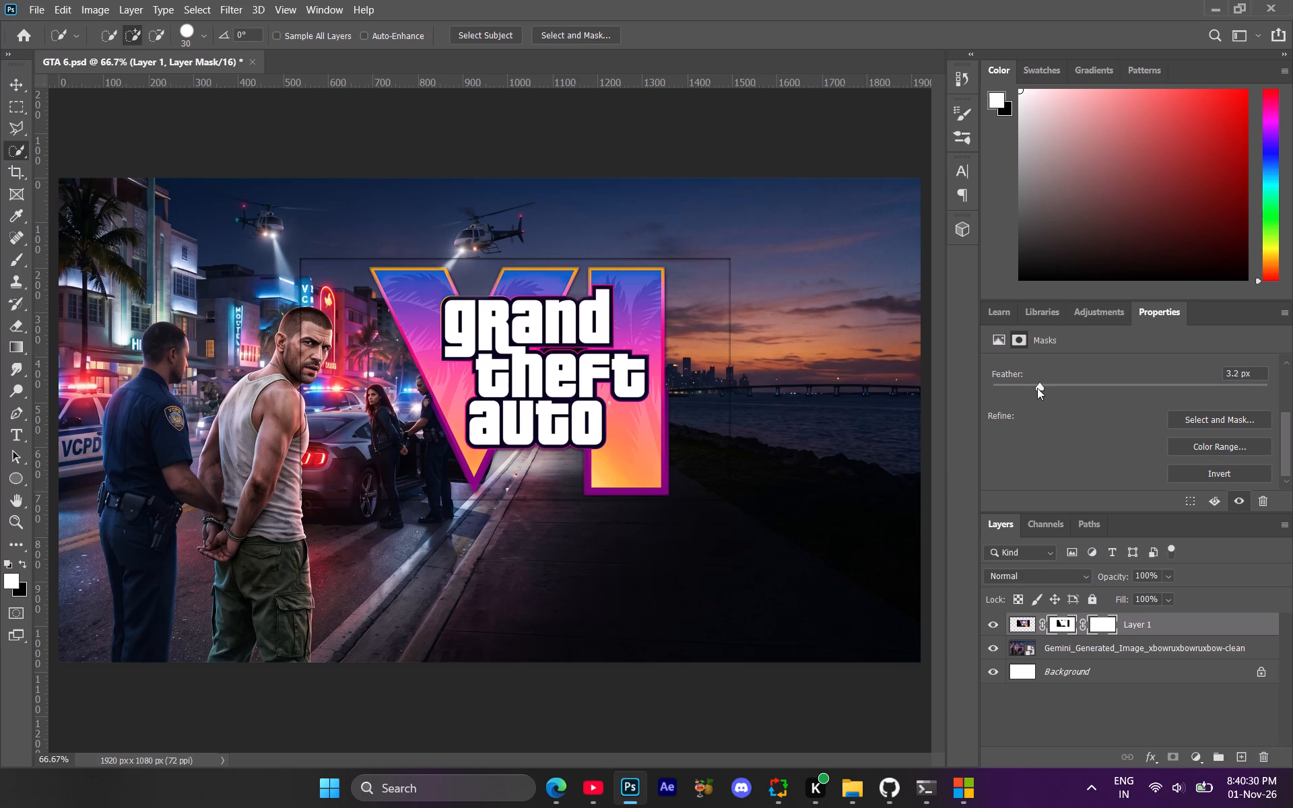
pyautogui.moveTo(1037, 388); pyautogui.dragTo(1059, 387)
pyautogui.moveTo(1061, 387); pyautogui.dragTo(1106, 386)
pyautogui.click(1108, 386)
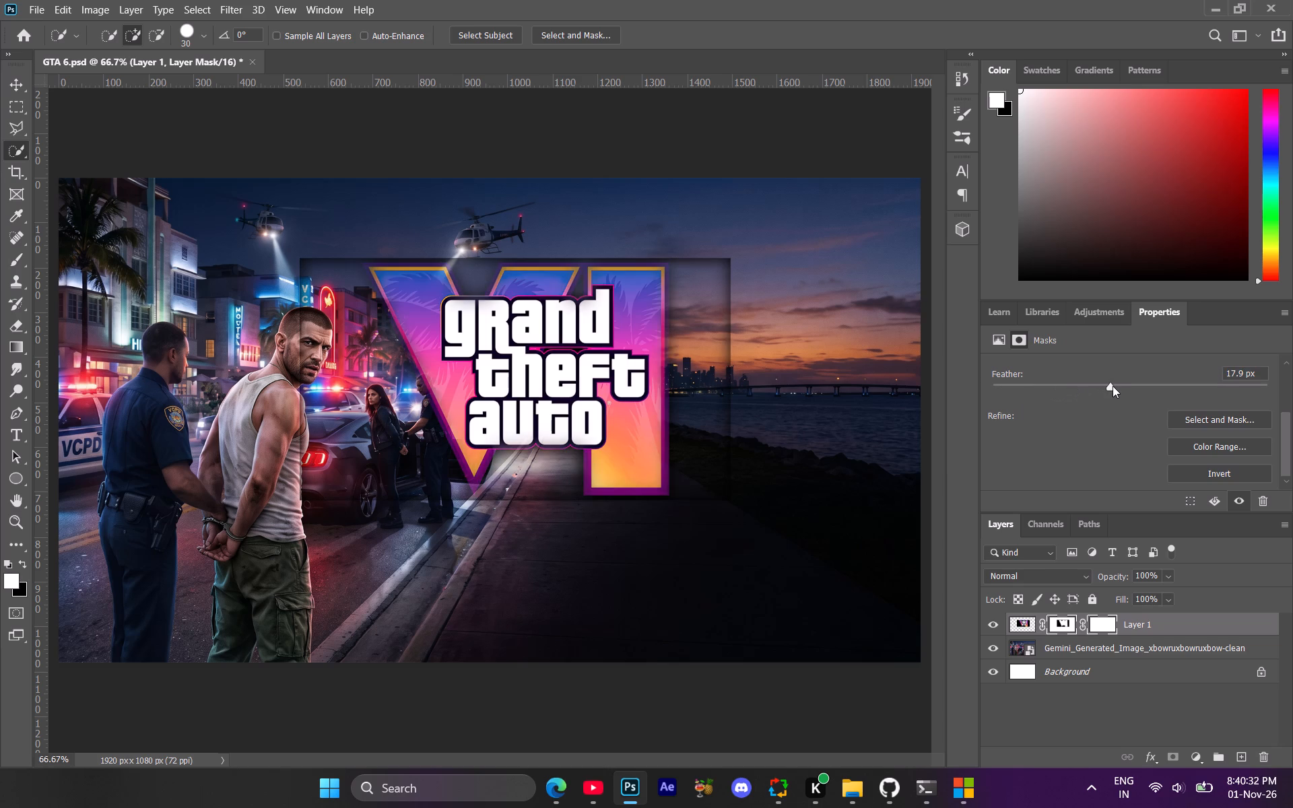
# Delete the pasted logo layer, Layer 1, along with its vector and layer masks.
pyautogui.click(1145, 625)
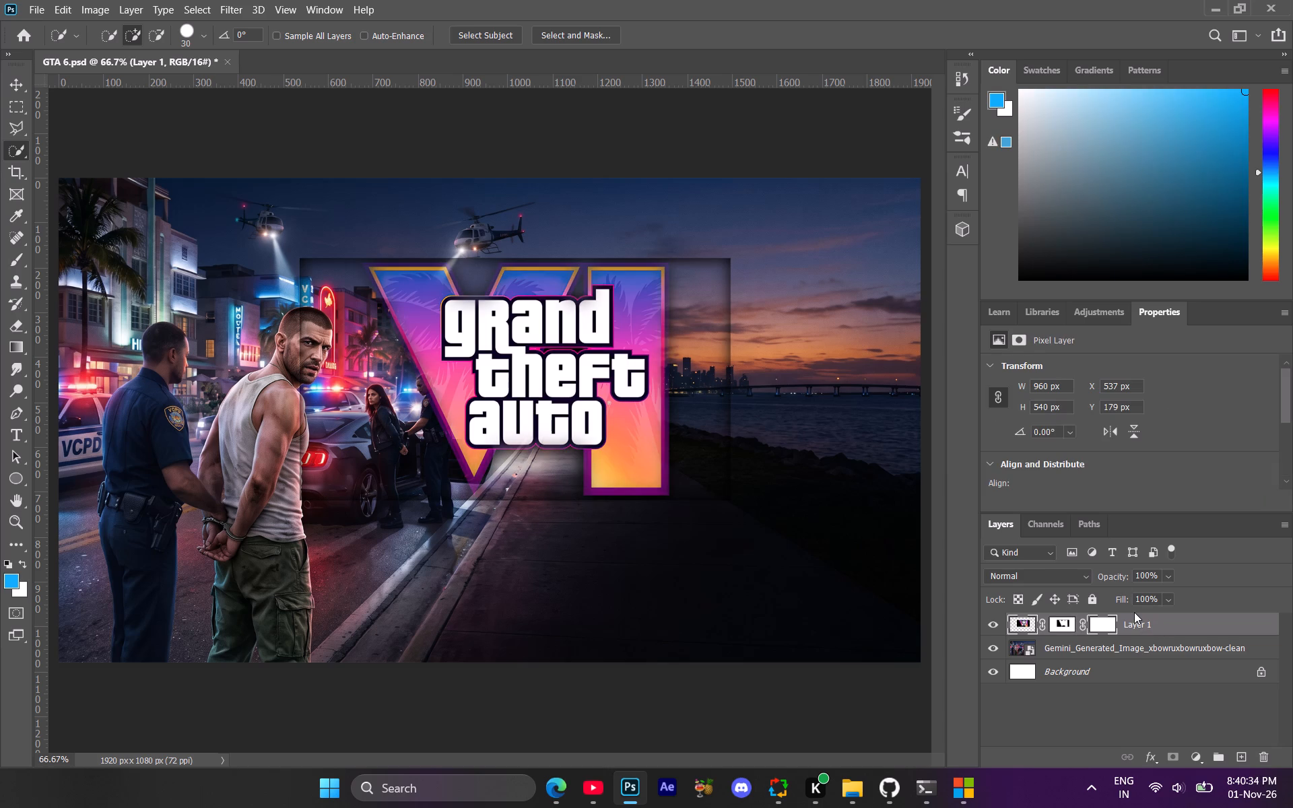
pyautogui.click(1267, 759)
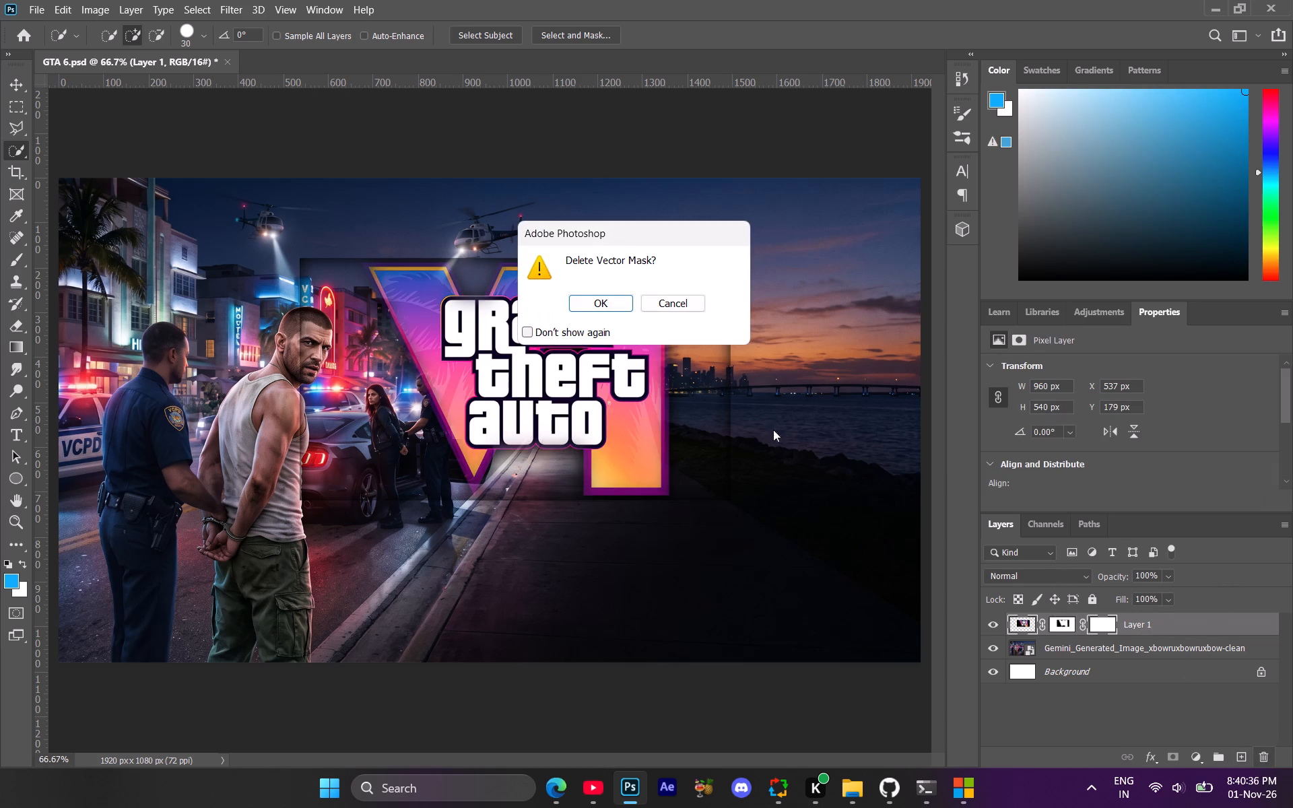
pyautogui.click(621, 314)
pyautogui.click(611, 303)
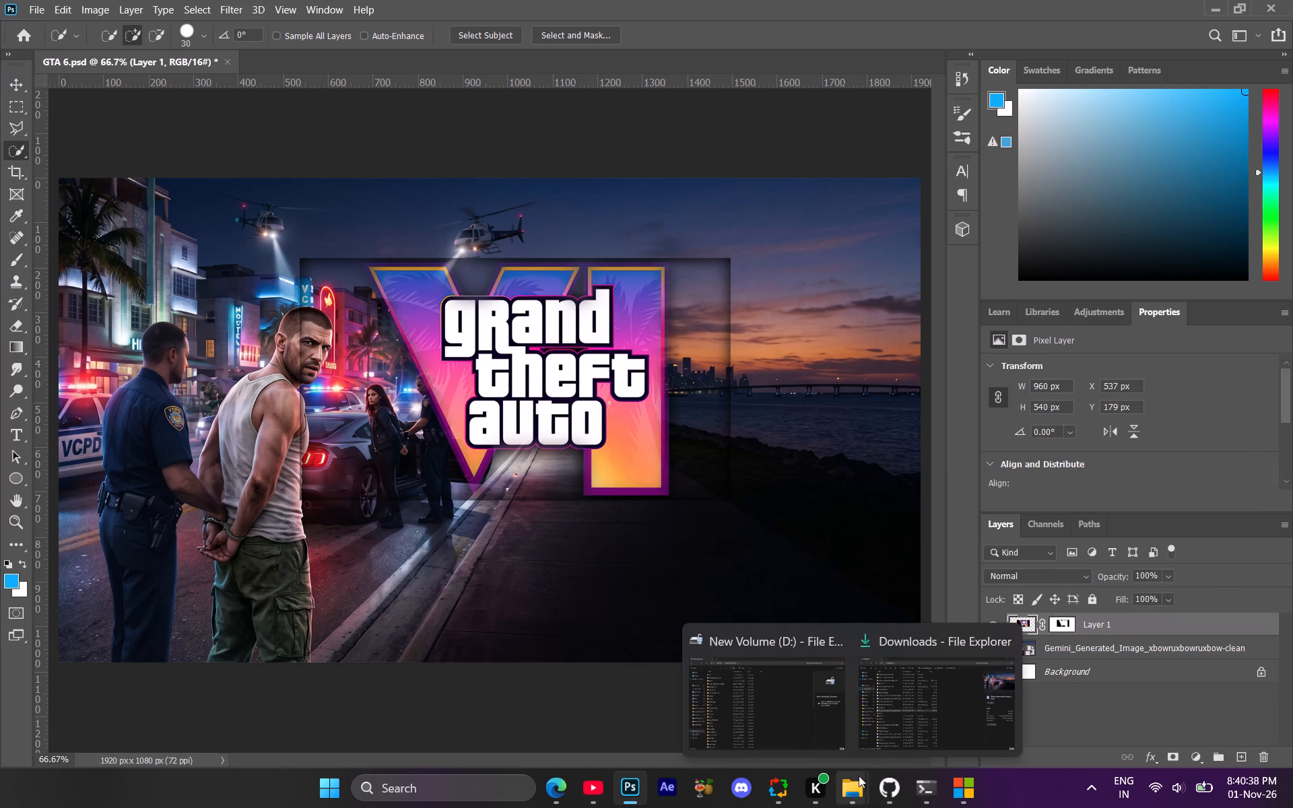
pyautogui.click(880, 706)
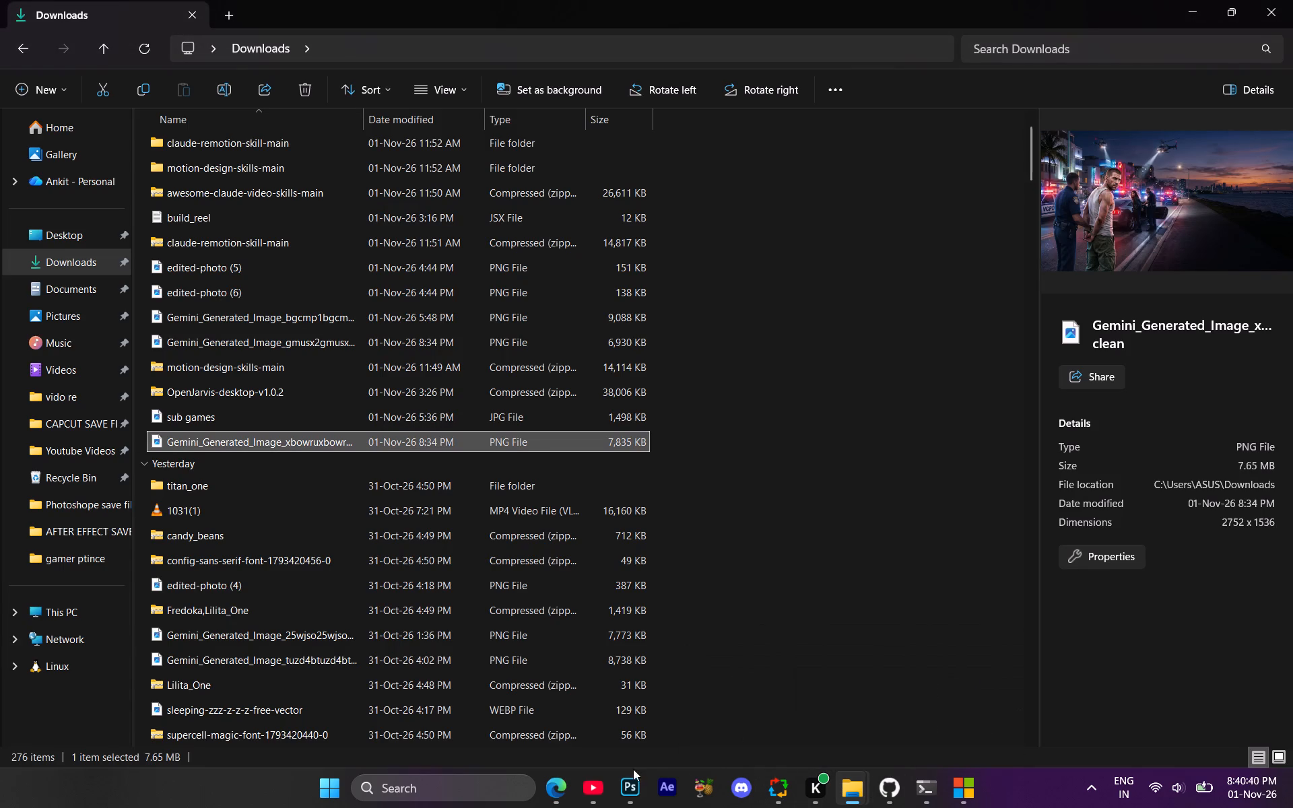
pyautogui.click(661, 715)
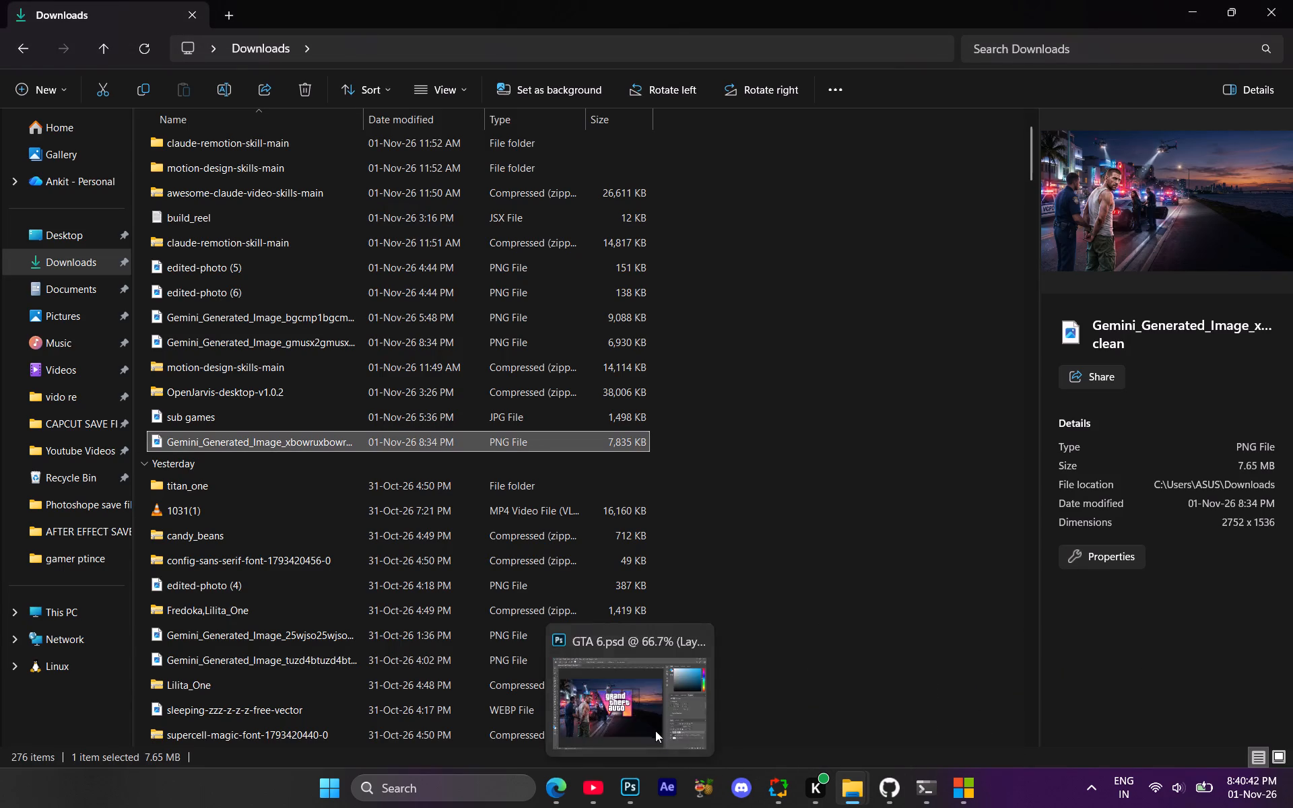
pyautogui.click(655, 729)
pyautogui.click(1262, 756)
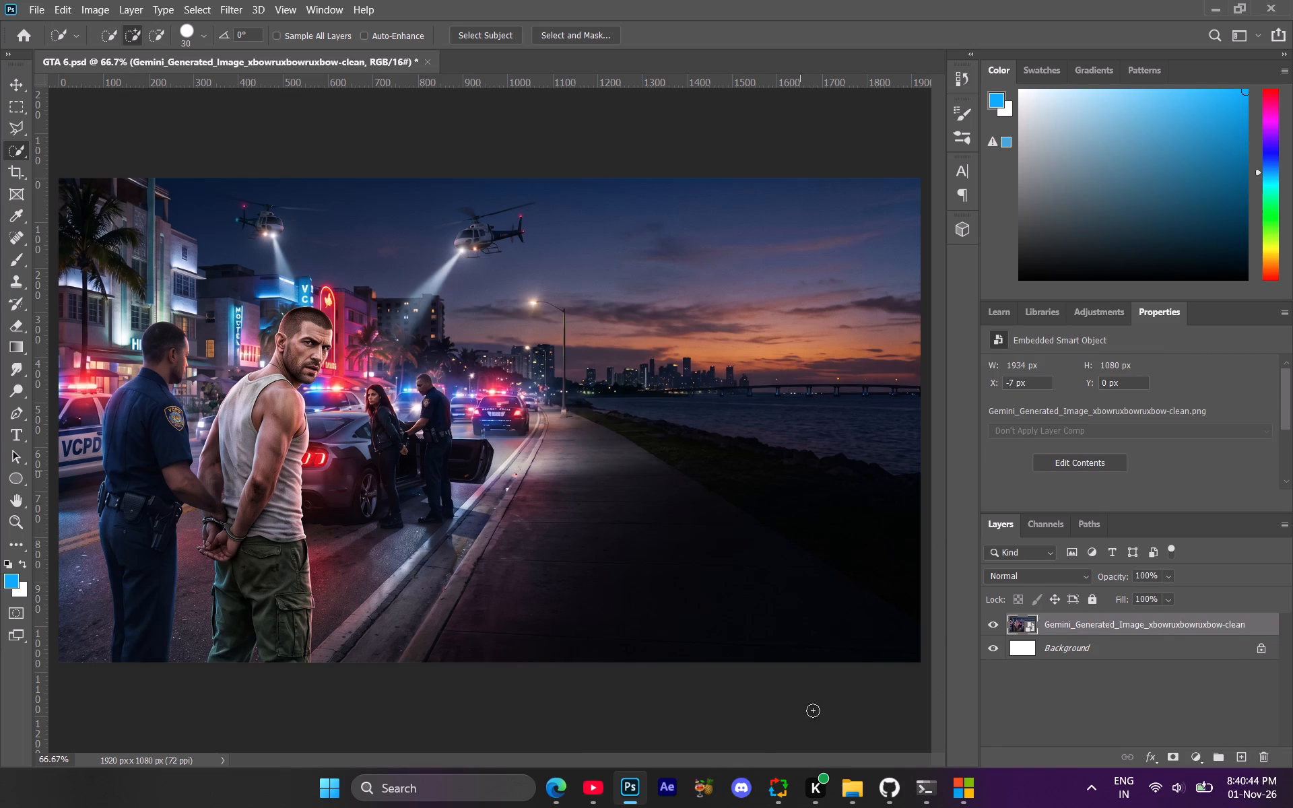
# Switch to Edge and save the 1000logos.net logo to Downloads as the PNG image Grand-Theft-Auto-VI-Logo-2048x1152.
pyautogui.click(877, 706)
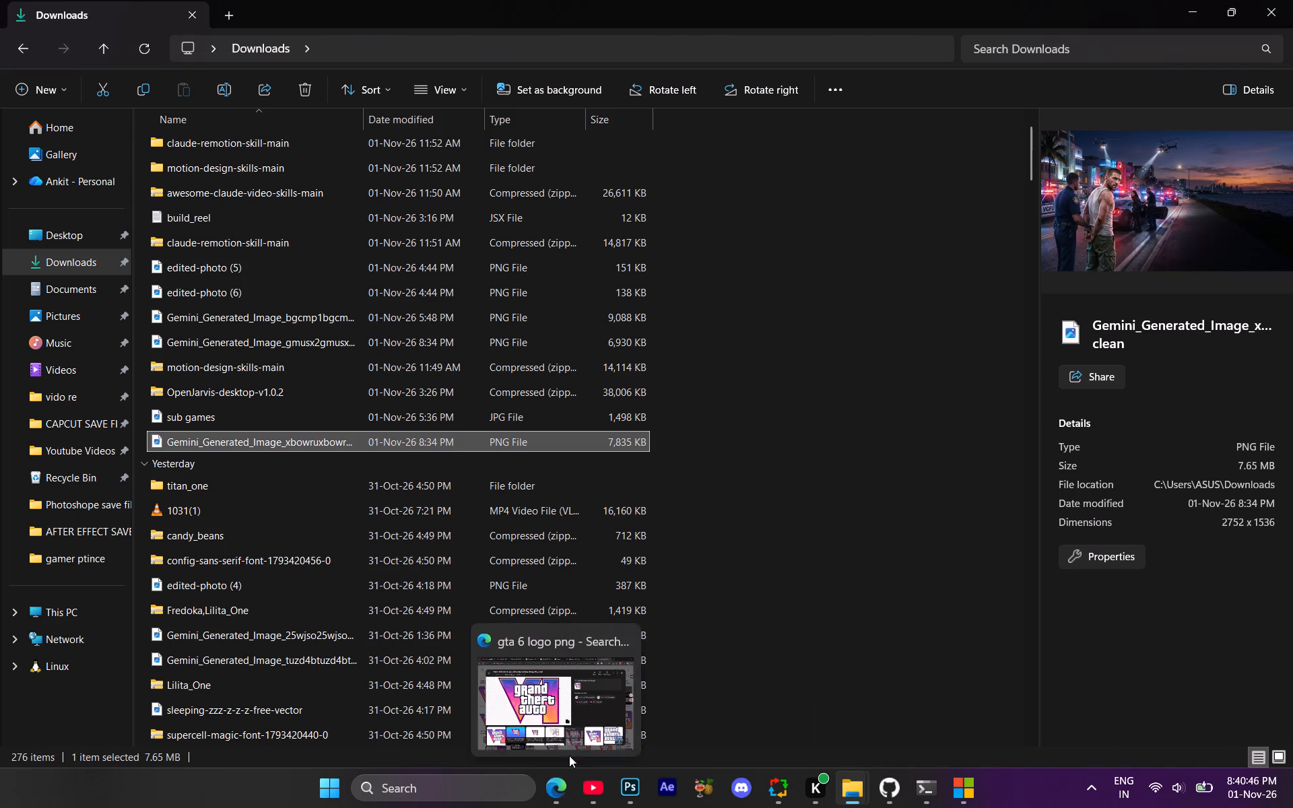
pyautogui.click(590, 723)
pyautogui.rightClick(545, 378)
pyautogui.click(603, 365)
pyautogui.rightClick(576, 310)
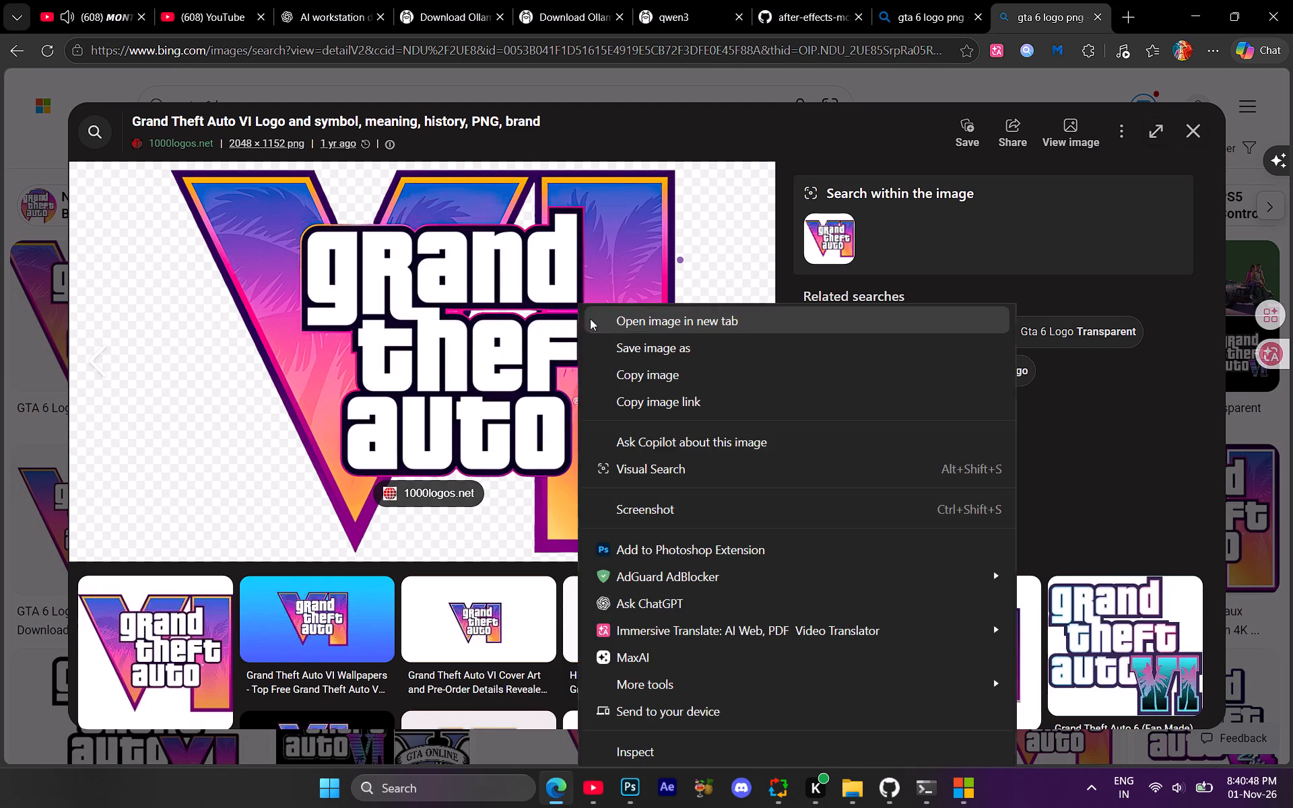
pyautogui.click(629, 352)
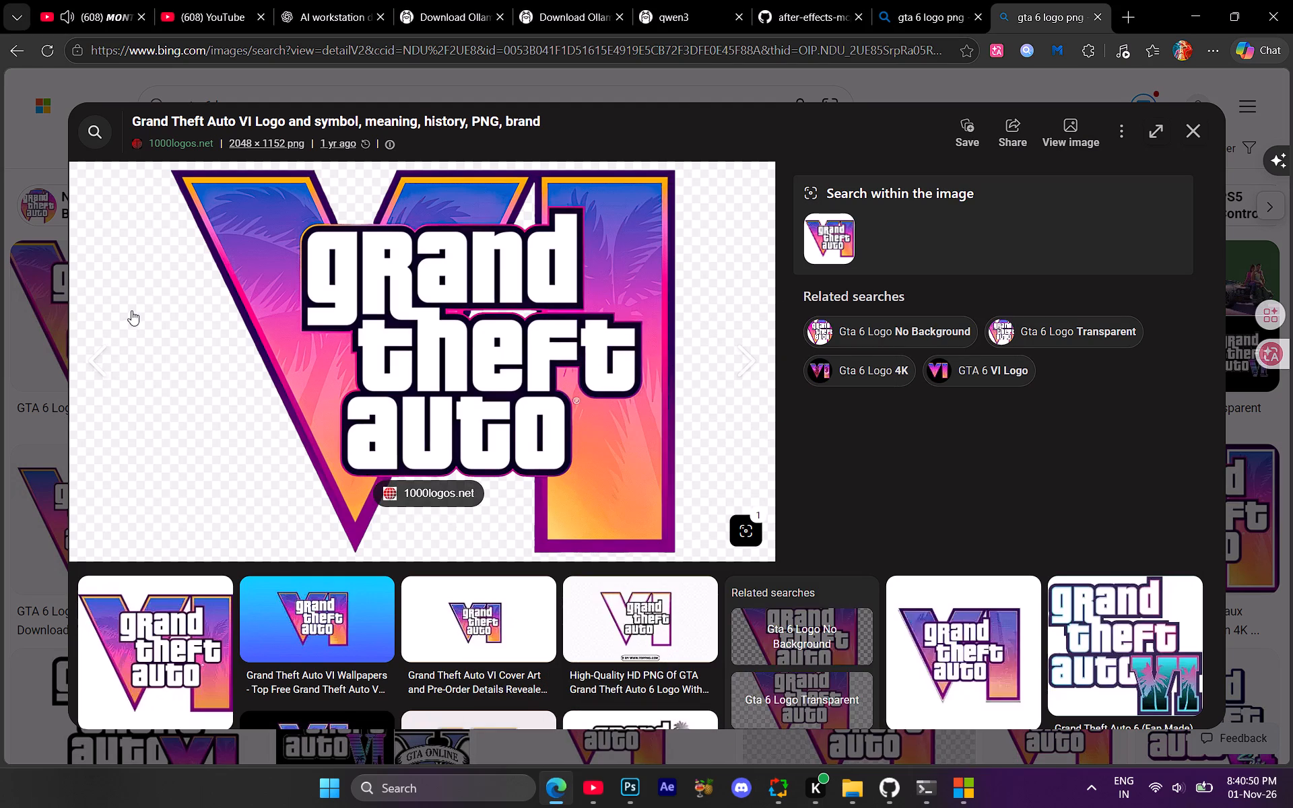
pyautogui.click(69, 248)
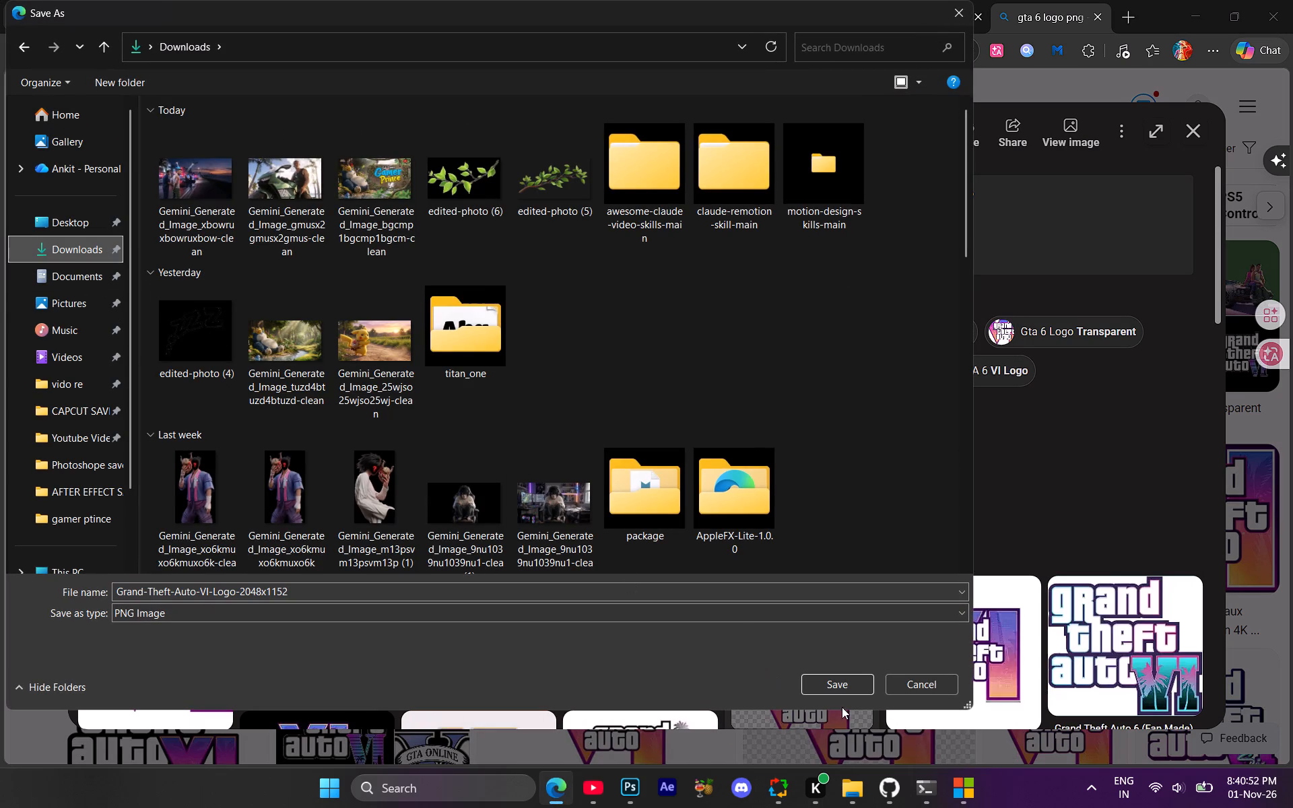
pyautogui.click(830, 683)
# Open Adobe Express in a new tab and load Grand-Theft-Auto-VI-Logo-2048x1152 from Downloads into its photo editor.
pyautogui.click(1120, 2)
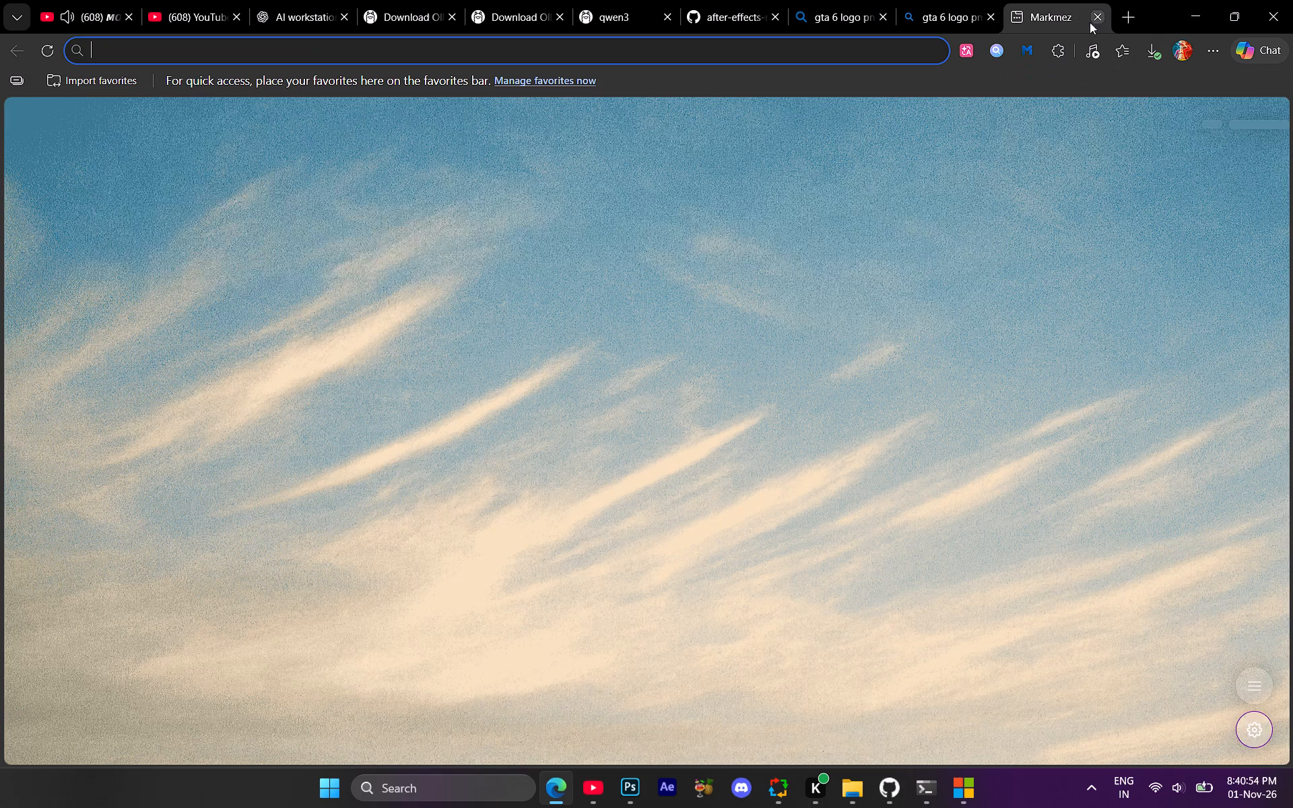
pyautogui.click(880, 46)
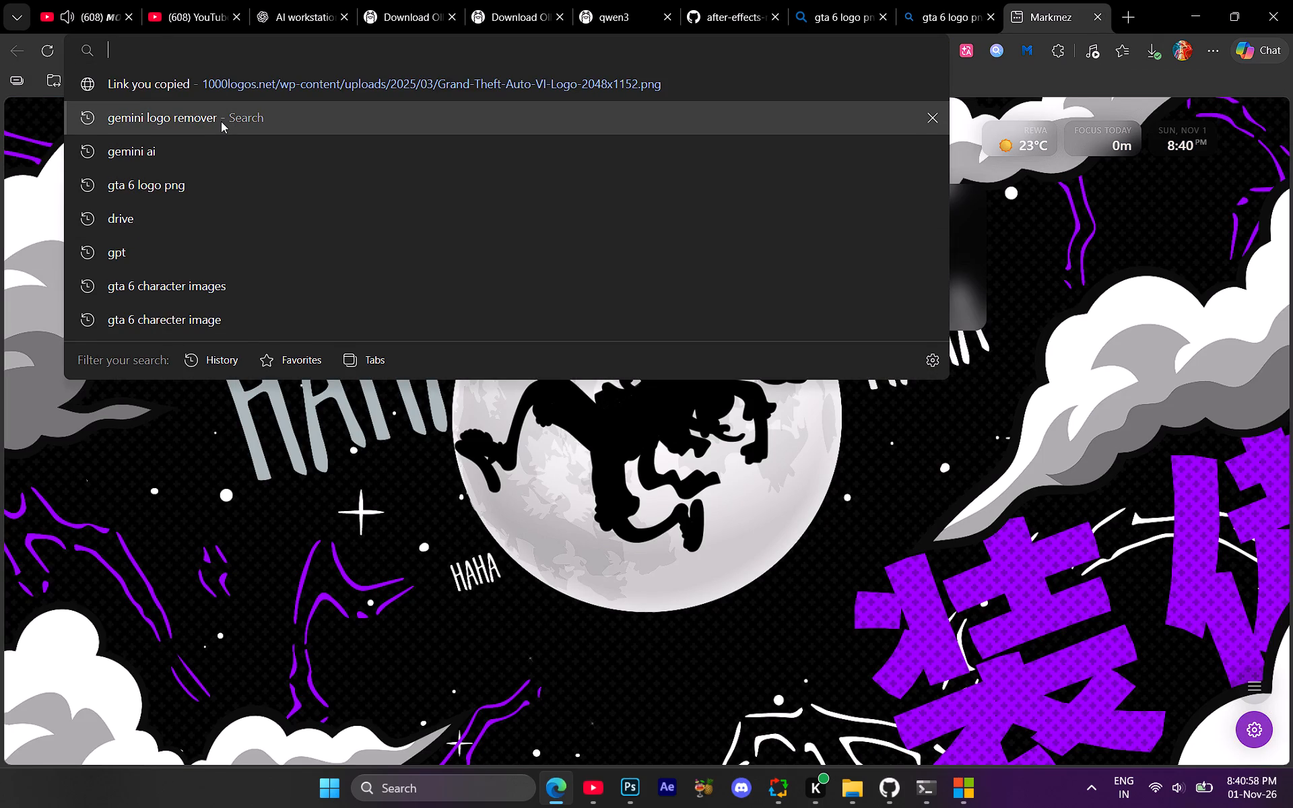
pyautogui.write('ex')
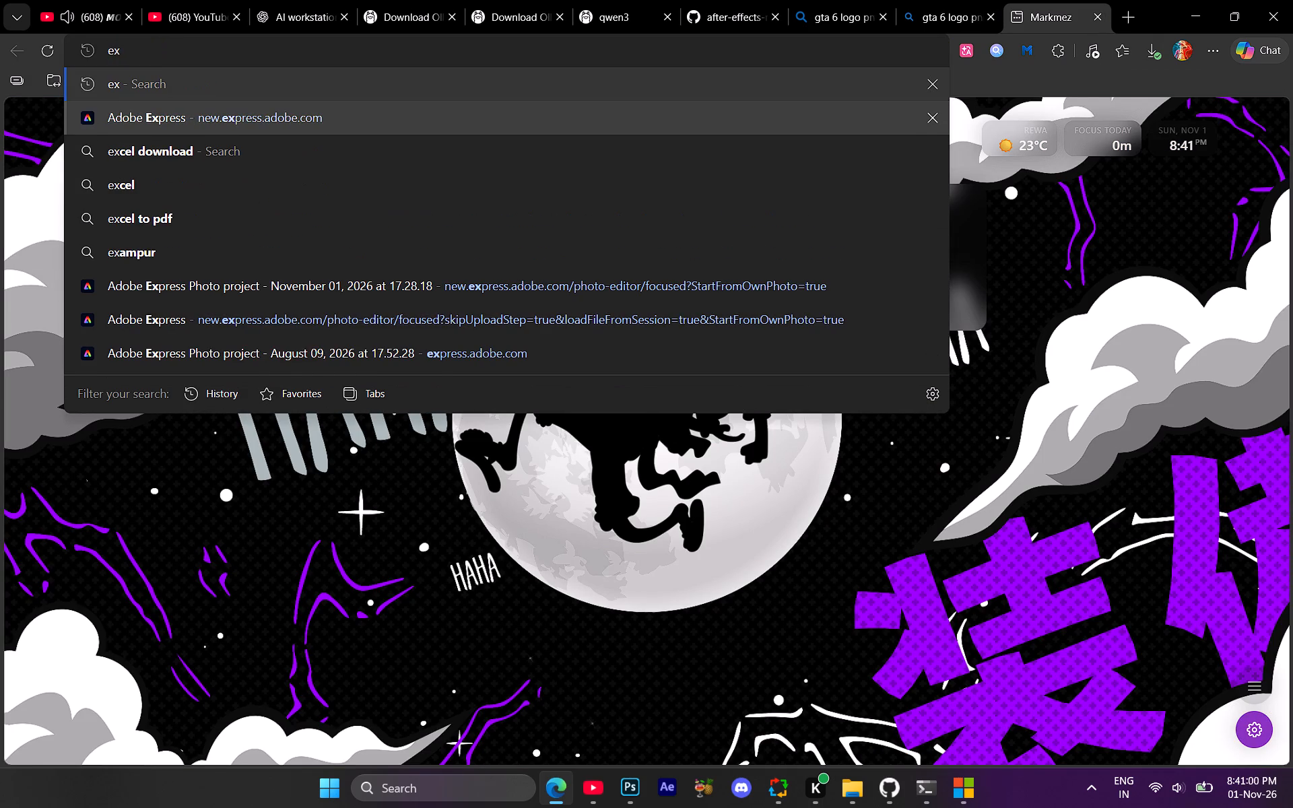
pyautogui.click(181, 119)
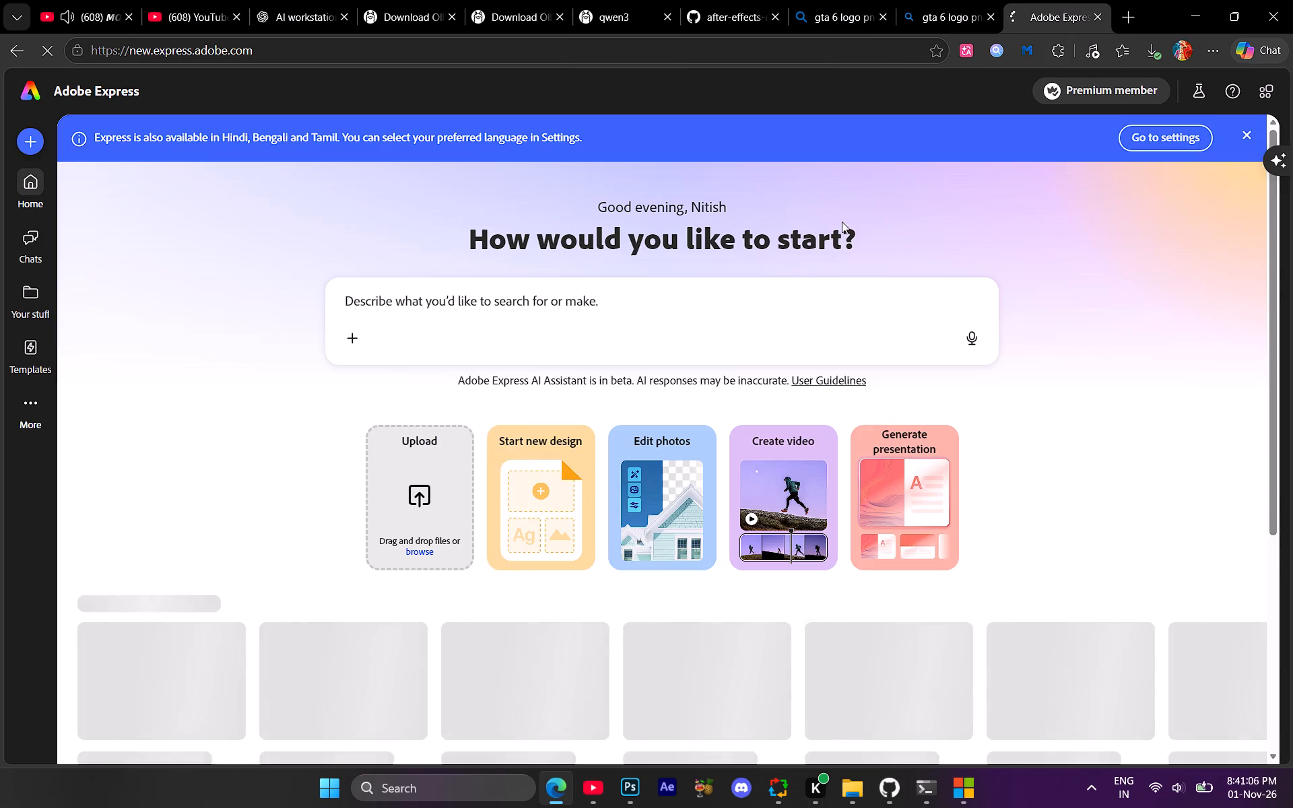
pyautogui.click(673, 471)
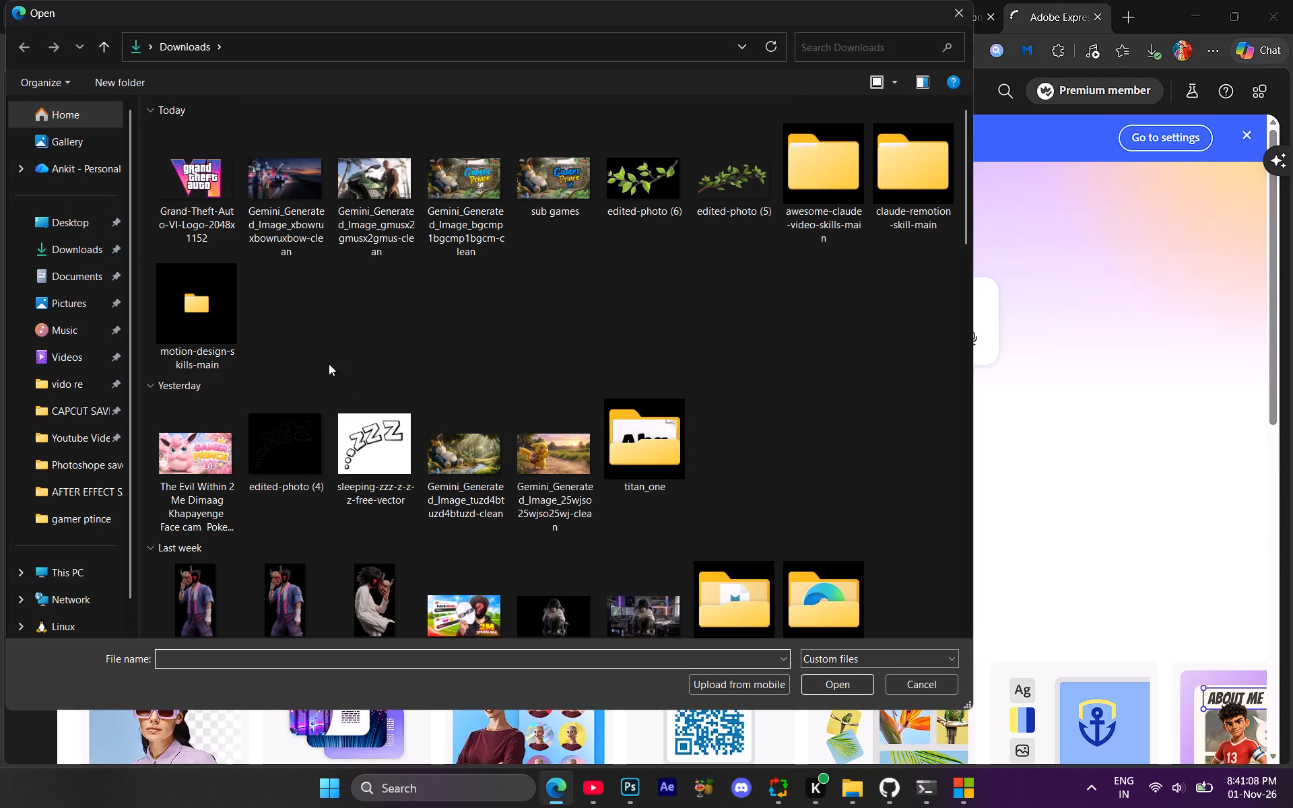
pyautogui.click(216, 180)
pyautogui.click(850, 691)
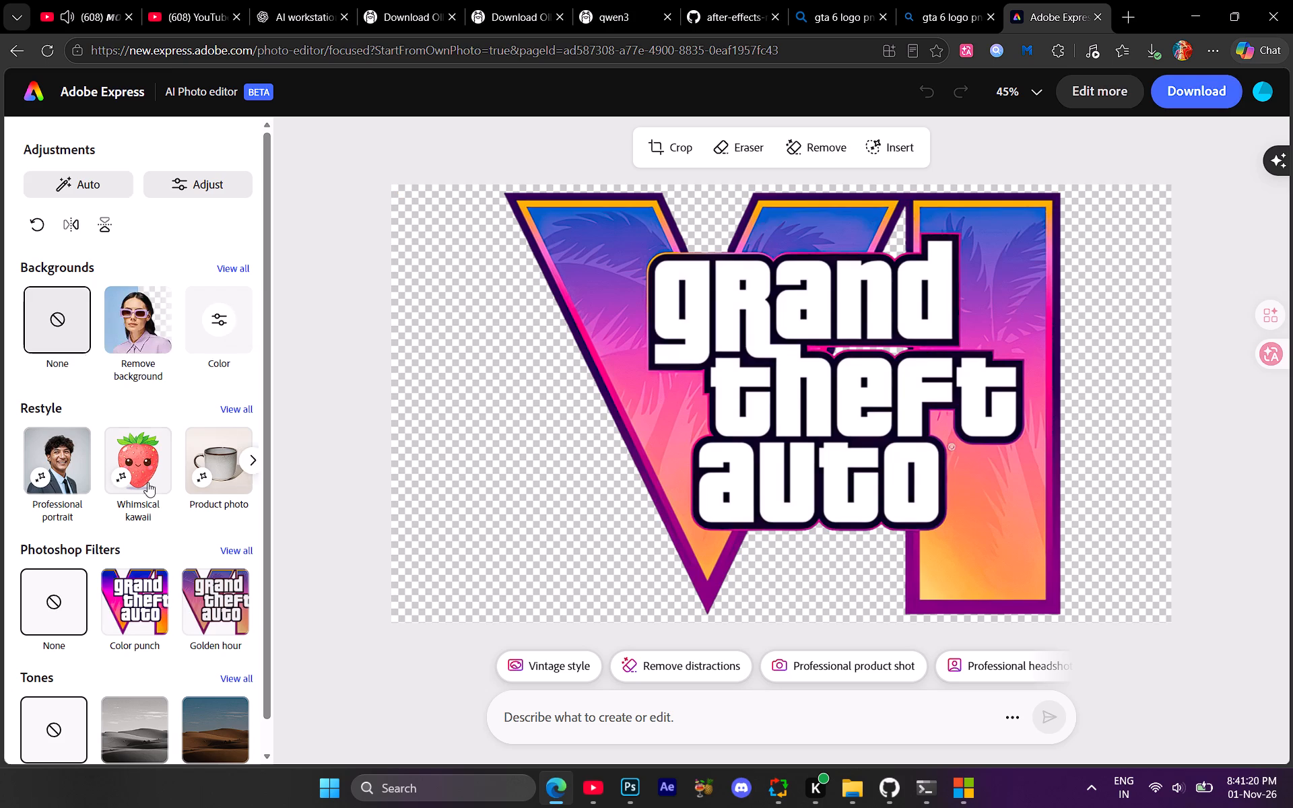
# Remove the logo's background, download the edited image as a PNG, and close the Adobe Express tab.
pyautogui.click(151, 327)
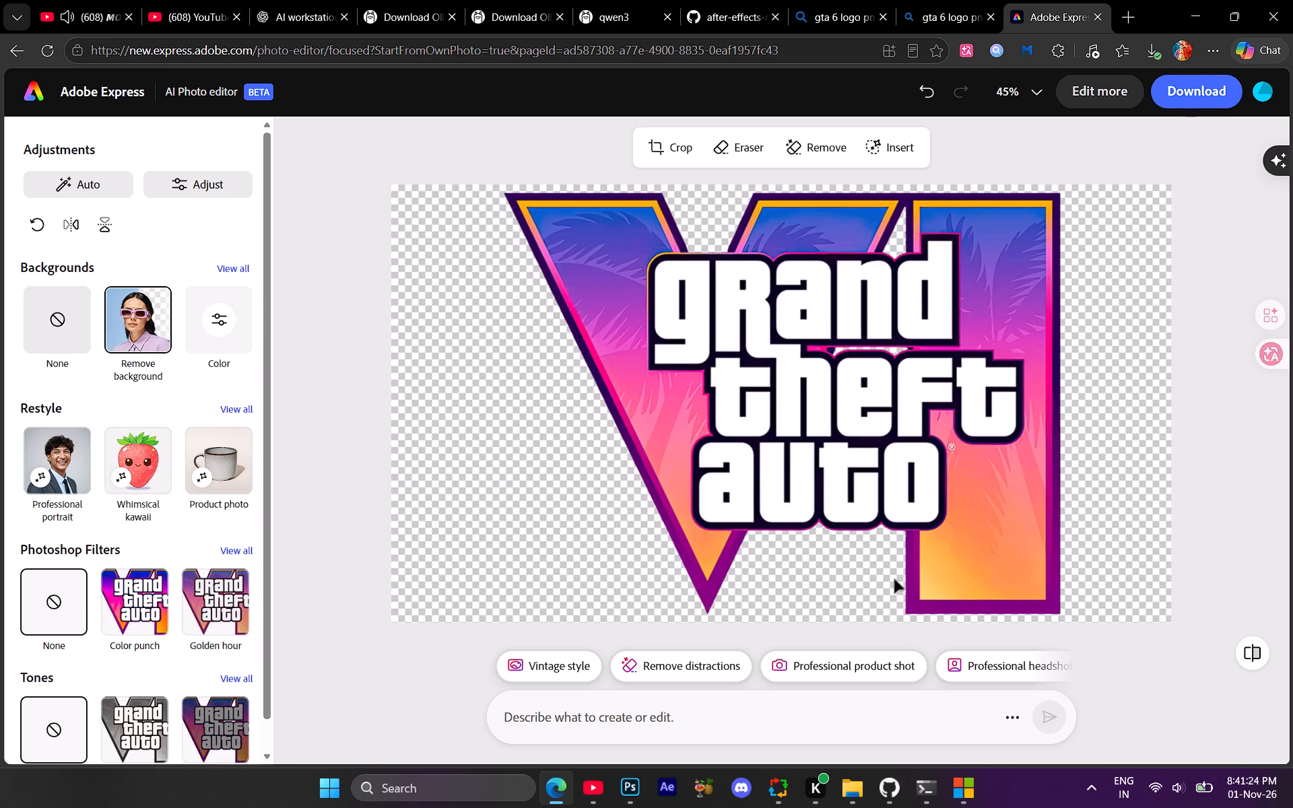
pyautogui.click(1184, 94)
pyautogui.click(1105, 278)
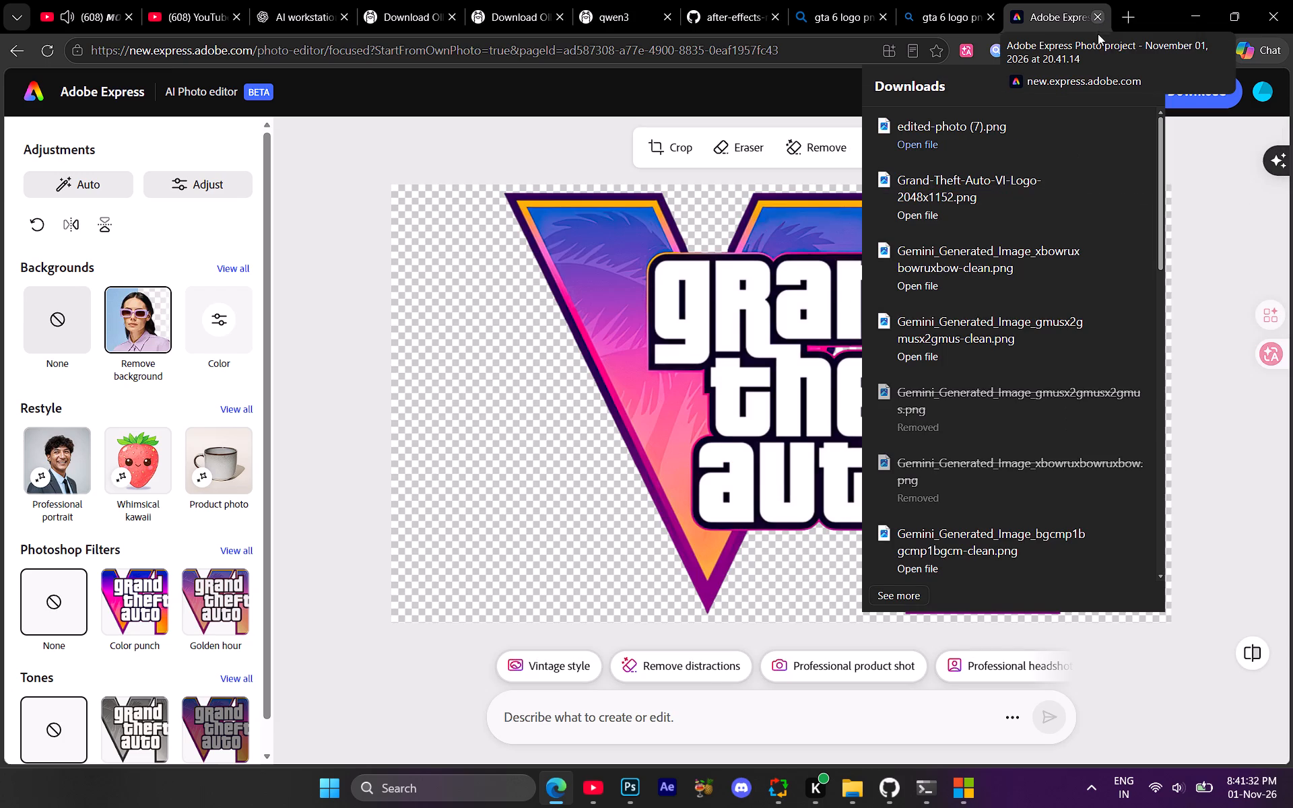
pyautogui.click(1098, 20)
pyautogui.click(1191, 21)
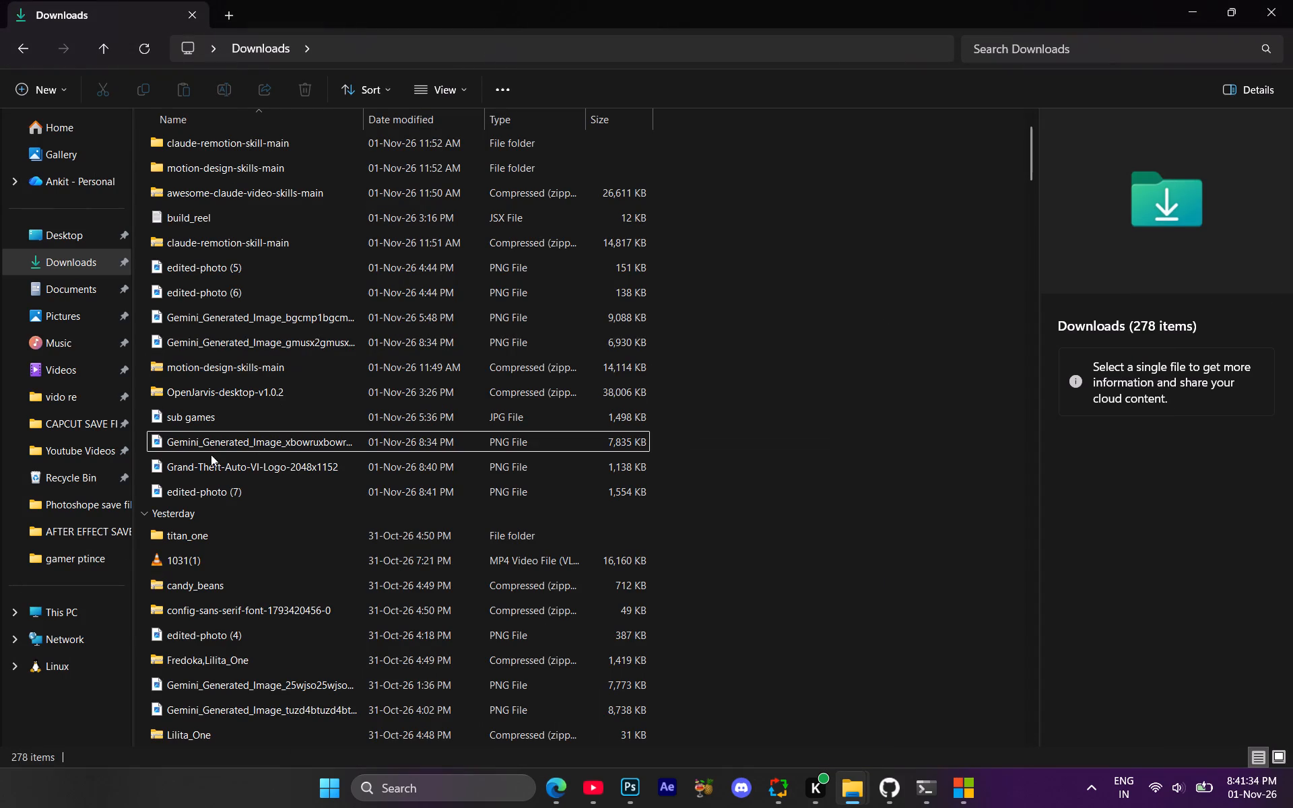
# Place the edited-photo (7) logo image from the Downloads folder into the GTA 6 Photoshop document.
pyautogui.click(207, 441)
pyautogui.click(206, 467)
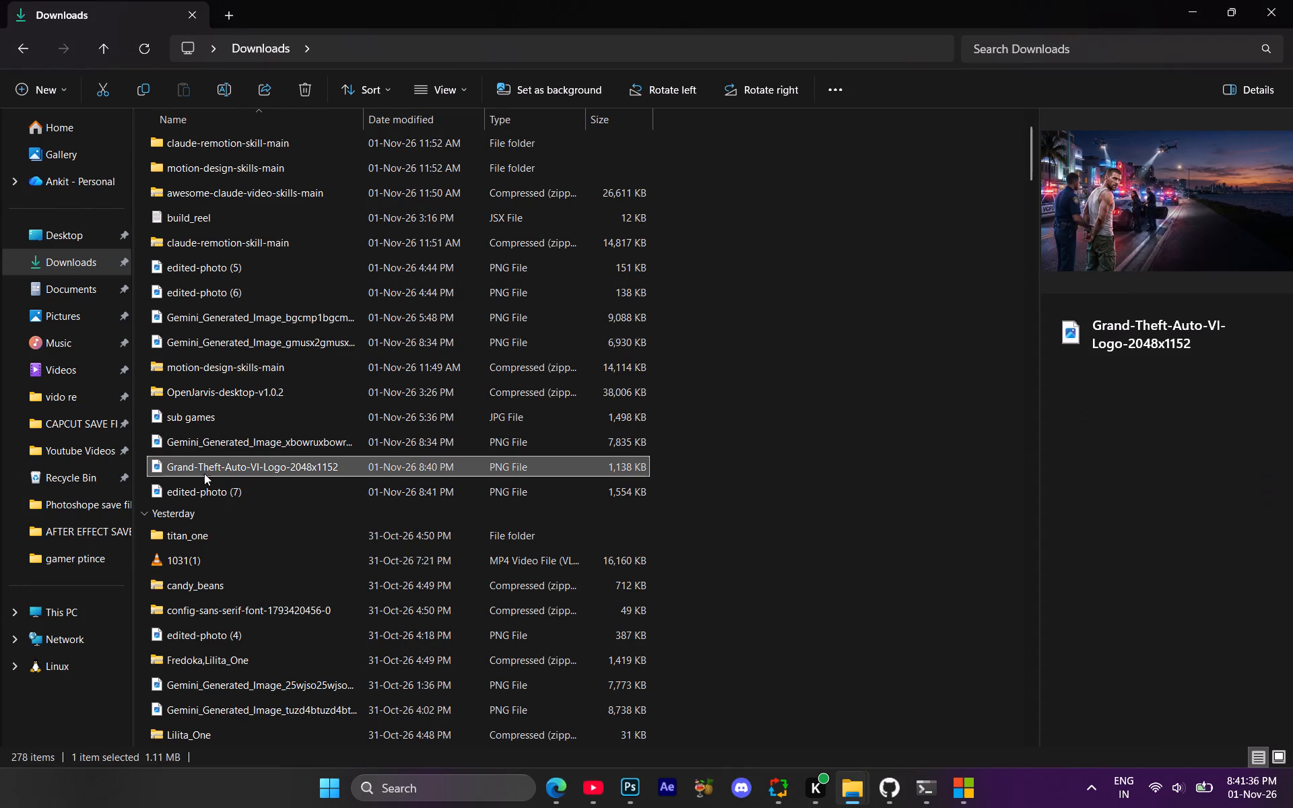
pyautogui.click(203, 482)
pyautogui.moveTo(192, 487); pyautogui.dragTo(247, 507)
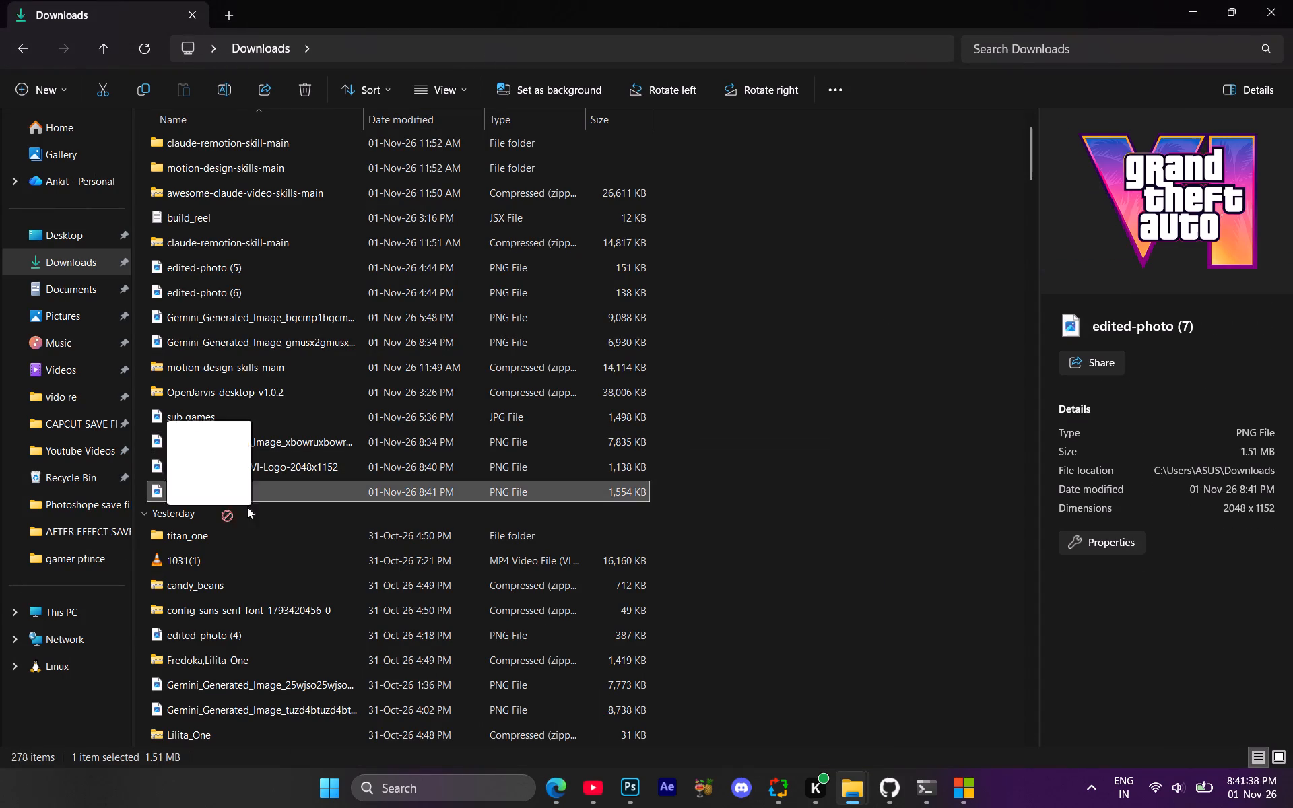
pyautogui.moveTo(247, 507); pyautogui.dragTo(600, 547)
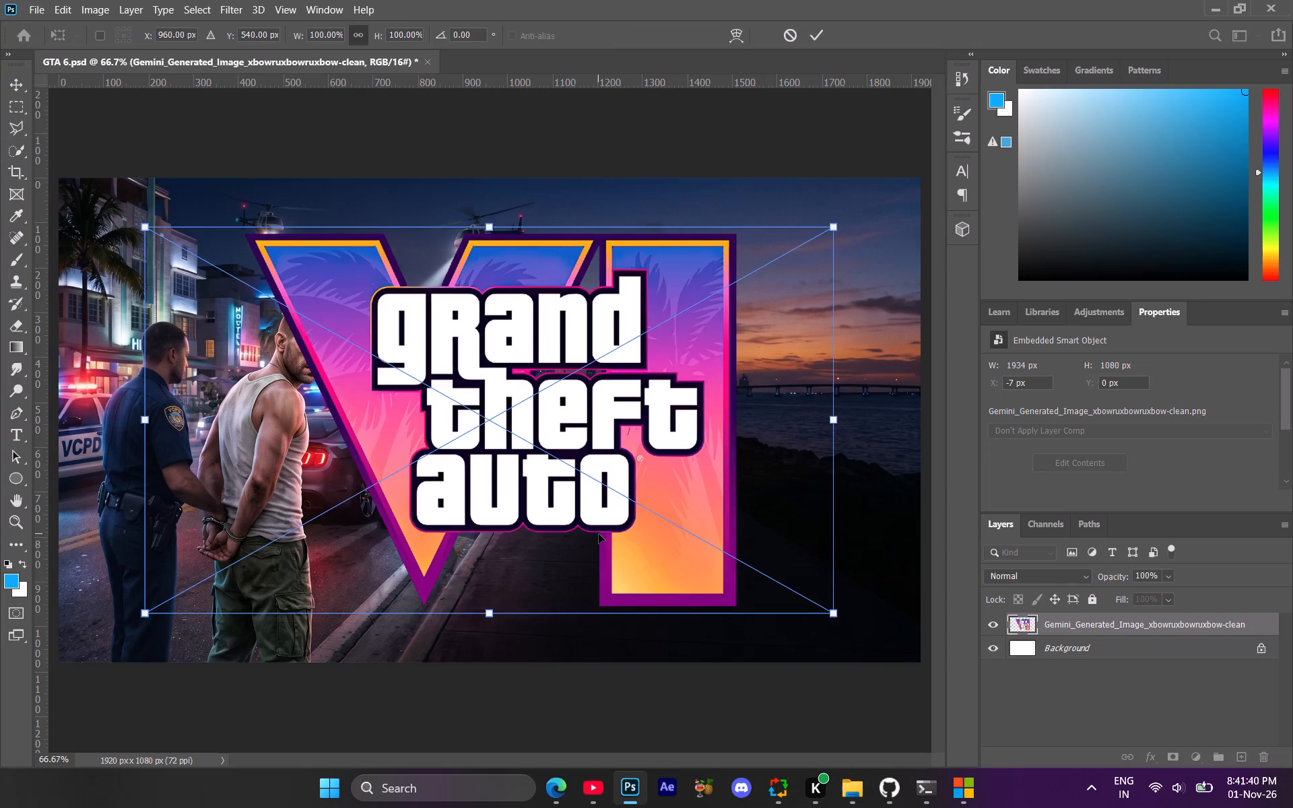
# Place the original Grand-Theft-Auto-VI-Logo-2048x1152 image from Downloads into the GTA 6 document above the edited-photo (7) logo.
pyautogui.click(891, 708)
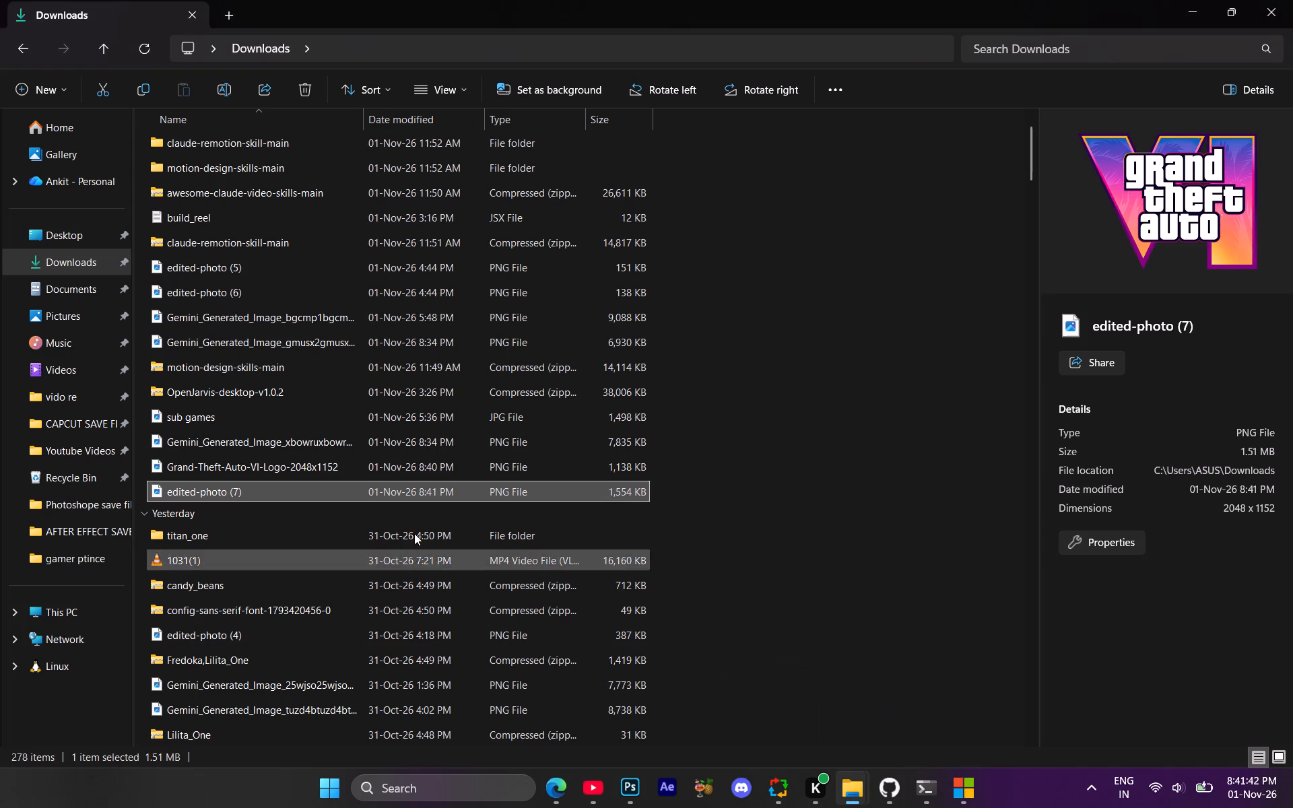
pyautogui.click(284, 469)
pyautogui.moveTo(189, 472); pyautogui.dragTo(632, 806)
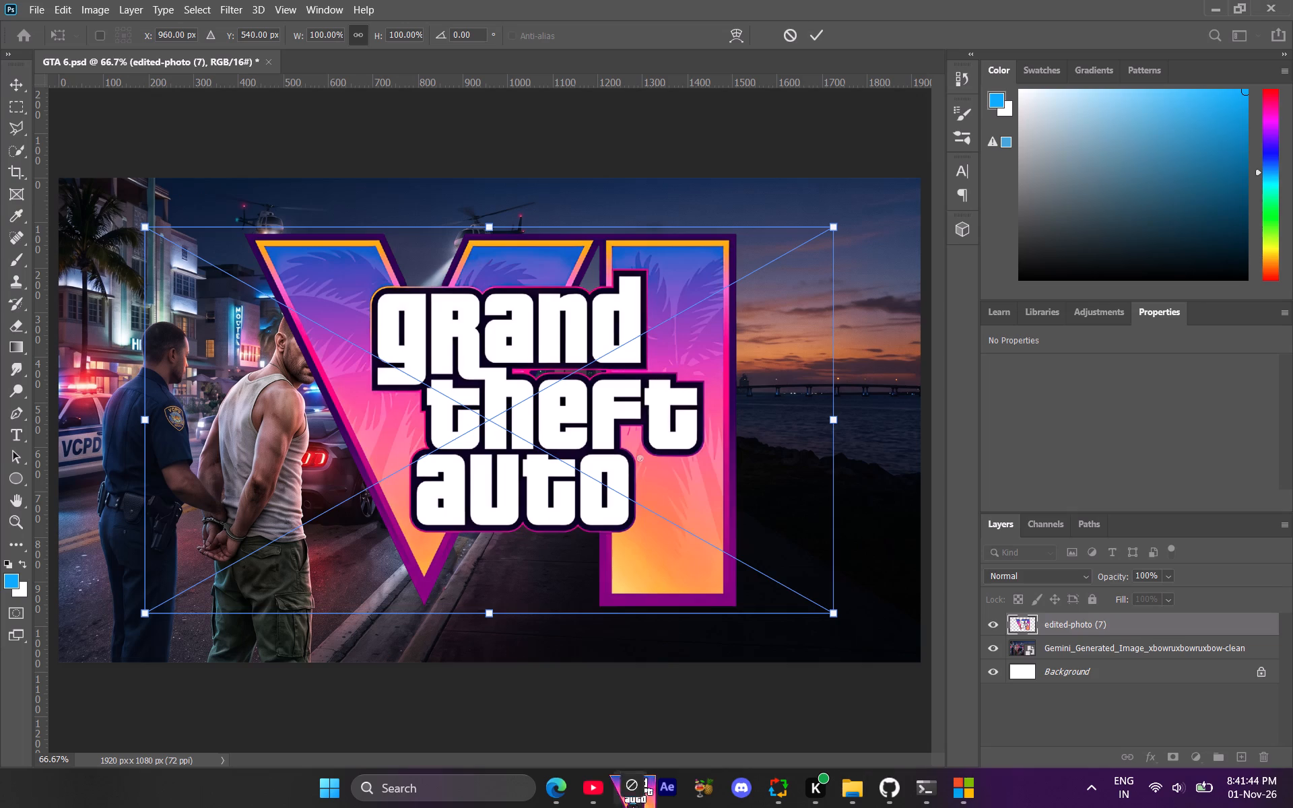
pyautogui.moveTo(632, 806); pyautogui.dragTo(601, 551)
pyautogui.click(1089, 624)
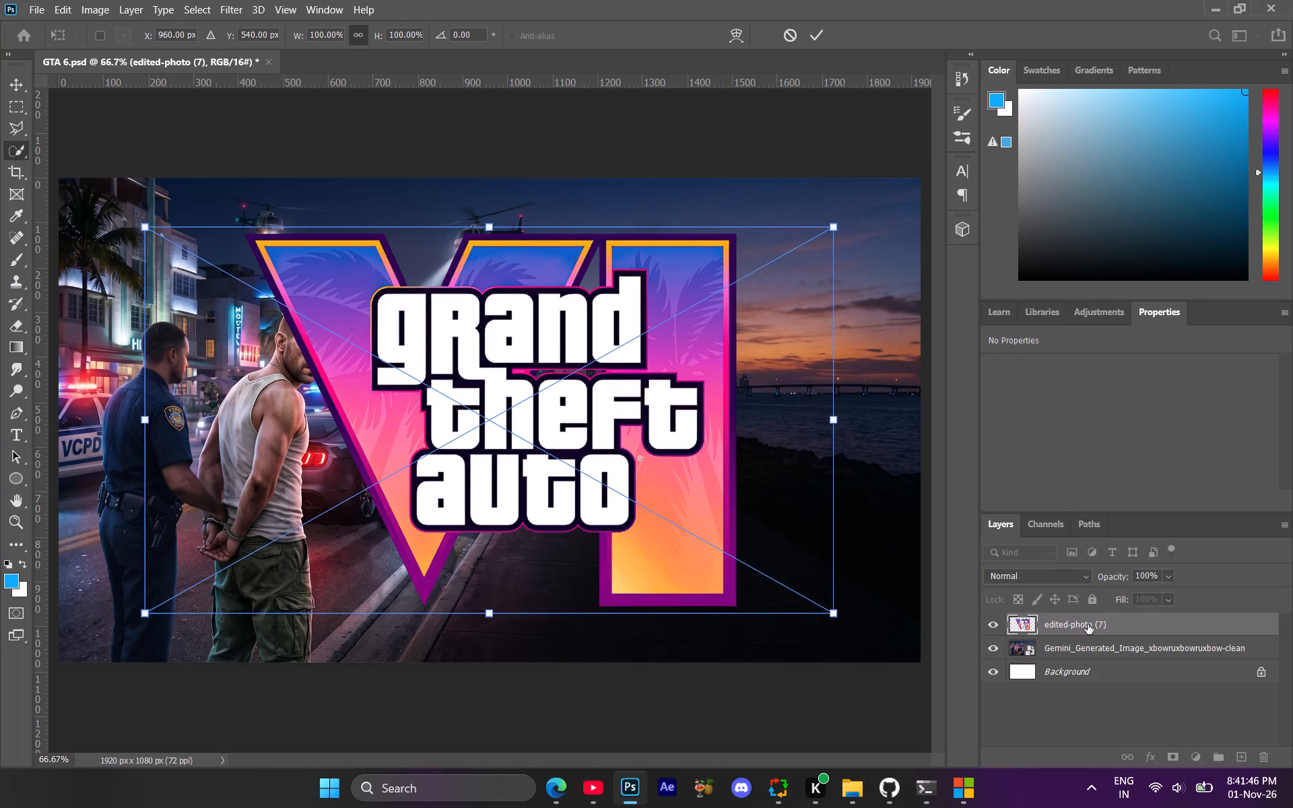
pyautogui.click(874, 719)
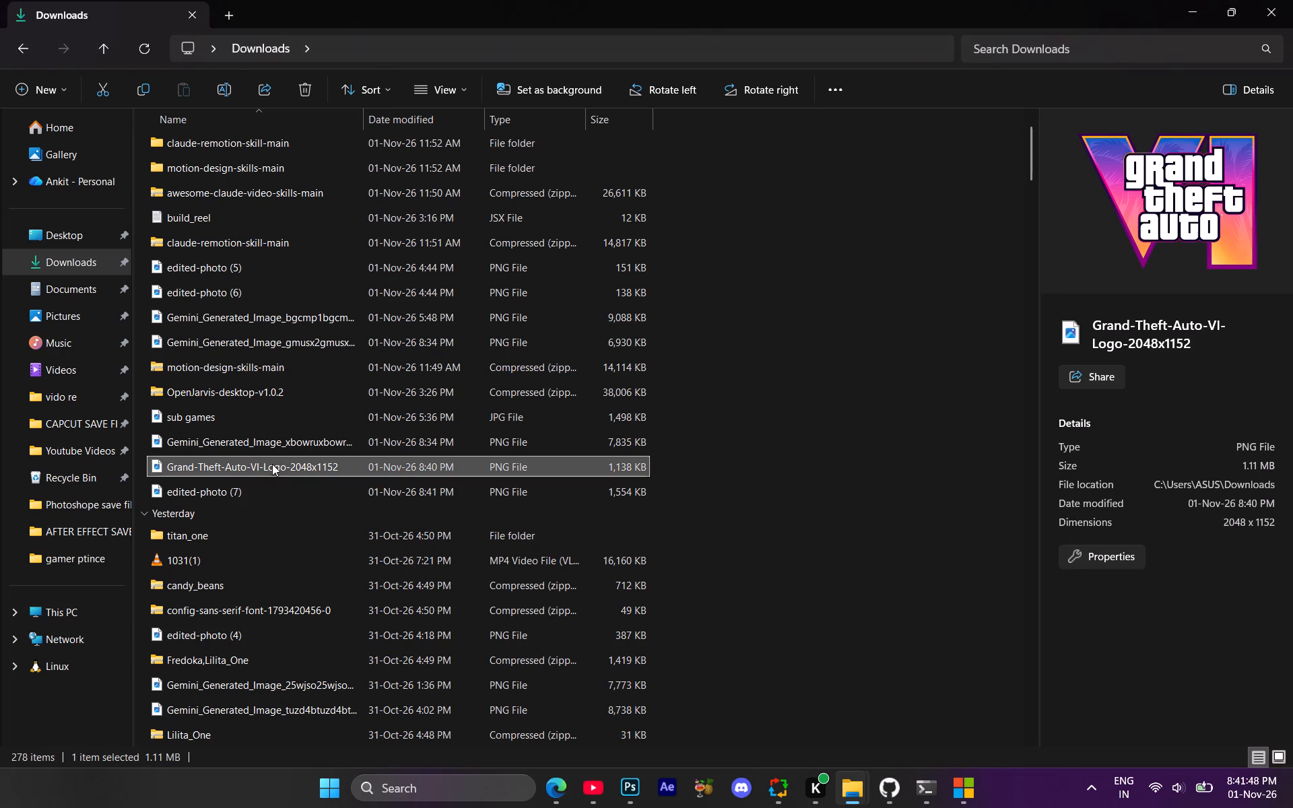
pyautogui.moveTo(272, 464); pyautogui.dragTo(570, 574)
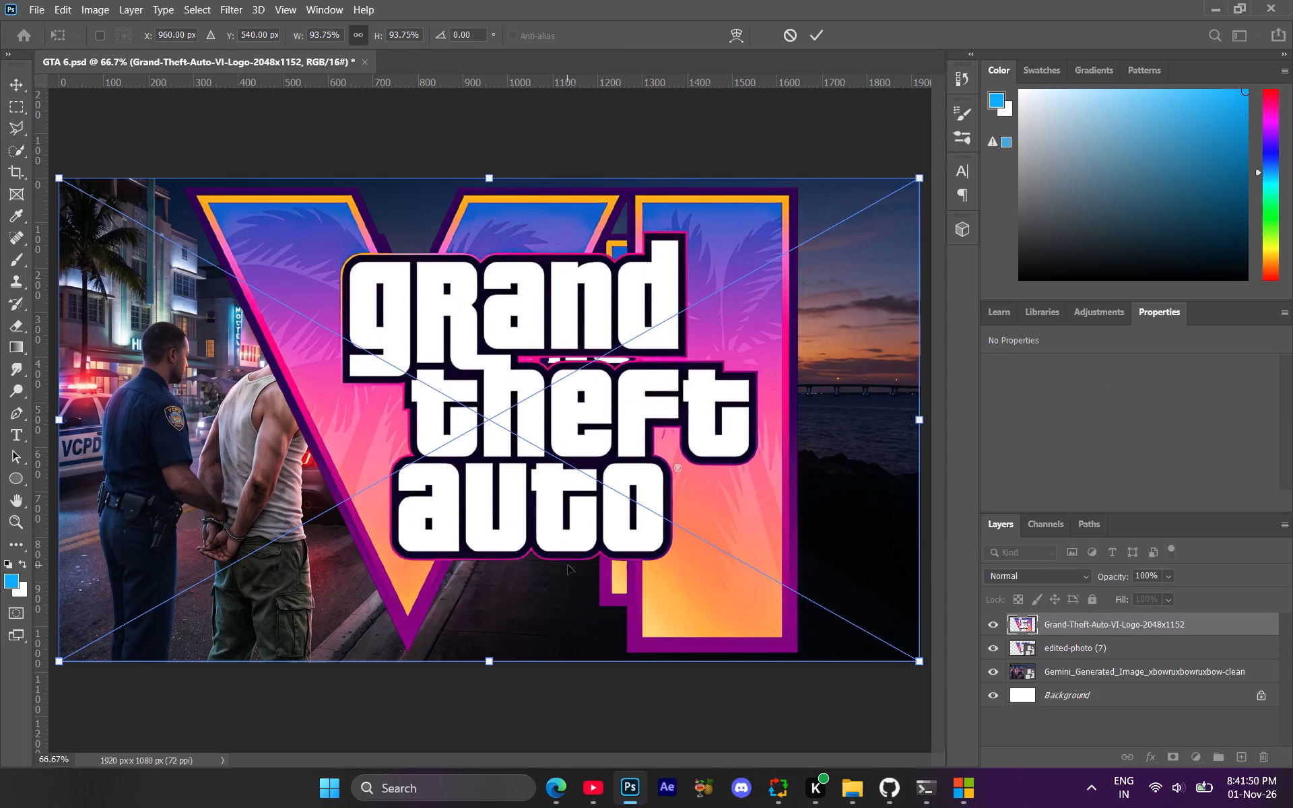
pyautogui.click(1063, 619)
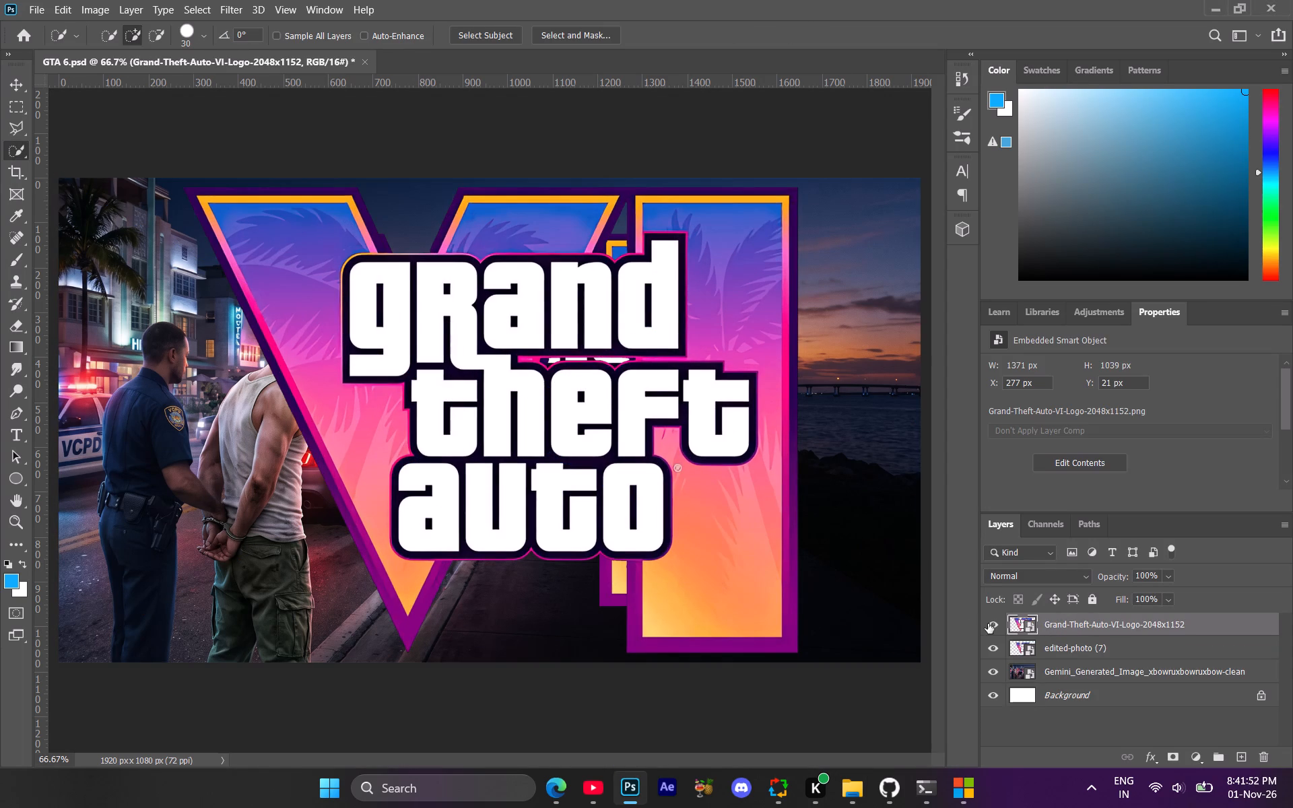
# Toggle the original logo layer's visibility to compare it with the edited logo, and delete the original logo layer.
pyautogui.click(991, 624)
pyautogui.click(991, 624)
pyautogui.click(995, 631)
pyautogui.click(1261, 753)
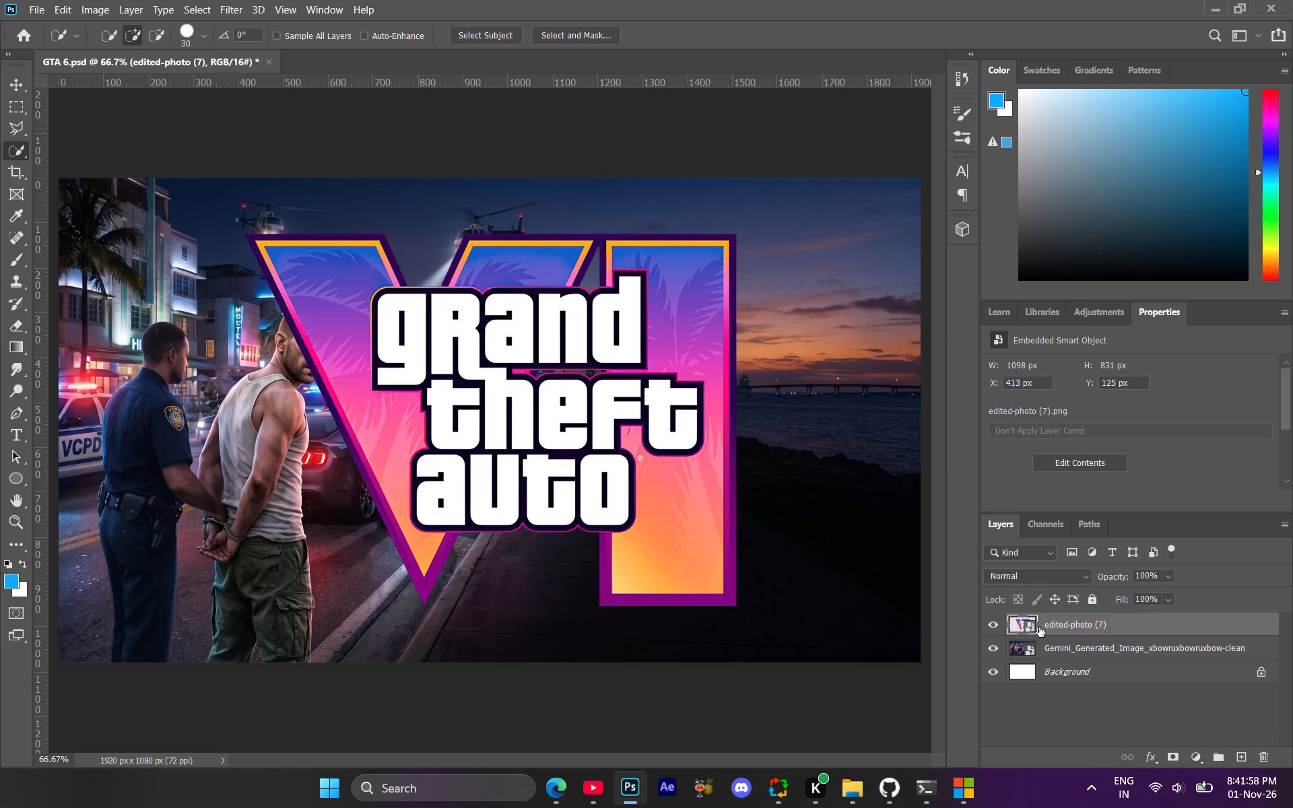
# Scale the edited-photo (7) logo down to about 11.8% and move it to the scene's upper-left corner.
pyautogui.hotkey('ctrl', 't')
pyautogui.moveTo(494, 616); pyautogui.dragTo(494, 464)
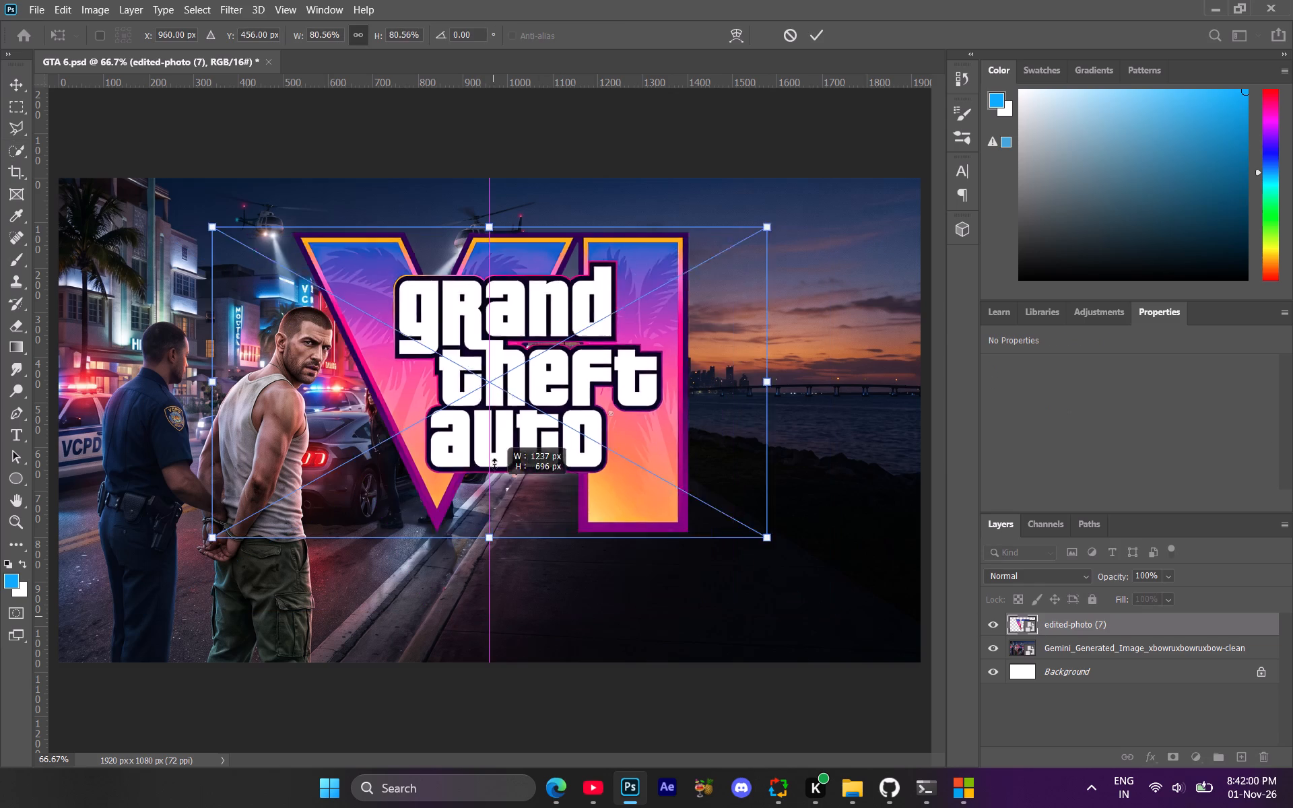
pyautogui.moveTo(494, 464); pyautogui.dragTo(498, 286)
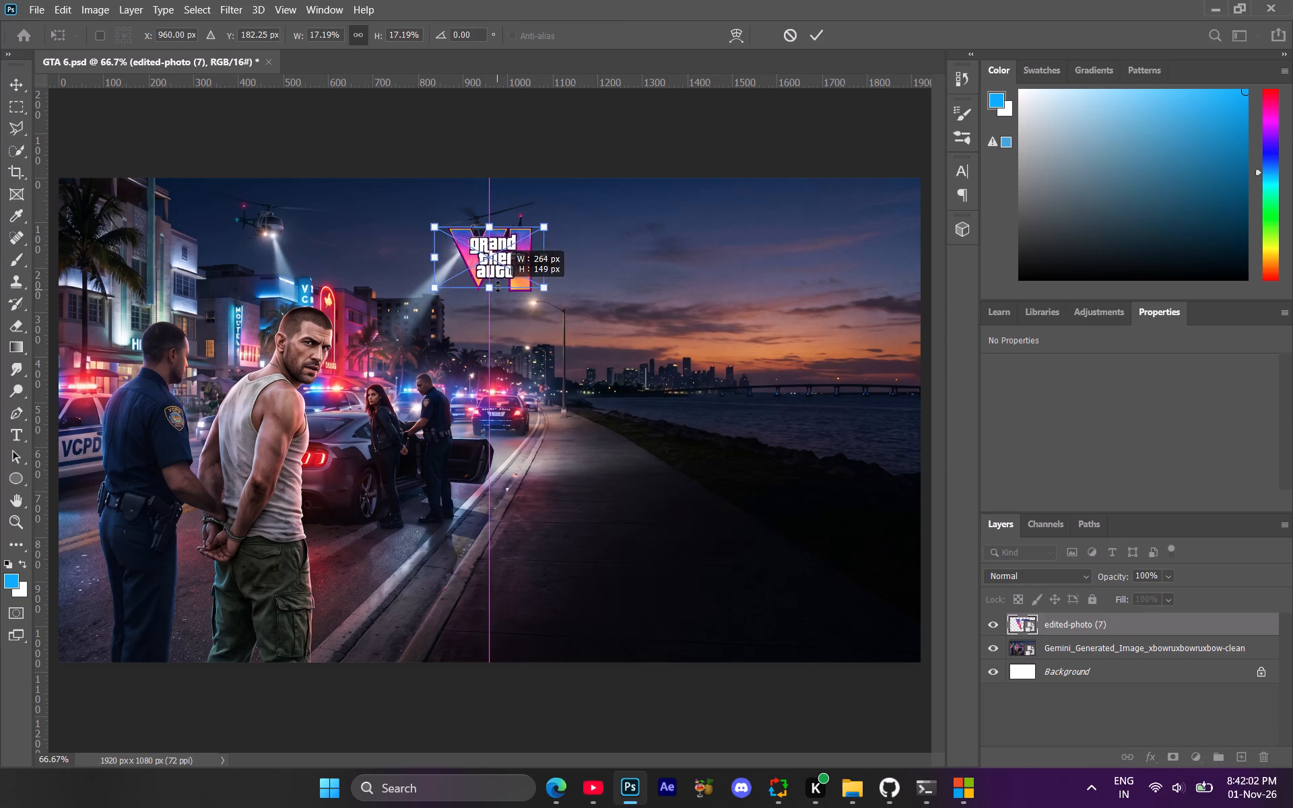
pyautogui.moveTo(498, 286); pyautogui.dragTo(499, 280)
pyautogui.moveTo(498, 276); pyautogui.dragTo(494, 294)
pyautogui.moveTo(510, 263); pyautogui.dragTo(174, 236)
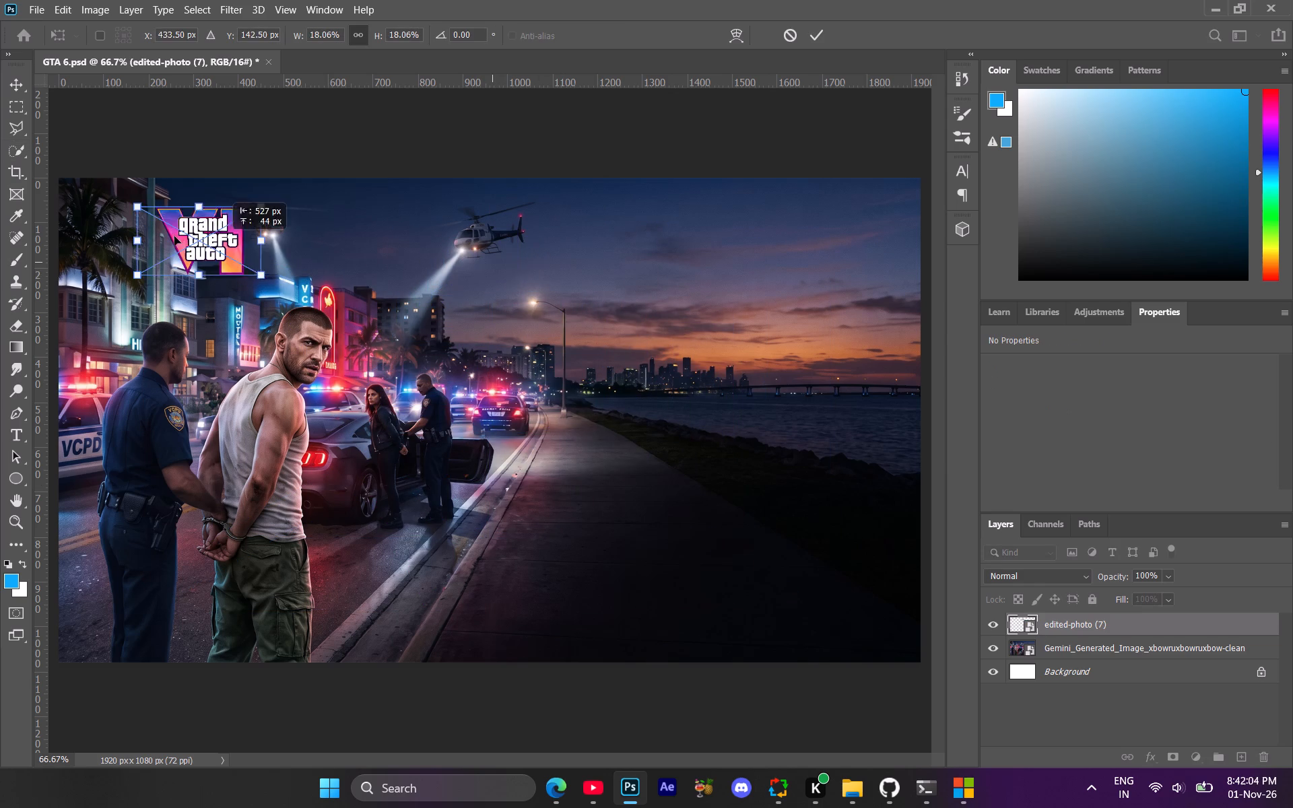
pyautogui.moveTo(174, 236); pyautogui.dragTo(147, 232)
pyautogui.moveTo(191, 226); pyautogui.dragTo(160, 230)
pyautogui.click(108, 227)
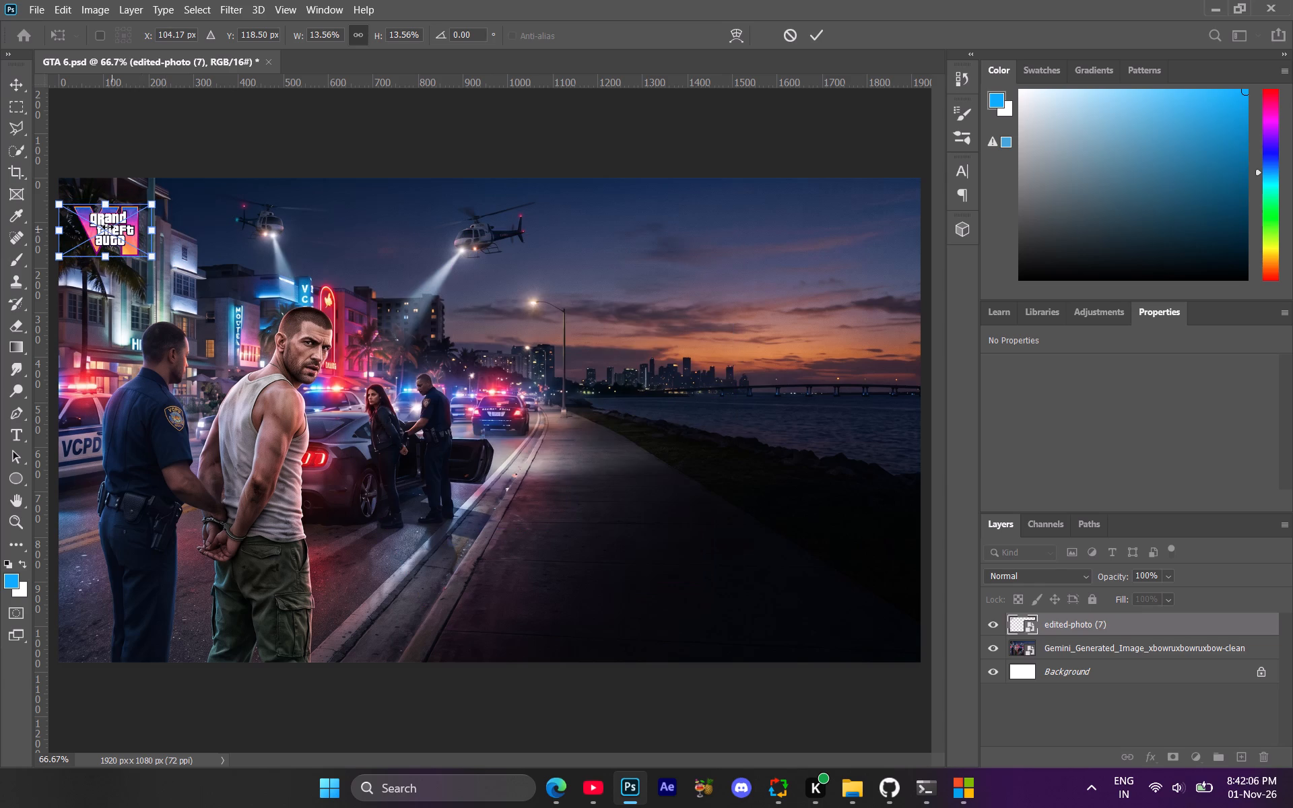
pyautogui.moveTo(151, 226); pyautogui.dragTo(139, 222)
pyautogui.moveTo(104, 222); pyautogui.dragTo(114, 211)
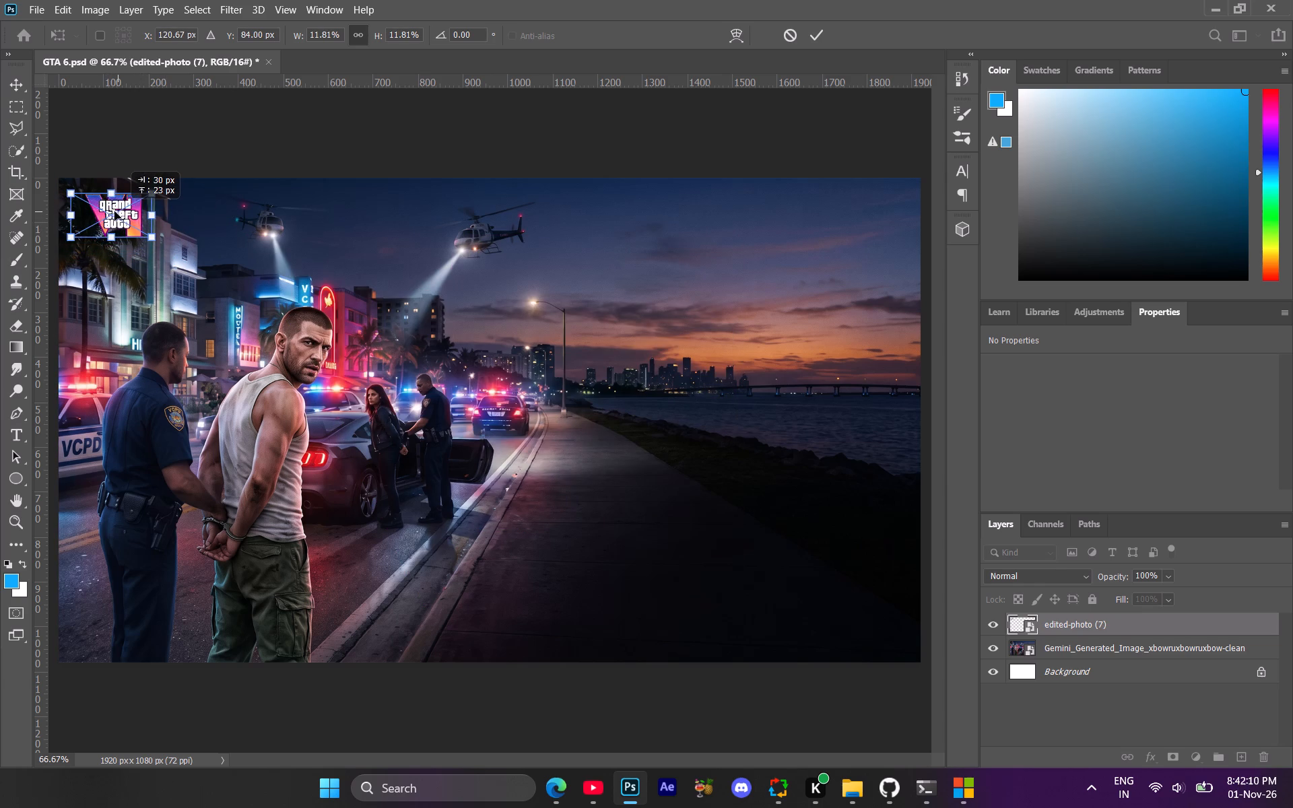
pyautogui.moveTo(114, 211); pyautogui.dragTo(115, 213)
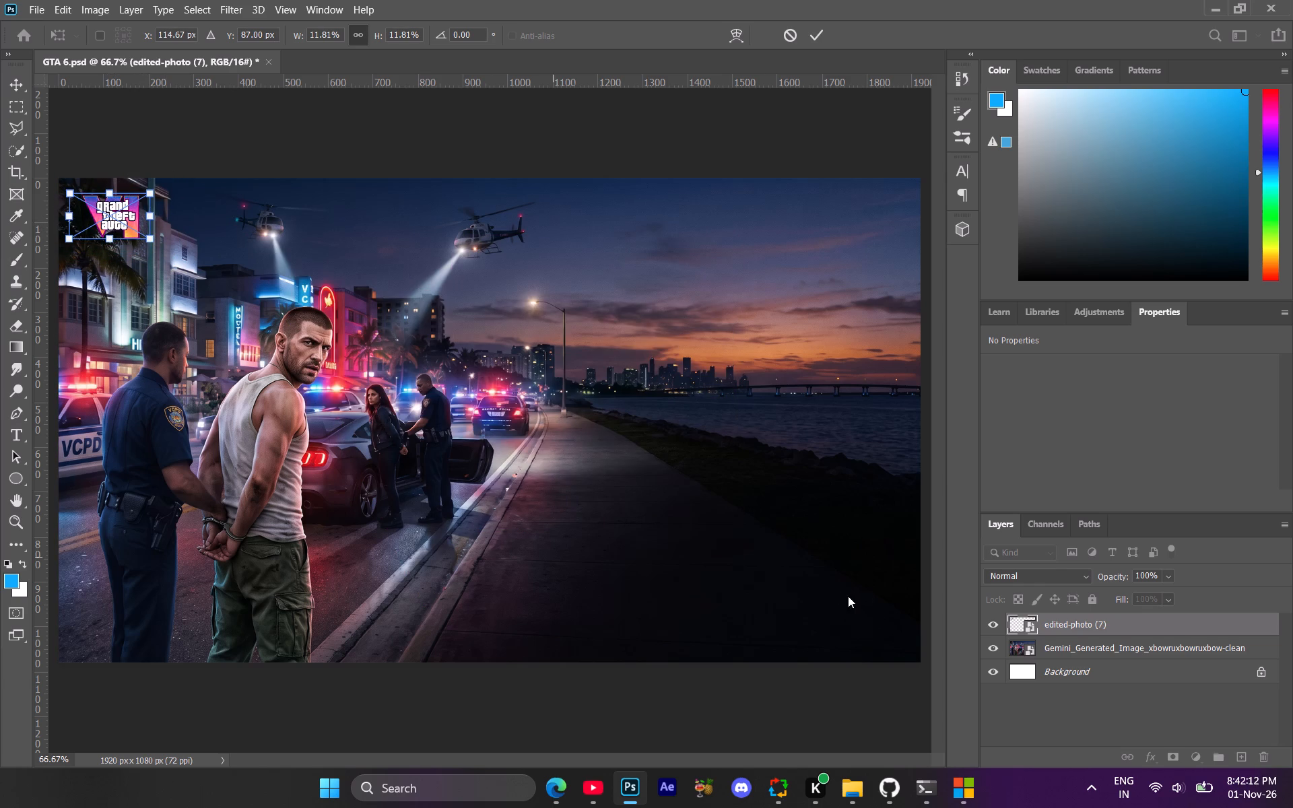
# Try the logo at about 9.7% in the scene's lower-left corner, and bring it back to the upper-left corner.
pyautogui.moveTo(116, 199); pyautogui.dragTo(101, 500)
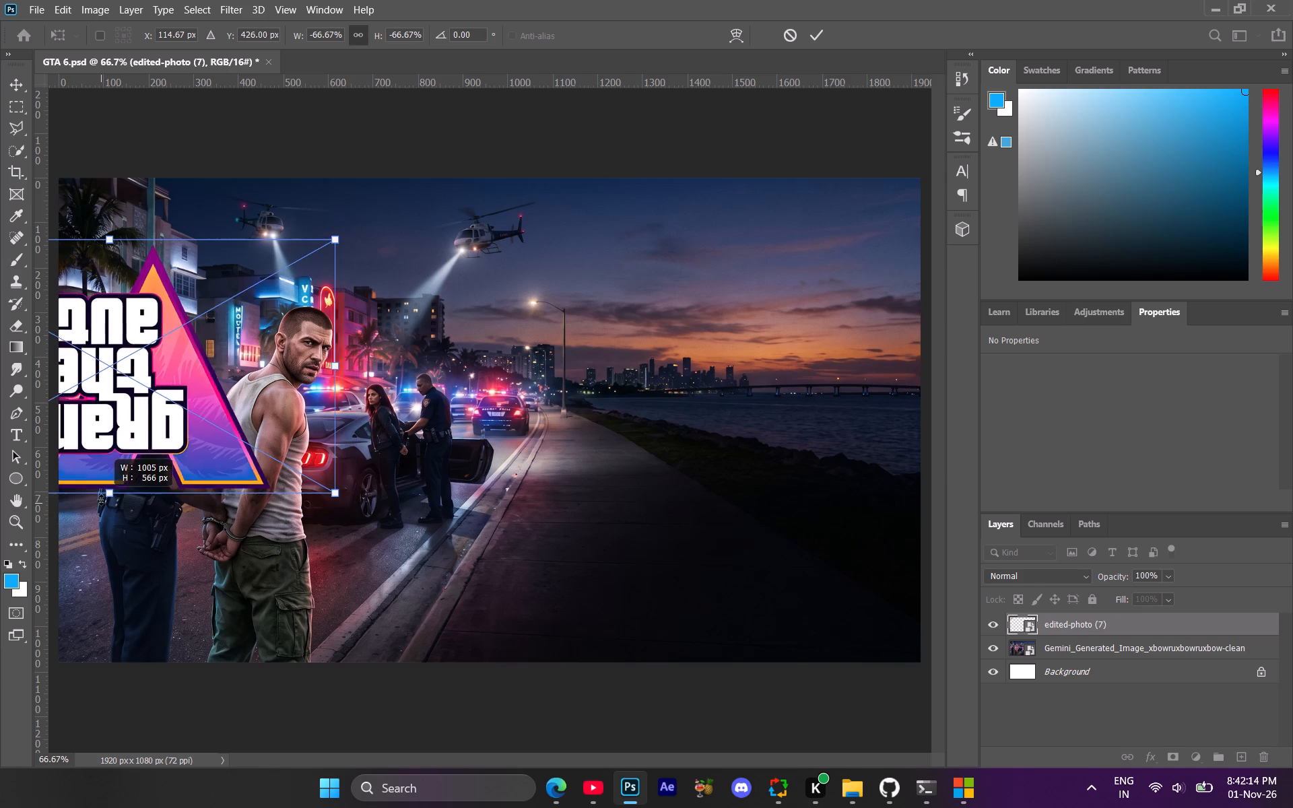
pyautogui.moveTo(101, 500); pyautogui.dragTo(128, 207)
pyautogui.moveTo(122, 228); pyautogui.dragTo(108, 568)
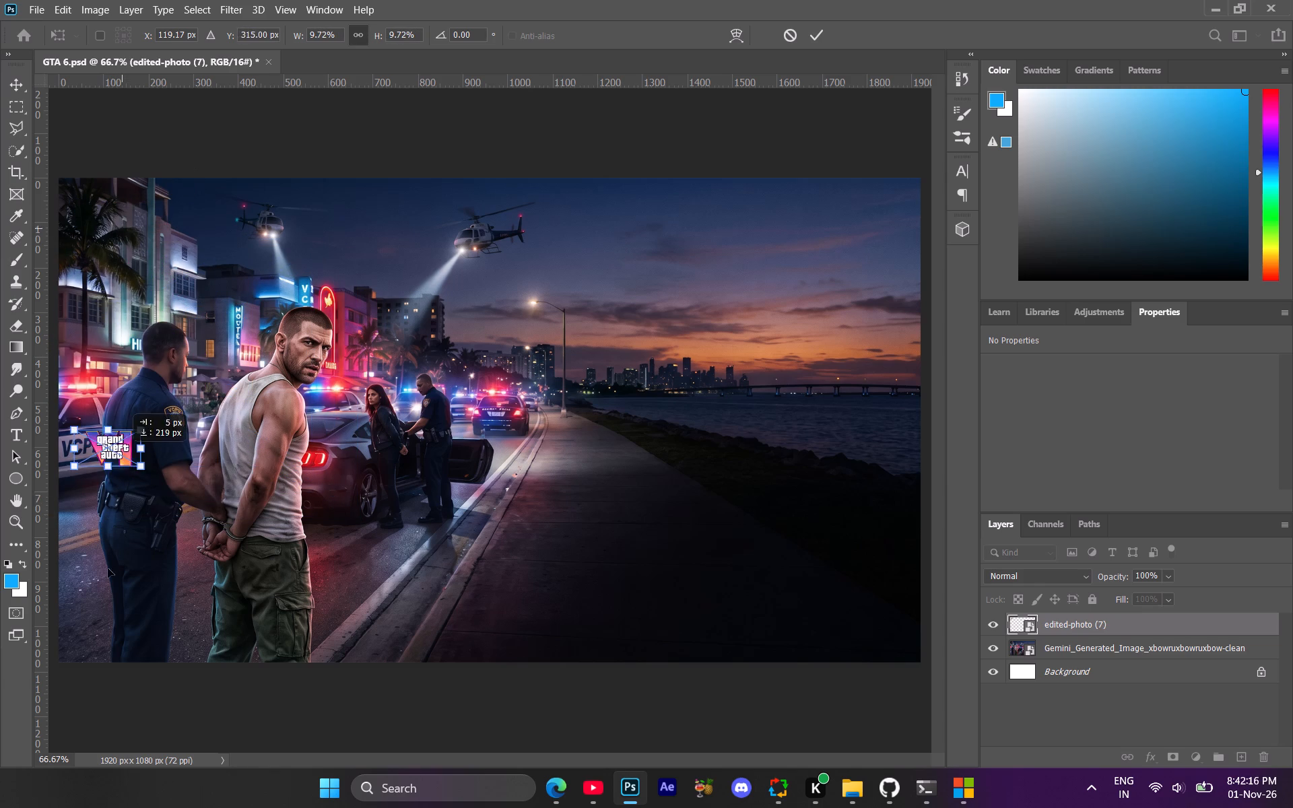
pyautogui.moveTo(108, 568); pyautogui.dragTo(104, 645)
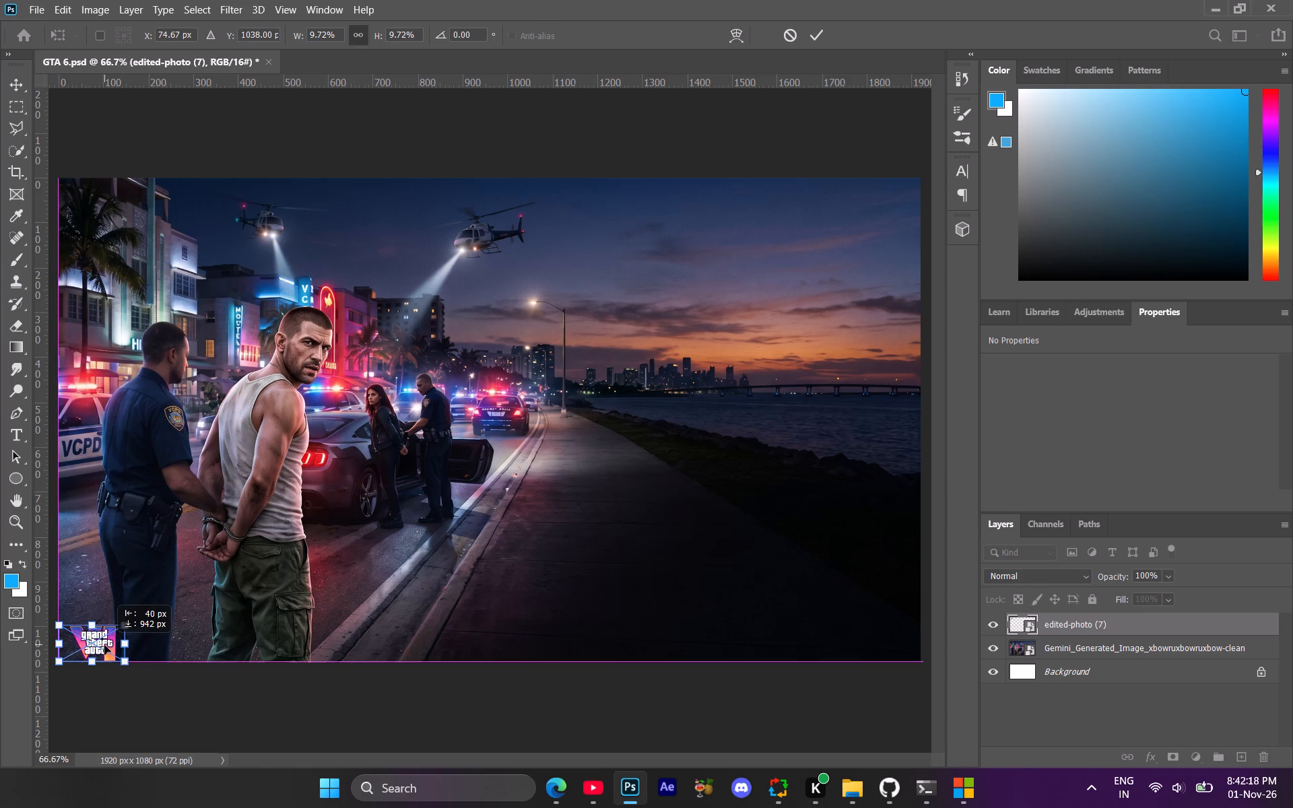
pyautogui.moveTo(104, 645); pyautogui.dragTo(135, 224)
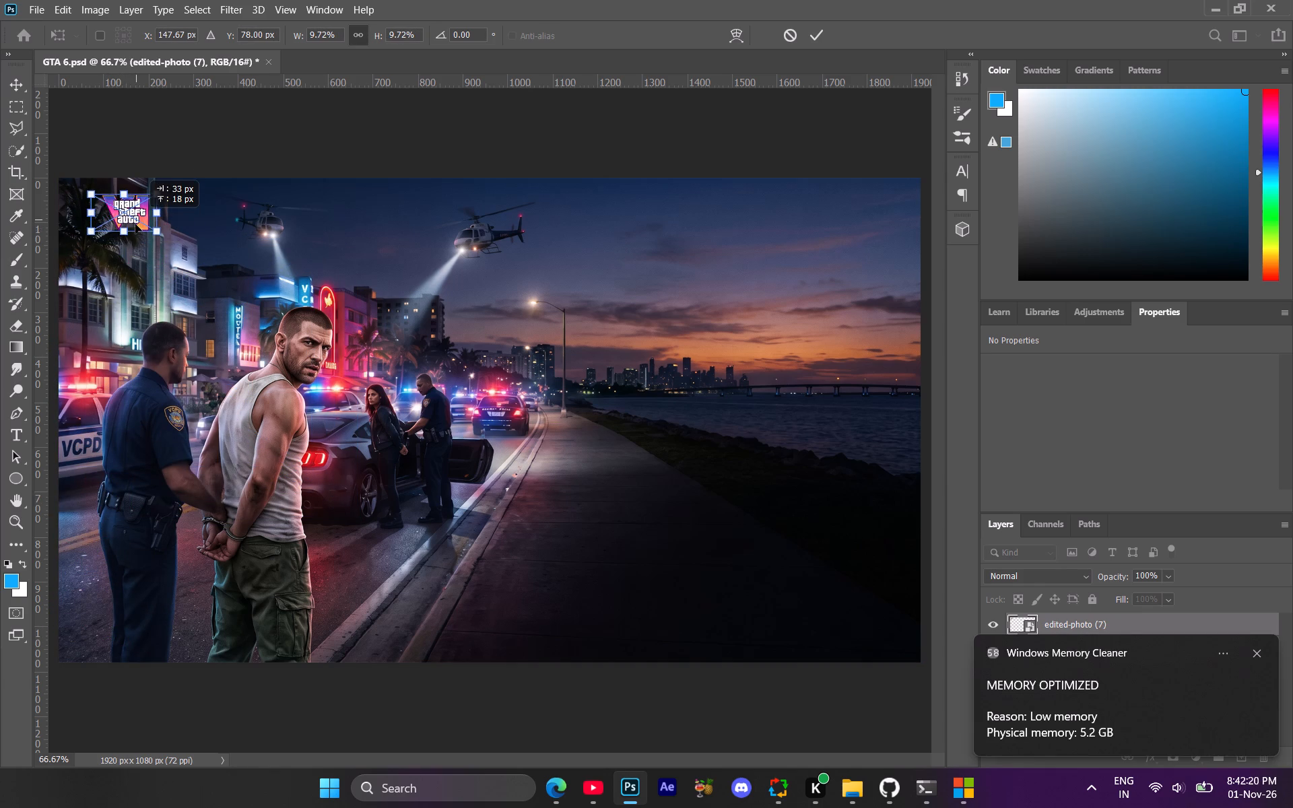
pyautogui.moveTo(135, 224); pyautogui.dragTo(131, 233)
# Enlarge the logo to about 13.7% and position it about 54 px from the scene's left edge and 55 px from its top.
pyautogui.moveTo(156, 231); pyautogui.dragTo(166, 228)
pyautogui.click(148, 227)
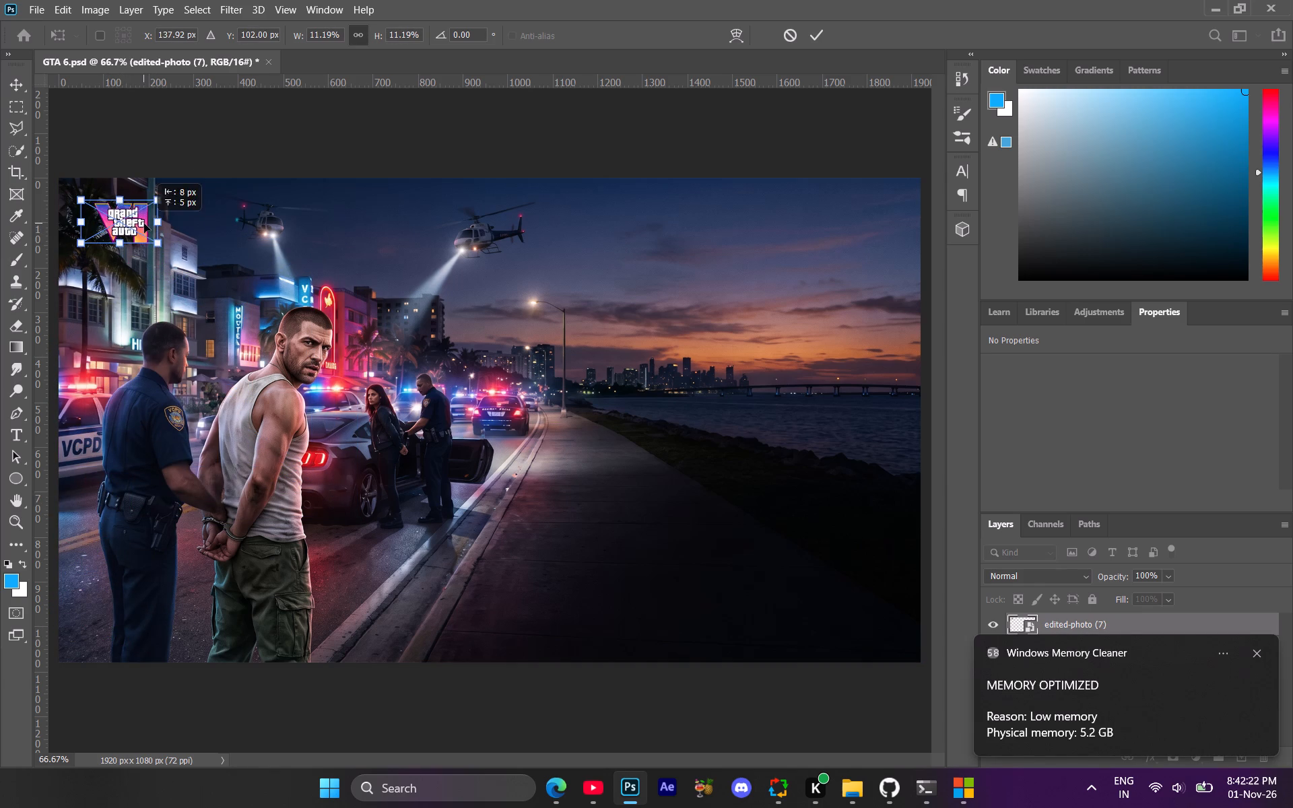
pyautogui.moveTo(159, 224); pyautogui.dragTo(176, 225)
pyautogui.moveTo(146, 226); pyautogui.dragTo(132, 222)
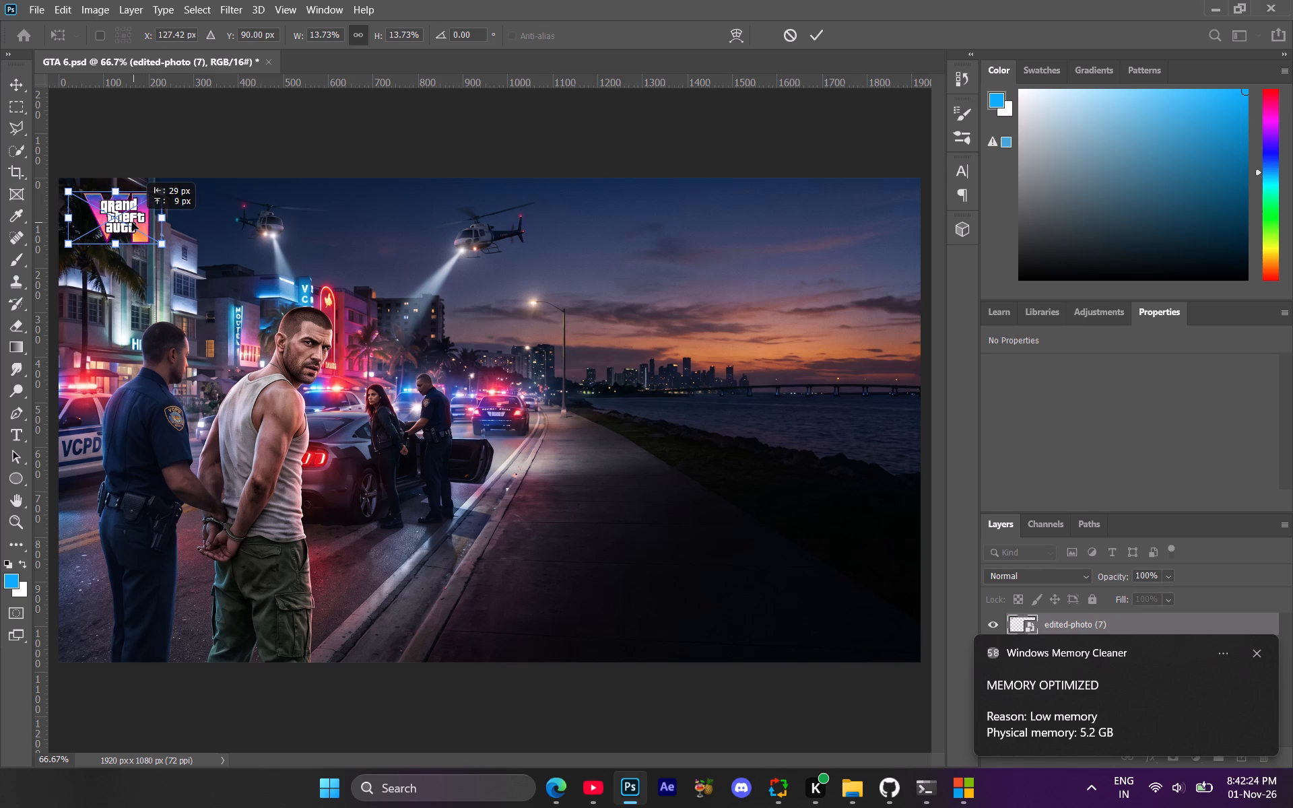
pyautogui.moveTo(132, 222); pyautogui.dragTo(133, 234)
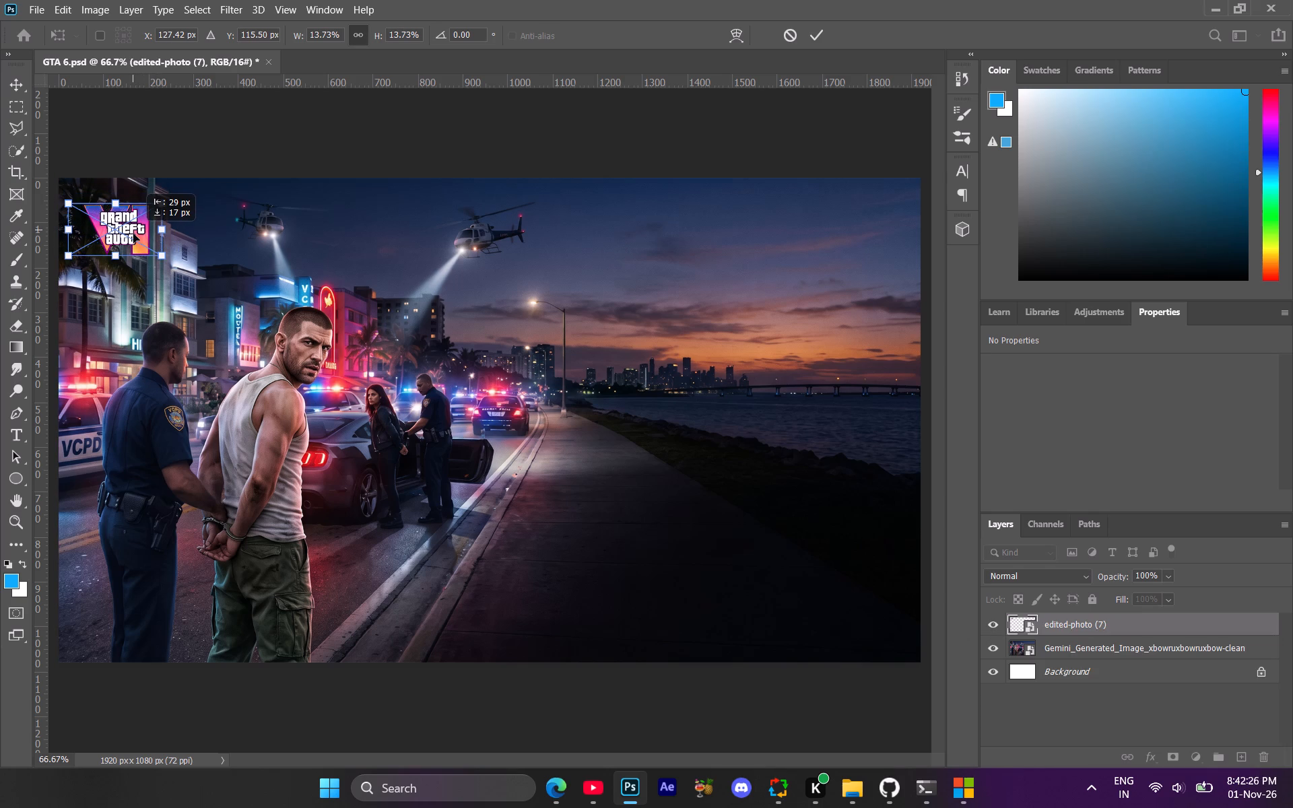
pyautogui.moveTo(133, 234); pyautogui.dragTo(134, 232)
pyautogui.click(1067, 628)
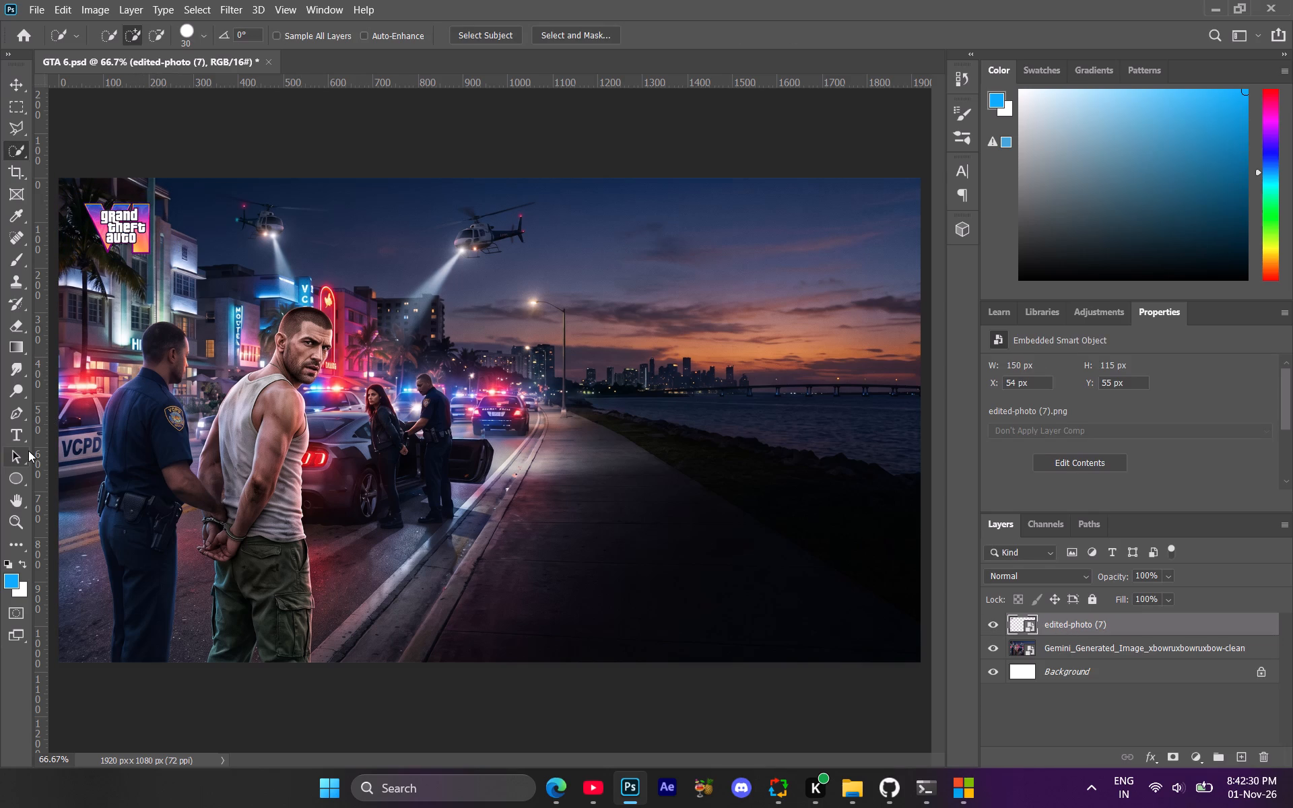
# Activate the Type tool.
pyautogui.click(17, 498)
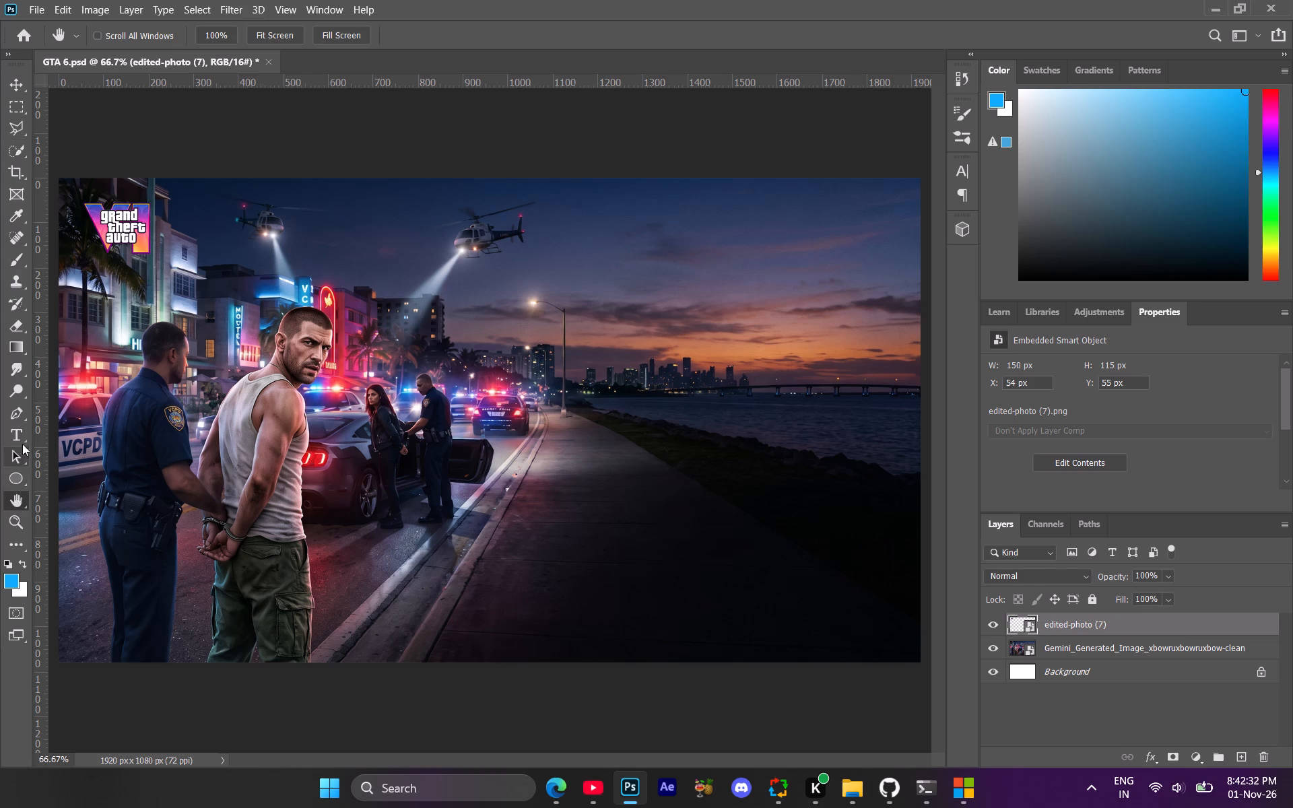
pyautogui.click(17, 438)
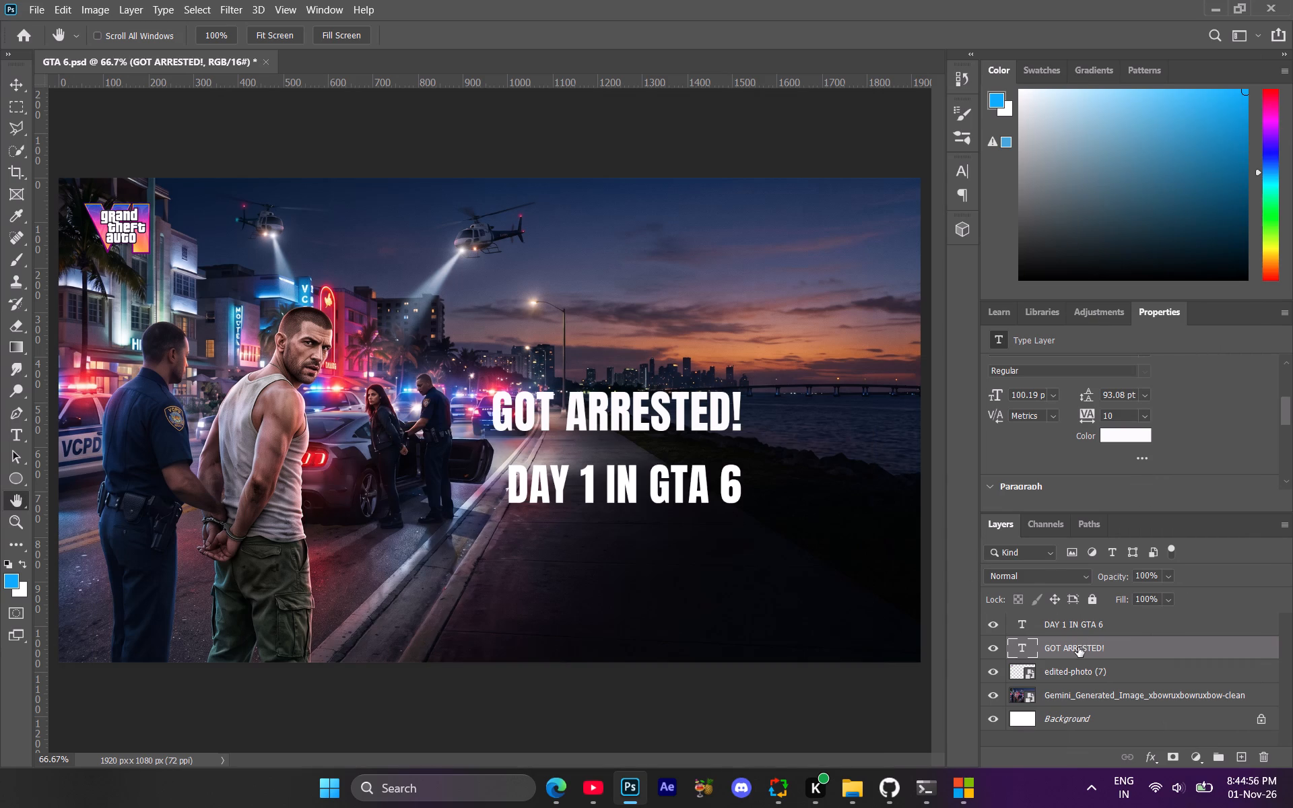
# Enlarge "GOT ARRESTED!" to about 132 pt and move it down and to the right, over the "DAY 1 IN GTA 6" line.
pyautogui.hotkey('ctrl', 't')
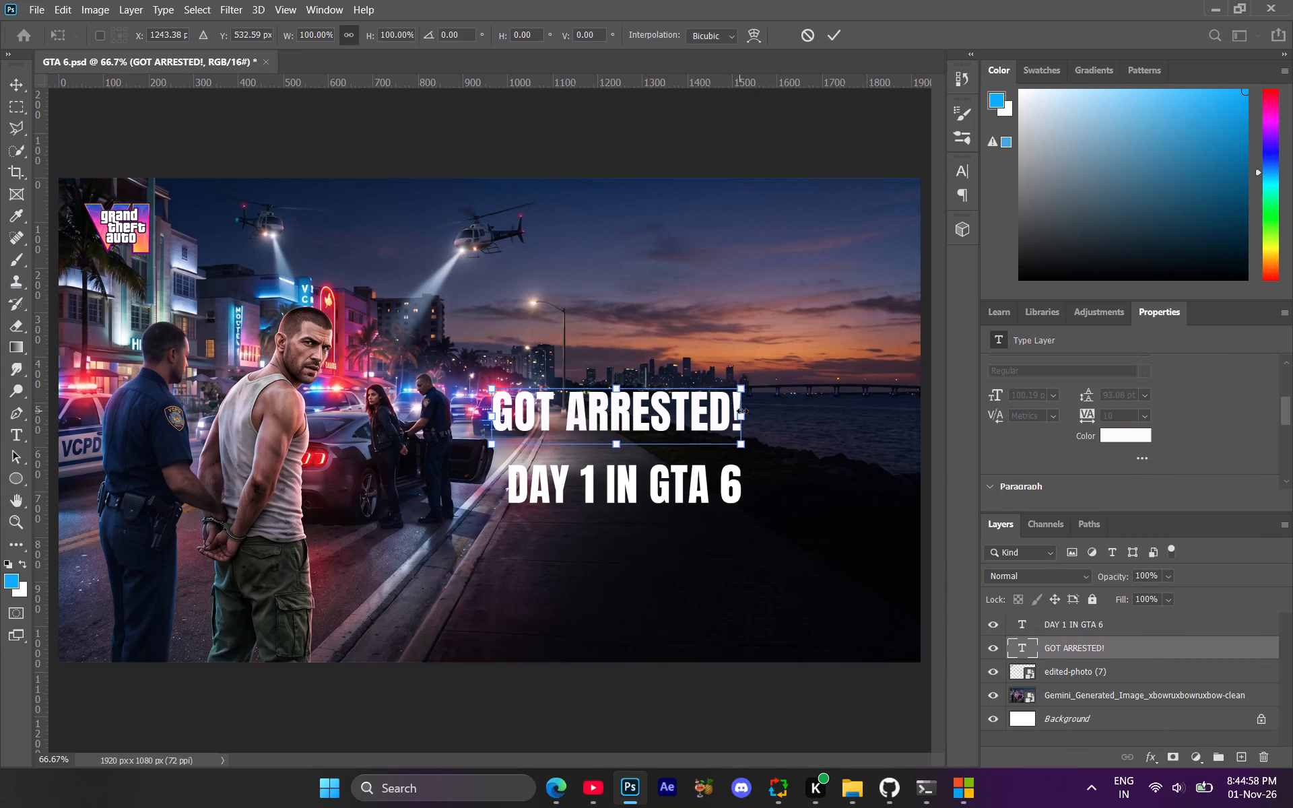
pyautogui.moveTo(742, 411); pyautogui.dragTo(821, 411)
pyautogui.moveTo(765, 409); pyautogui.dragTo(789, 447)
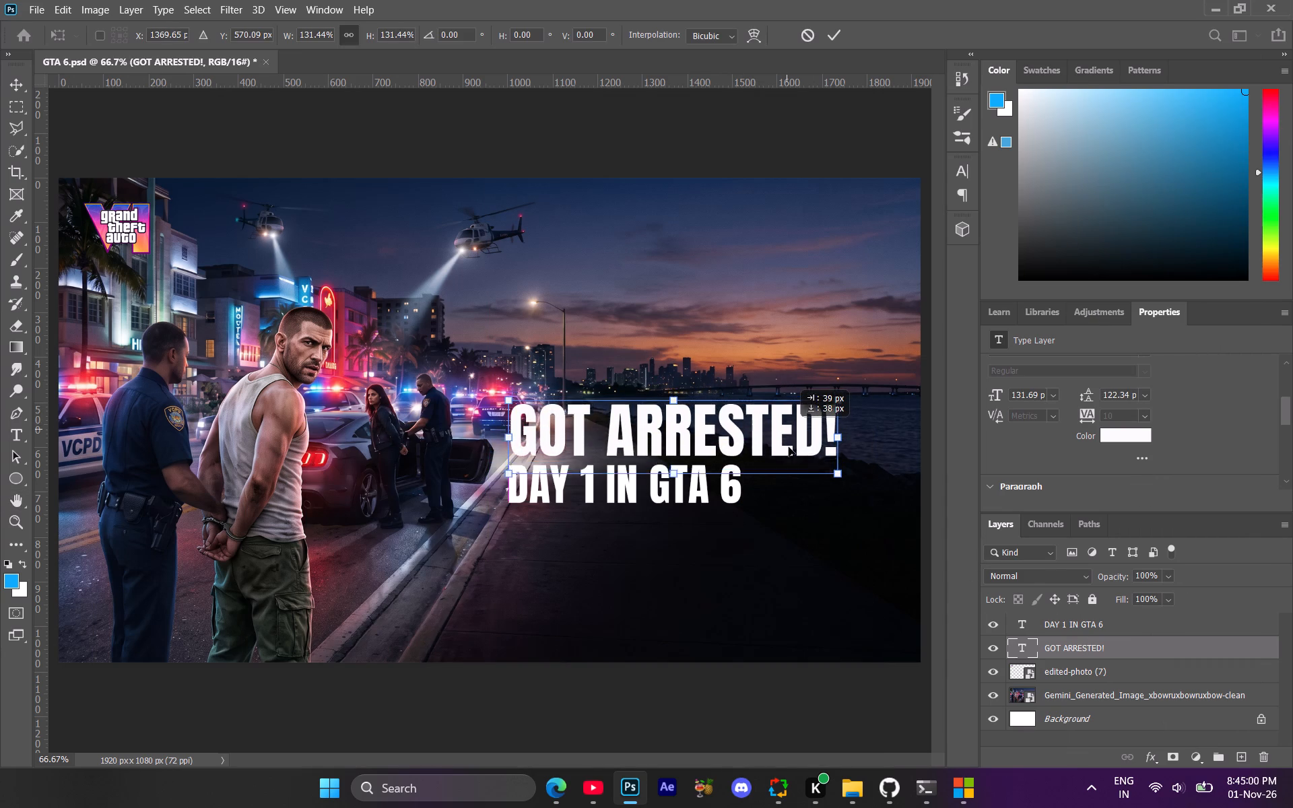
pyautogui.moveTo(789, 447); pyautogui.dragTo(791, 466)
# Enlarge "DAY 1 IN GTA 6" to about 149 pt and place it above "GOT ARRESTED!", with their left ends aligned.
pyautogui.click(1052, 619)
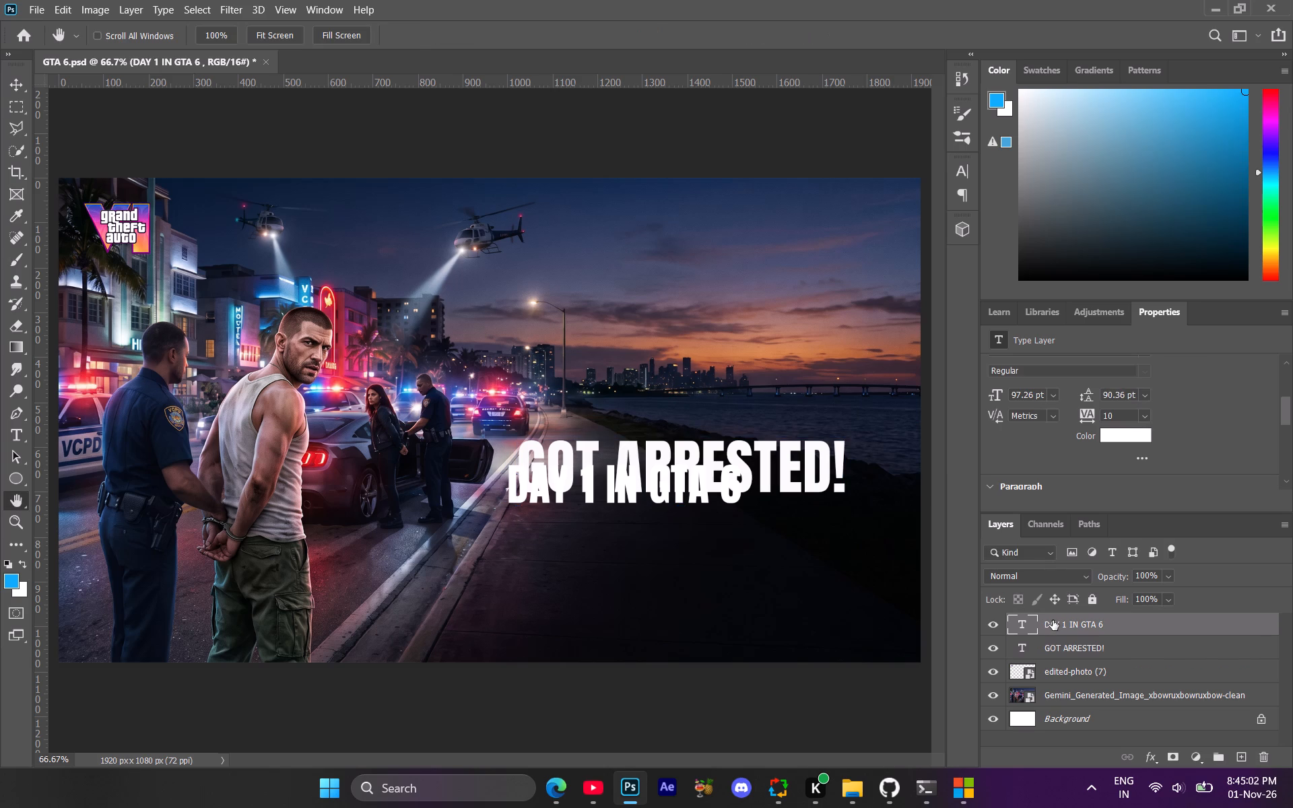
pyautogui.hotkey('ctrl', 't')
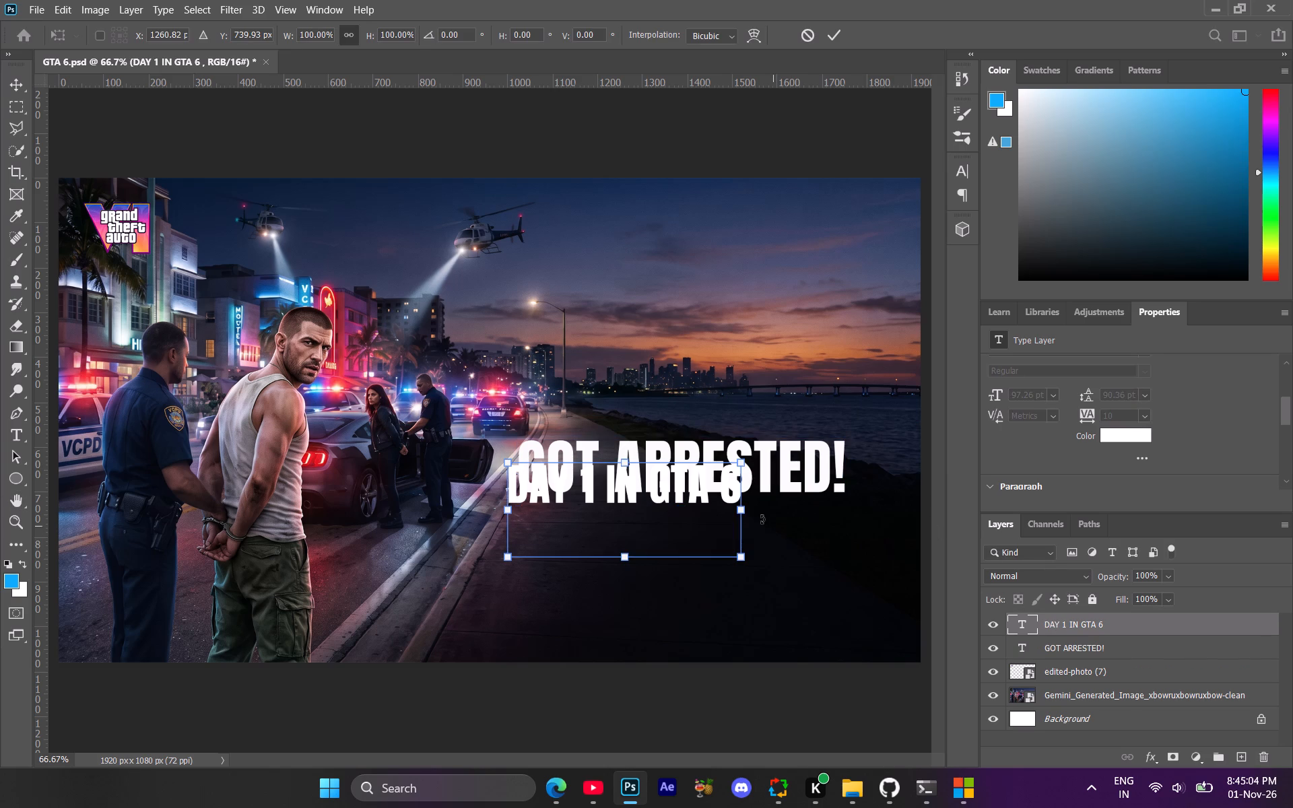
pyautogui.moveTo(751, 514); pyautogui.dragTo(831, 483)
pyautogui.moveTo(715, 523); pyautogui.dragTo(719, 426)
pyautogui.moveTo(832, 420); pyautogui.dragTo(877, 407)
pyautogui.click(778, 417)
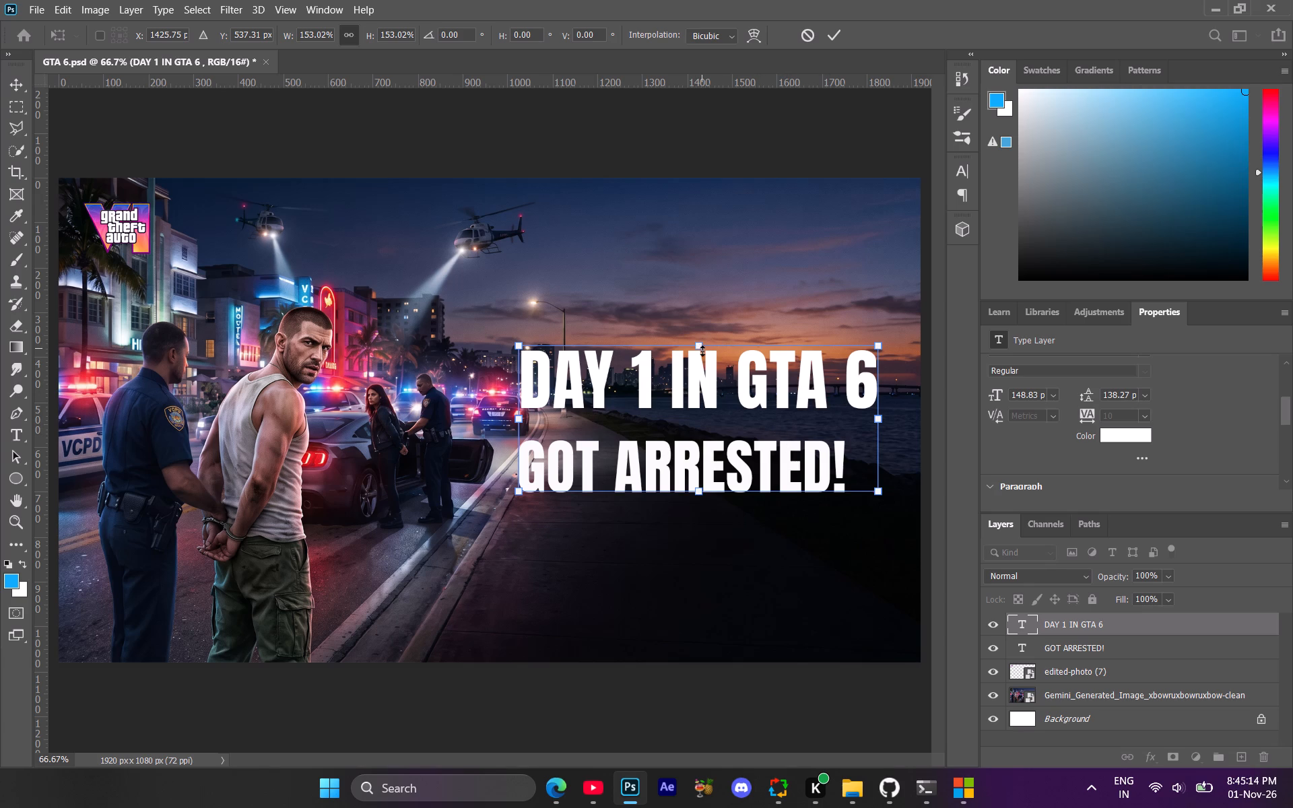
# Skew the "DAY 1 IN GTA 6" text horizontally by about -9° so it slants like italics.
pyautogui.keyDown('ctrl'); pyautogui.moveTo(699, 346); pyautogui.dragTo(712, 330); pyautogui.keyUp('ctrl')
pyautogui.keyDown('ctrl'); pyautogui.moveTo(712, 330); pyautogui.dragTo(712, 329); pyautogui.keyUp('ctrl')
pyautogui.keyDown('ctrl'); pyautogui.moveTo(700, 345); pyautogui.dragTo(723, 347); pyautogui.keyUp('ctrl')
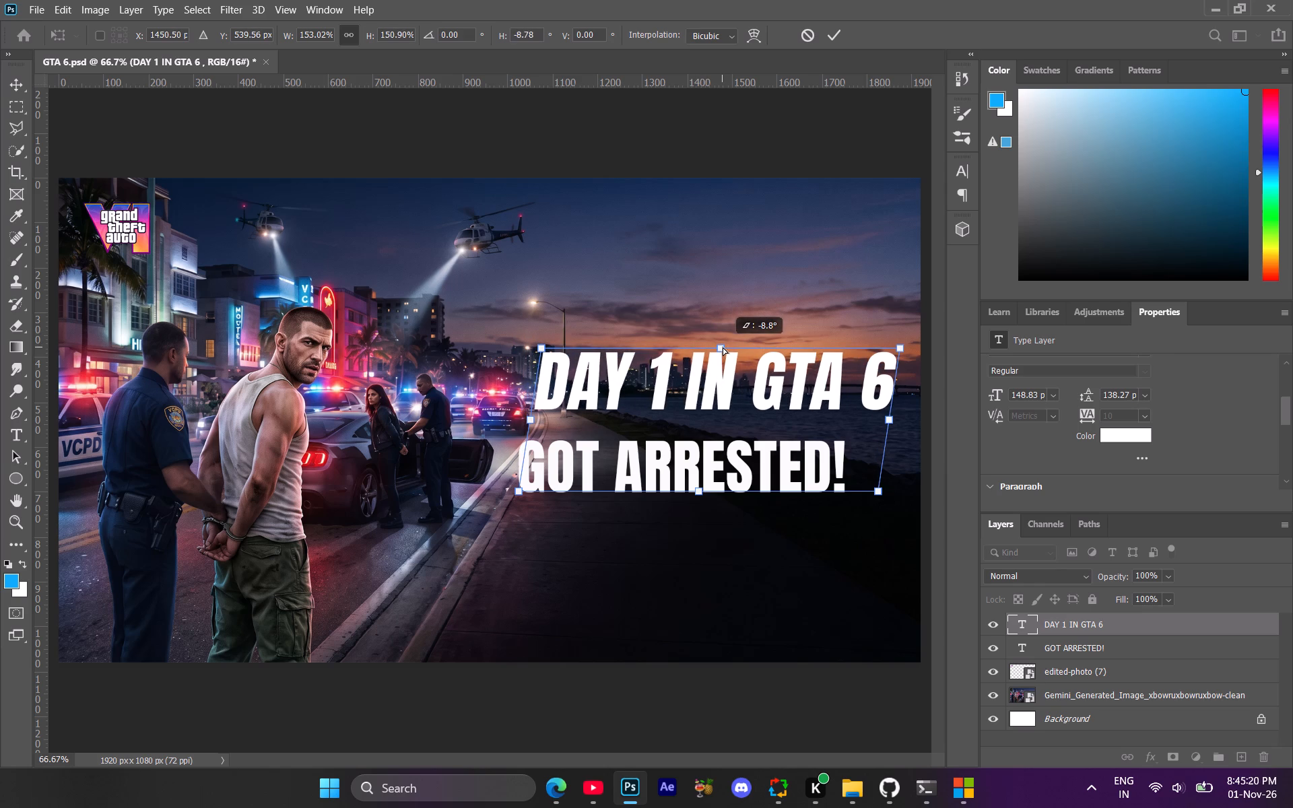
pyautogui.keyDown('ctrl'); pyautogui.moveTo(723, 347); pyautogui.dragTo(723, 347); pyautogui.keyUp('ctrl')
# Enlarge "GOT ARRESTED!" to about 163 pt and position it just under "DAY 1 IN GTA 6", with their right ends aligned.
pyautogui.click(1059, 647)
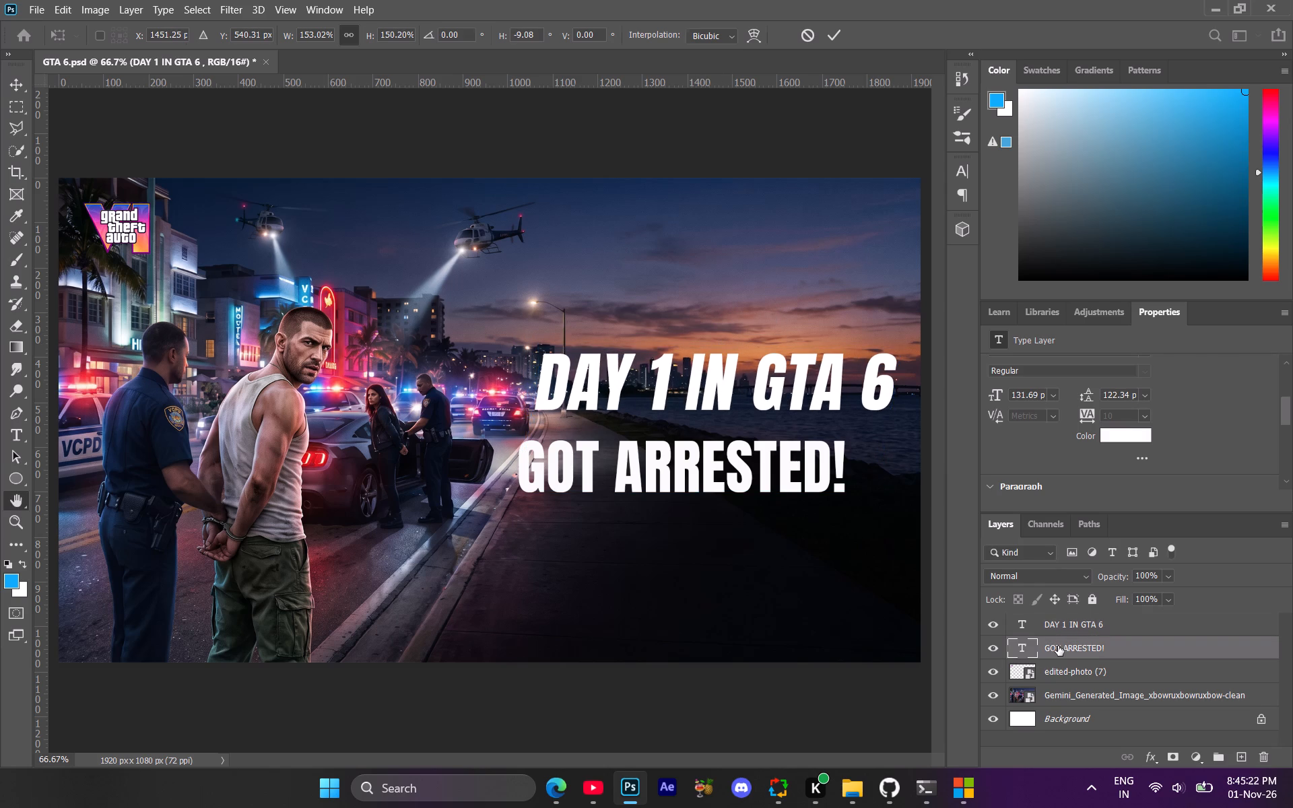
pyautogui.hotkey('ctrl', 't')
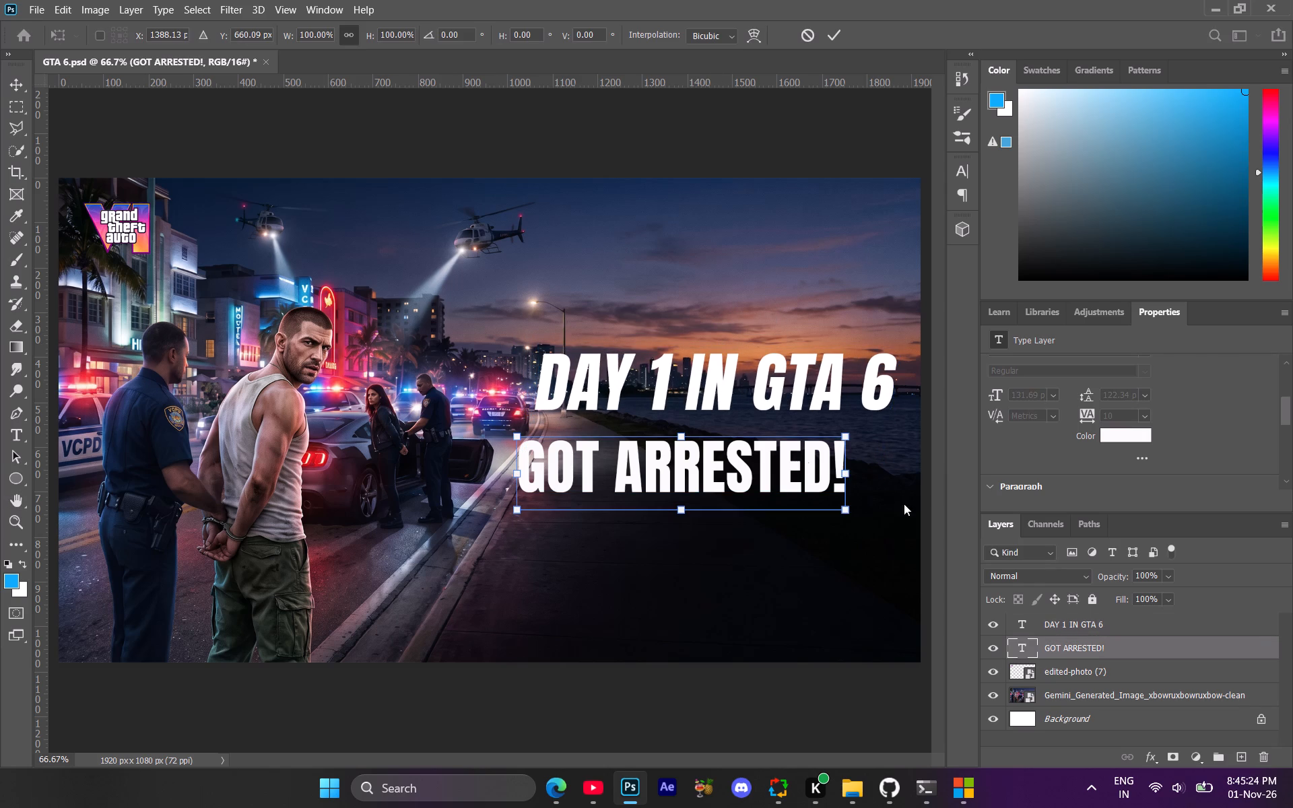
pyautogui.moveTo(853, 470); pyautogui.dragTo(929, 464)
pyautogui.moveTo(833, 462); pyautogui.dragTo(818, 460)
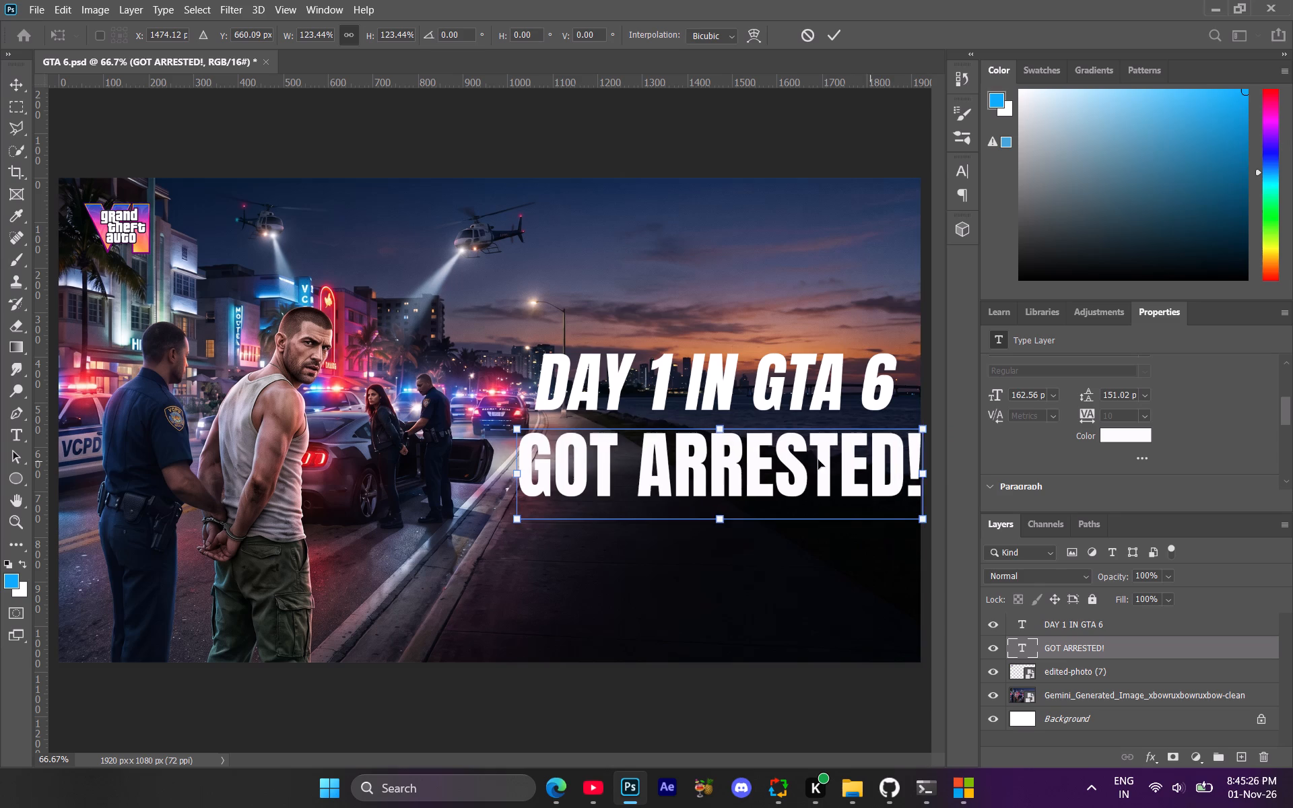
pyautogui.moveTo(818, 460); pyautogui.dragTo(807, 455)
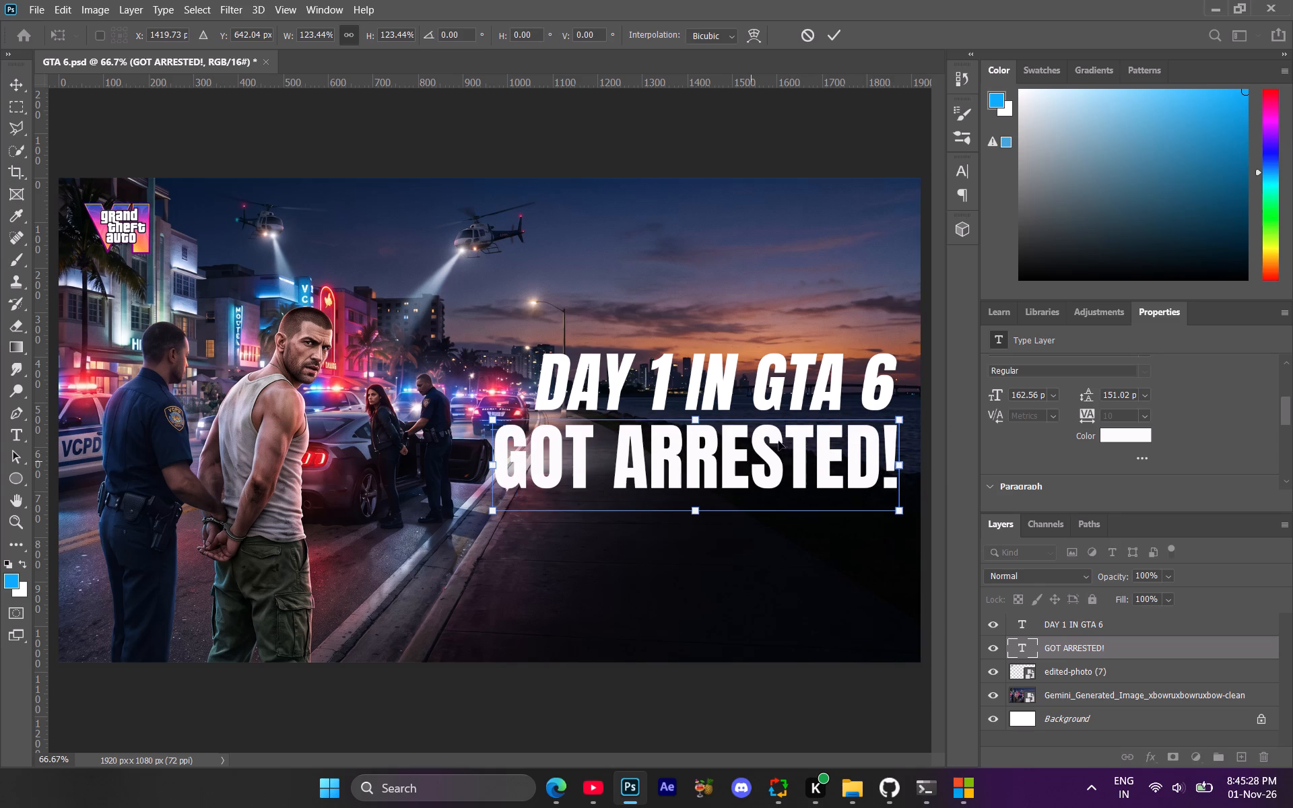
# Skew "GOT ARRESTED!" horizontally by about -8.7° to match the slanted line above and adjust its position beneath it.
pyautogui.keyDown('ctrl'); pyautogui.moveTo(695, 420); pyautogui.dragTo(708, 424); pyautogui.keyUp('ctrl')
pyautogui.moveTo(709, 450); pyautogui.dragTo(707, 444)
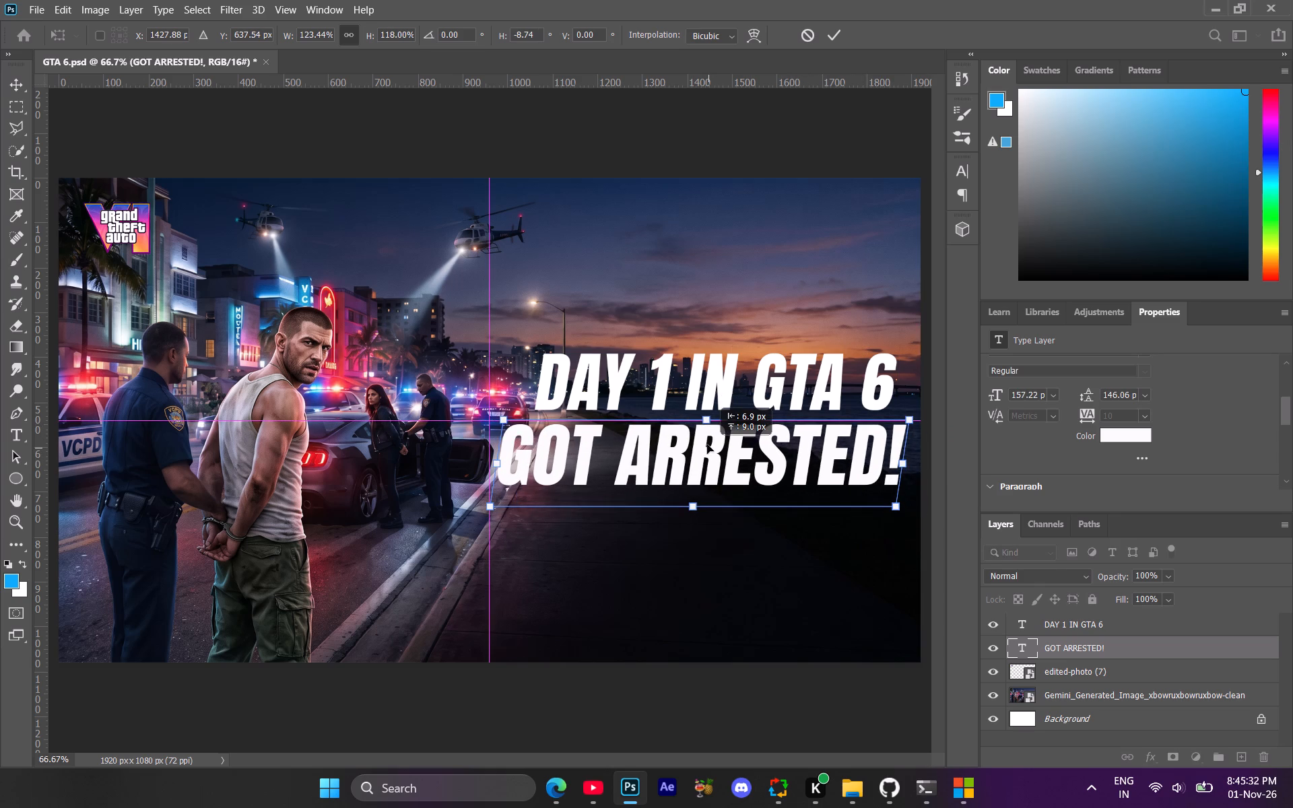
pyautogui.moveTo(707, 444); pyautogui.dragTo(706, 441)
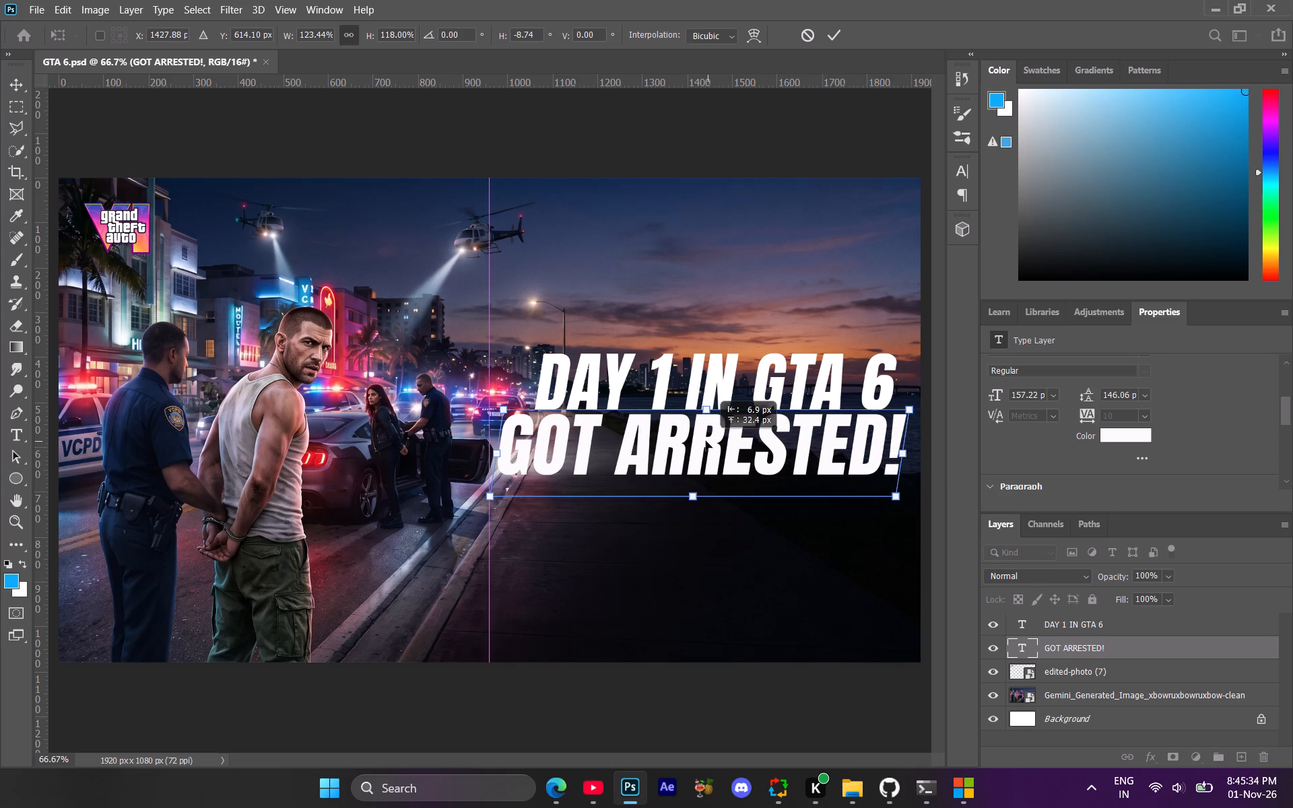
pyautogui.moveTo(706, 441); pyautogui.dragTo(706, 443)
# Move the slanted "GOT ARRESTED!" text up slightly, tight against "DAY 1 IN GTA 6".
pyautogui.click(1060, 650)
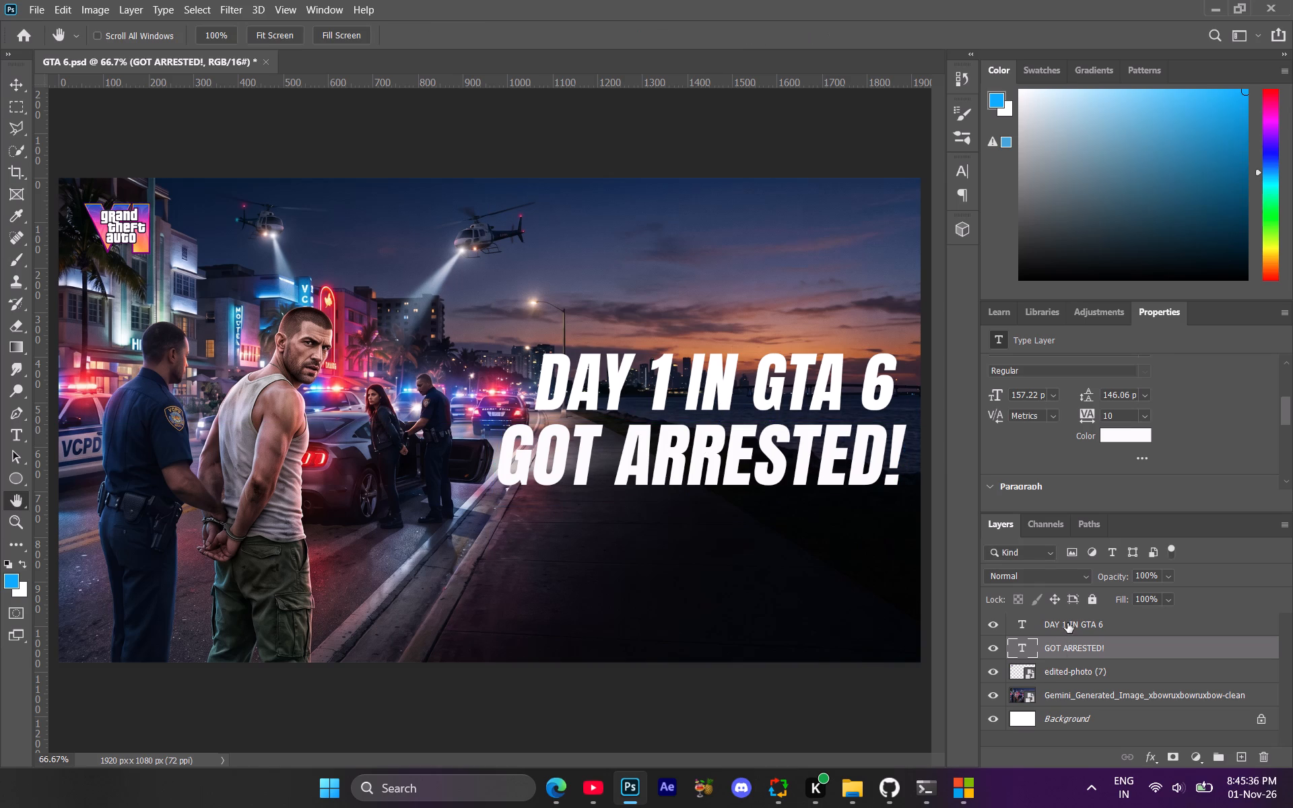
pyautogui.hotkey('ctrl', 't')
pyautogui.click(733, 463)
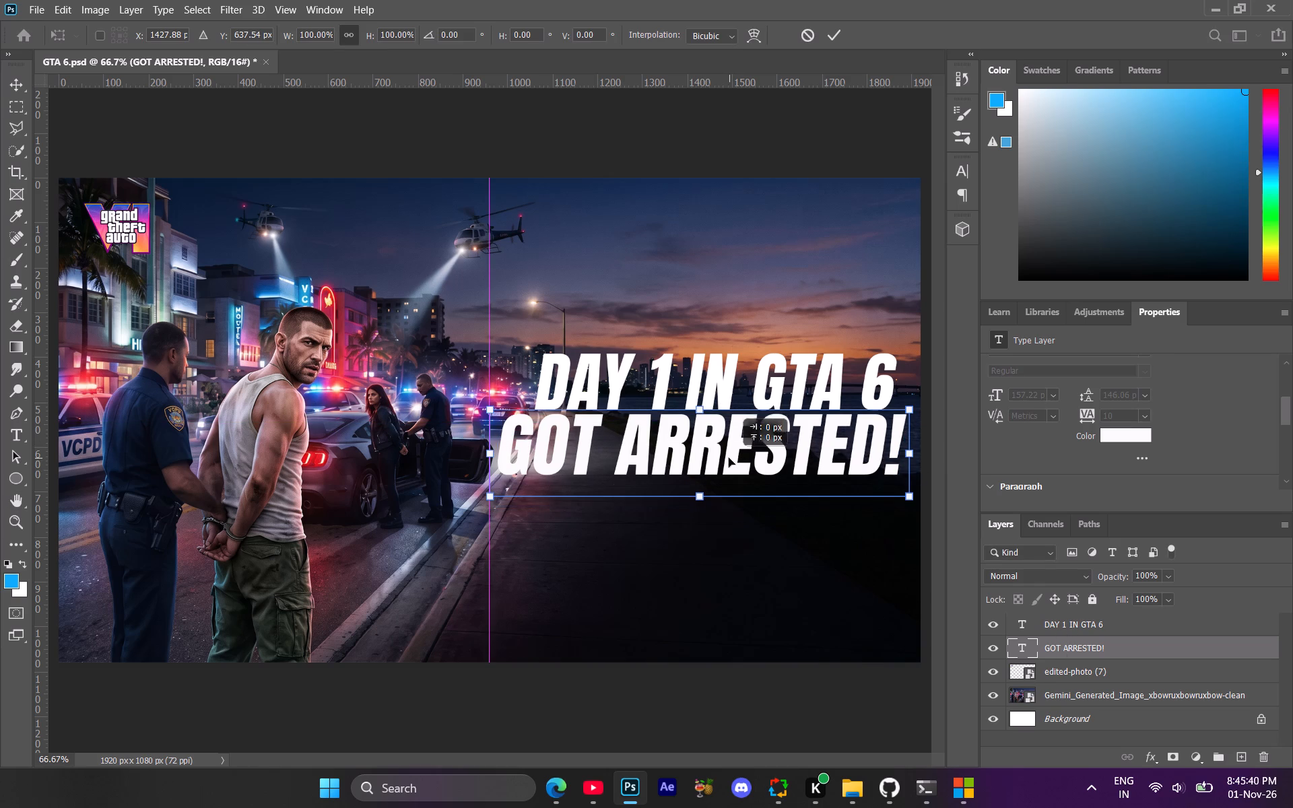
pyautogui.click(1071, 647)
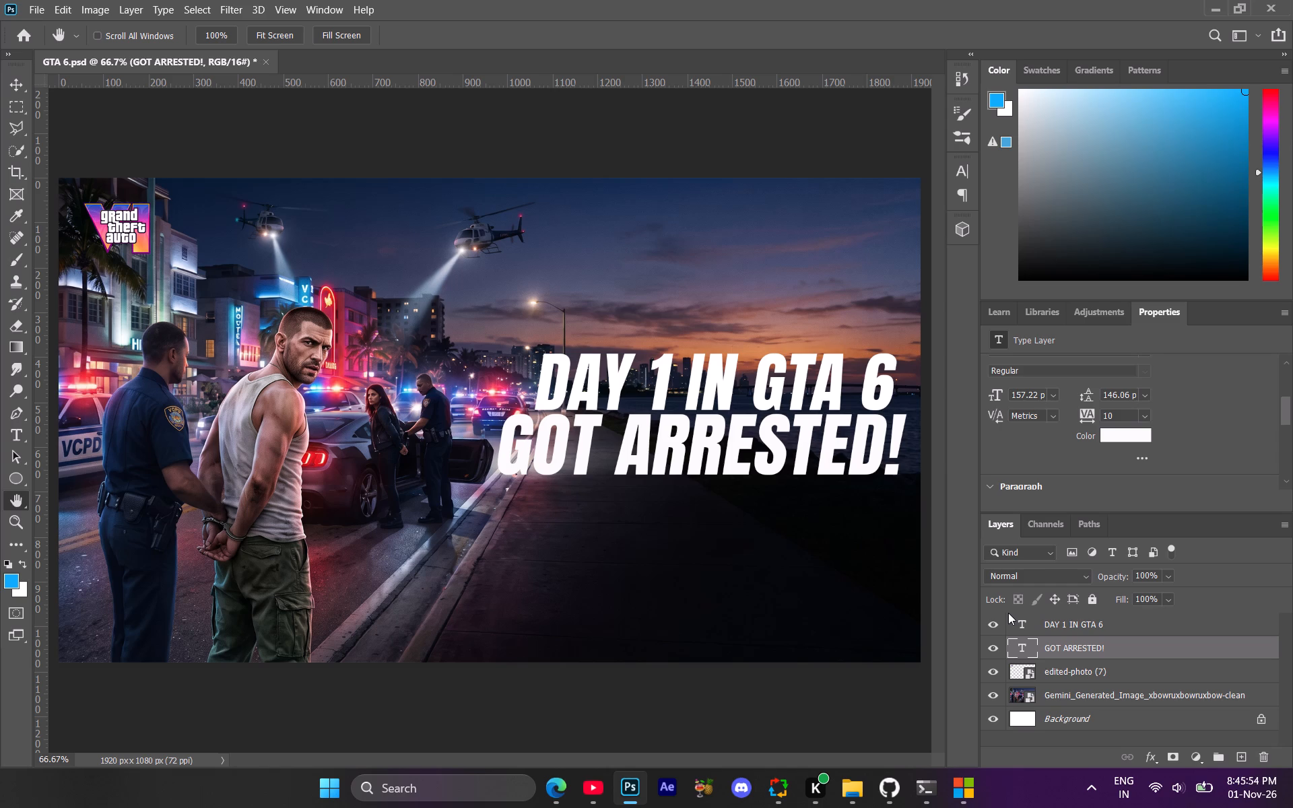
# Hide the "GOT ARRESTED!" and "DAY 1 IN GTA 6" text layers.
pyautogui.click(989, 646)
pyautogui.click(992, 626)
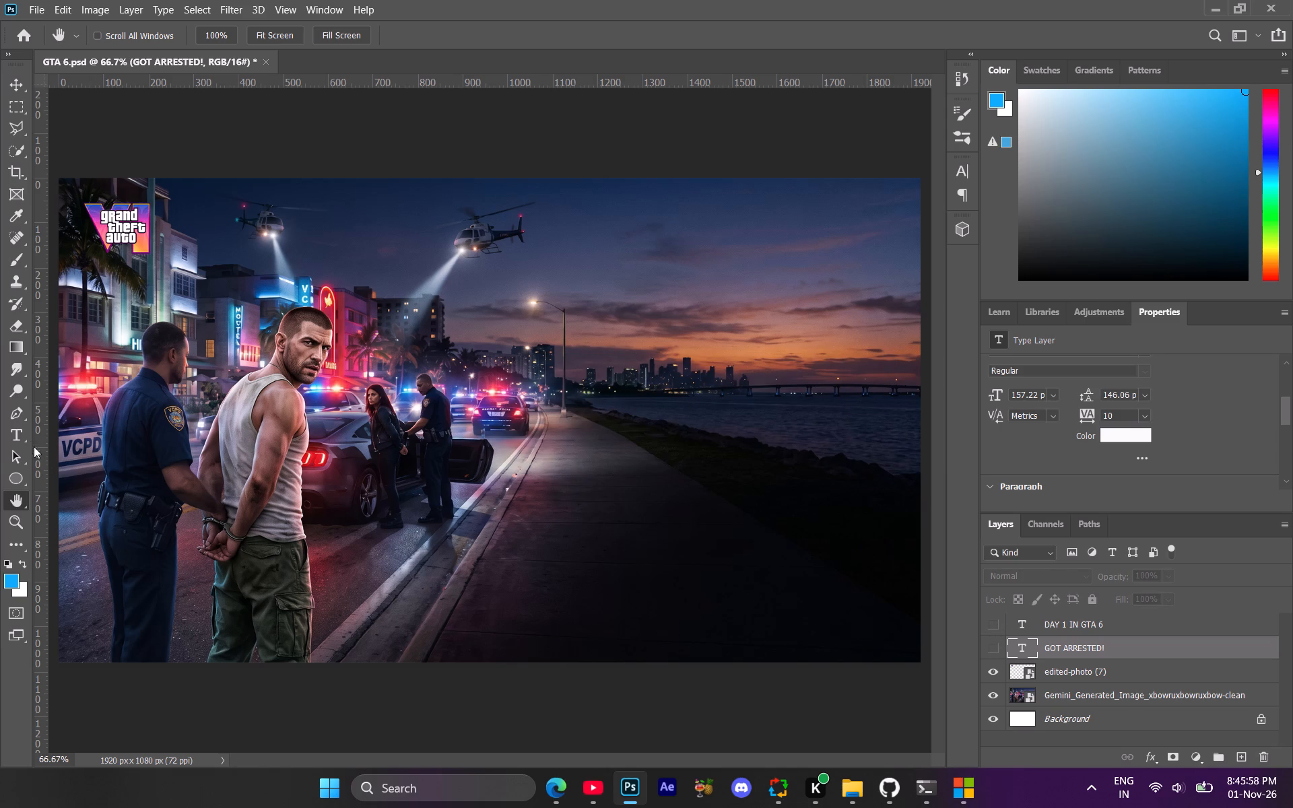
# Add a new white Anton text layer reading "Gamer Prince" near the start of the sidewalk.
pyautogui.click(24, 435)
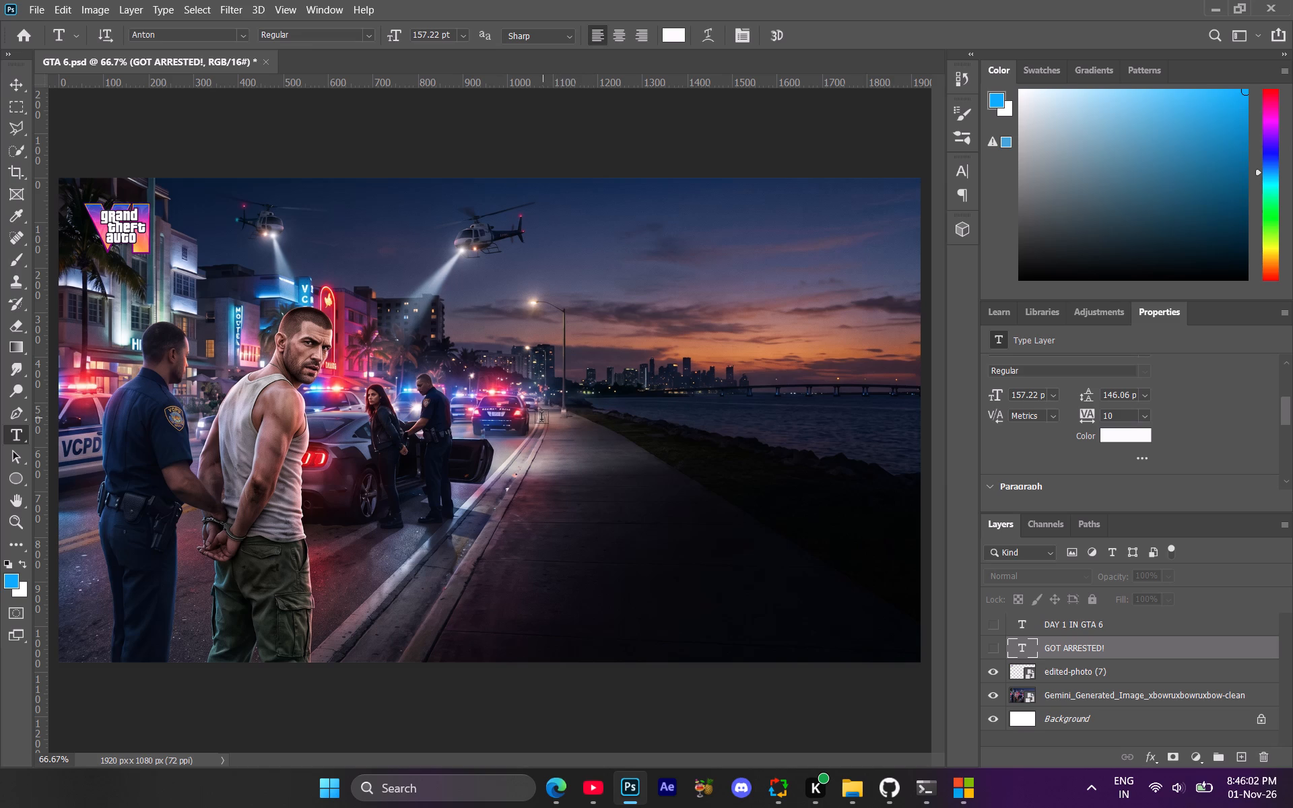
pyautogui.click(536, 424)
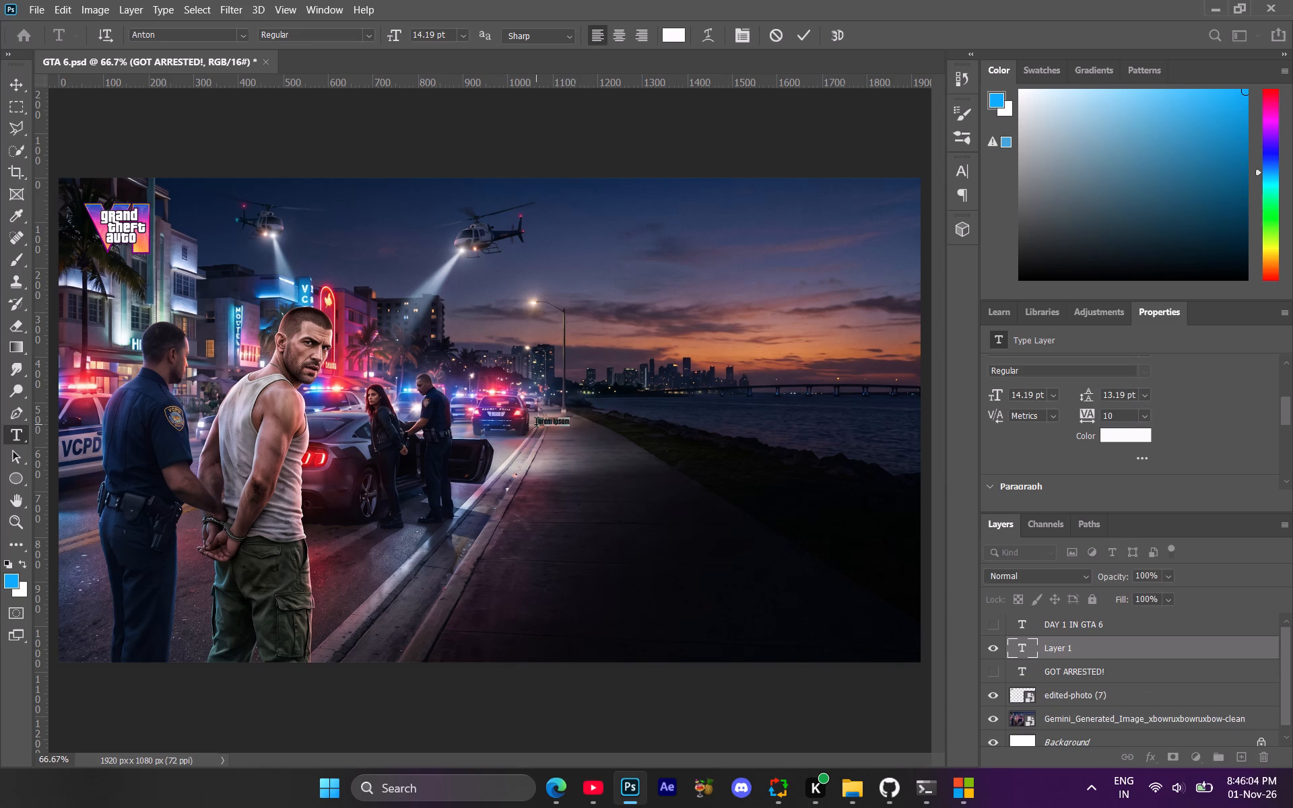
pyautogui.write('Gamer Prince')
pyautogui.click(1060, 654)
# Enlarge "Gamer Prince" to about 177 pt and place it across the skyline and sunset, ending near the canvas's right edge.
pyautogui.hotkey('ctrl', 't')
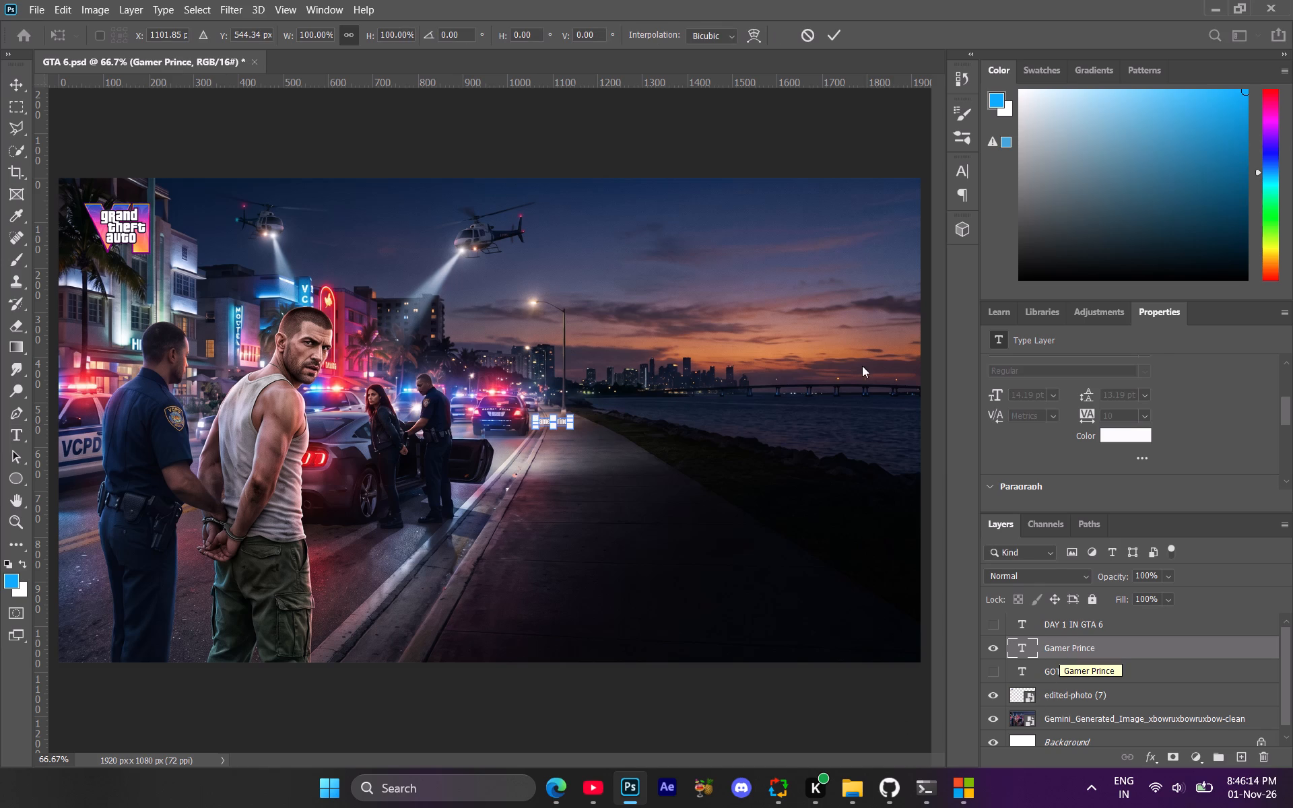
pyautogui.moveTo(576, 419); pyautogui.dragTo(830, 393)
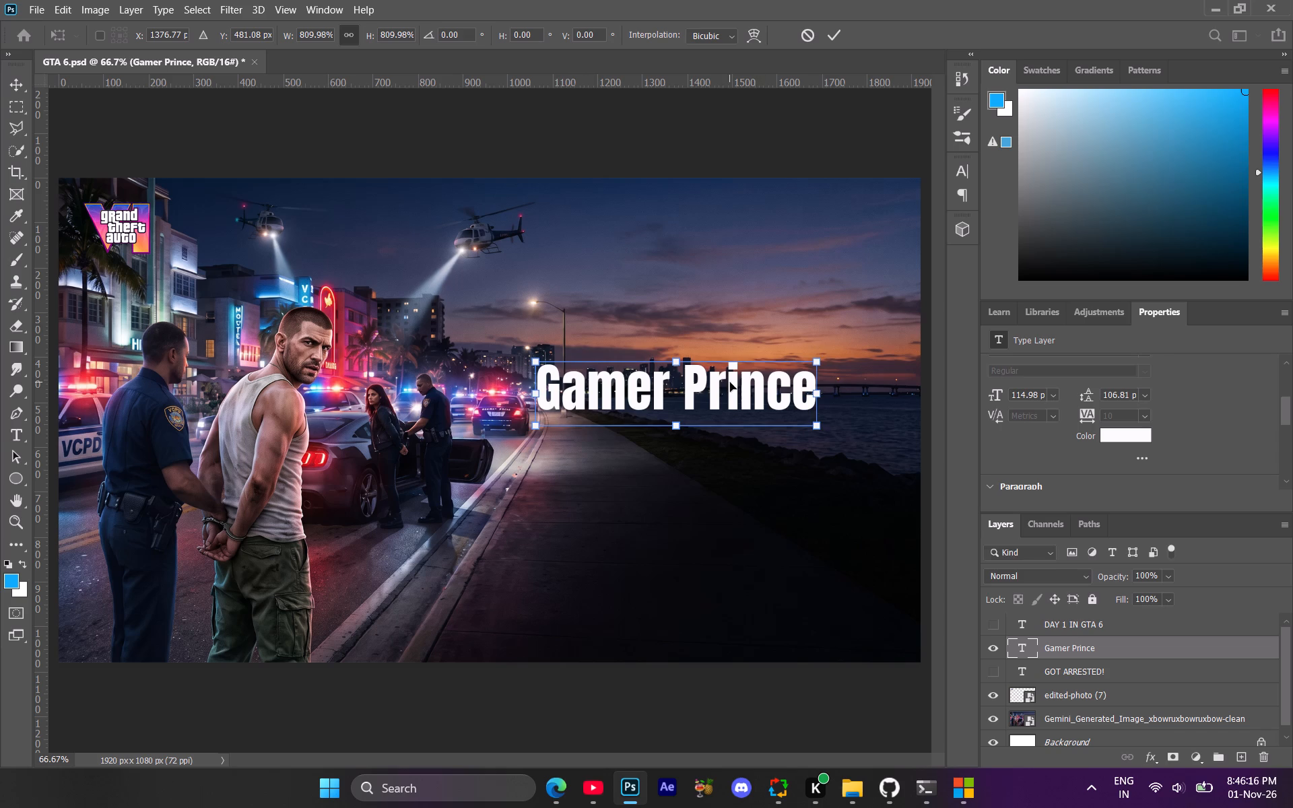
pyautogui.moveTo(730, 382); pyautogui.dragTo(737, 378)
pyautogui.moveTo(545, 384); pyautogui.dragTo(457, 395)
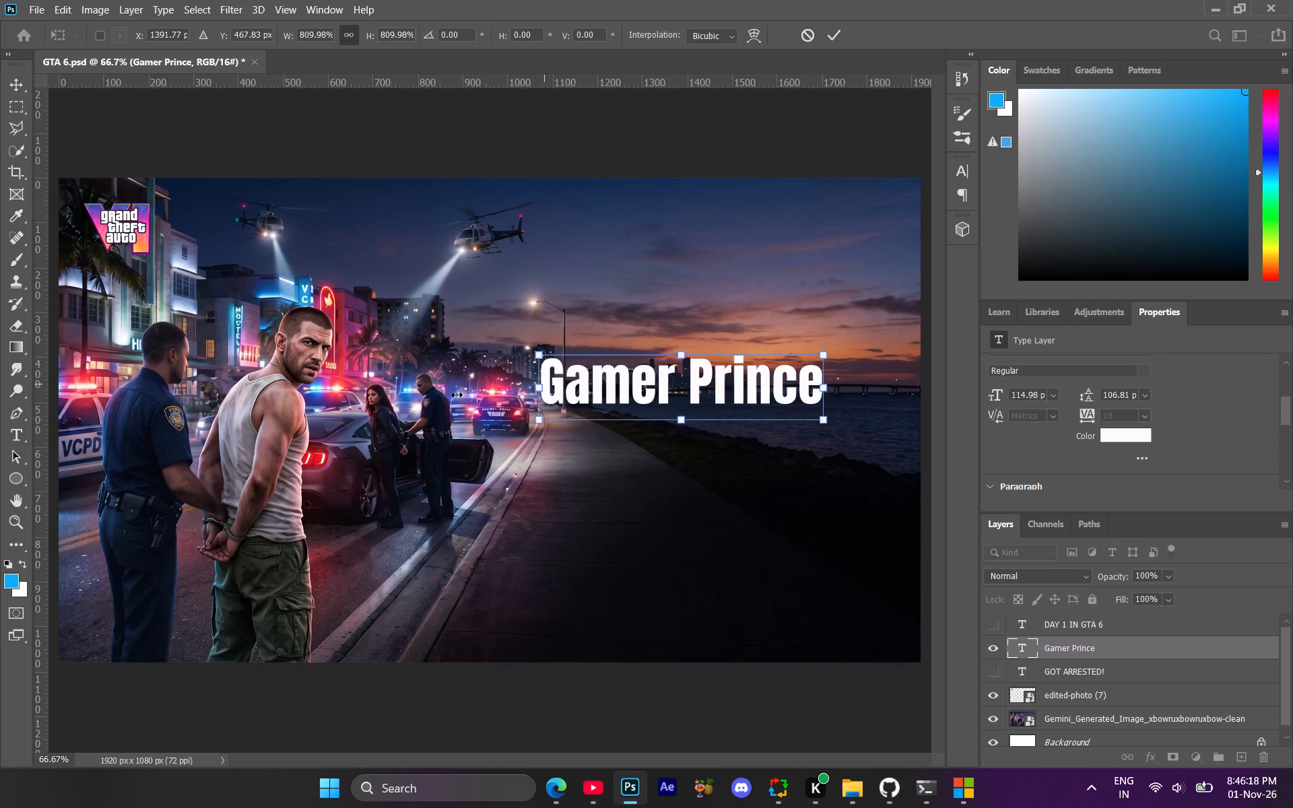
pyautogui.moveTo(457, 395); pyautogui.dragTo(387, 410)
pyautogui.moveTo(564, 393); pyautogui.dragTo(627, 382)
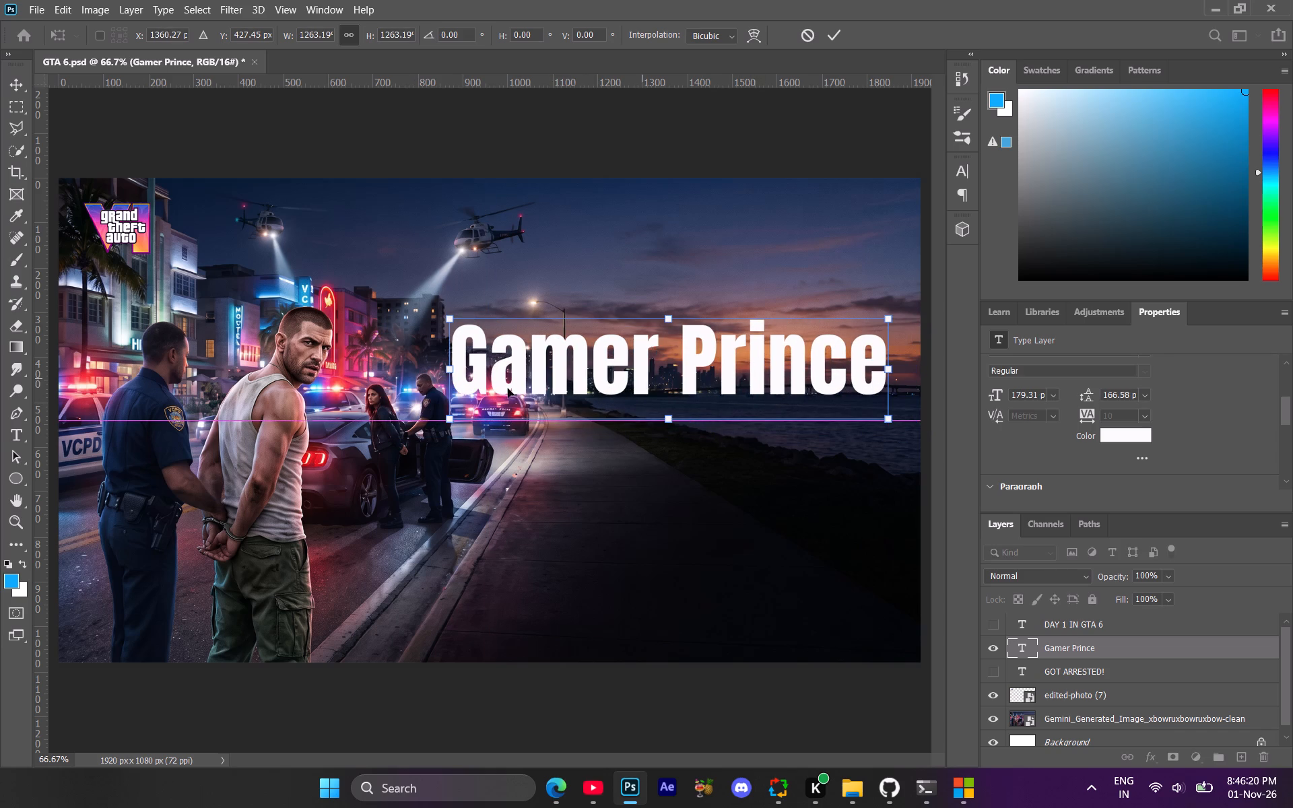
pyautogui.moveTo(449, 372); pyautogui.dragTo(519, 372)
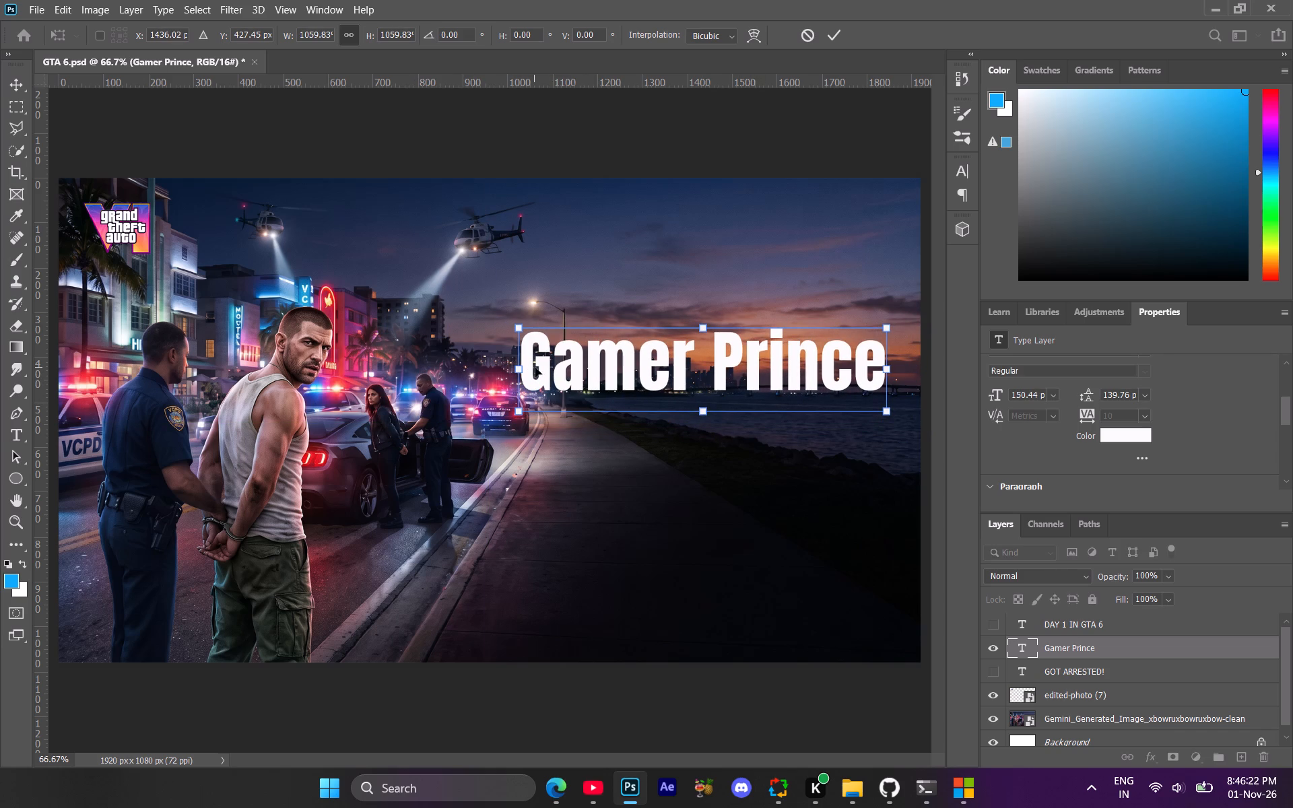
pyautogui.moveTo(520, 367); pyautogui.dragTo(548, 374)
pyautogui.moveTo(714, 364); pyautogui.dragTo(707, 365)
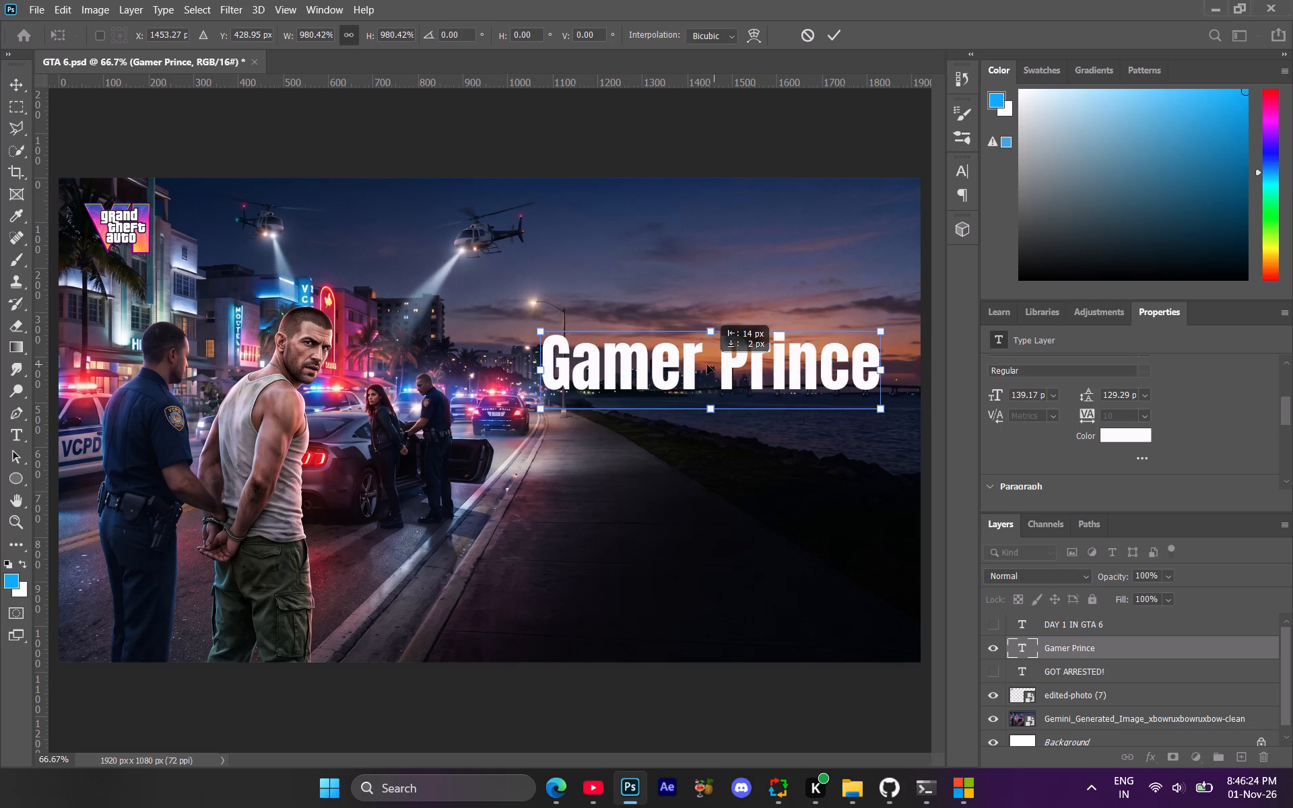
pyautogui.moveTo(707, 365); pyautogui.dragTo(707, 368)
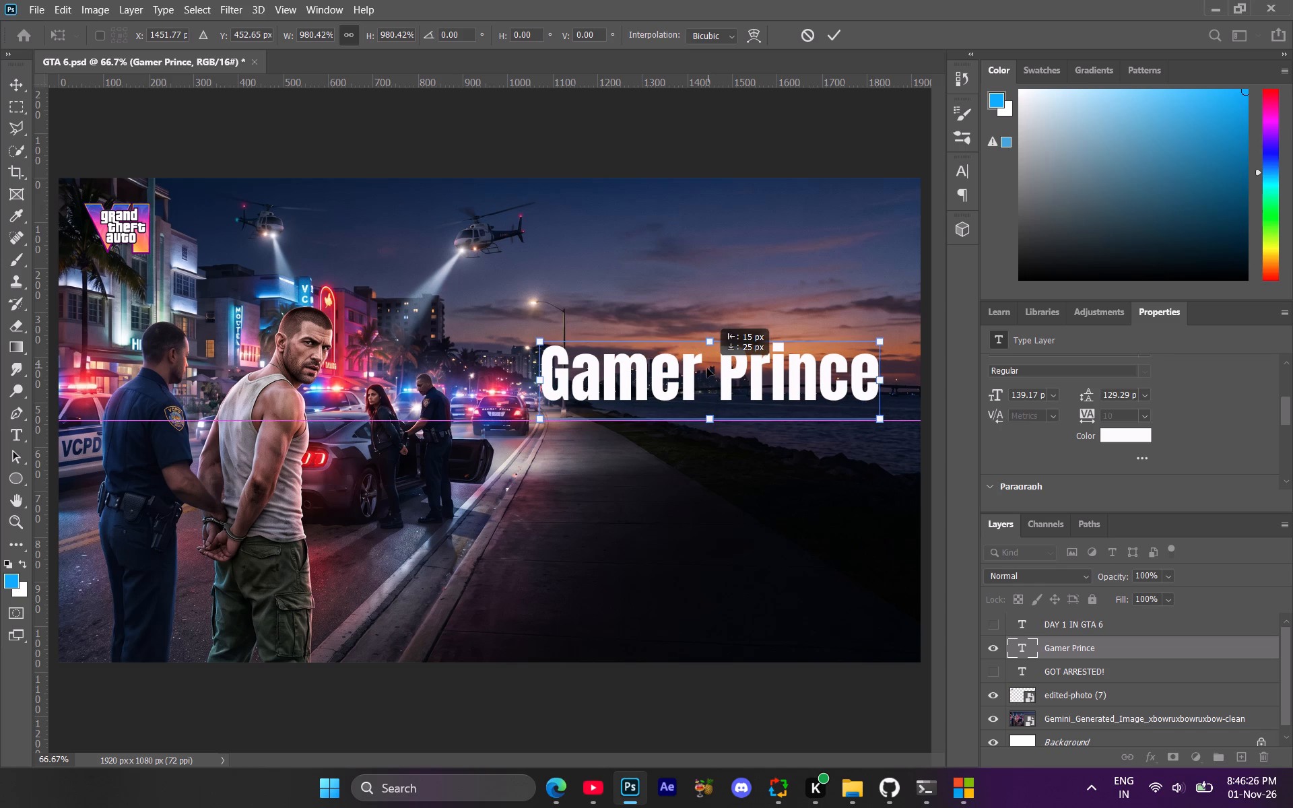
pyautogui.moveTo(707, 368); pyautogui.dragTo(706, 353)
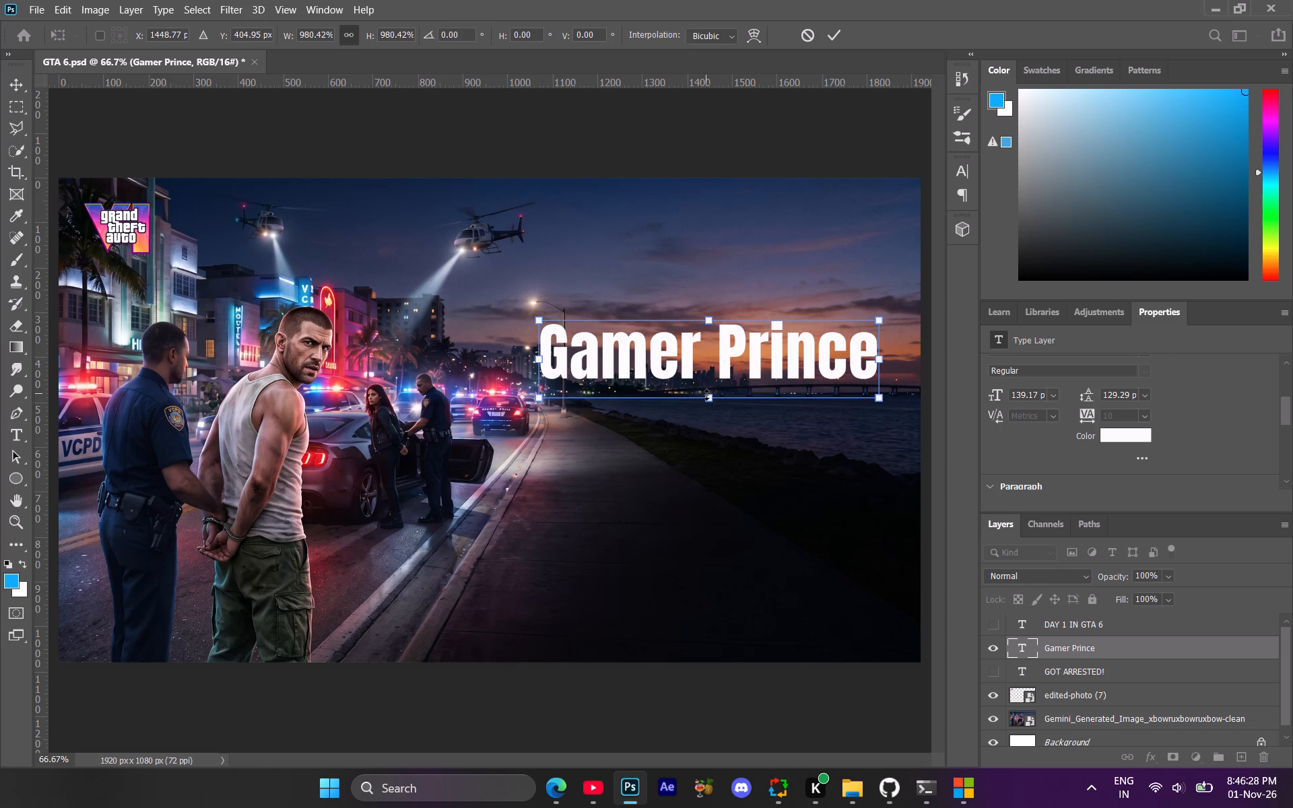
pyautogui.moveTo(706, 395); pyautogui.dragTo(710, 415)
pyautogui.moveTo(704, 394); pyautogui.dragTo(686, 386)
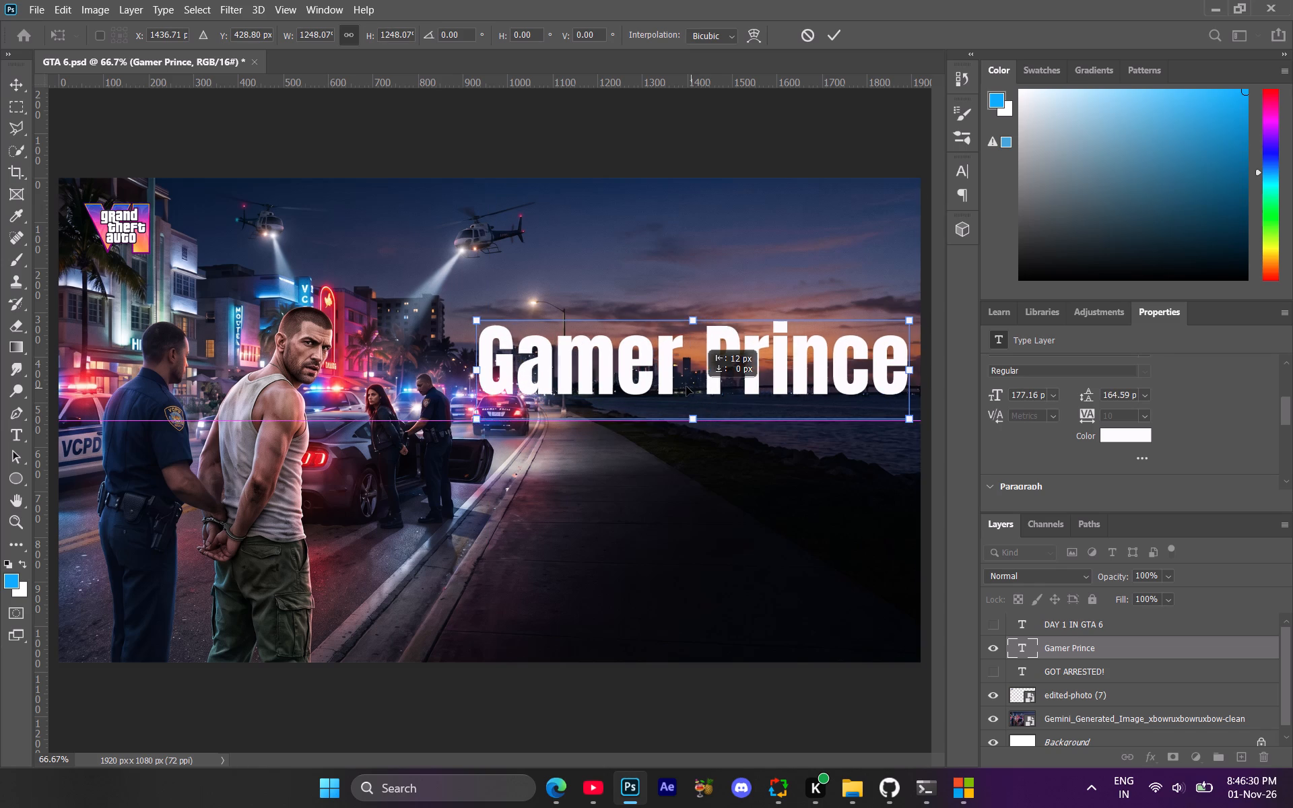
pyautogui.moveTo(686, 386); pyautogui.dragTo(682, 382)
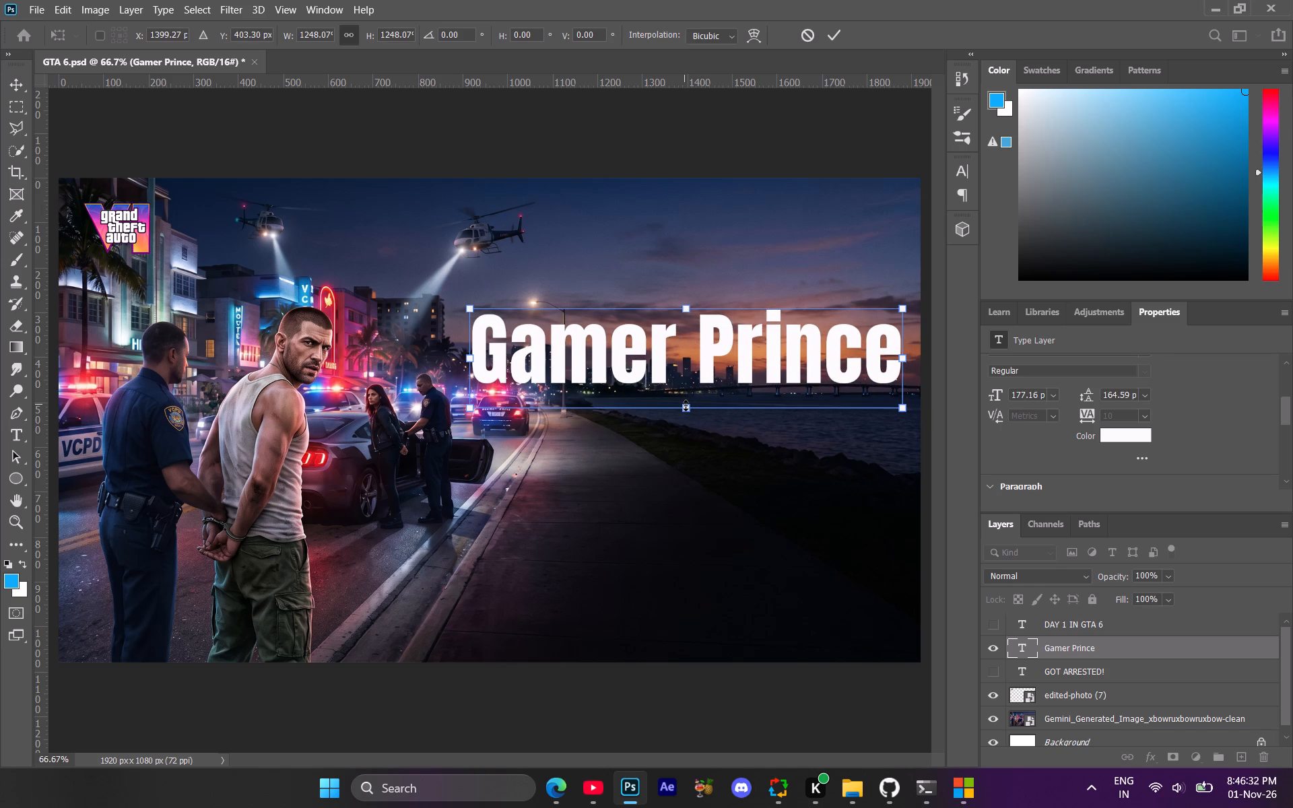
pyautogui.click(686, 405)
# Show the "GOT ARRESTED!" text layer again.
pyautogui.click(995, 671)
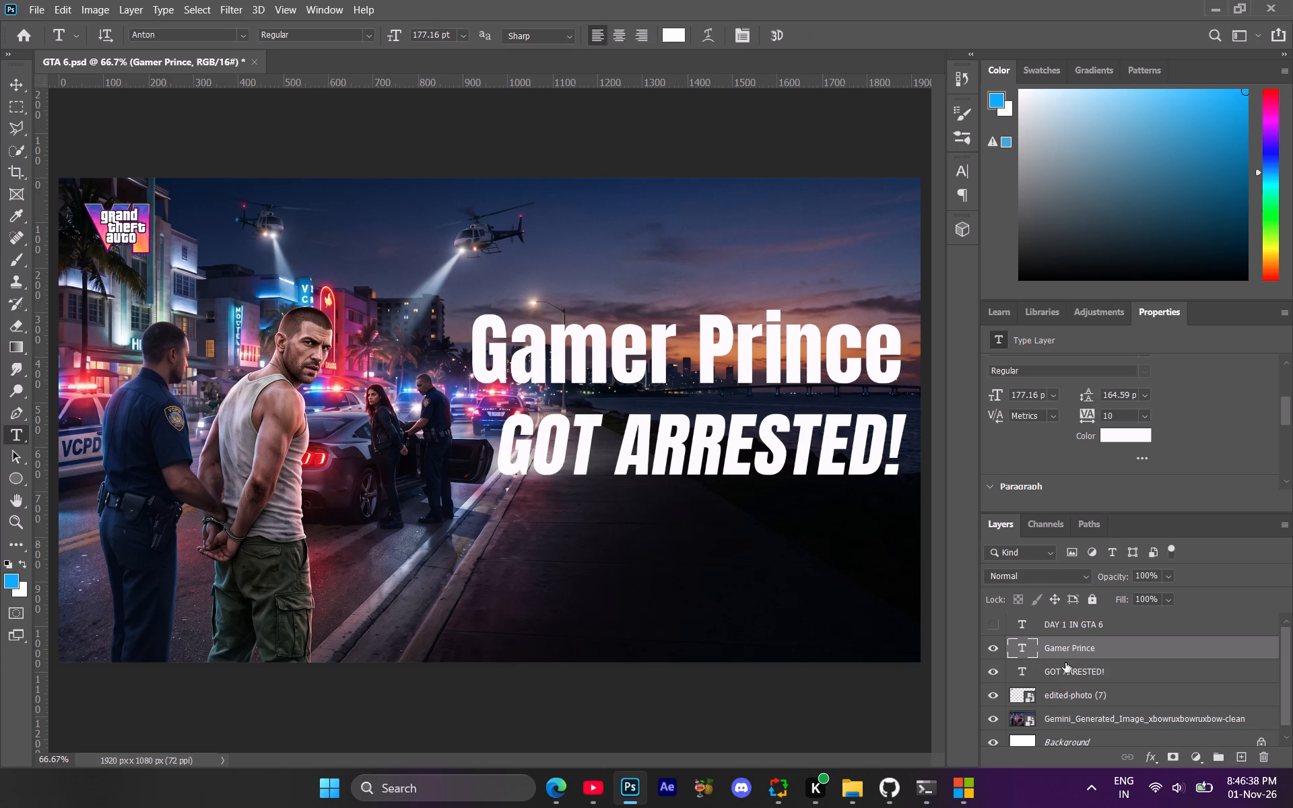
# Slant the "Gamer Prince" text forward with a horizontal skew of about -9° and flatten it slightly, to about 168 pt.
pyautogui.hotkey('ctrl', 't')
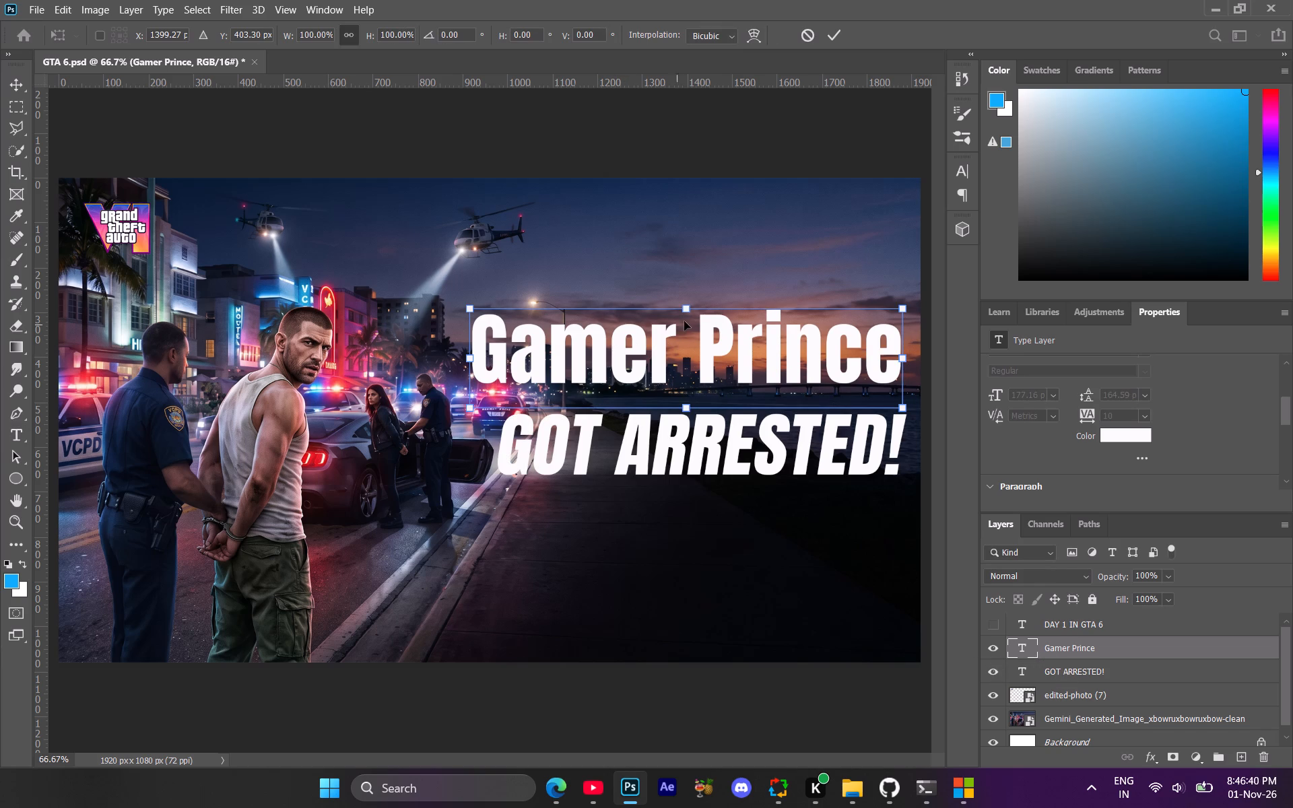
pyautogui.keyDown('ctrl'); pyautogui.moveTo(688, 310); pyautogui.dragTo(702, 316); pyautogui.keyUp('ctrl')
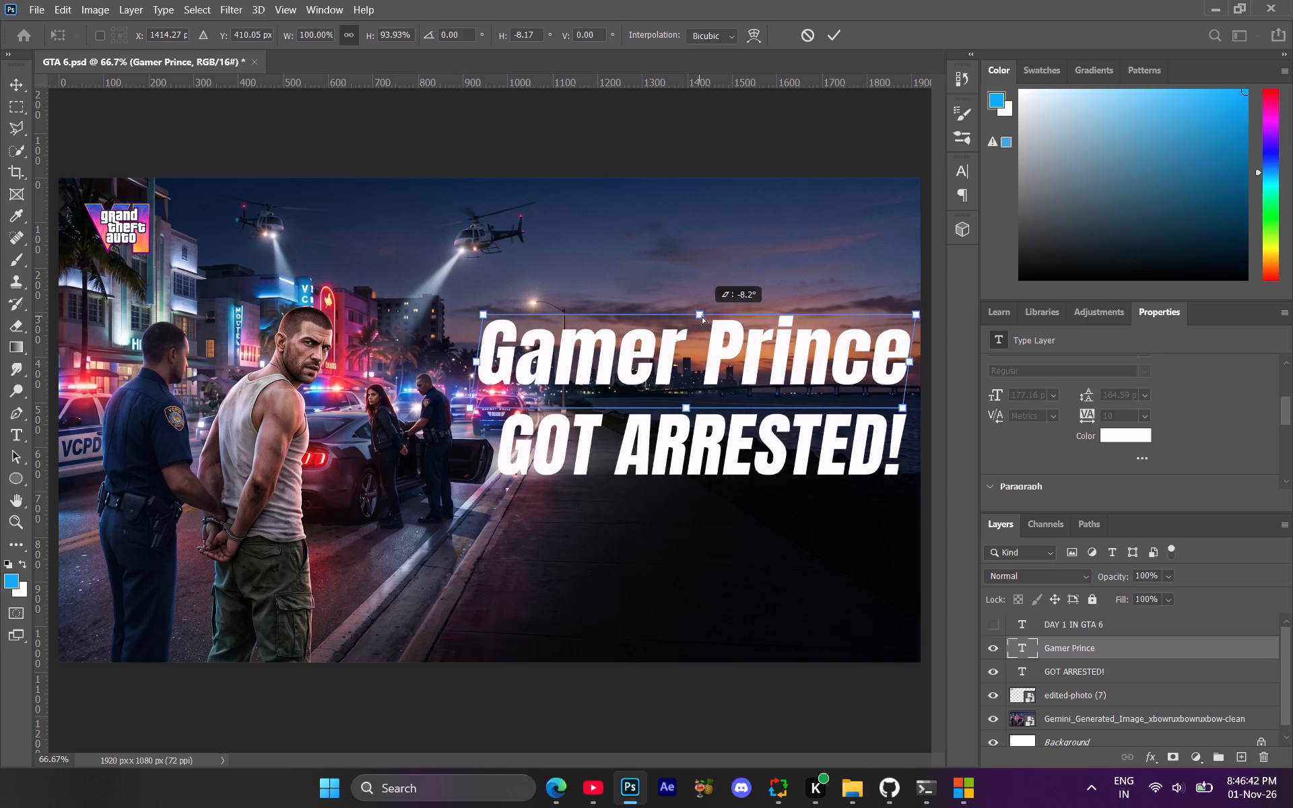
pyautogui.keyDown('ctrl'); pyautogui.moveTo(702, 316); pyautogui.dragTo(703, 316); pyautogui.keyUp('ctrl')
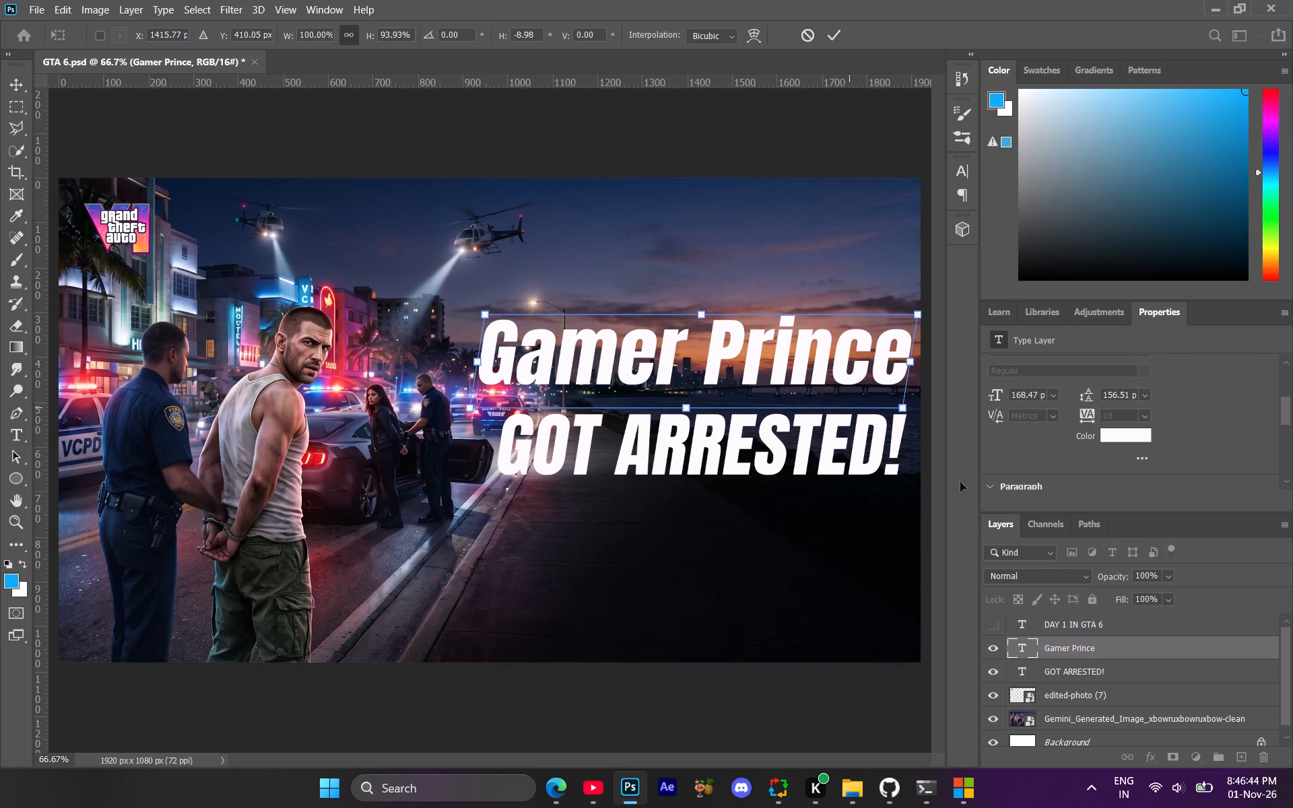
pyautogui.click(1084, 648)
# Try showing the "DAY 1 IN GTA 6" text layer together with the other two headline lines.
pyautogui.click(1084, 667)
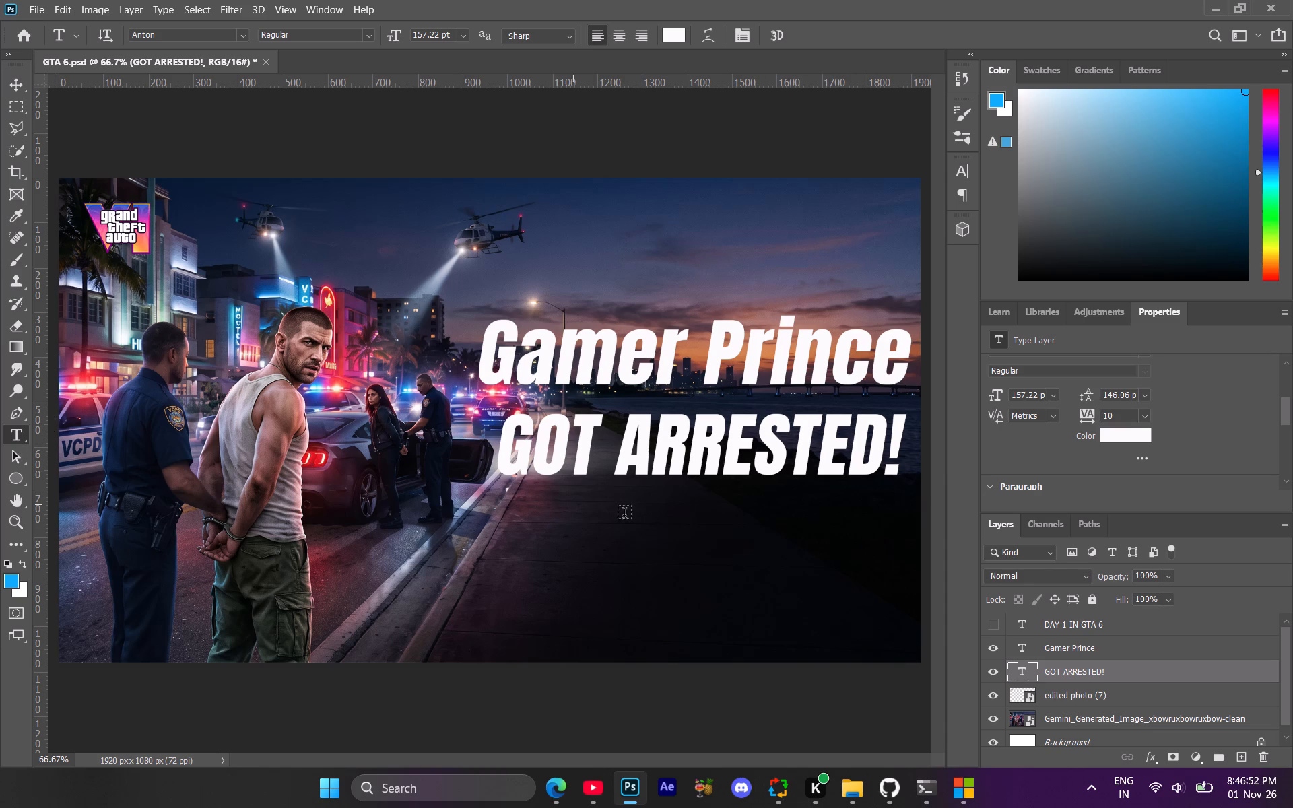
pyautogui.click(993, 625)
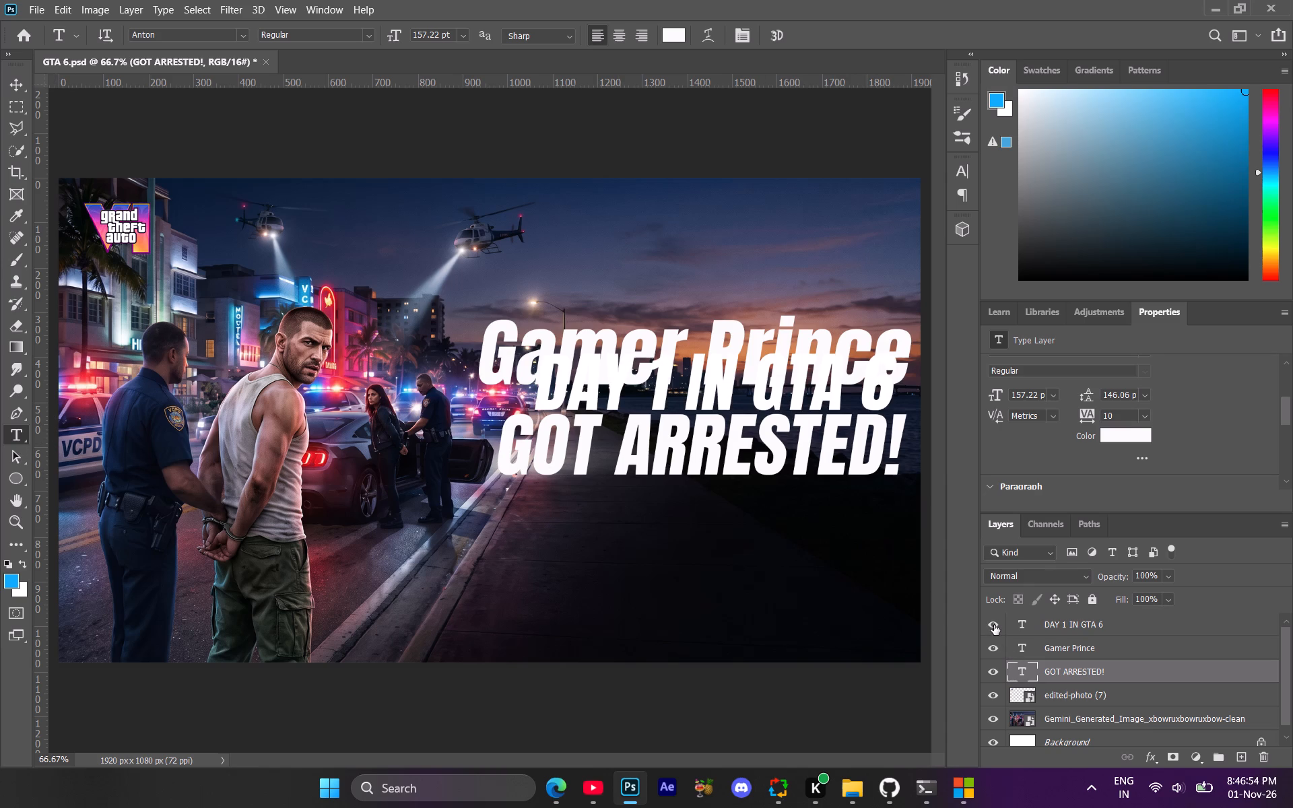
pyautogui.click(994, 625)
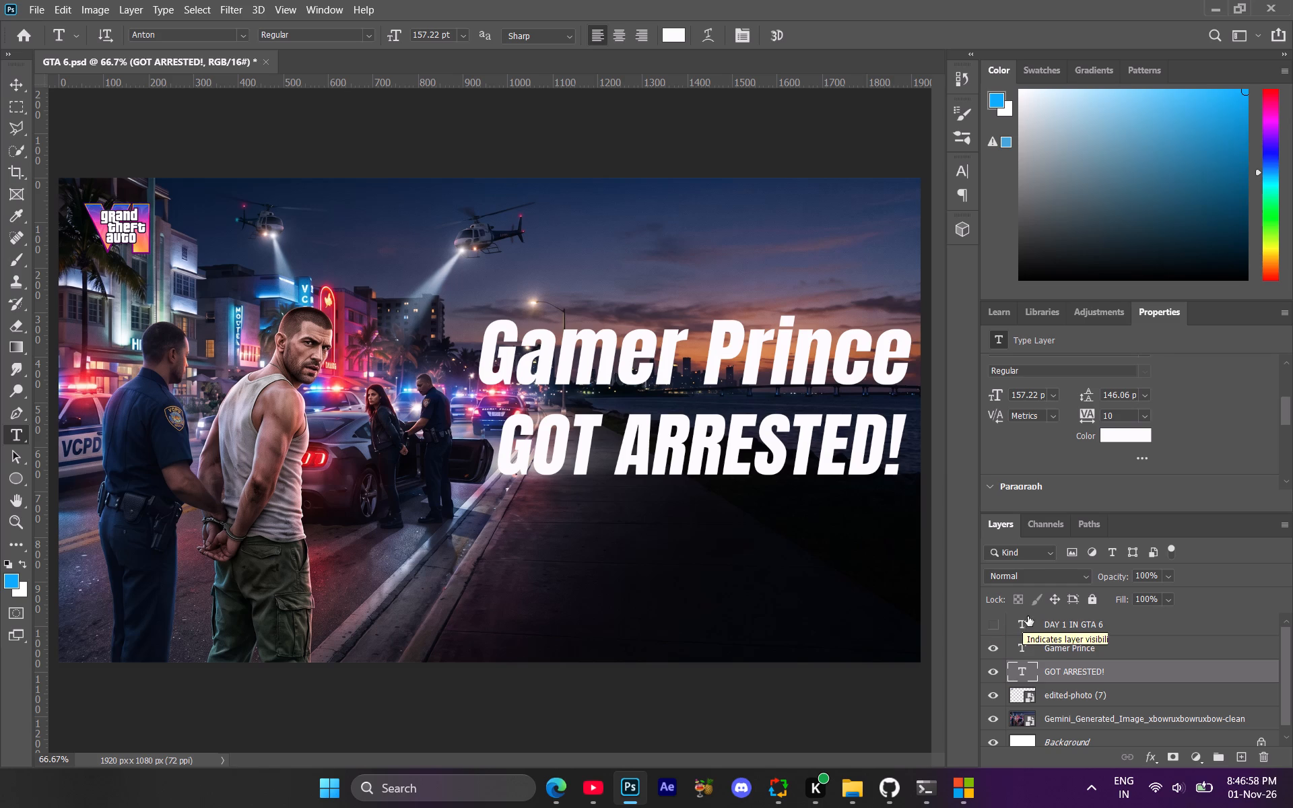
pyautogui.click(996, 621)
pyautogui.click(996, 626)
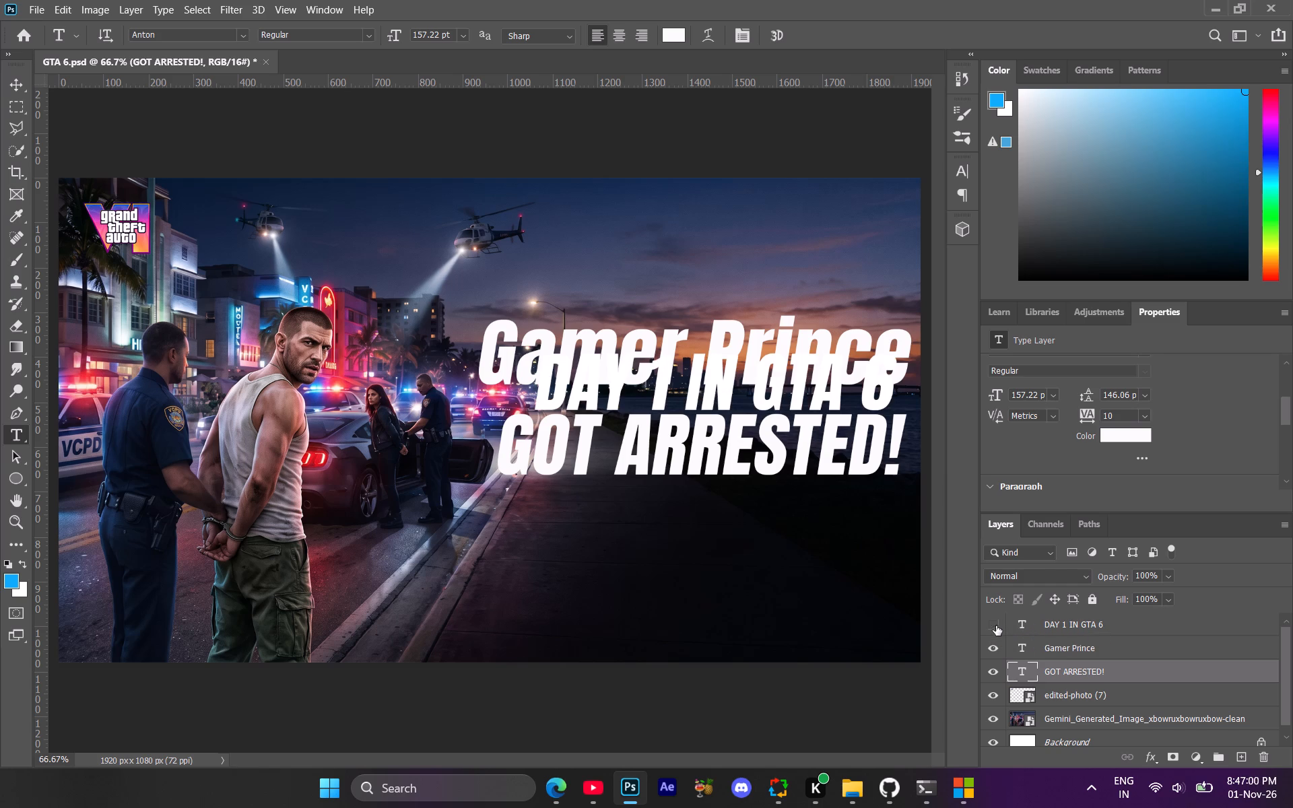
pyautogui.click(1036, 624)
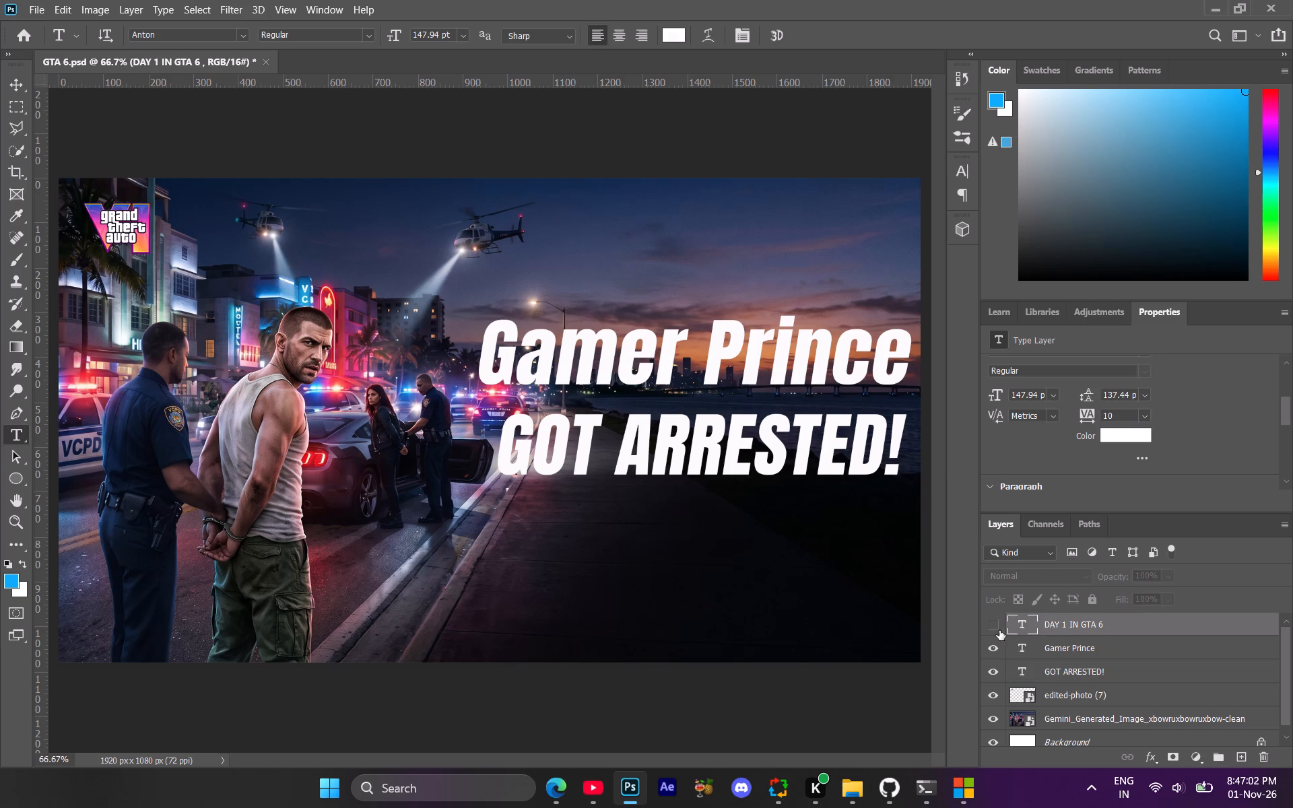
# Hide the "Gamer Prince" text layer and move the "GOT ARRESTED!" layer to the top of the layer stack.
pyautogui.click(999, 643)
pyautogui.click(1065, 653)
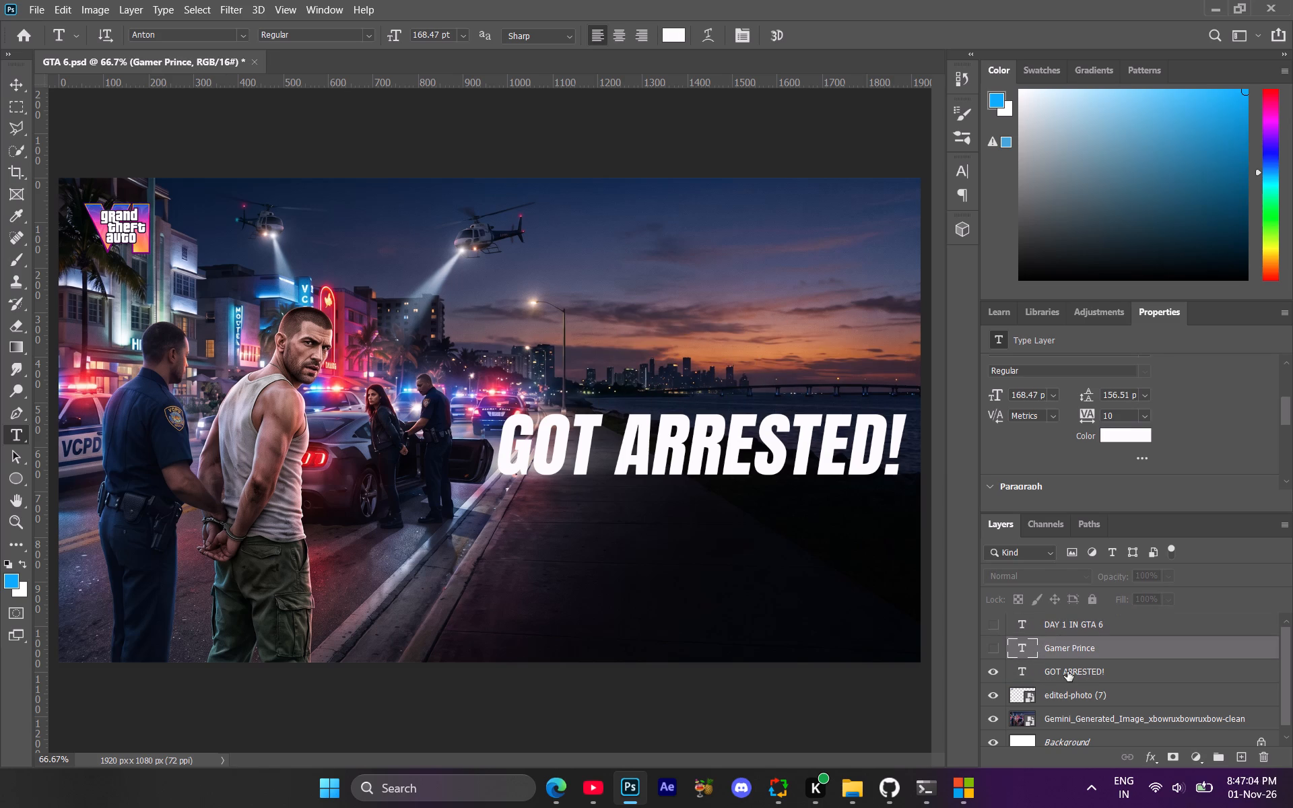
pyautogui.click(1067, 673)
pyautogui.moveTo(1067, 673); pyautogui.dragTo(1067, 620)
# Delete the word "GOT" and its space from the "GOT ARRESTED!" text so it reads "ARRESTED!".
pyautogui.hotkey('ctrl', 't')
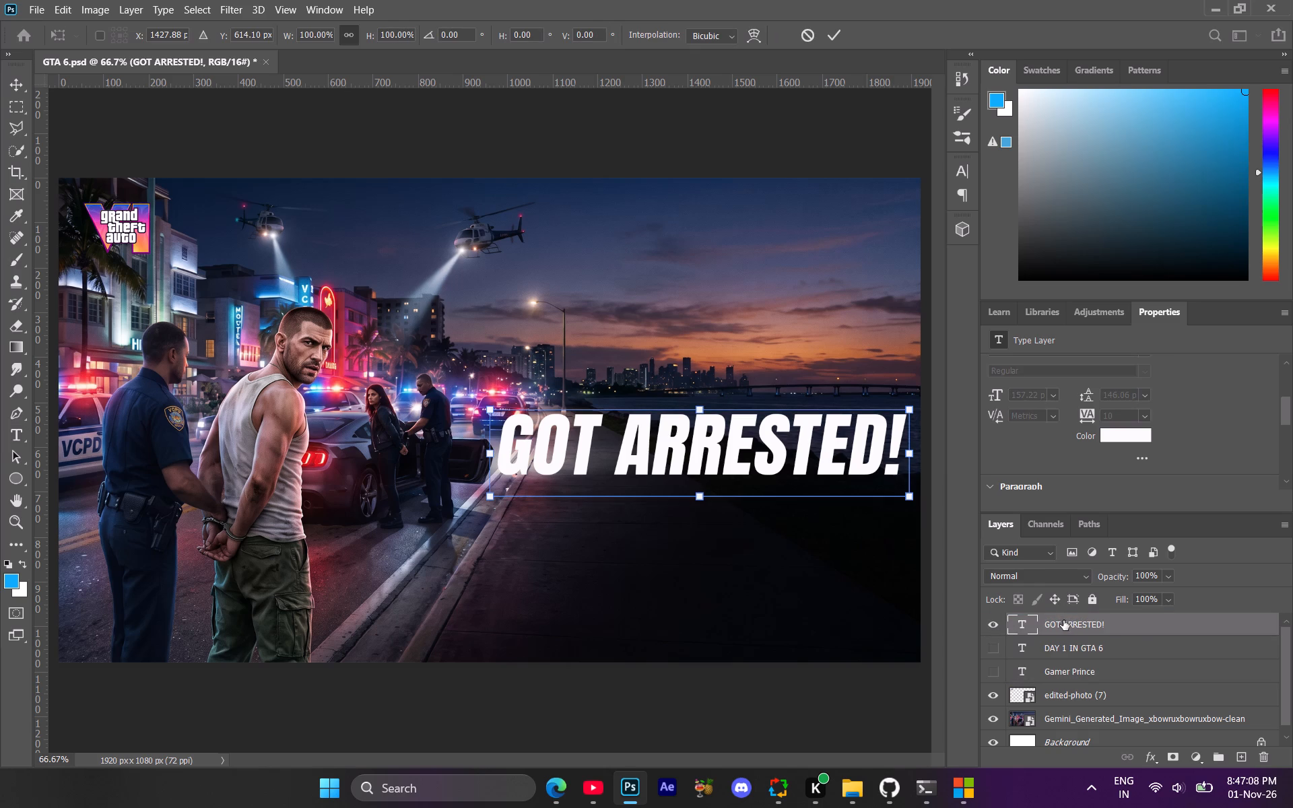
pyautogui.click(13, 425)
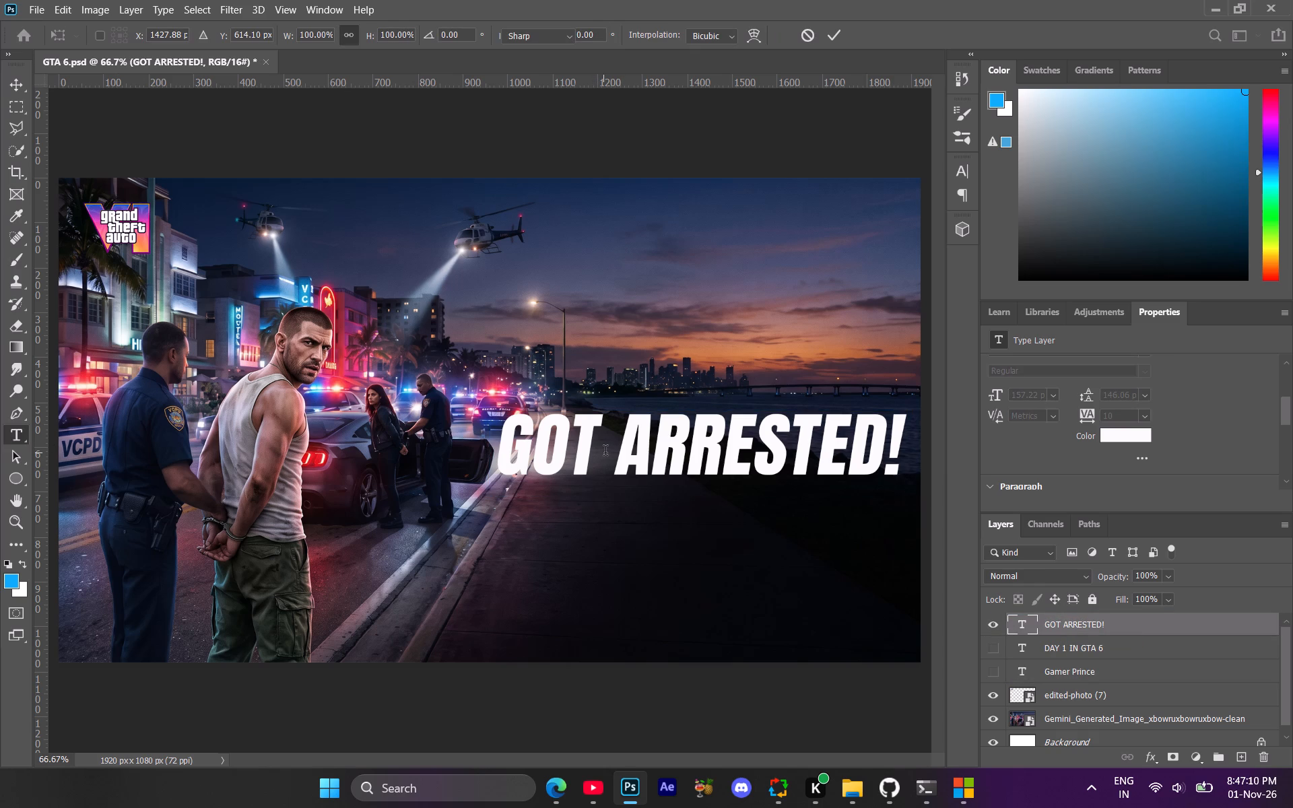
pyautogui.moveTo(604, 451); pyautogui.dragTo(515, 454)
pyautogui.click(598, 459)
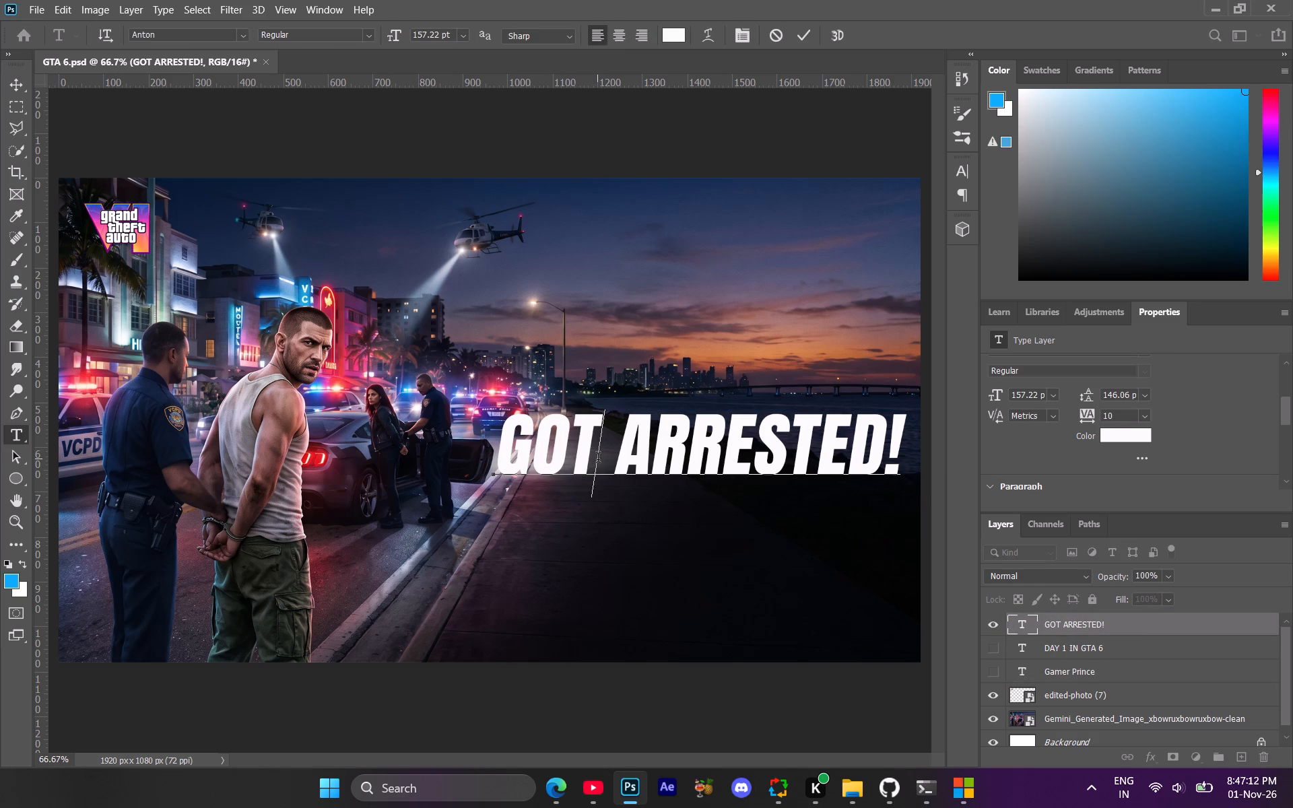
pyautogui.moveTo(598, 459); pyautogui.dragTo(459, 459)
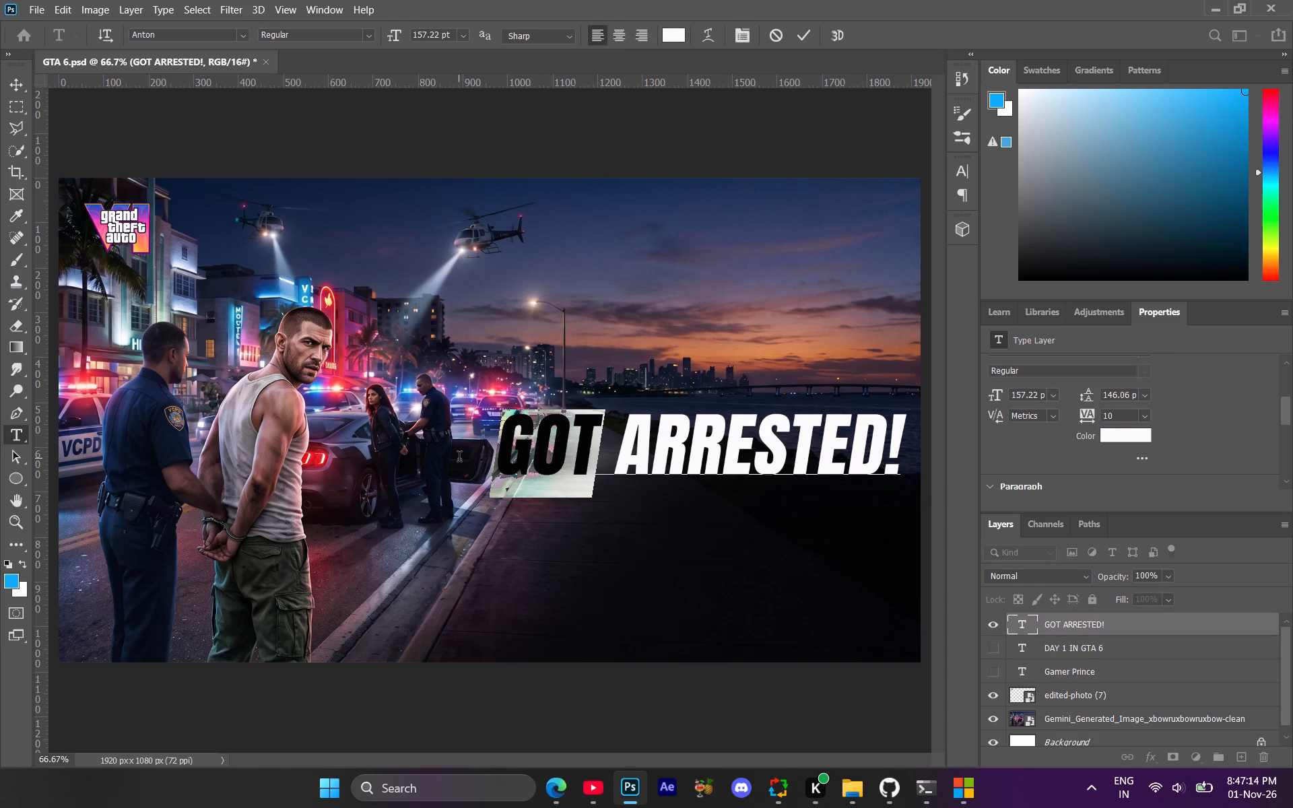
pyautogui.press('BackSpace')
pyautogui.press('Right')
pyautogui.press('BackSpace')
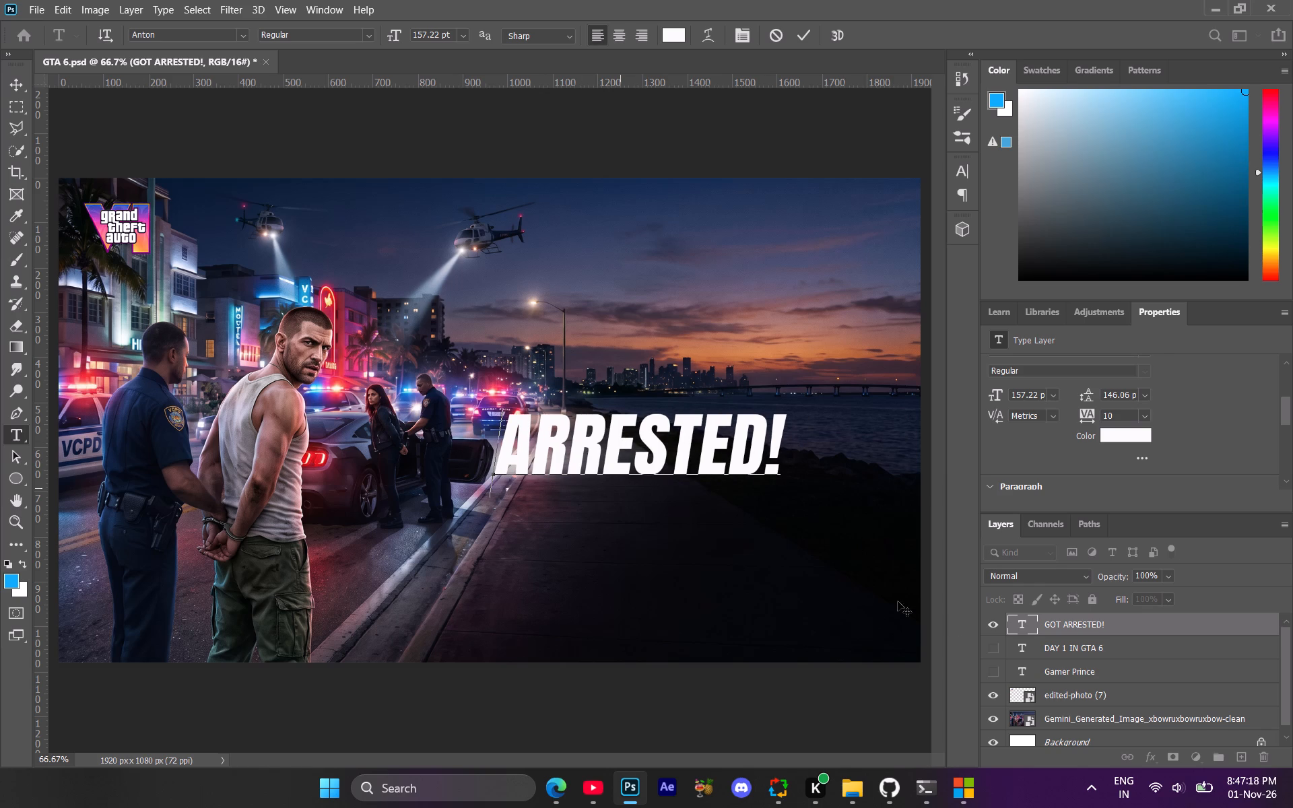
pyautogui.click(1084, 617)
# Add a separate white Anton text layer reading "GOT" over the skyline, above the word "ARRESTED!".
pyautogui.click(590, 374)
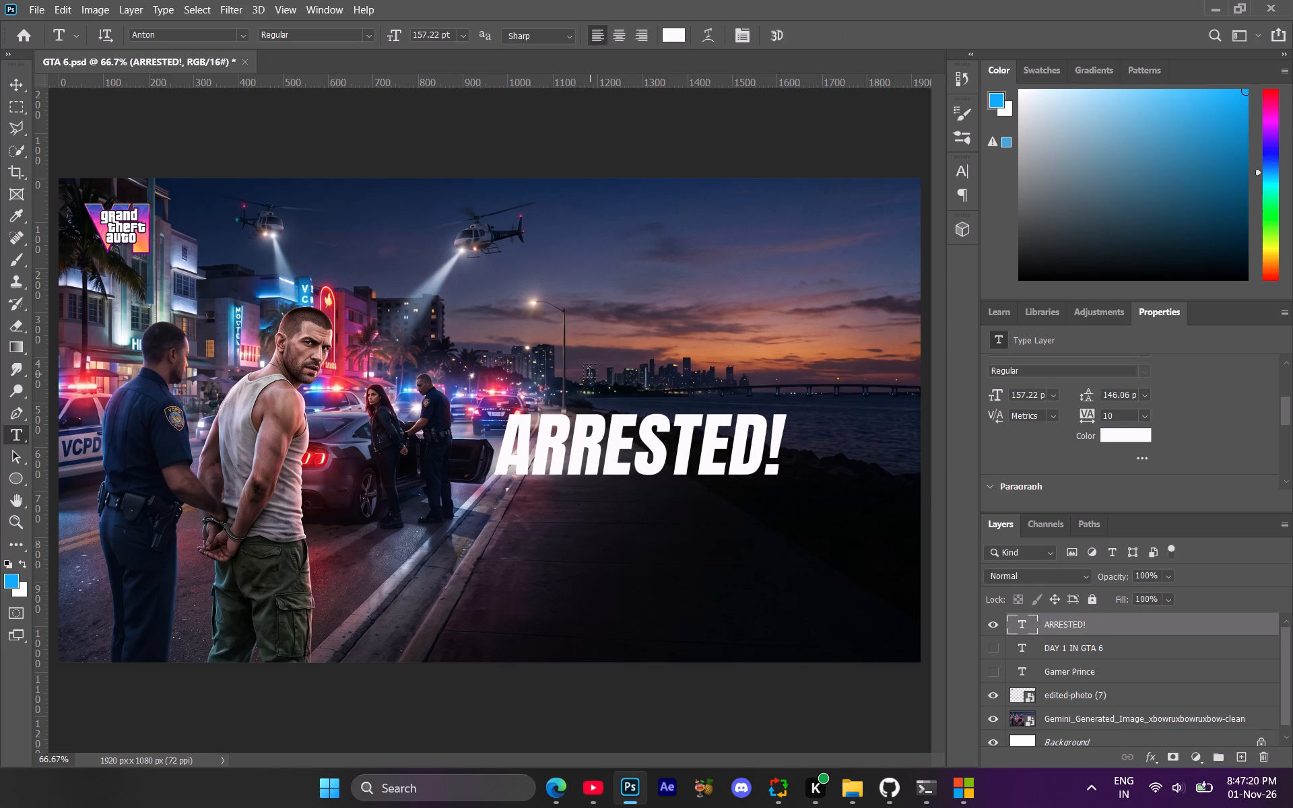
pyautogui.hotkey('shift', 'g')
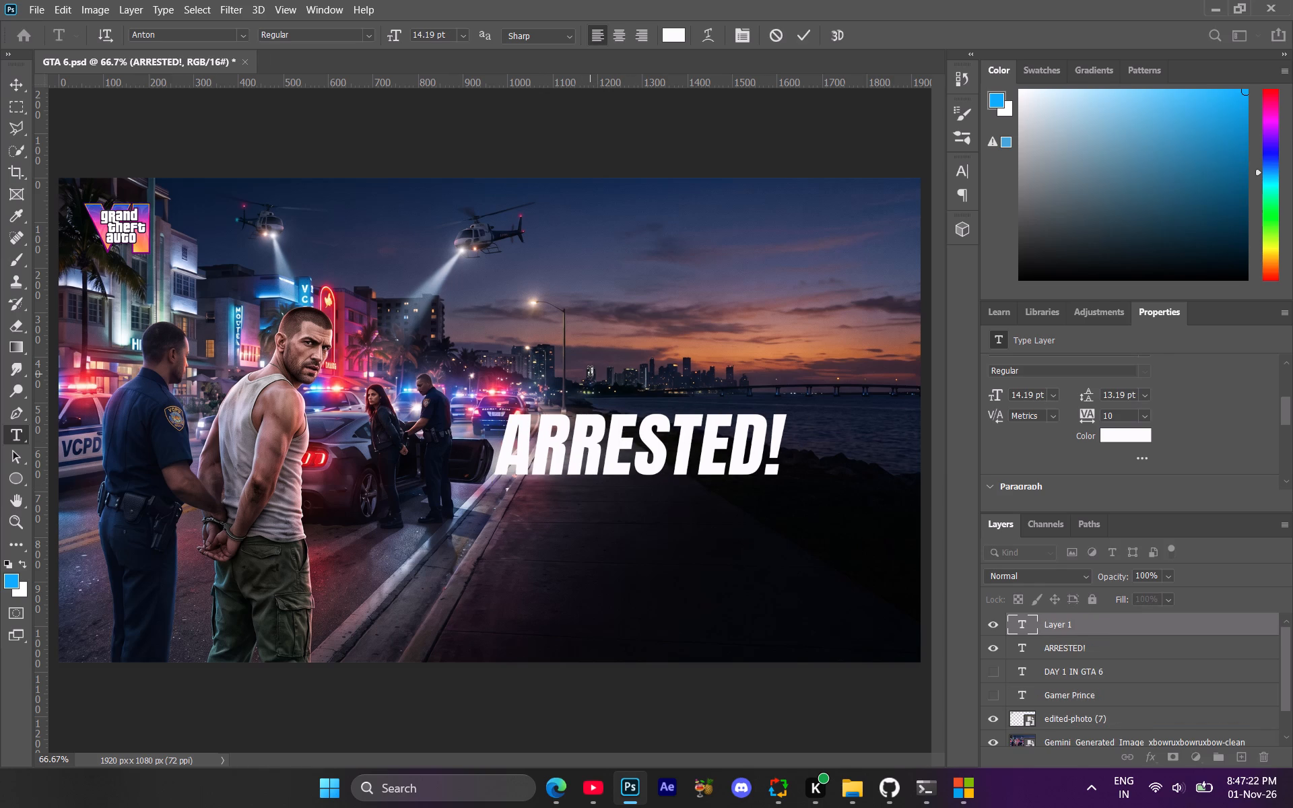
pyautogui.press('o')
pyautogui.press('BackSpace')
pyautogui.write('OT')
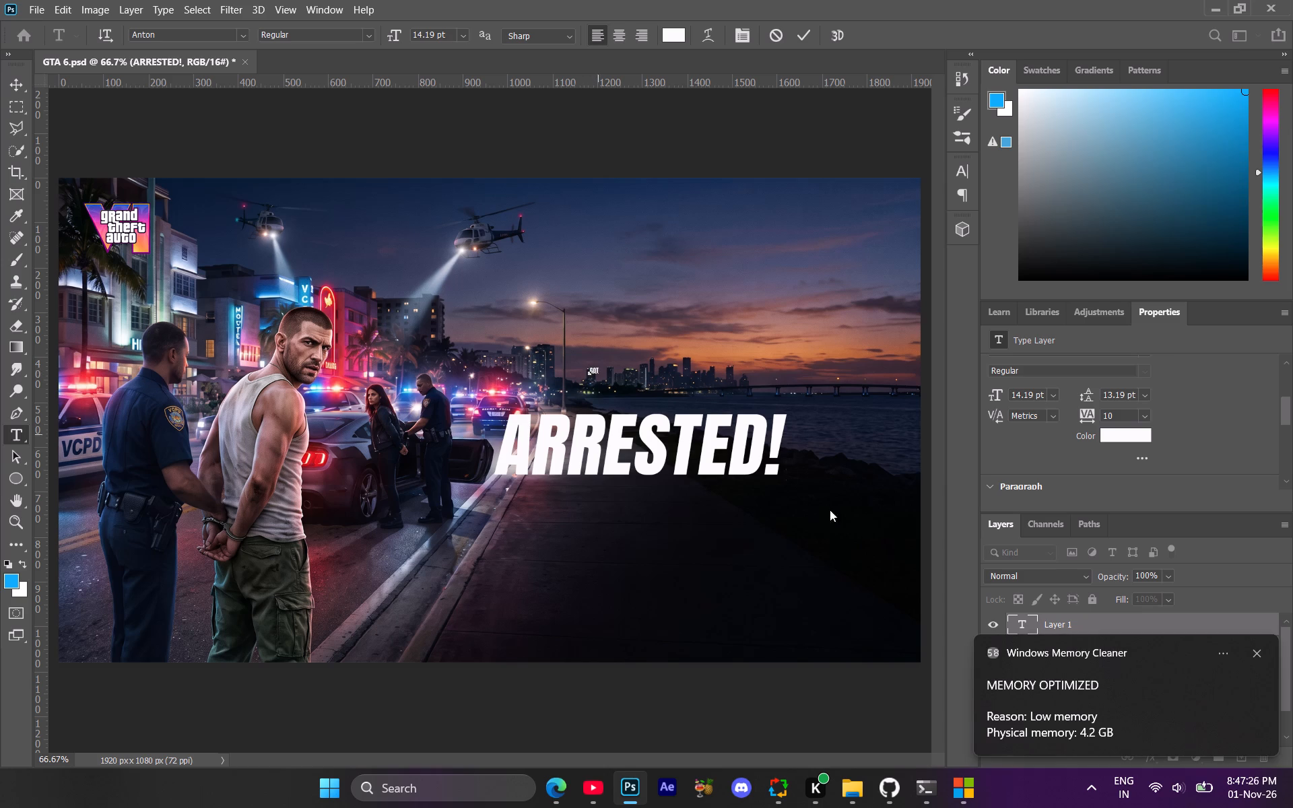
pyautogui.click(1088, 624)
pyautogui.click(1265, 652)
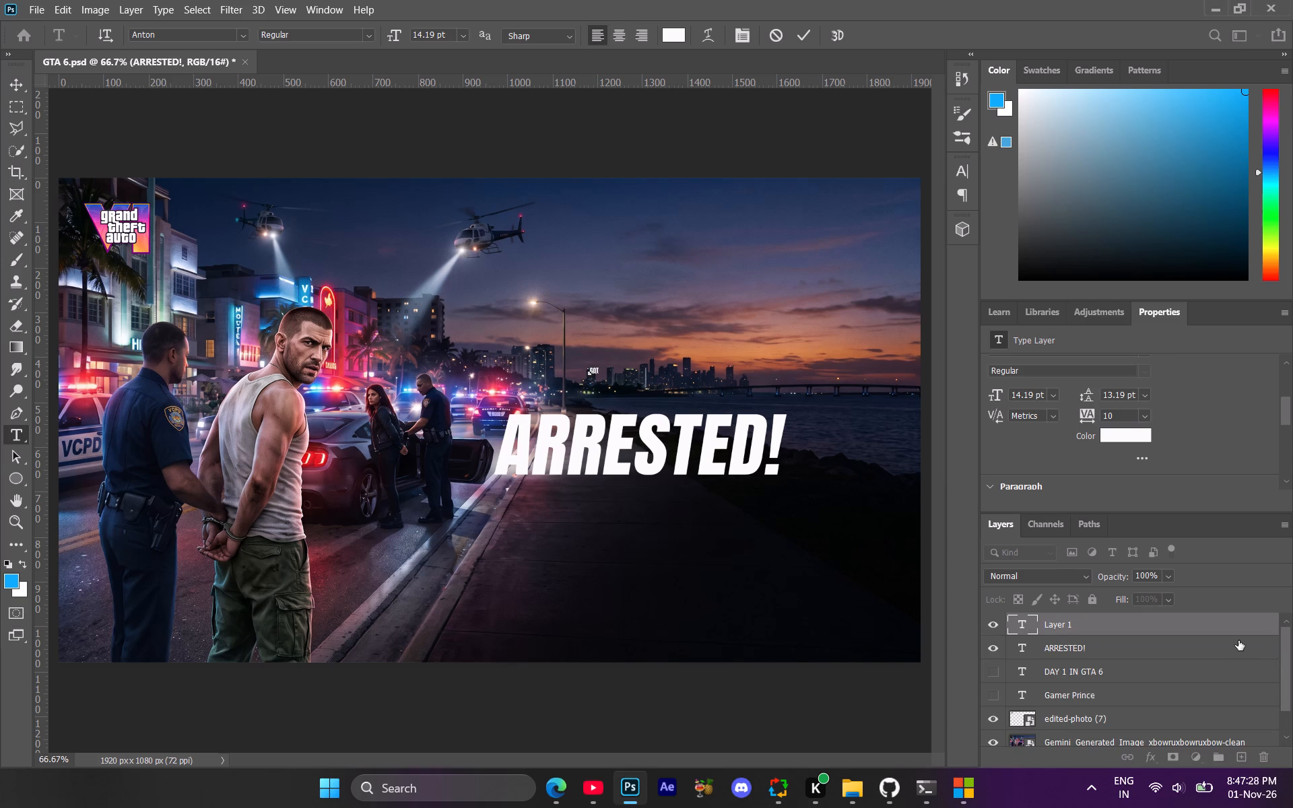
pyautogui.hotkey('ctrl', 't')
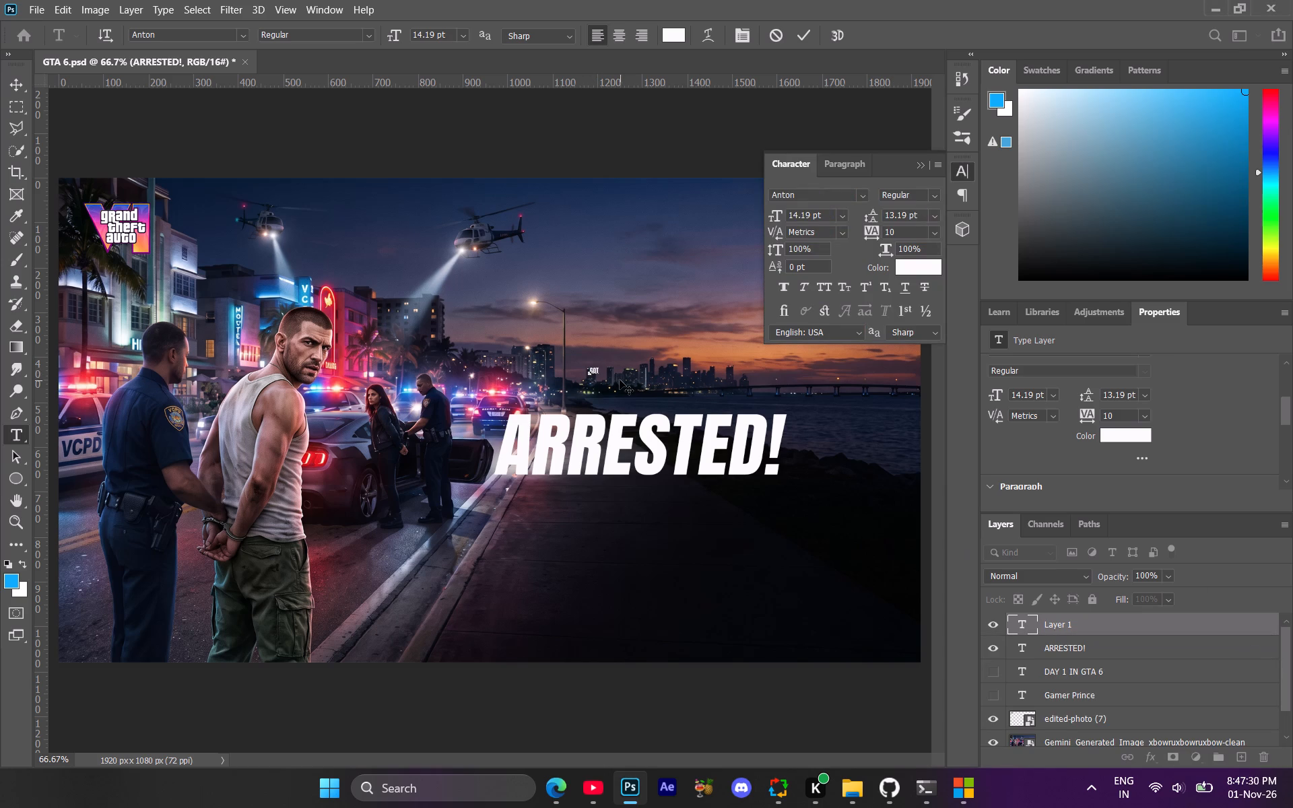
pyautogui.click(620, 380)
pyautogui.click(1119, 627)
pyautogui.click(925, 165)
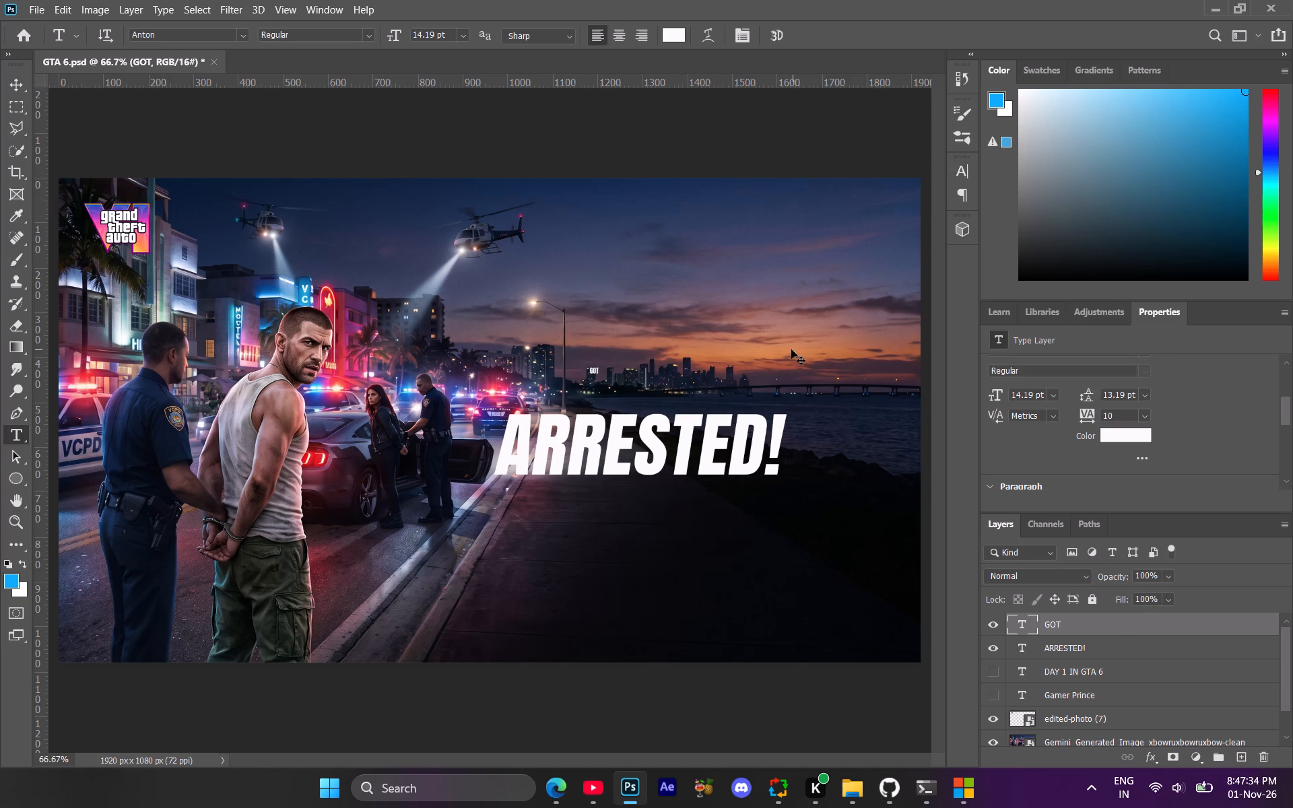
# Enlarge "GOT" to about 196 pt, skew it horizontally about -5.6°, and place it over the sunset sky above "ARRESTED!".
pyautogui.hotkey('ctrl', 't')
pyautogui.moveTo(603, 367); pyautogui.dragTo(630, 370)
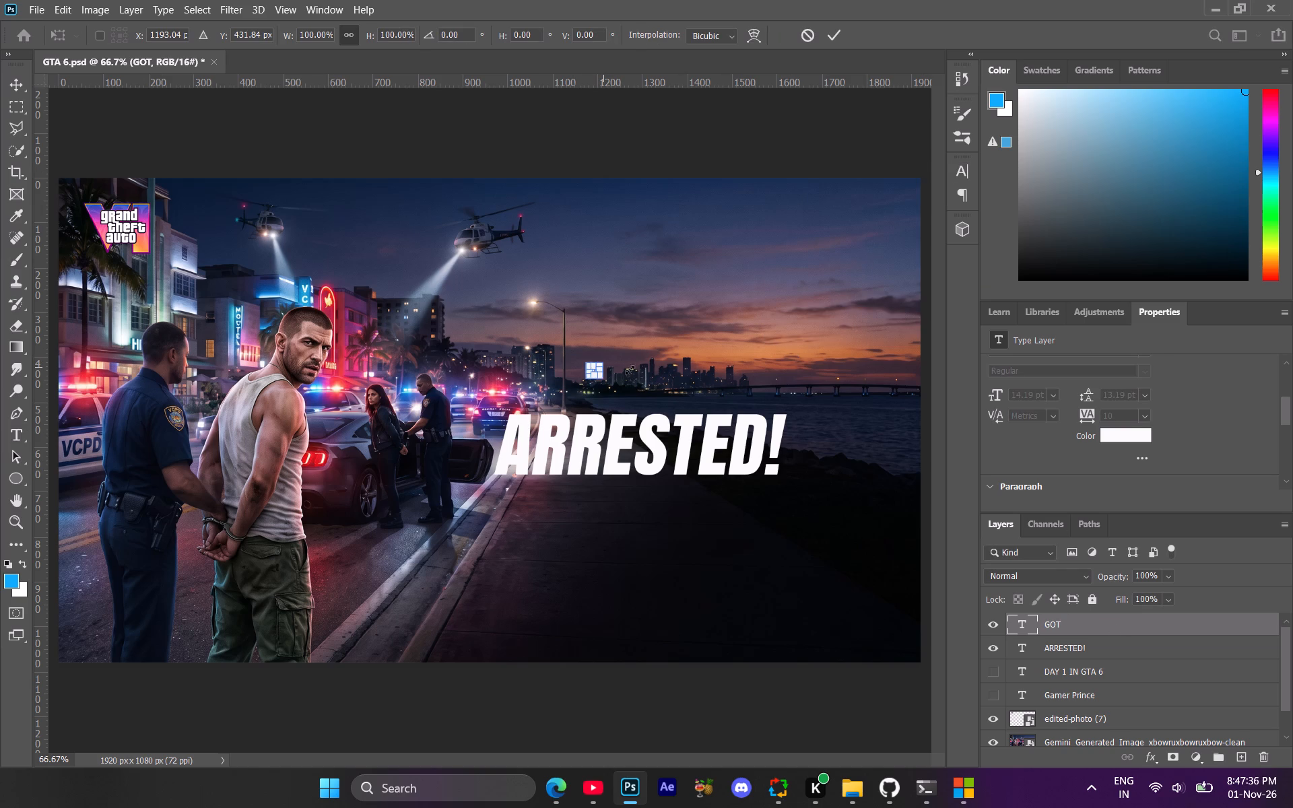
pyautogui.moveTo(630, 370); pyautogui.dragTo(823, 357)
pyautogui.moveTo(682, 312); pyautogui.dragTo(669, 351)
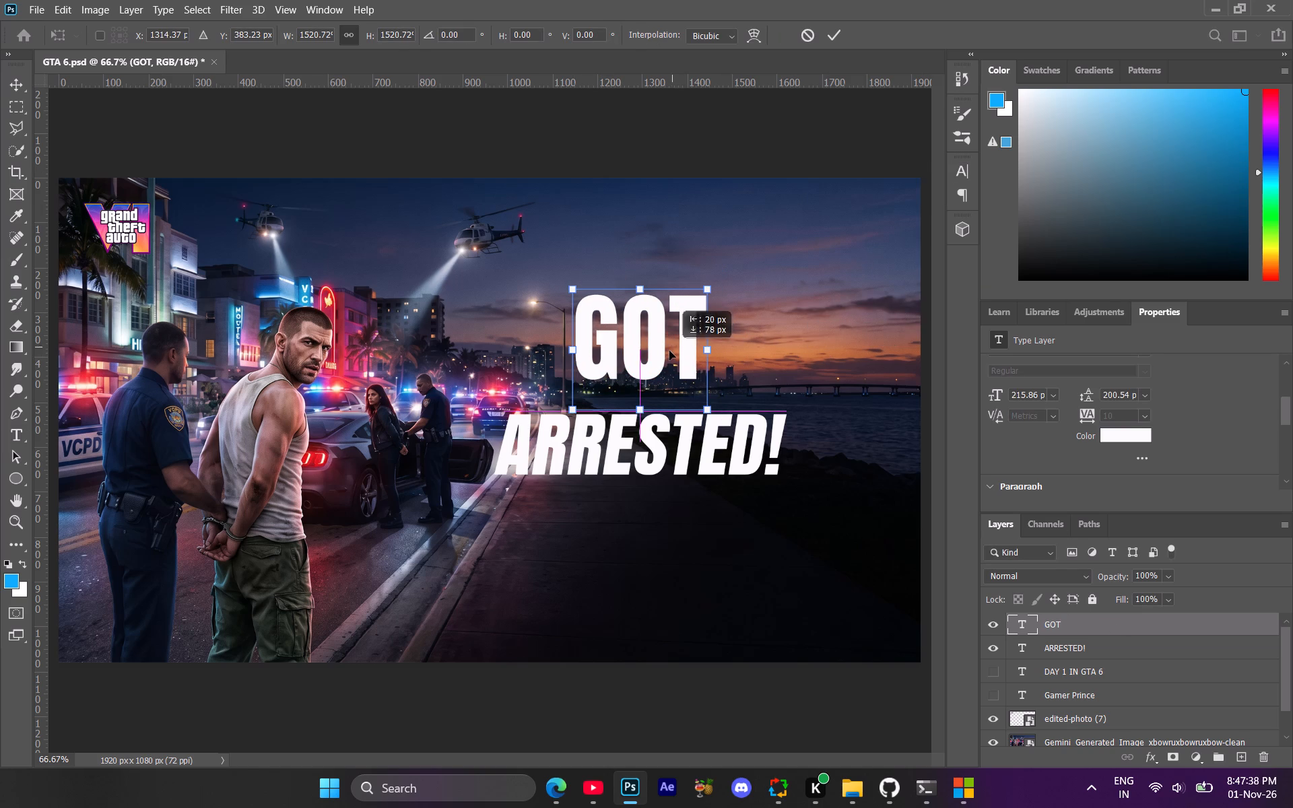
pyautogui.keyDown('ctrl'); pyautogui.moveTo(640, 292); pyautogui.dragTo(649, 302); pyautogui.keyUp('ctrl')
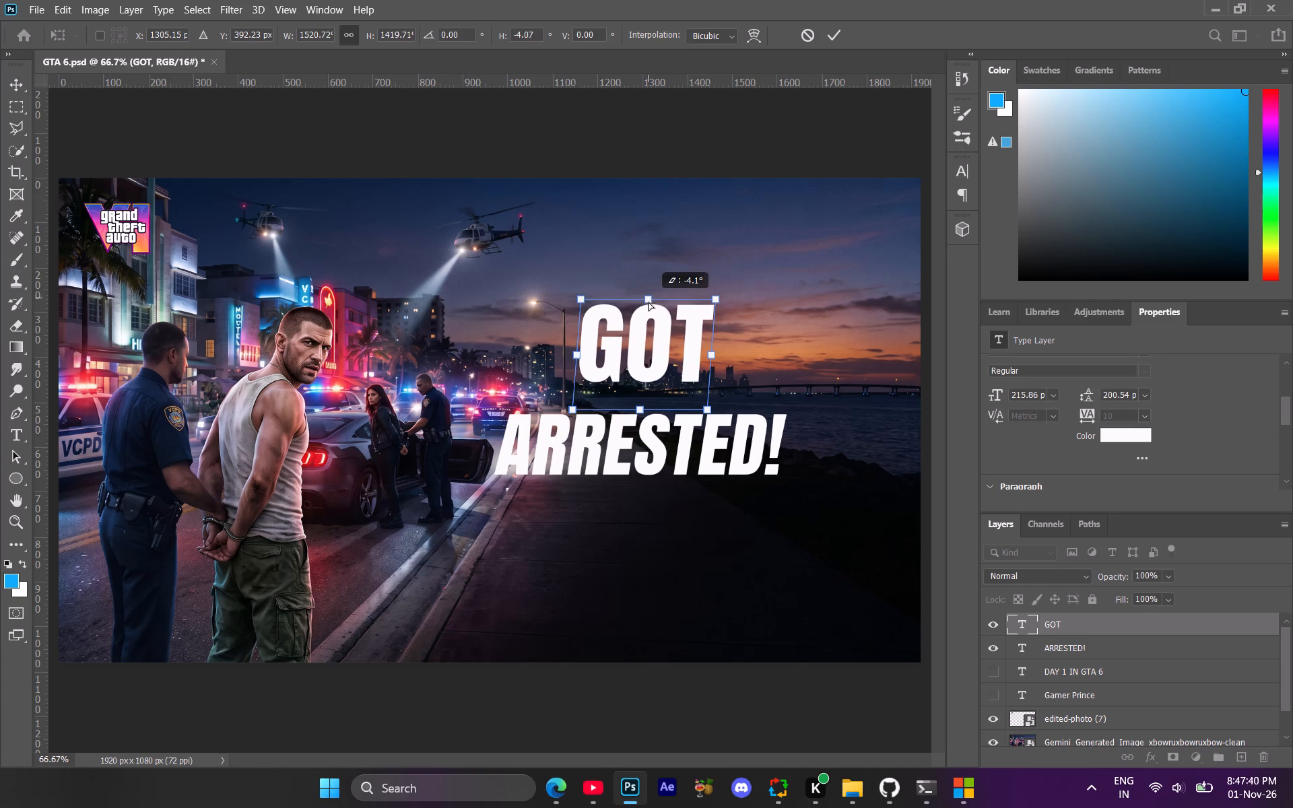
pyautogui.keyDown('ctrl'); pyautogui.moveTo(649, 302); pyautogui.dragTo(651, 303); pyautogui.keyUp('ctrl')
pyautogui.moveTo(663, 341); pyautogui.dragTo(669, 342)
pyautogui.moveTo(672, 341); pyautogui.dragTo(673, 341)
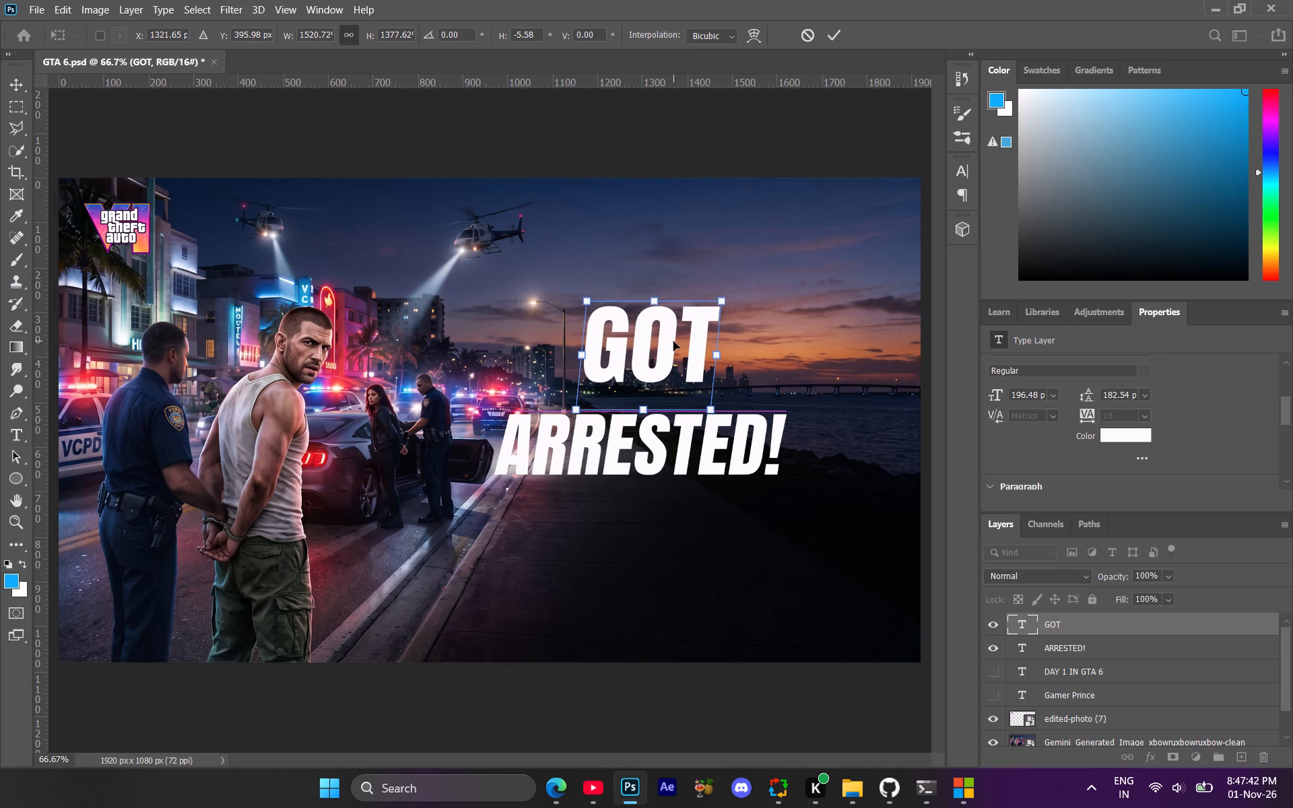
pyautogui.moveTo(673, 341); pyautogui.dragTo(692, 330)
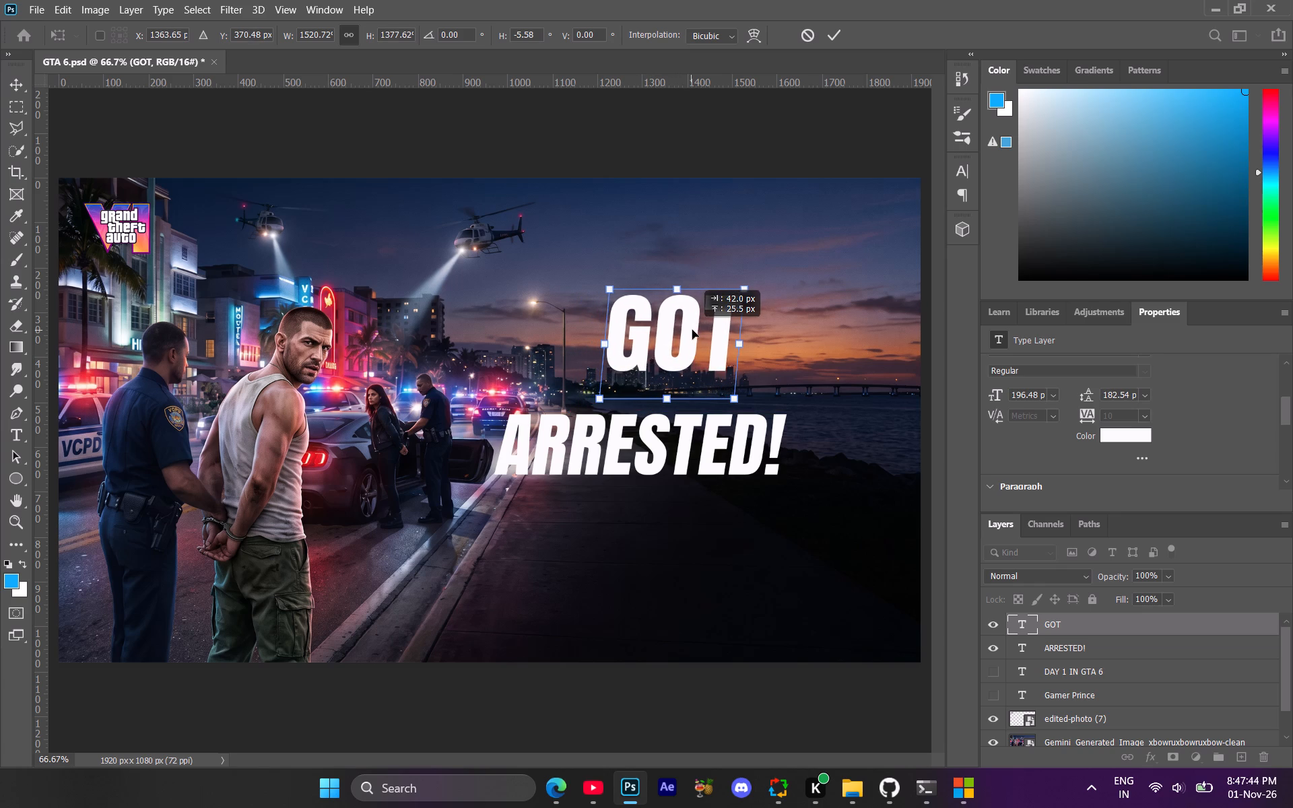
pyautogui.moveTo(692, 330); pyautogui.dragTo(712, 321)
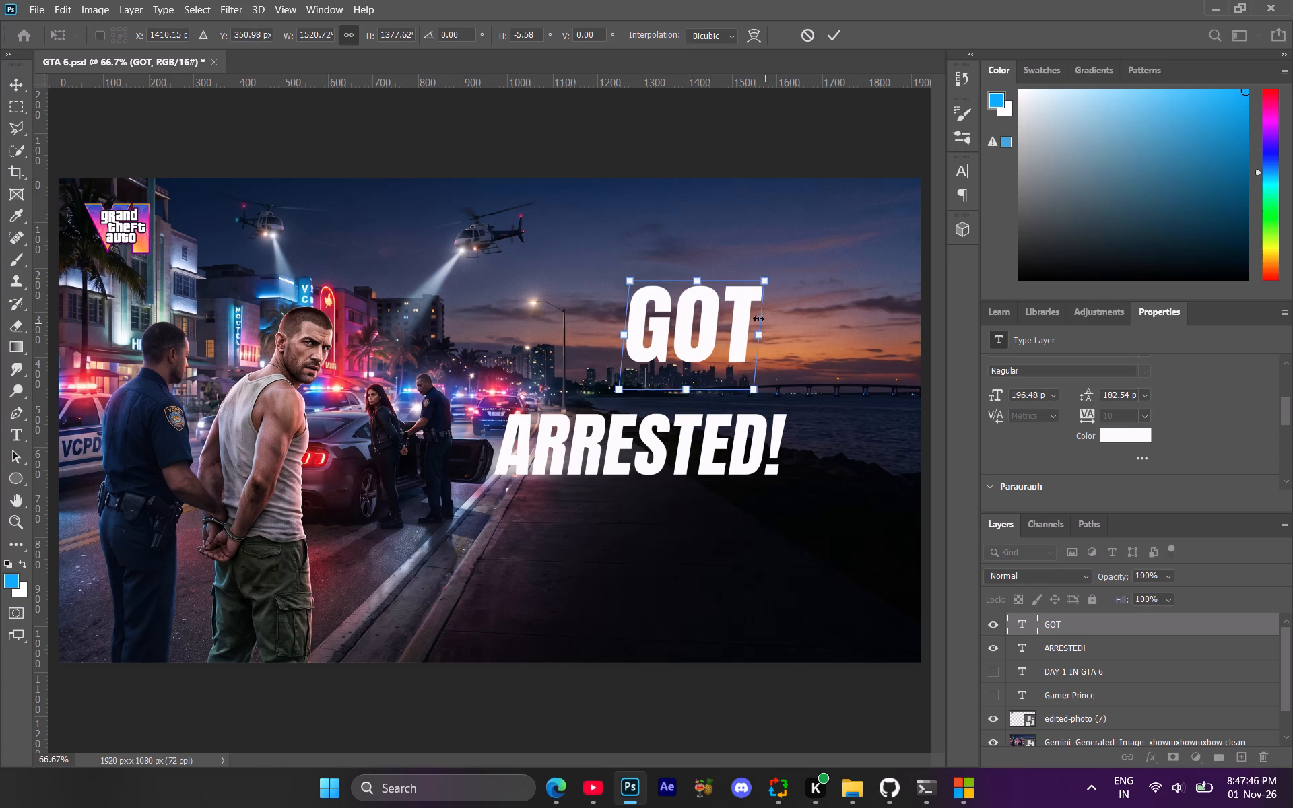
# Move "ARRESTED!" up directly beneath "GOT", centre it there, and make it taller and slightly more slanted at about 184 pt.
pyautogui.click(1079, 647)
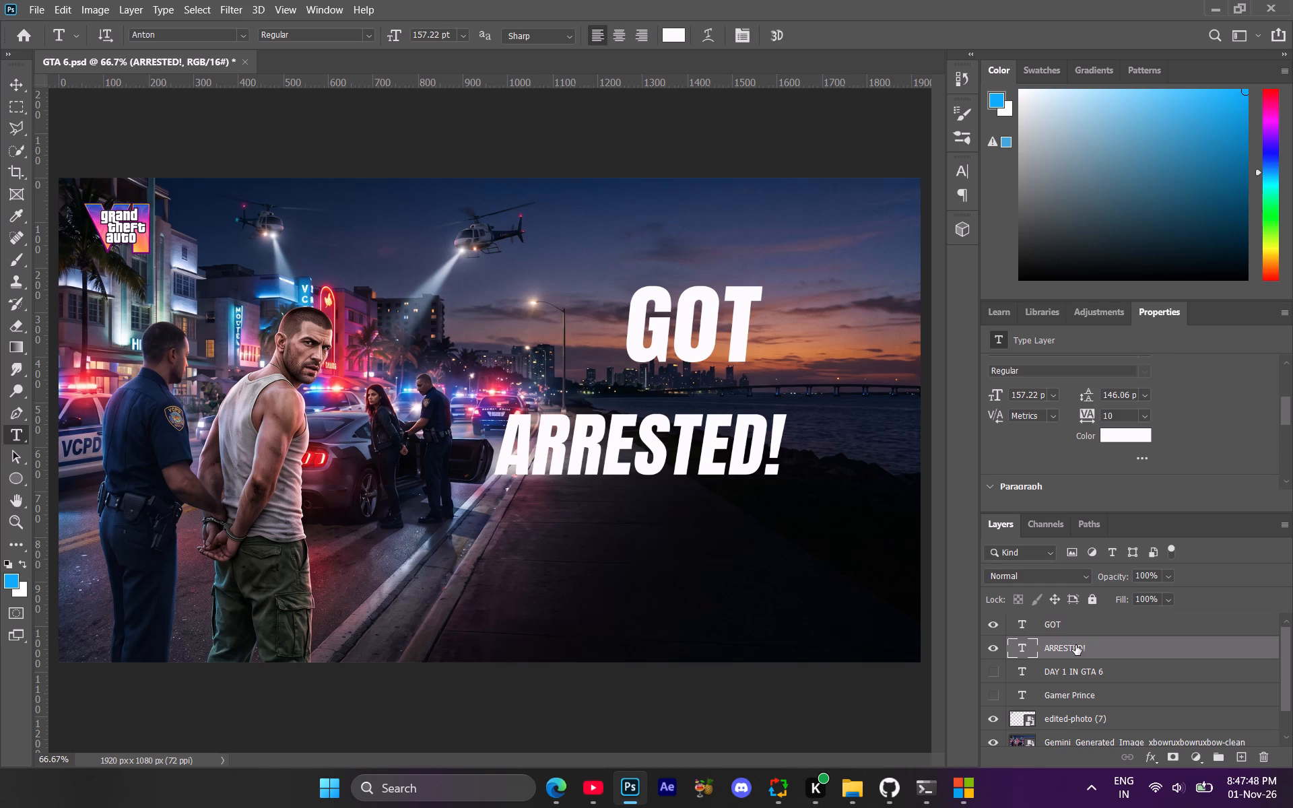
pyautogui.hotkey('ctrl', 't')
pyautogui.moveTo(789, 452); pyautogui.dragTo(800, 451)
pyautogui.moveTo(731, 446); pyautogui.dragTo(774, 418)
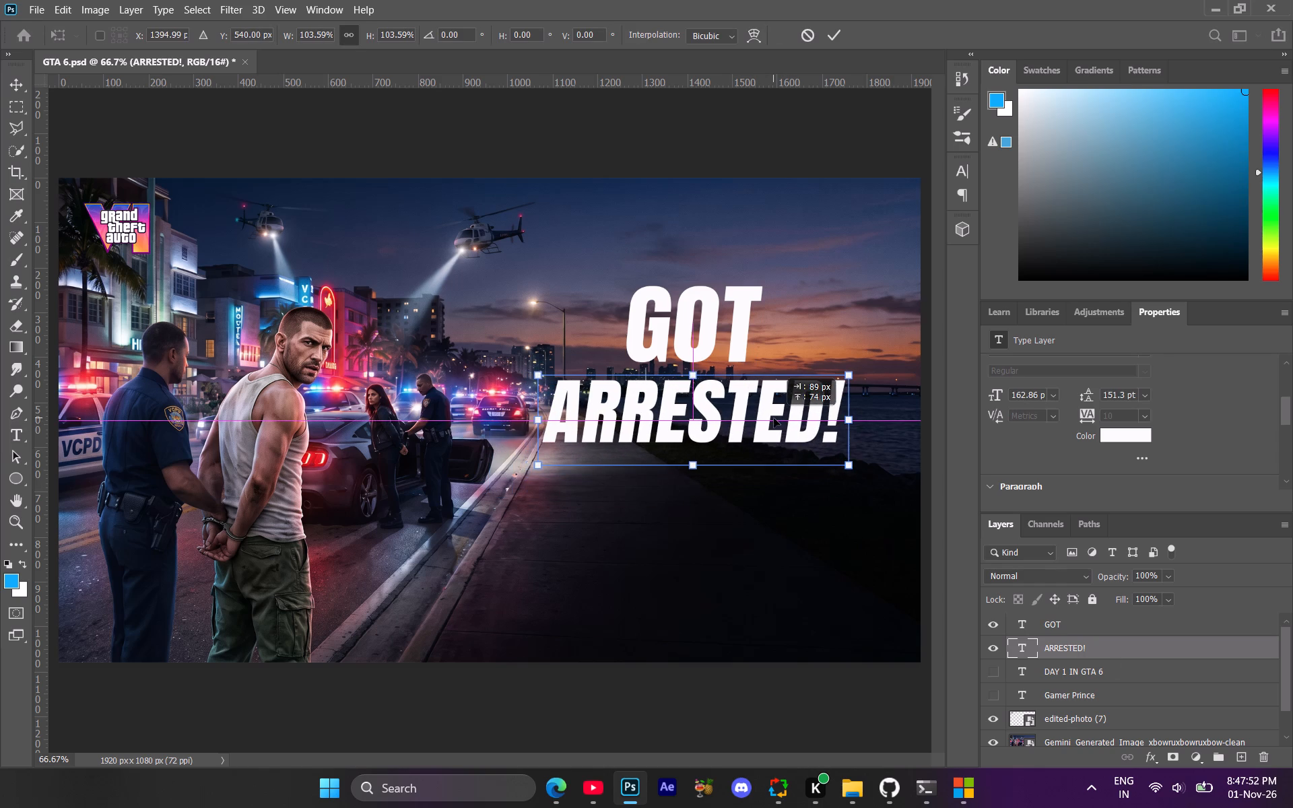
pyautogui.moveTo(774, 418); pyautogui.dragTo(775, 416)
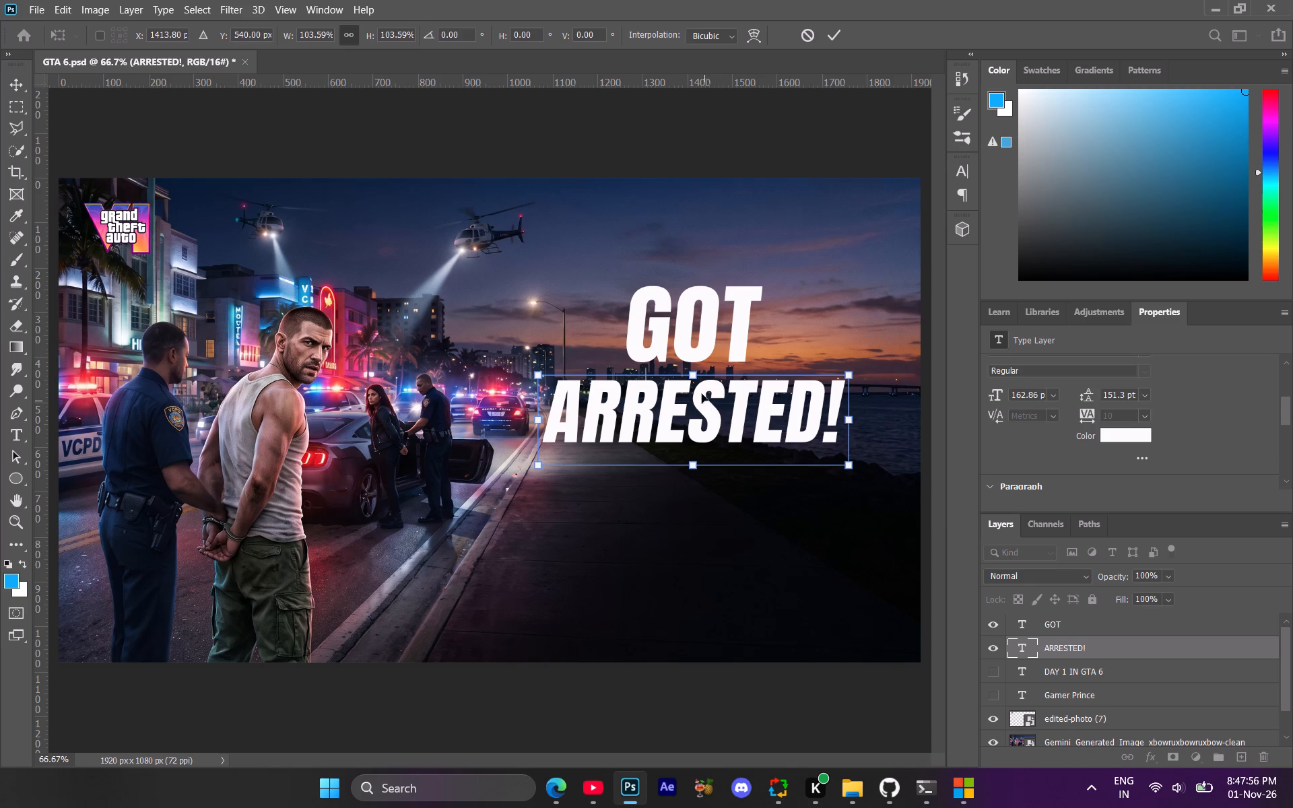
pyautogui.keyDown('ctrl'); pyautogui.moveTo(696, 376); pyautogui.dragTo(701, 370); pyautogui.keyUp('ctrl')
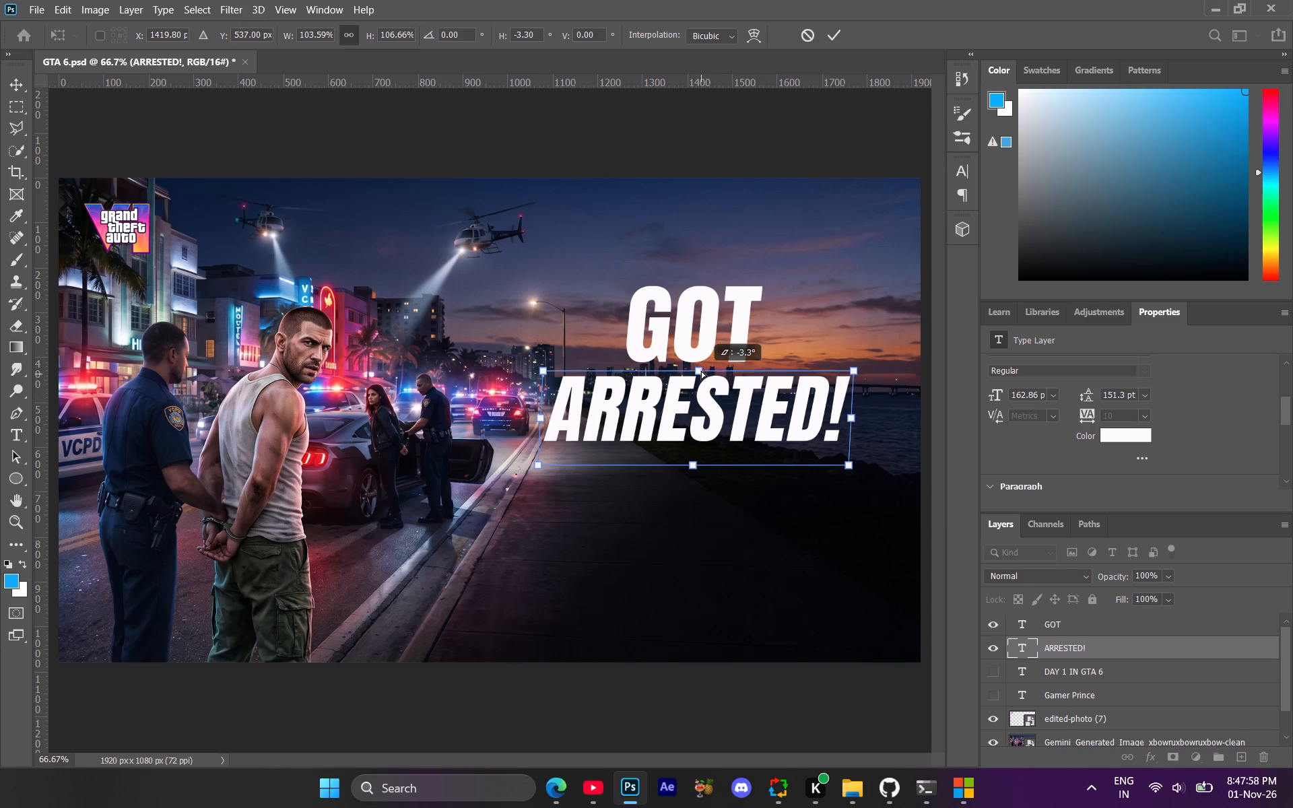
pyautogui.keyDown('ctrl'); pyautogui.moveTo(701, 370); pyautogui.dragTo(702, 366); pyautogui.keyUp('ctrl')
pyautogui.click(1106, 646)
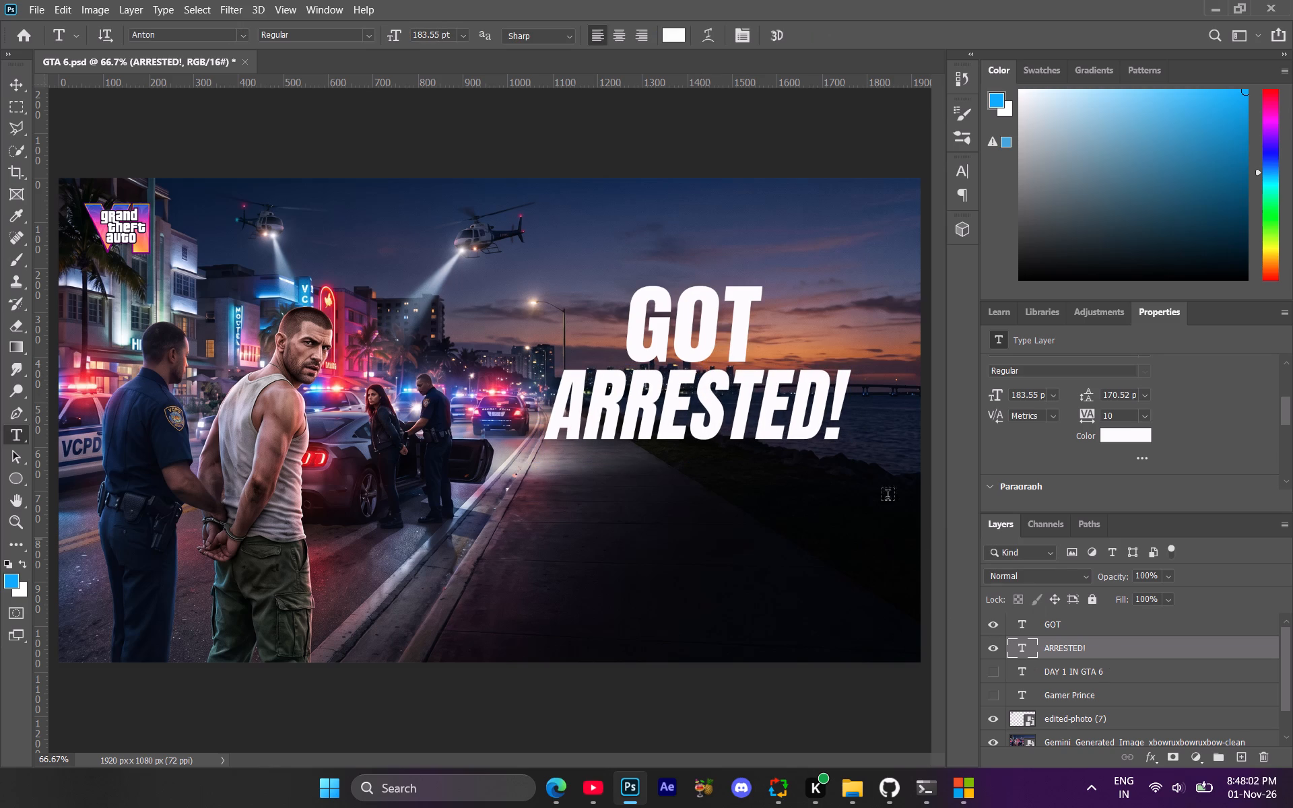
# Enlarge the "ARRESTED!" text proportionally to about 195 pt, widening it towards the image's right edge.
pyautogui.hotkey('ctrl', 't')
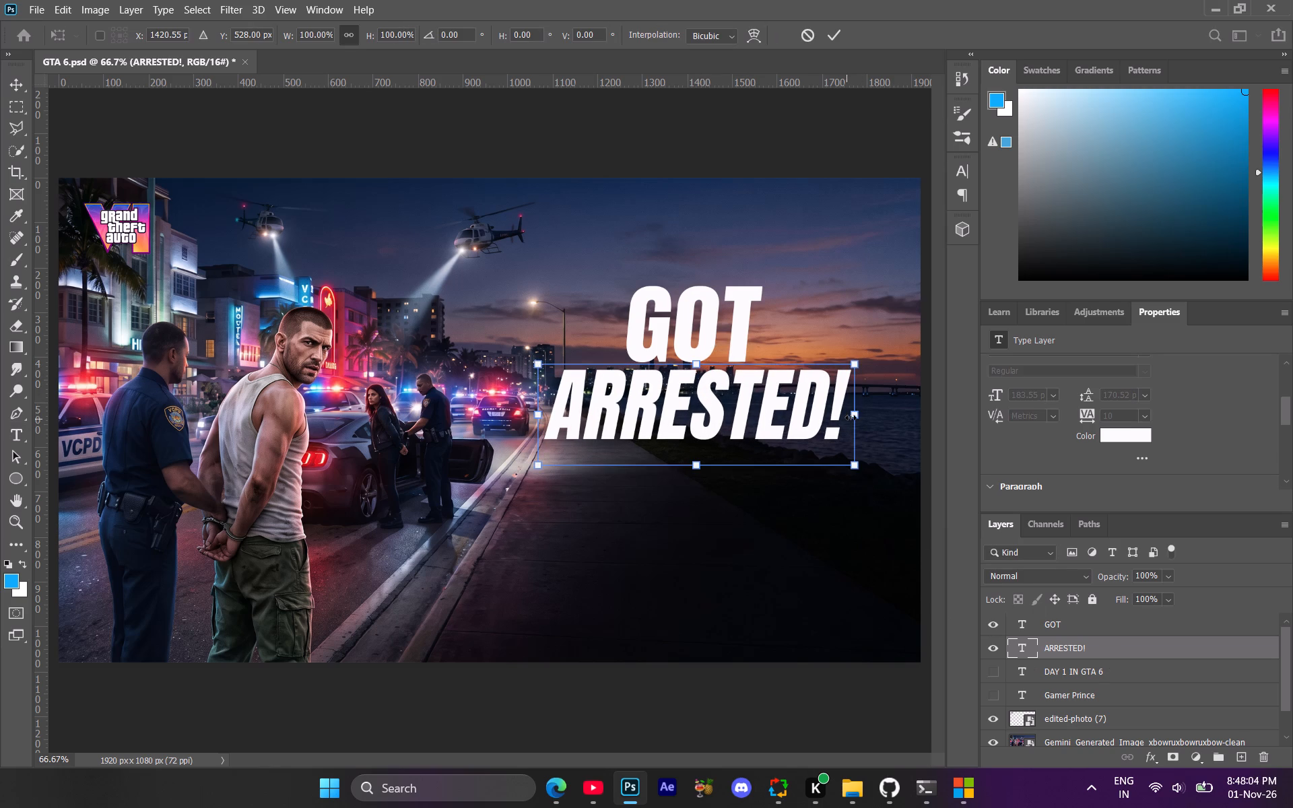
pyautogui.moveTo(855, 417); pyautogui.dragTo(875, 419)
pyautogui.click(765, 417)
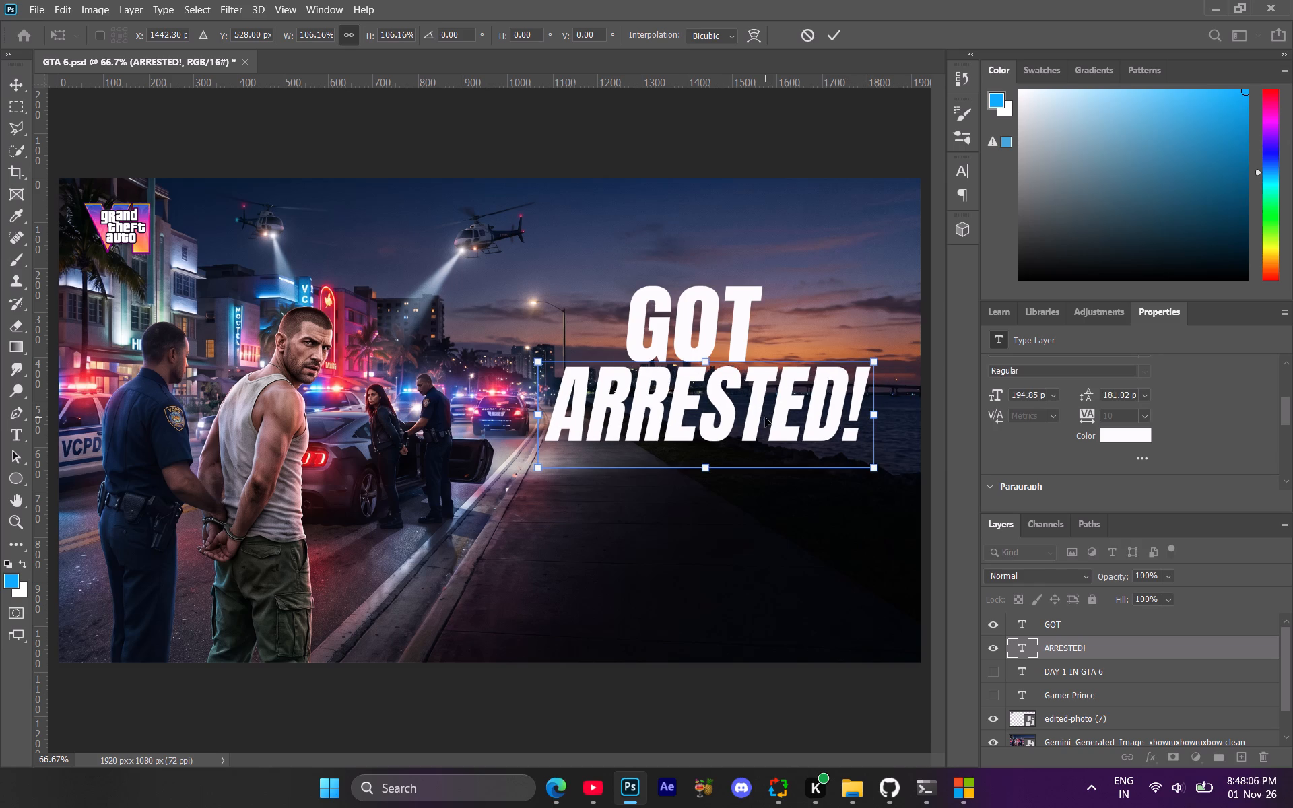
pyautogui.click(1088, 650)
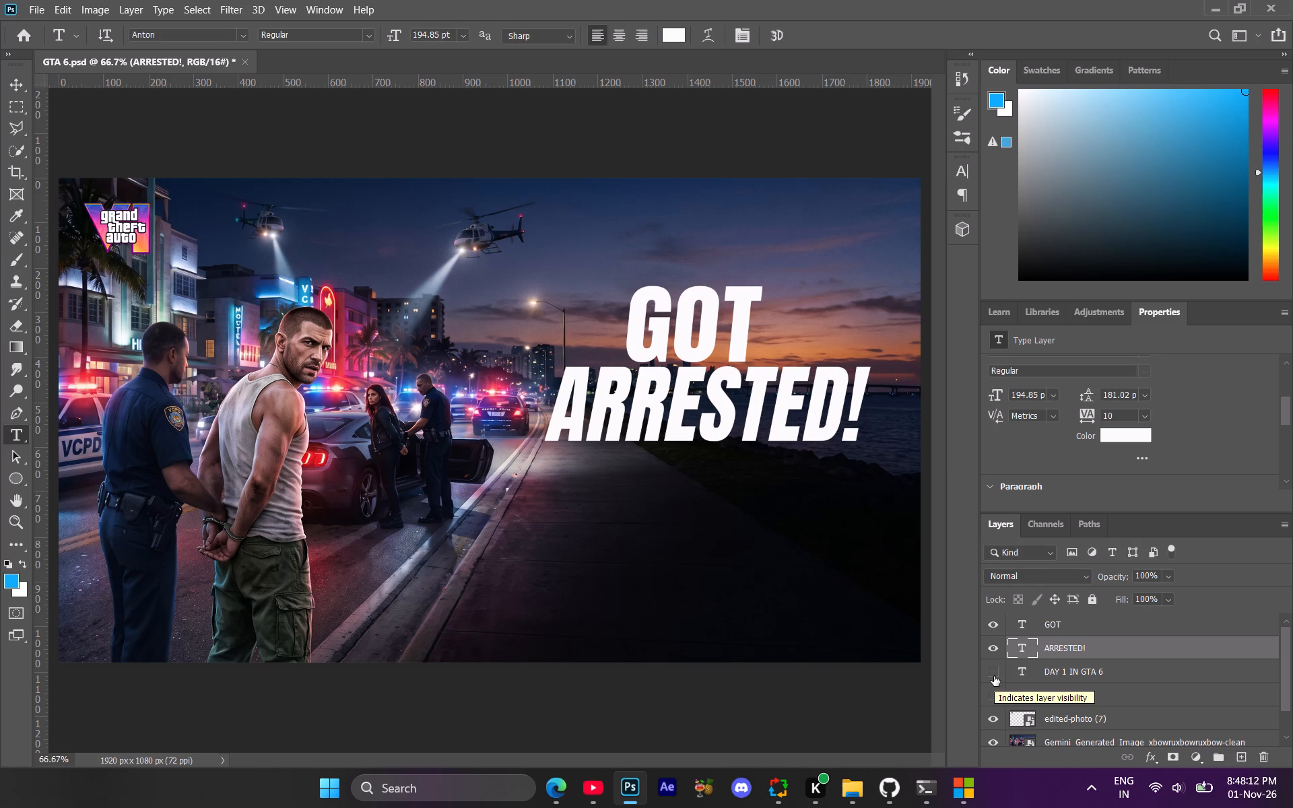
# Apply a linear Gradient Overlay to the "ARRESTED!" text using the banded gold and pale-yellow preset.
pyautogui.click(1158, 757)
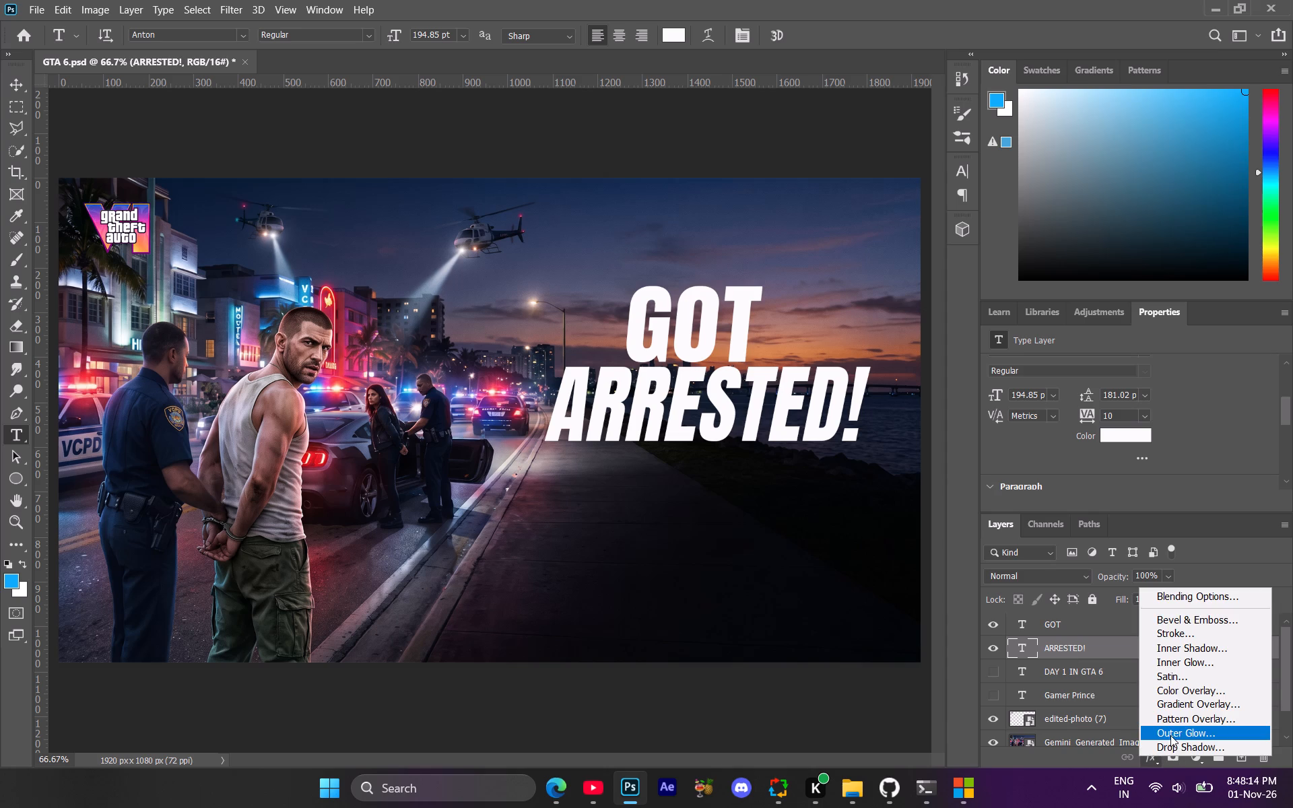
pyautogui.click(1171, 720)
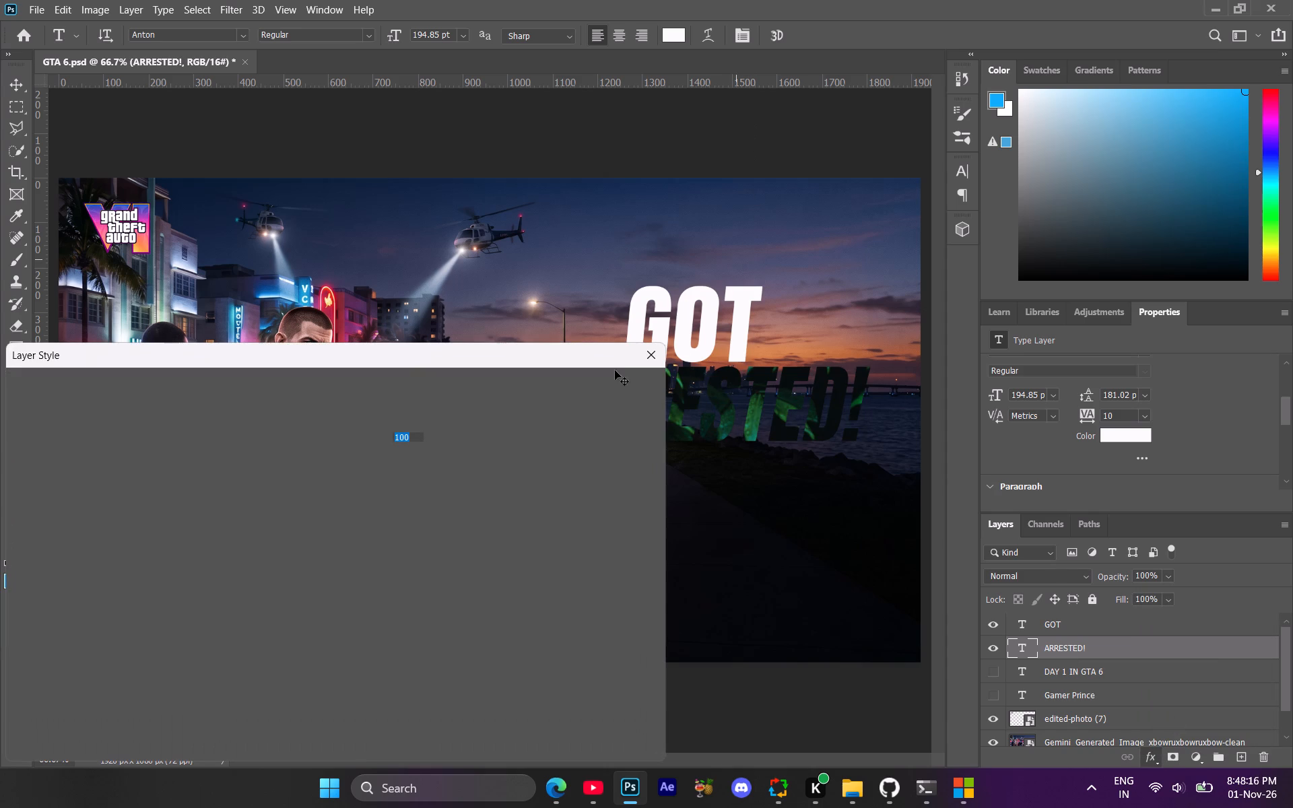
pyautogui.moveTo(490, 359); pyautogui.dragTo(564, 304)
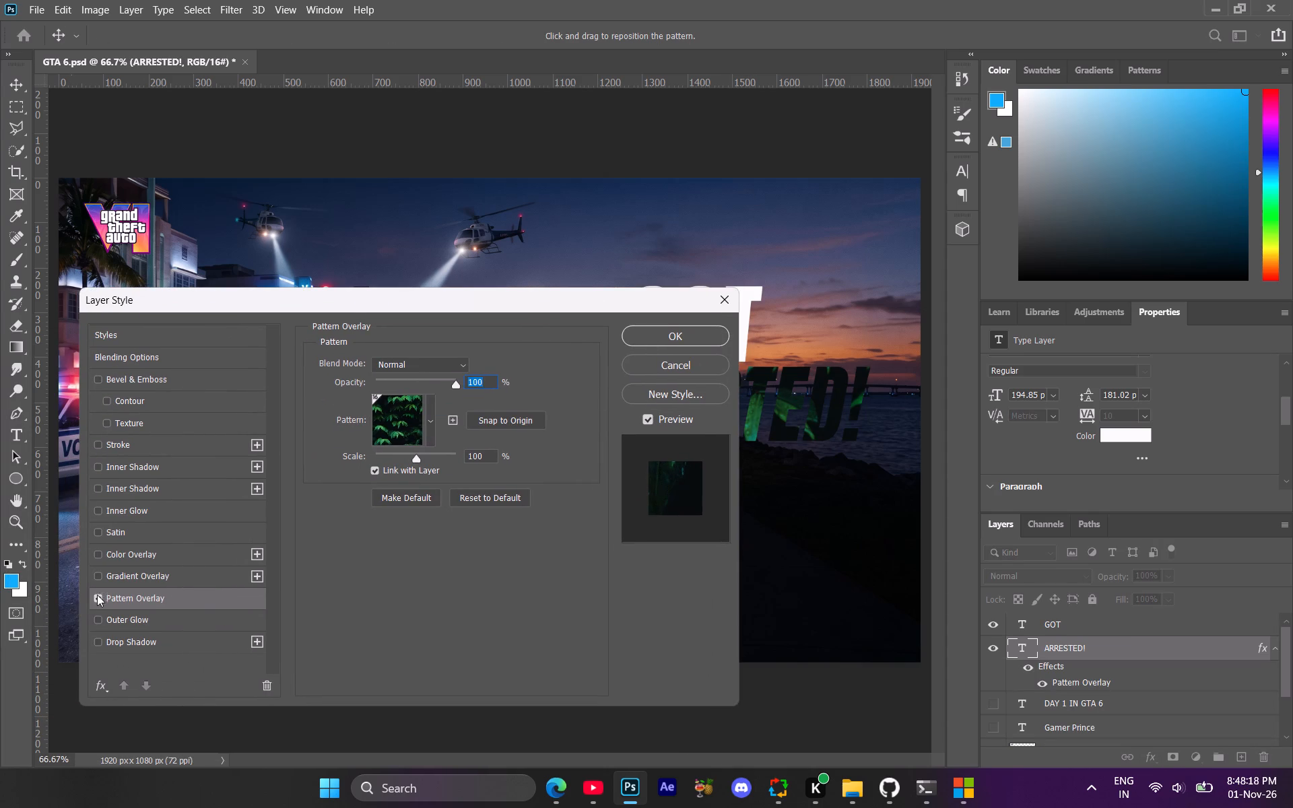
pyautogui.click(97, 597)
pyautogui.click(94, 572)
pyautogui.click(124, 572)
pyautogui.click(433, 409)
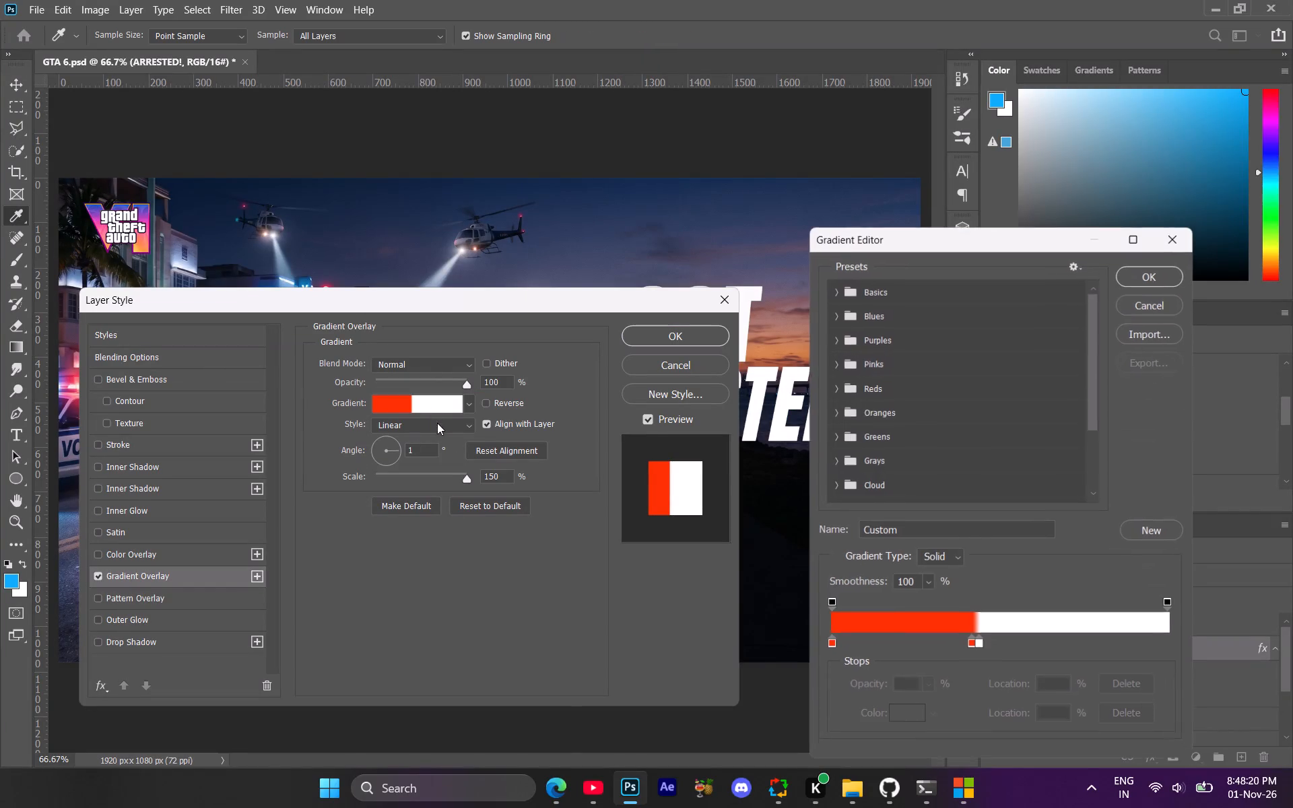
pyautogui.scroll(-12, 898, 495)
pyautogui.click(959, 493)
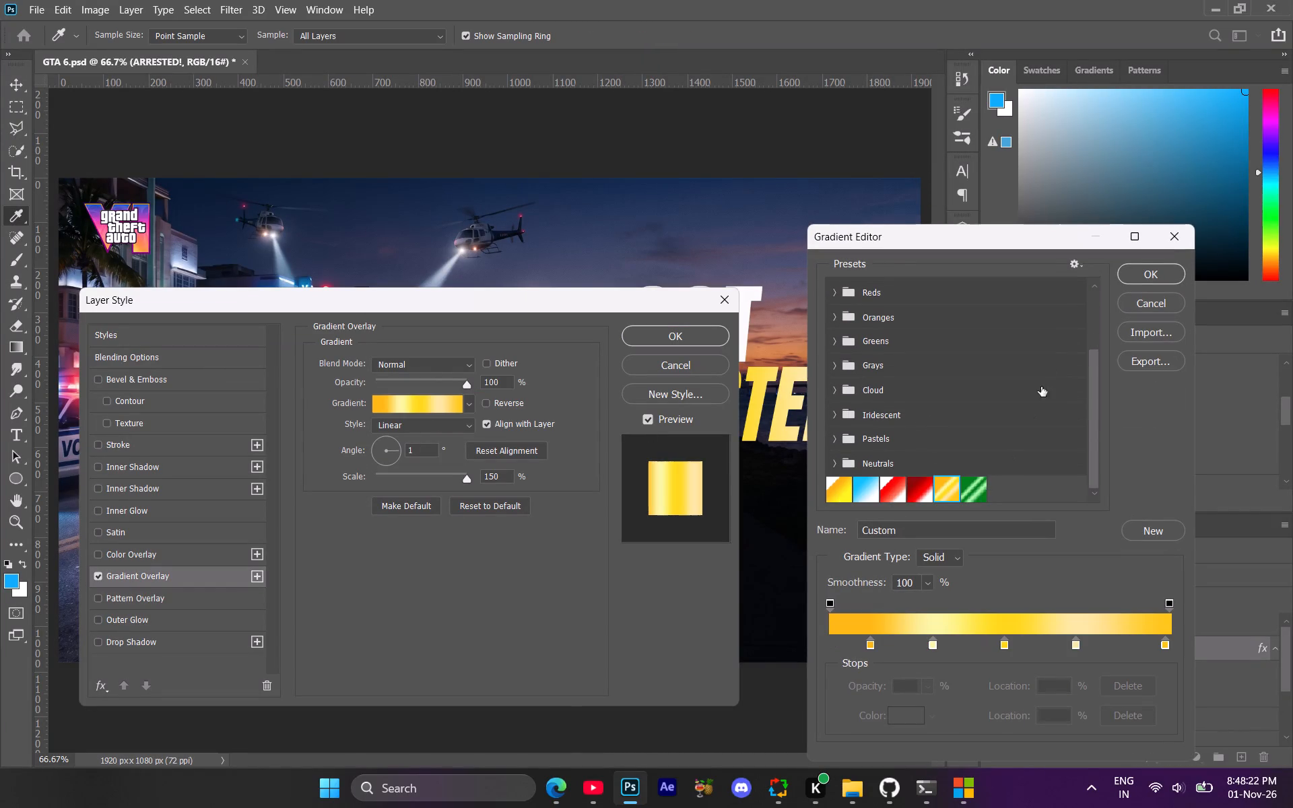
pyautogui.click(1141, 282)
pyautogui.click(683, 335)
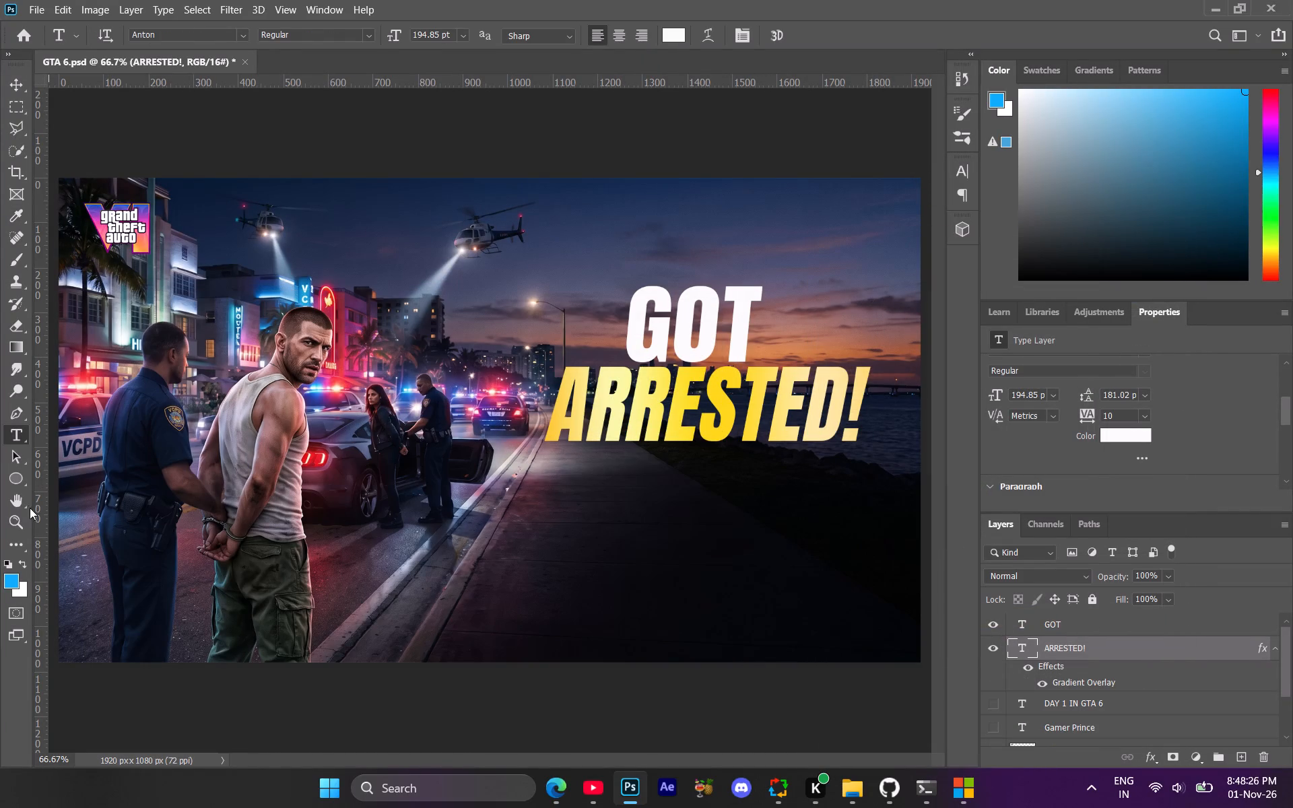
# Show the "DAY 1 IN GTA 6" text layer and move it directly beneath "ARRESTED!", centred at about X 1414, Y 745 px.
pyautogui.click(16, 493)
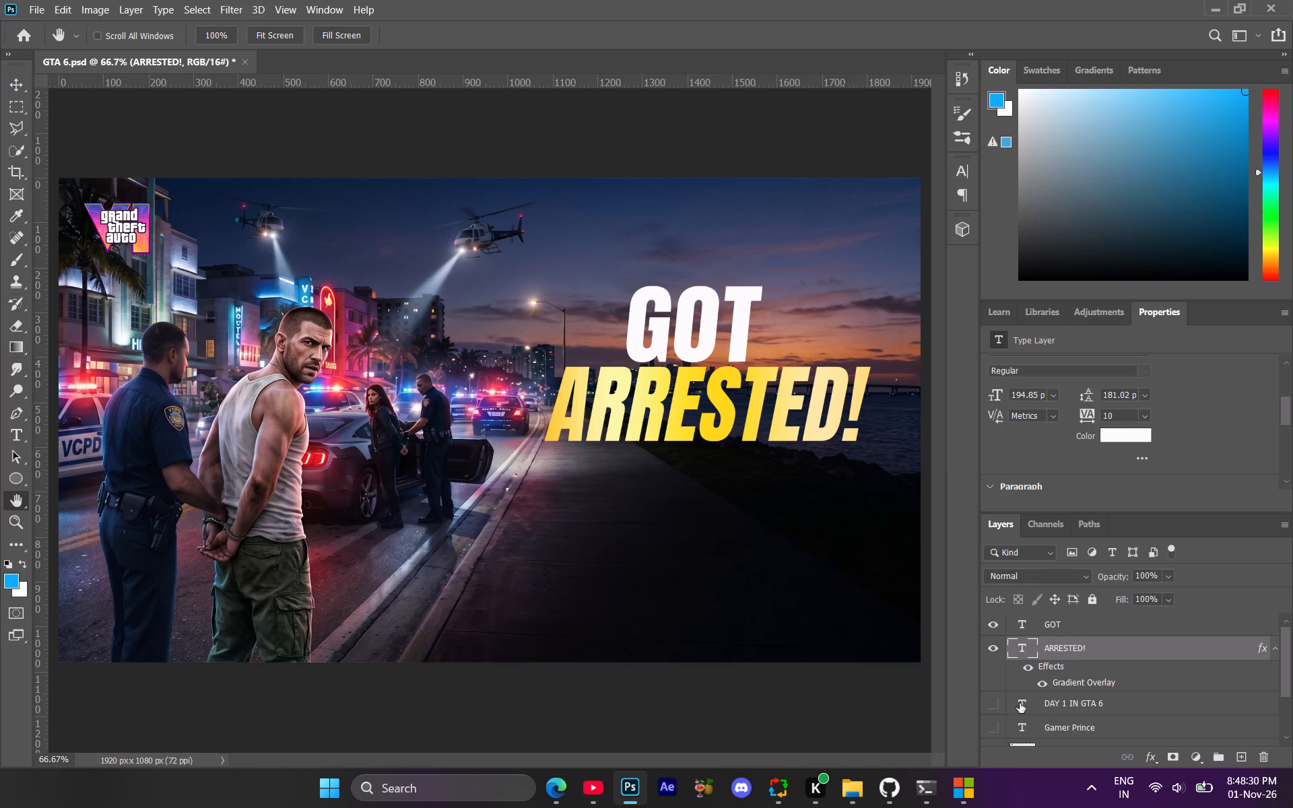
pyautogui.click(993, 709)
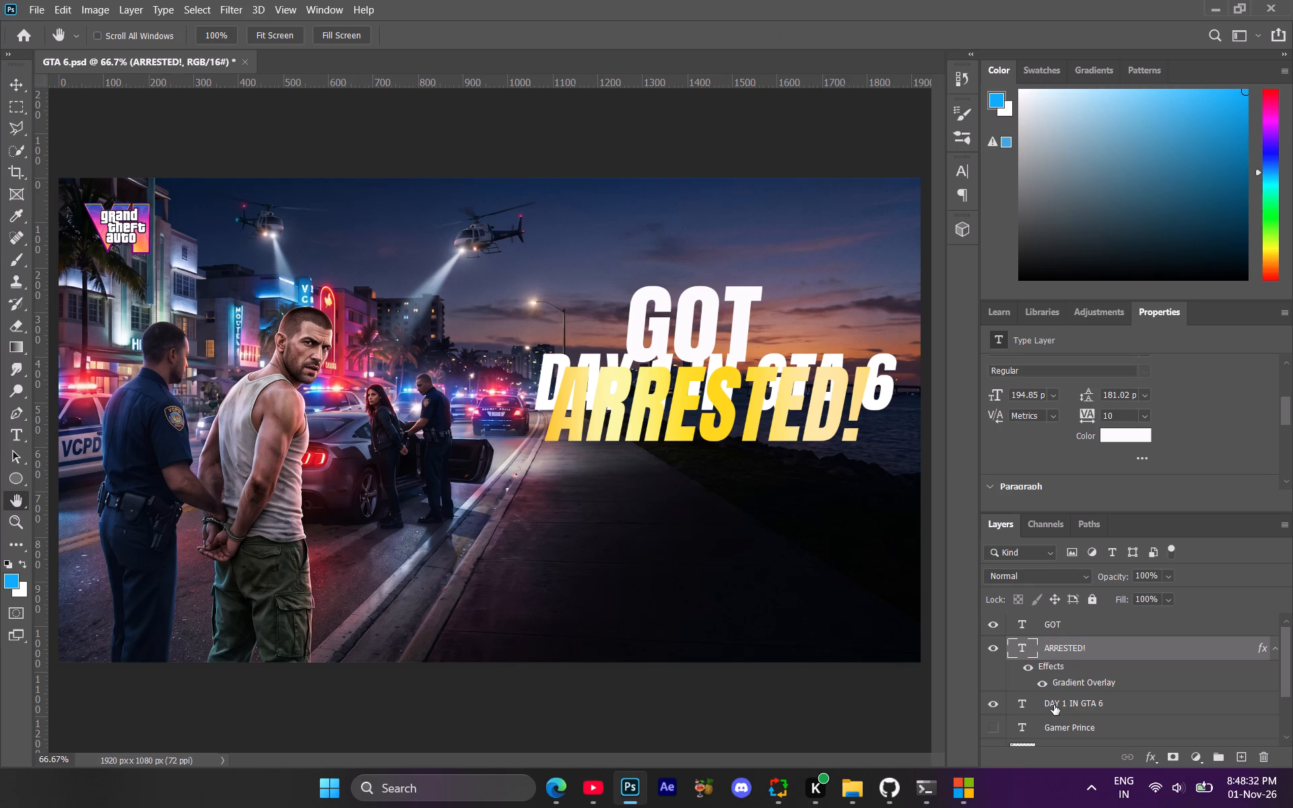
pyautogui.hotkey('ctrl', 't')
pyautogui.click(1094, 694)
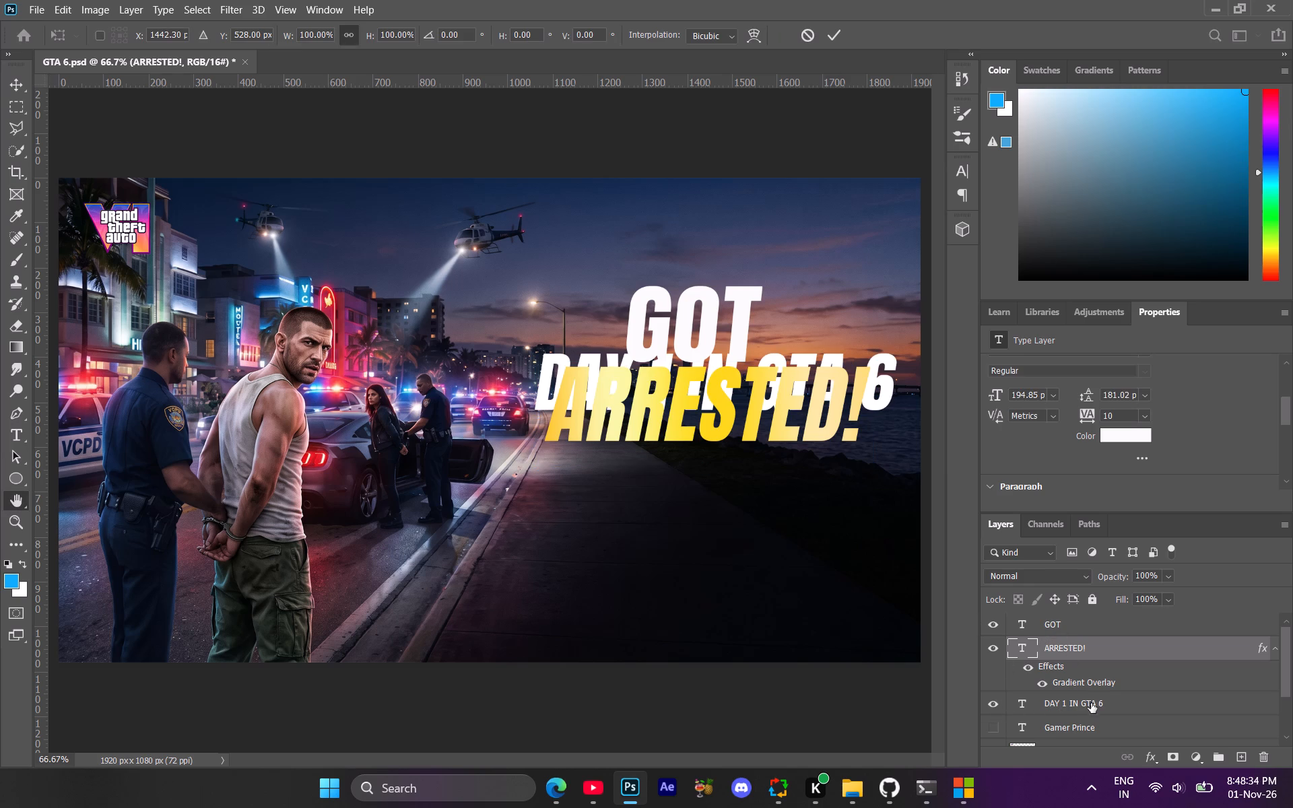
pyautogui.click(1090, 703)
pyautogui.hotkey('ctrl', 't')
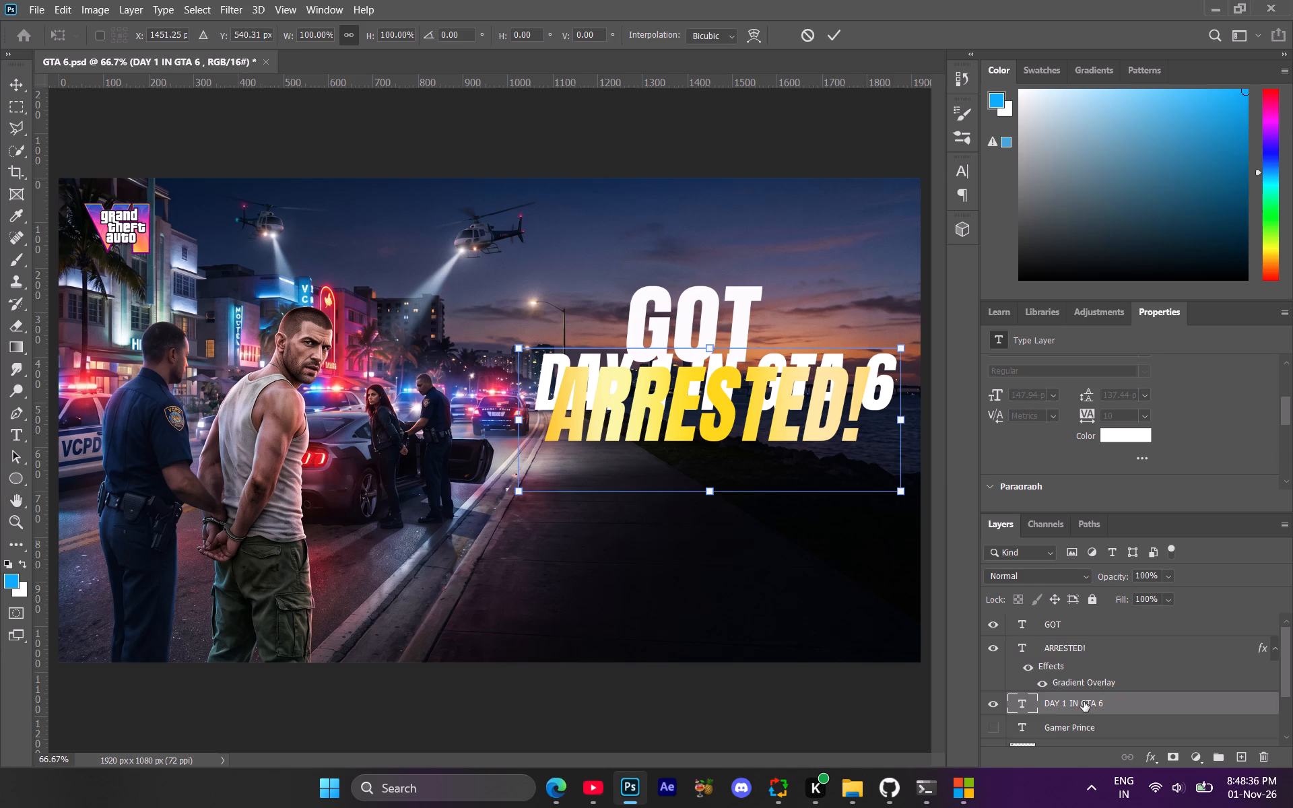
pyautogui.moveTo(777, 462); pyautogui.dragTo(767, 555)
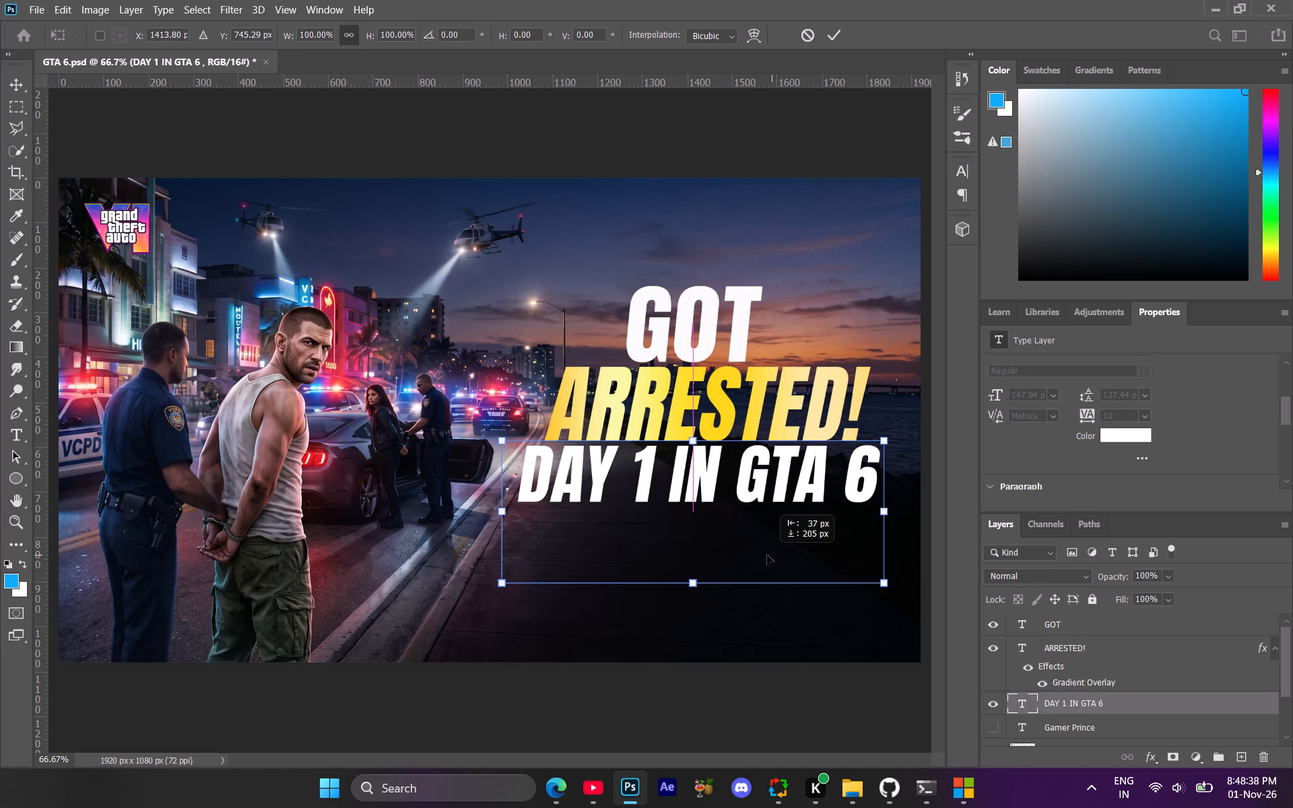
pyautogui.moveTo(767, 555); pyautogui.dragTo(760, 553)
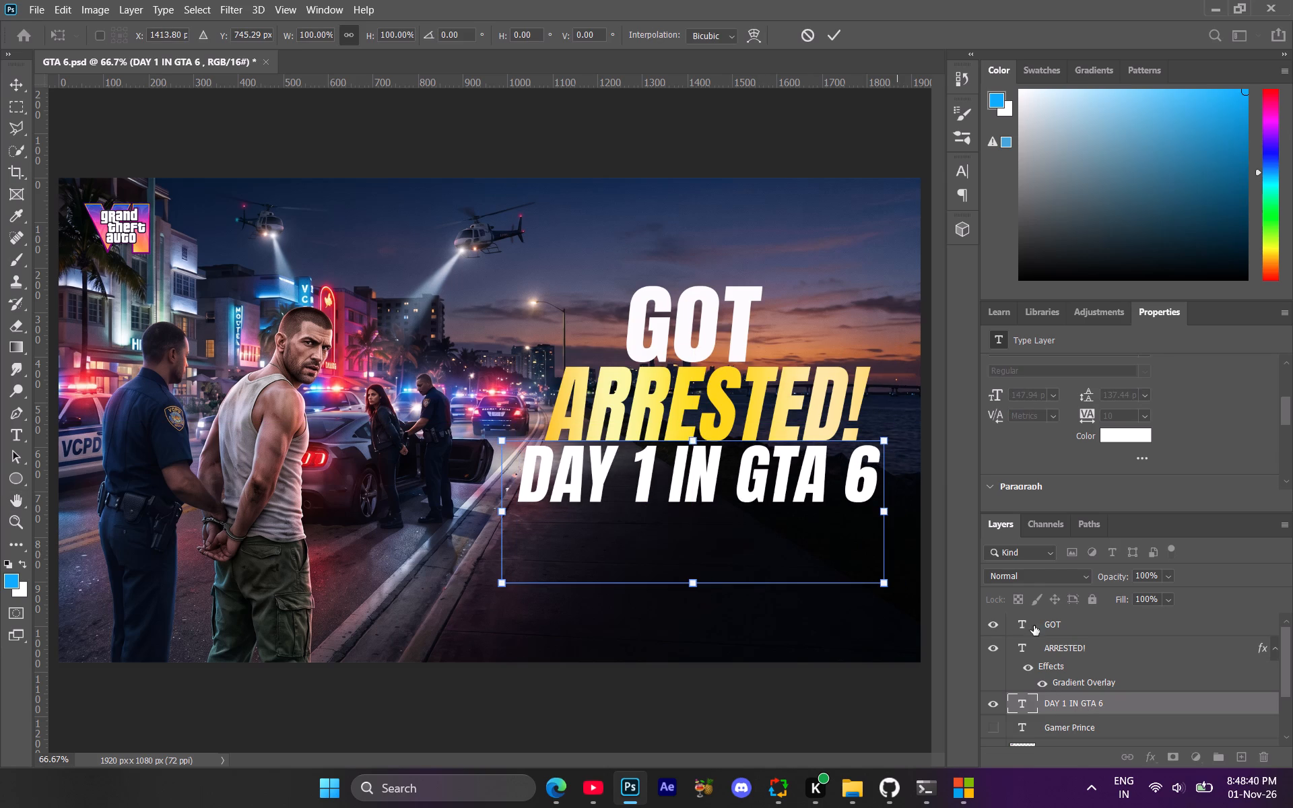
pyautogui.click(1082, 714)
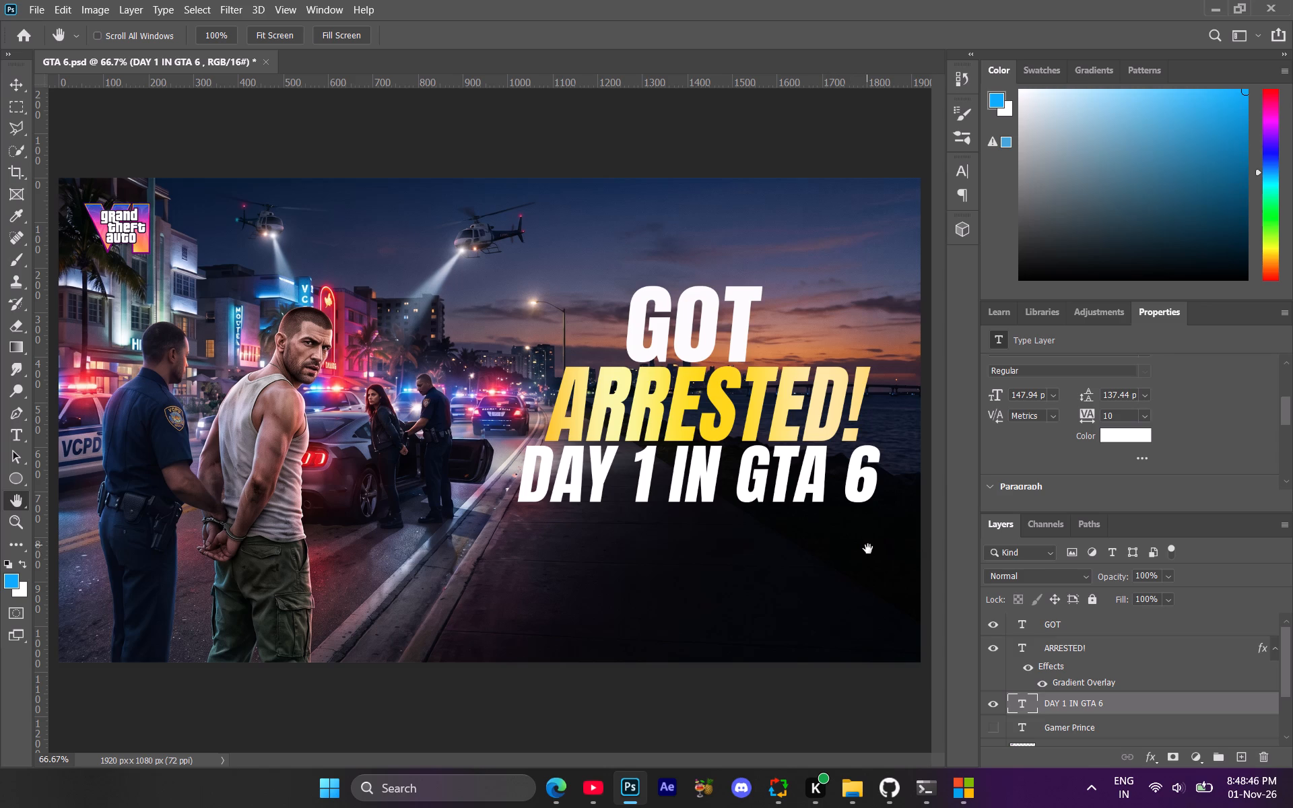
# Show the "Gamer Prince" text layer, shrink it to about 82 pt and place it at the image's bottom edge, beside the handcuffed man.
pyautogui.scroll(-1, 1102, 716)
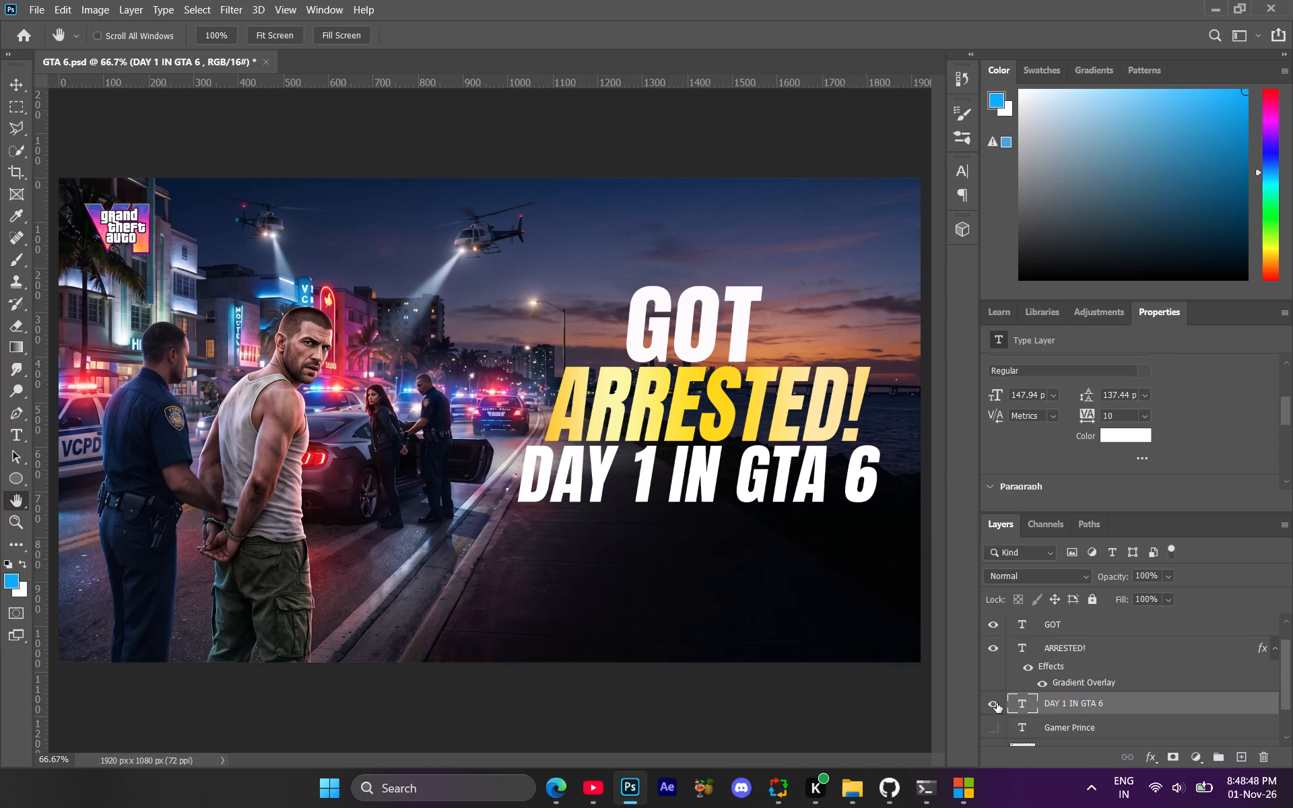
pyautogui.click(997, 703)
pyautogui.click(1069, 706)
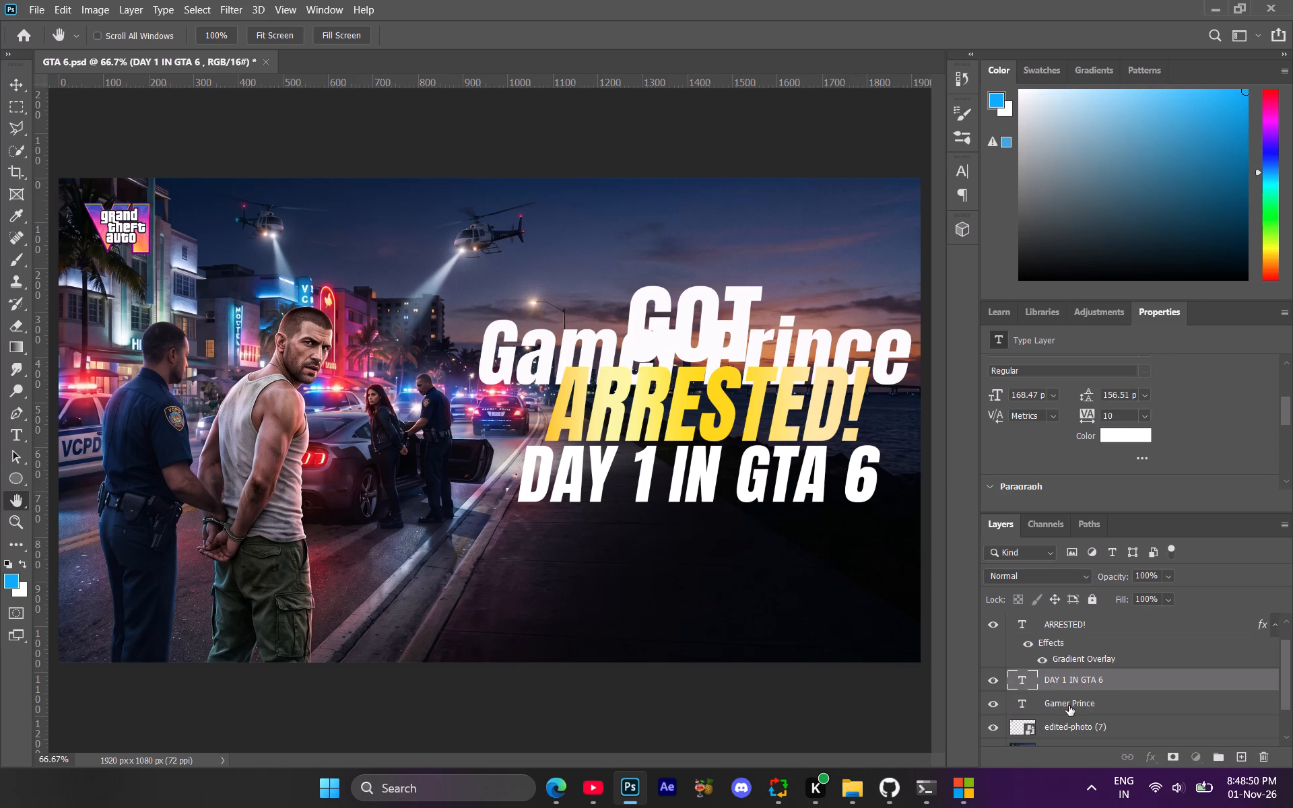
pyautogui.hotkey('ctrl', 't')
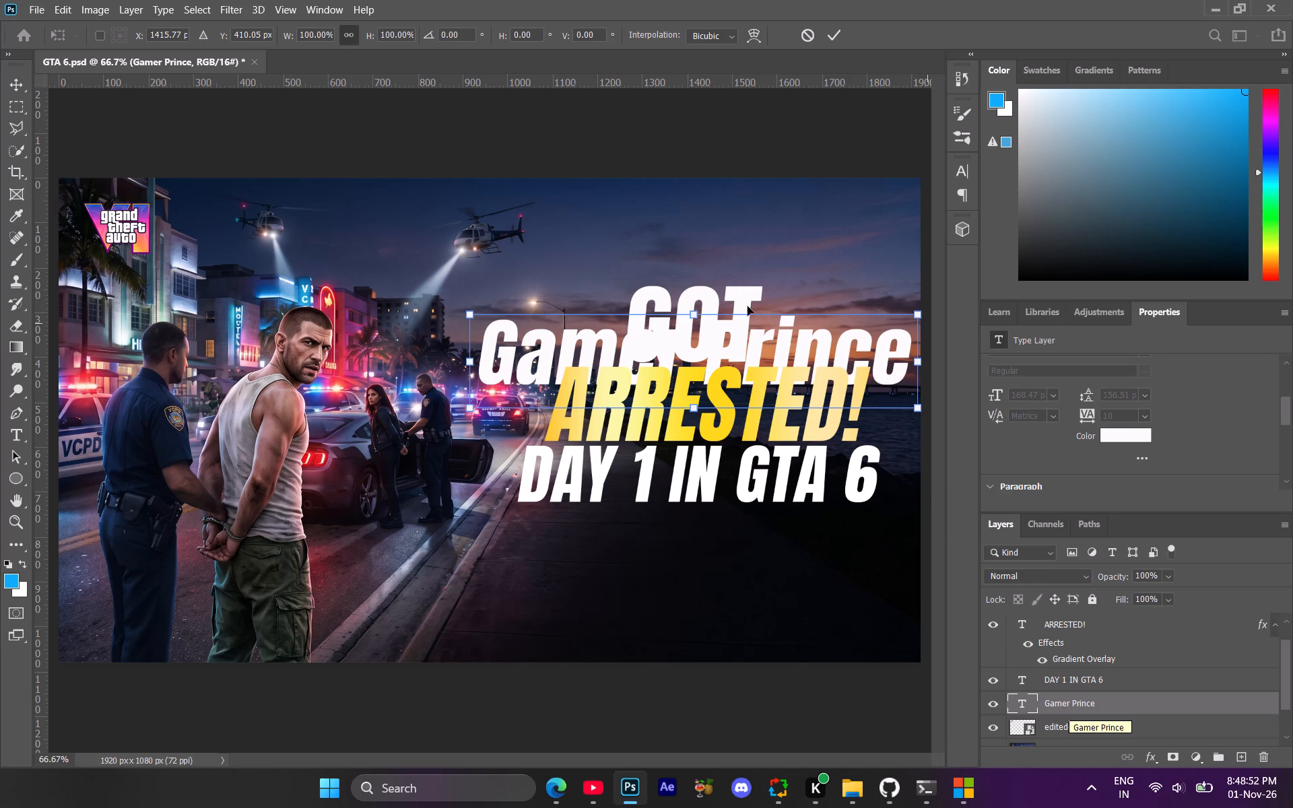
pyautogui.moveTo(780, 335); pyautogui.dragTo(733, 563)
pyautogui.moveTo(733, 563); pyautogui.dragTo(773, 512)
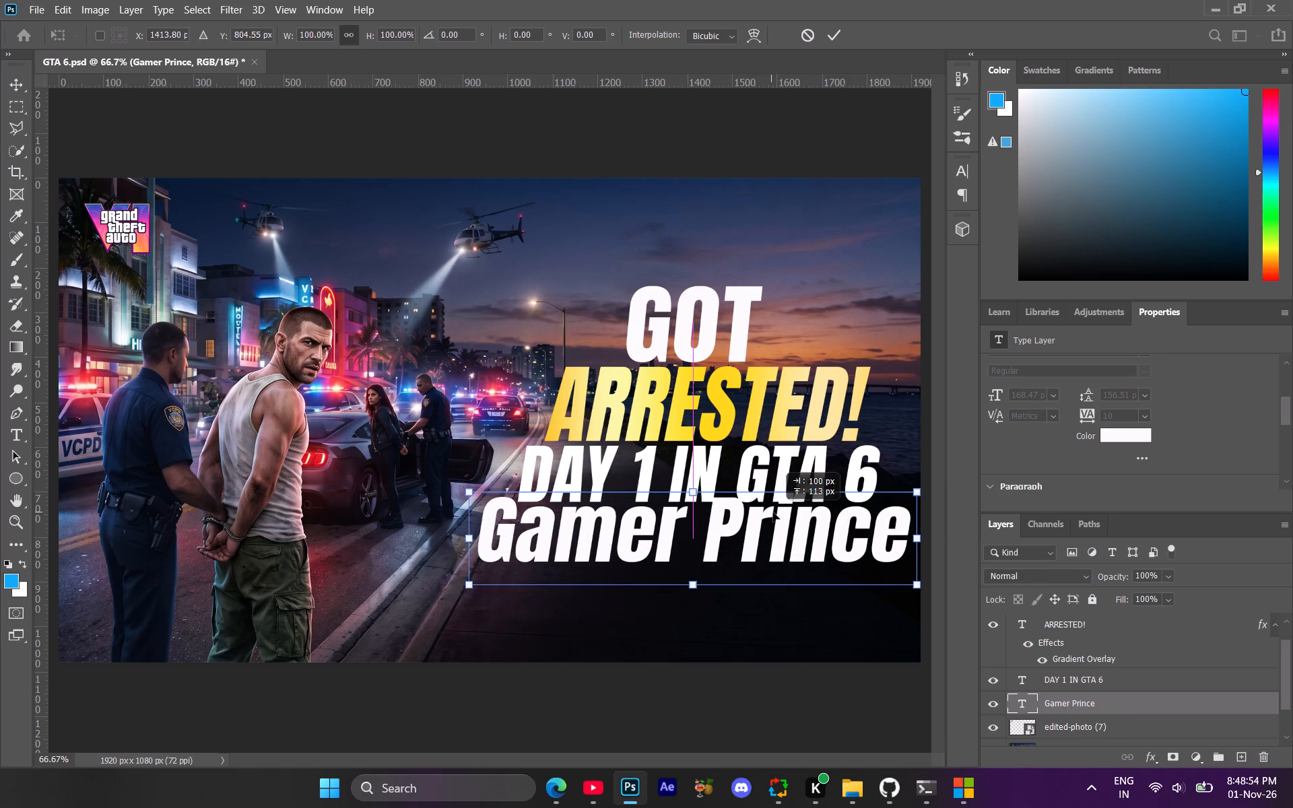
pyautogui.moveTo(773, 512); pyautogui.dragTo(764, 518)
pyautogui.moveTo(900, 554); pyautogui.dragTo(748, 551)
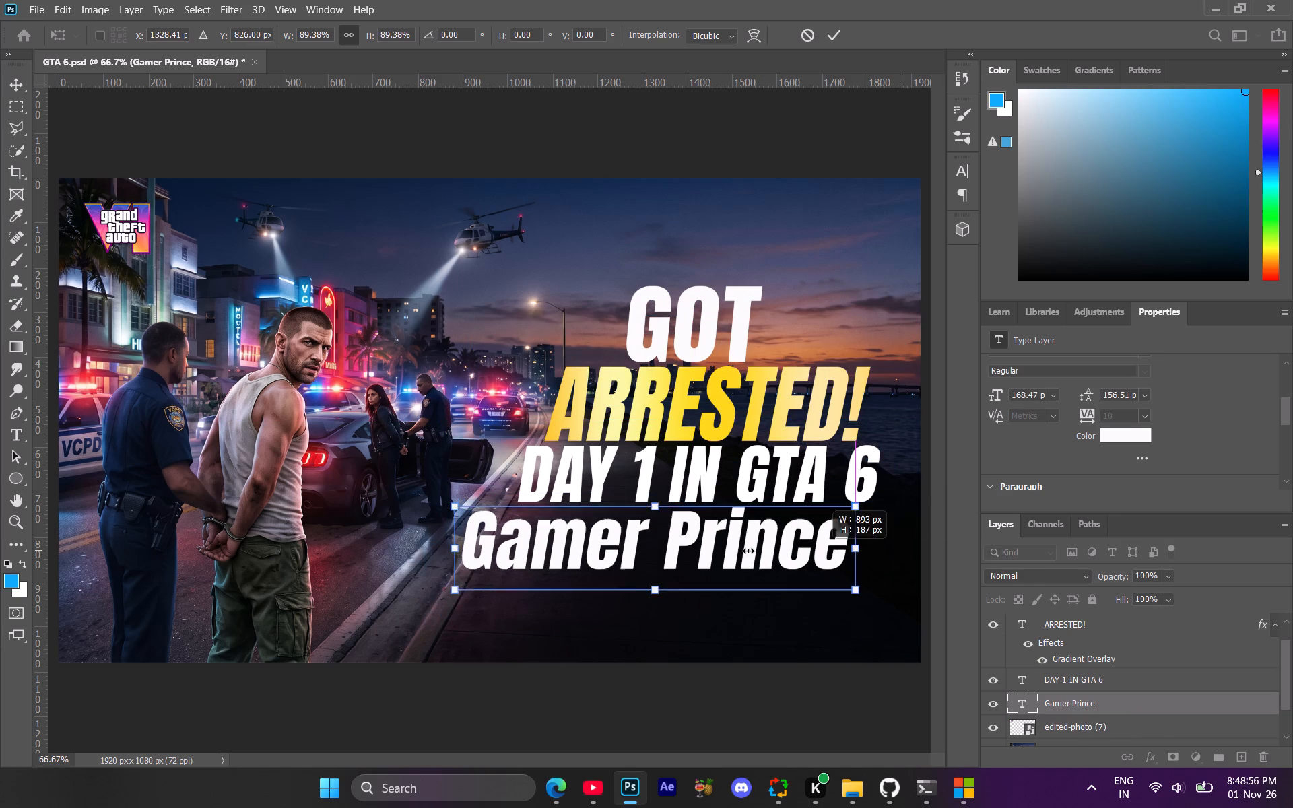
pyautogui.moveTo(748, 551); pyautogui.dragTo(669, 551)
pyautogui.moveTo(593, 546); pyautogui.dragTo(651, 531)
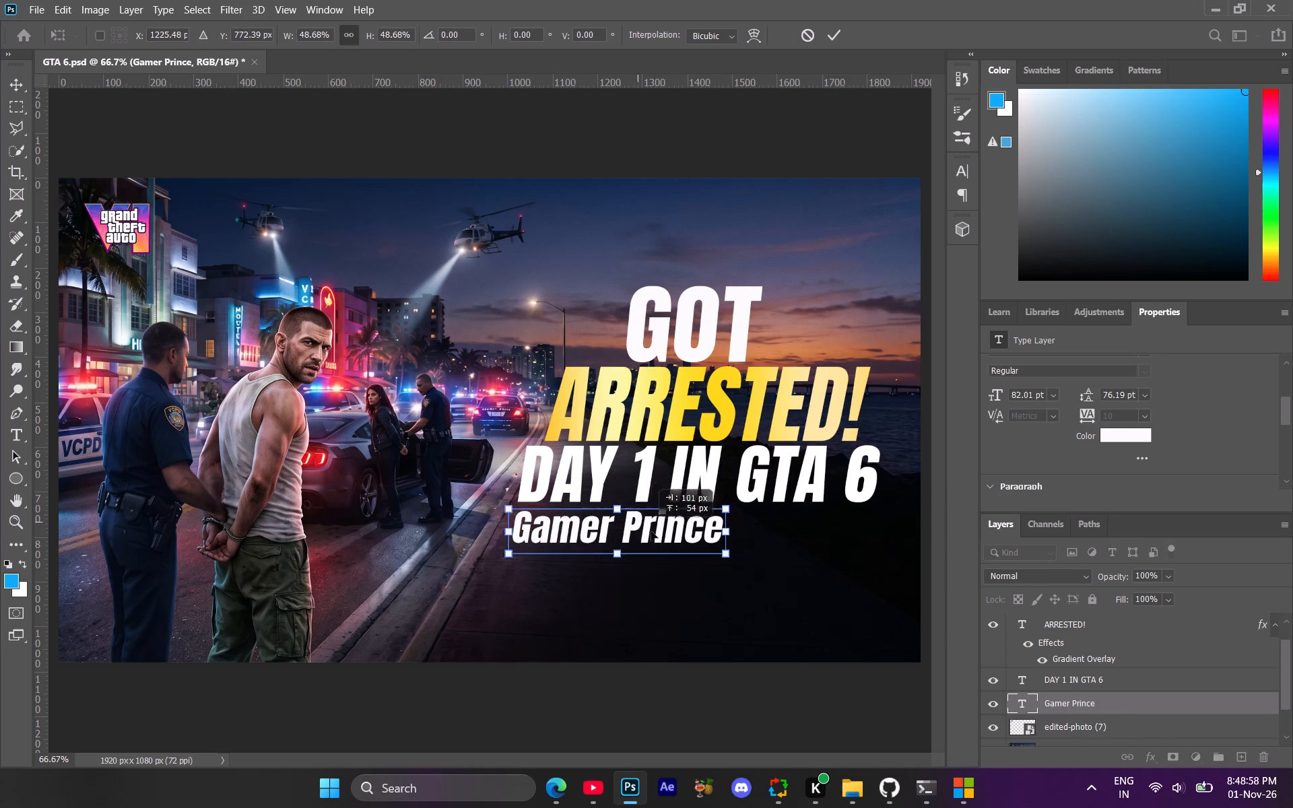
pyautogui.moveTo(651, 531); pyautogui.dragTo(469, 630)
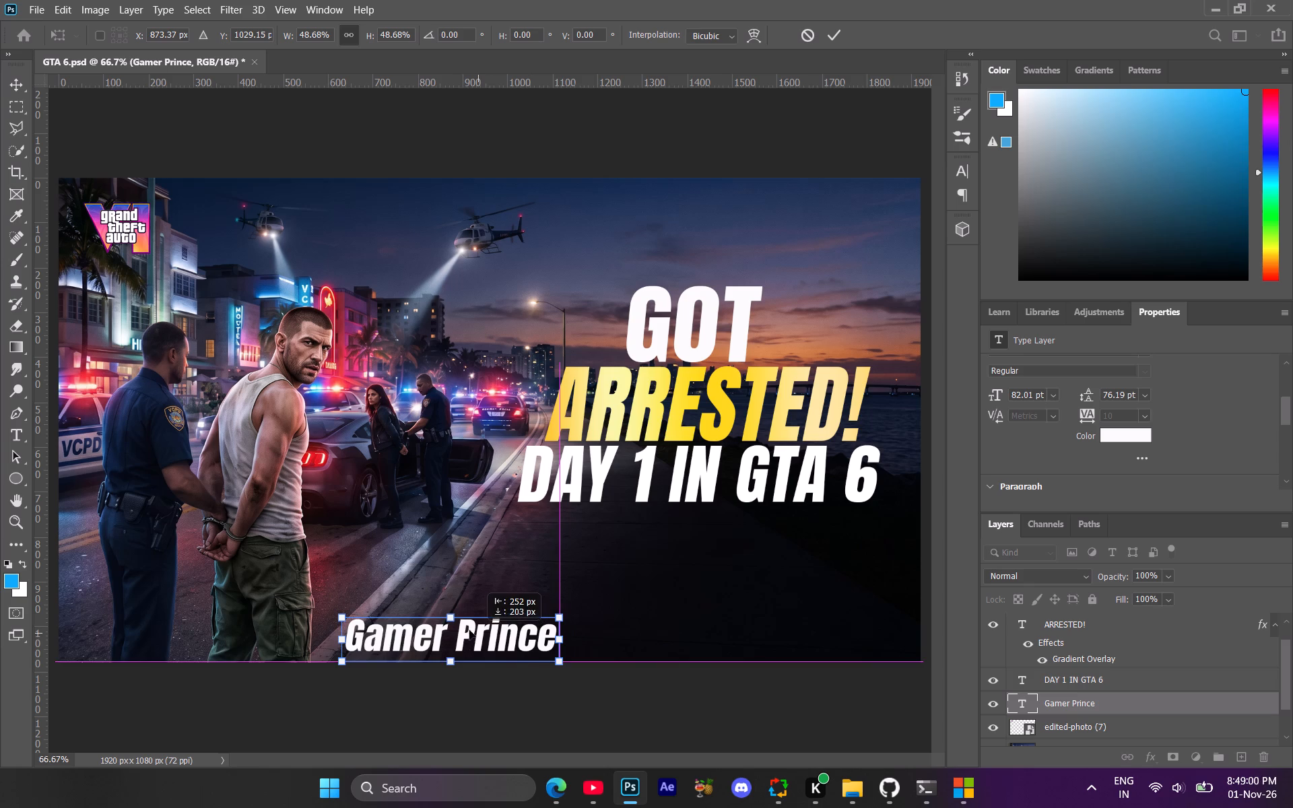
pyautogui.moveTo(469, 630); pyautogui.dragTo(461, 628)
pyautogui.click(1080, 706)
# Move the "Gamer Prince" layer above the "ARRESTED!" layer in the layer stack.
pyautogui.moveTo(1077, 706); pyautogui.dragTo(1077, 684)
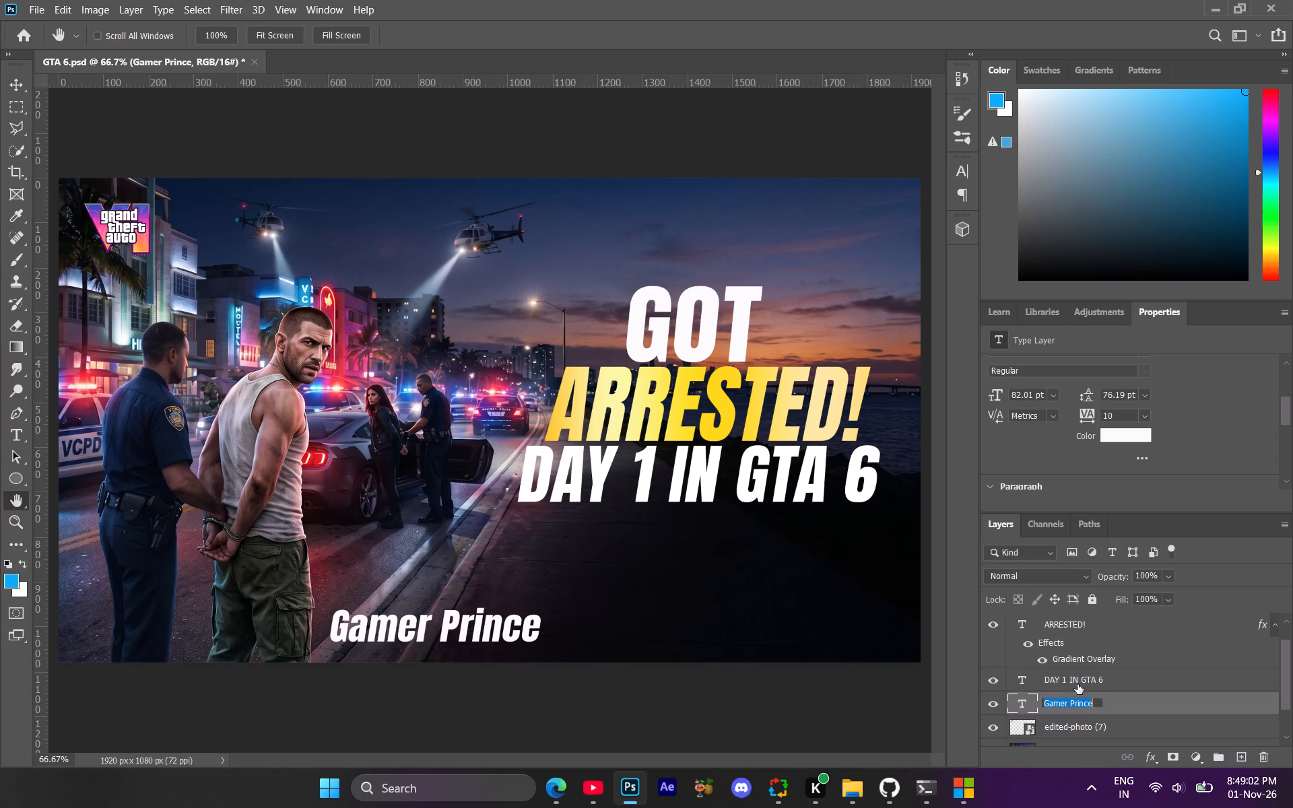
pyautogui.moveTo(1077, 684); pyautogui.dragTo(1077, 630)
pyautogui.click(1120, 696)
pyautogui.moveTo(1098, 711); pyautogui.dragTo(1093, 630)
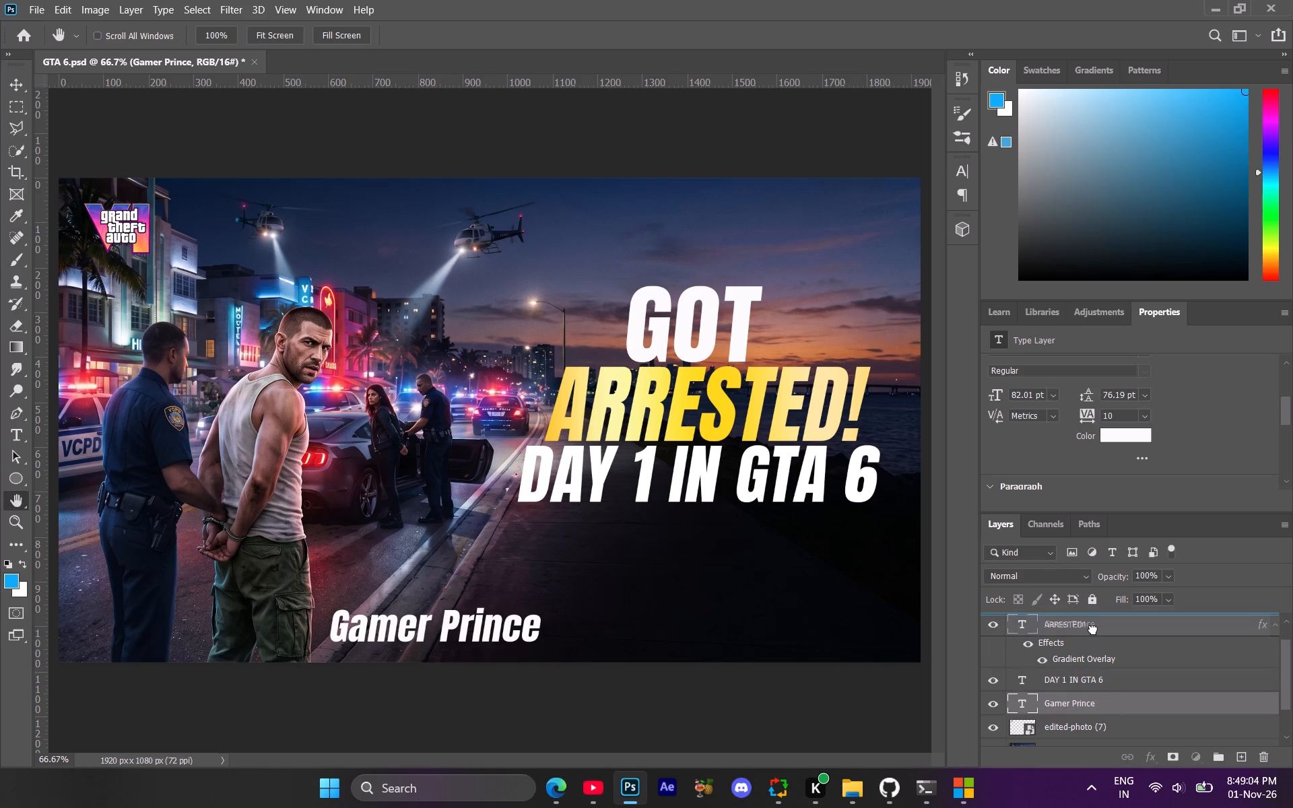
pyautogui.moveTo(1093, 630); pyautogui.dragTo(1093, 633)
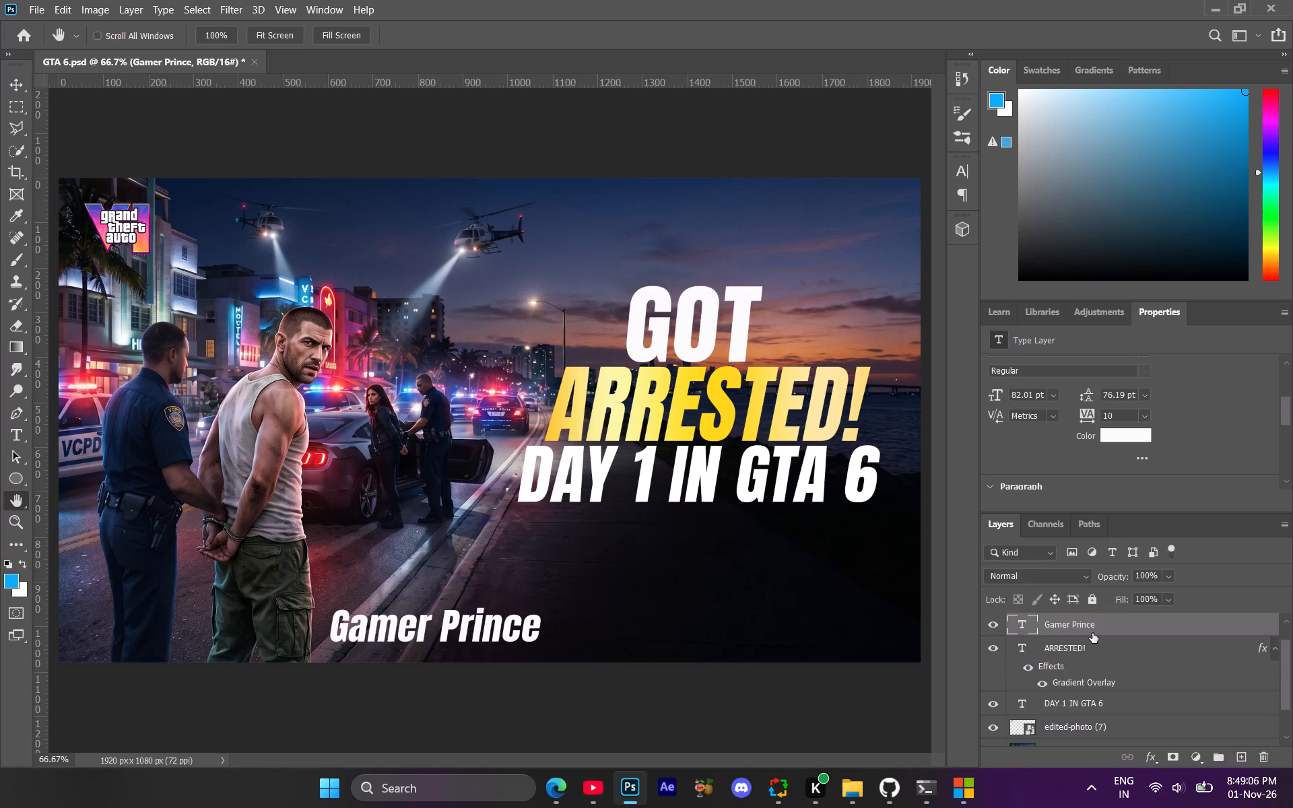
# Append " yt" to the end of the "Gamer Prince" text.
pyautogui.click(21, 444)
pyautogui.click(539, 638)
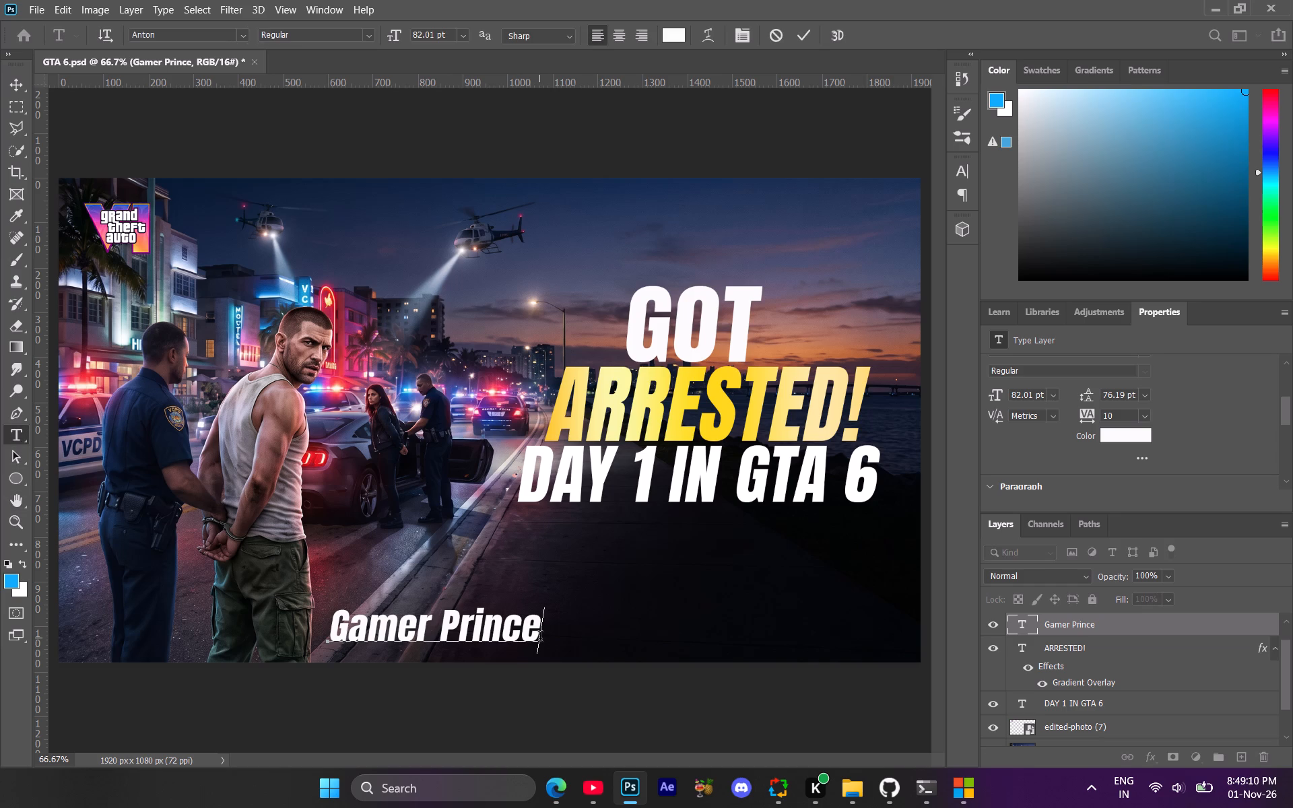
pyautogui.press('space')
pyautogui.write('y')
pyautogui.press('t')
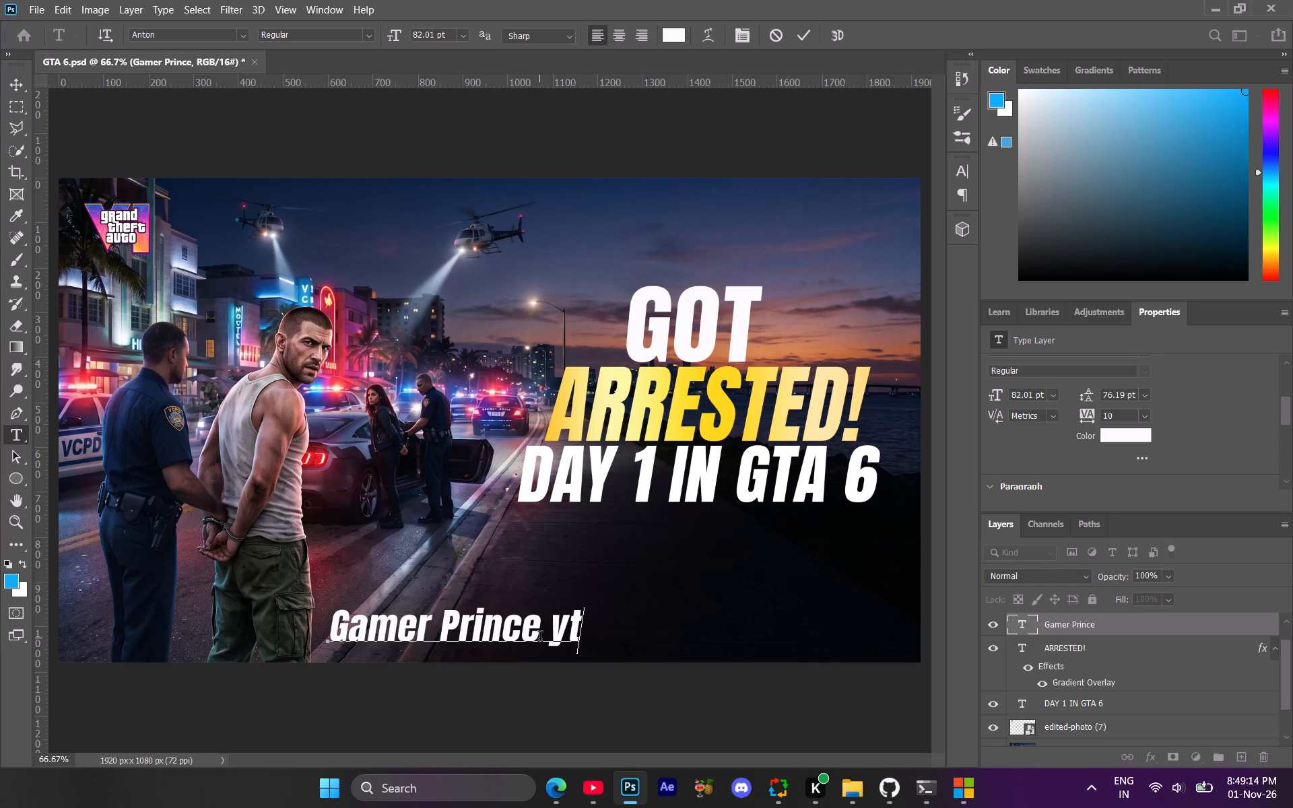
# Erase the whole "Gamer Prince yt" text and delete its emptied layer.
pyautogui.press('BackSpace')
pyautogui.press('BackSpace')
pyautogui.press('BackSpace')
pyautogui.press('BackSpace')
pyautogui.press('BackSpace')
pyautogui.press('BackSpace')
pyautogui.press('BackSpace')
pyautogui.press('BackSpace')
pyautogui.press('BackSpace')
pyautogui.press('BackSpace')
pyautogui.press('BackSpace')
pyautogui.press('BackSpace')
pyautogui.press('BackSpace')
pyautogui.press('BackSpace')
pyautogui.press('BackSpace')
pyautogui.press('BackSpace')
pyautogui.press('BackSpace')
pyautogui.press('BackSpace')
pyautogui.press('BackSpace')
pyautogui.press('BackSpace')
pyautogui.press('BackSpace')
pyautogui.press('BackSpace')
pyautogui.click(1152, 624)
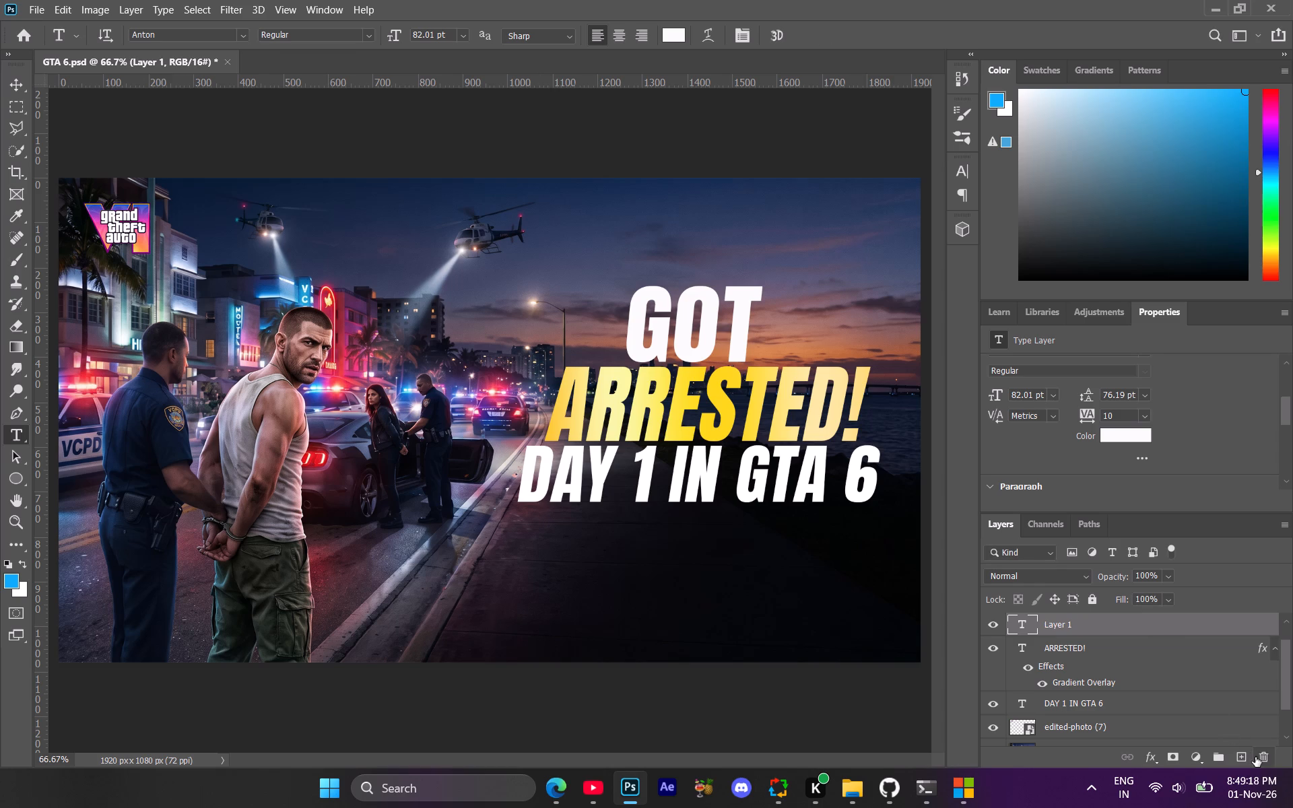
pyautogui.click(1255, 757)
# Add a small white Anton text layer reading "GAMER PRINCE YT" at about 14 pt on the road near the image's bottom edge.
pyautogui.click(394, 626)
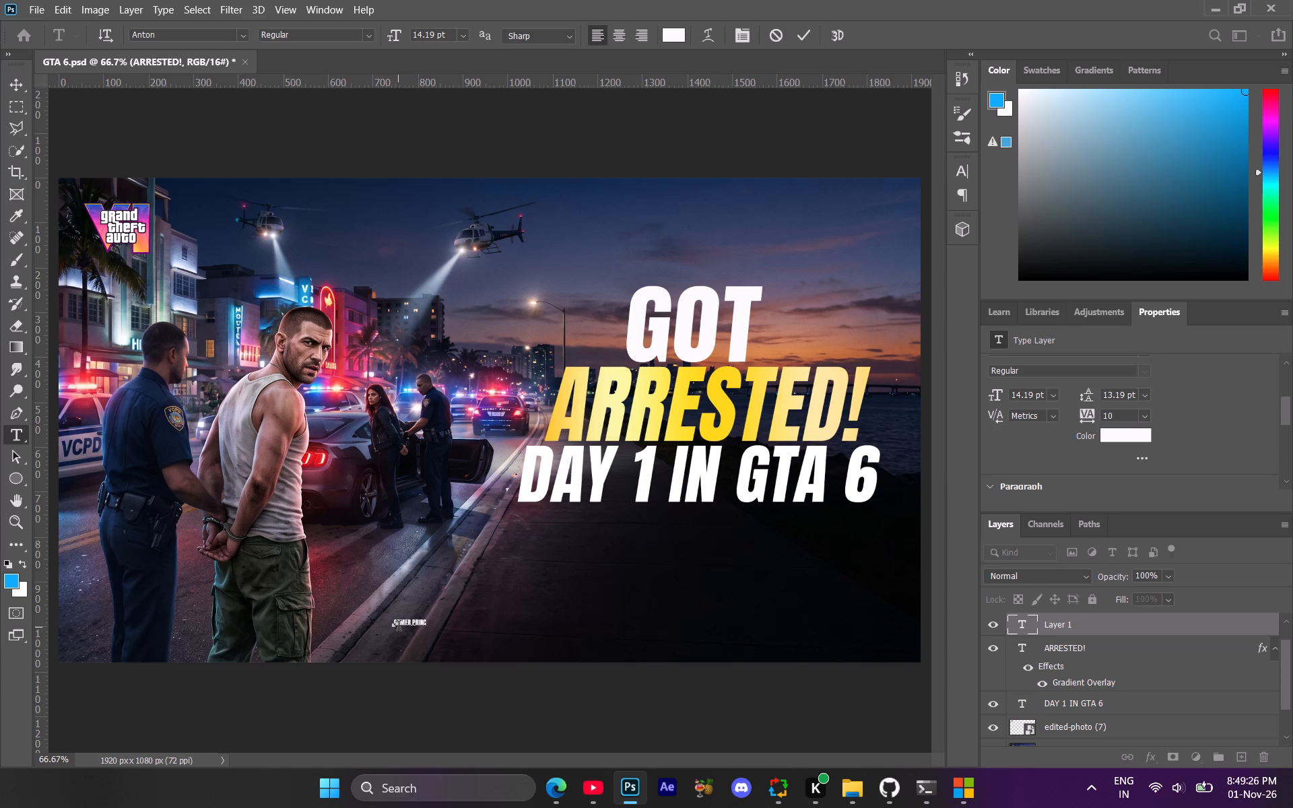
pyautogui.write('E YT')
pyautogui.click(1066, 629)
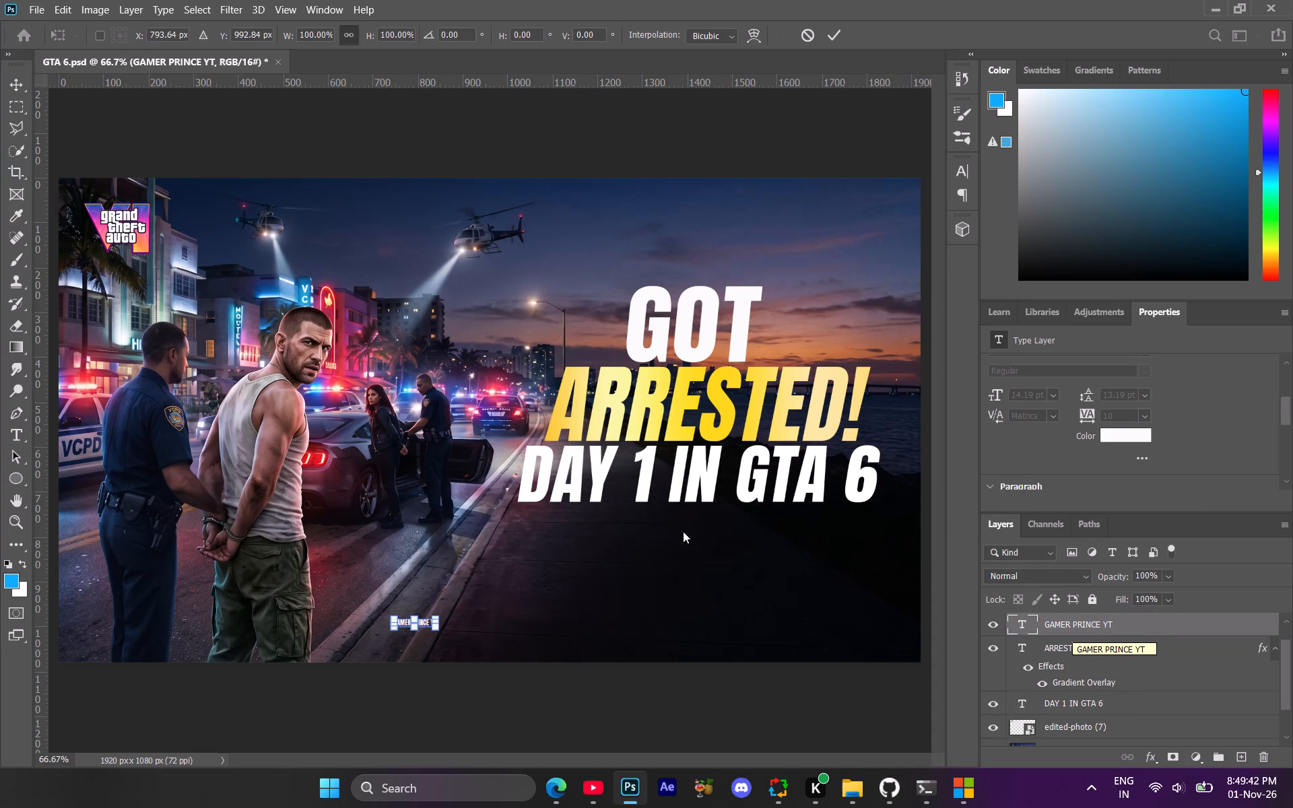
pyautogui.moveTo(442, 626); pyautogui.dragTo(628, 626)
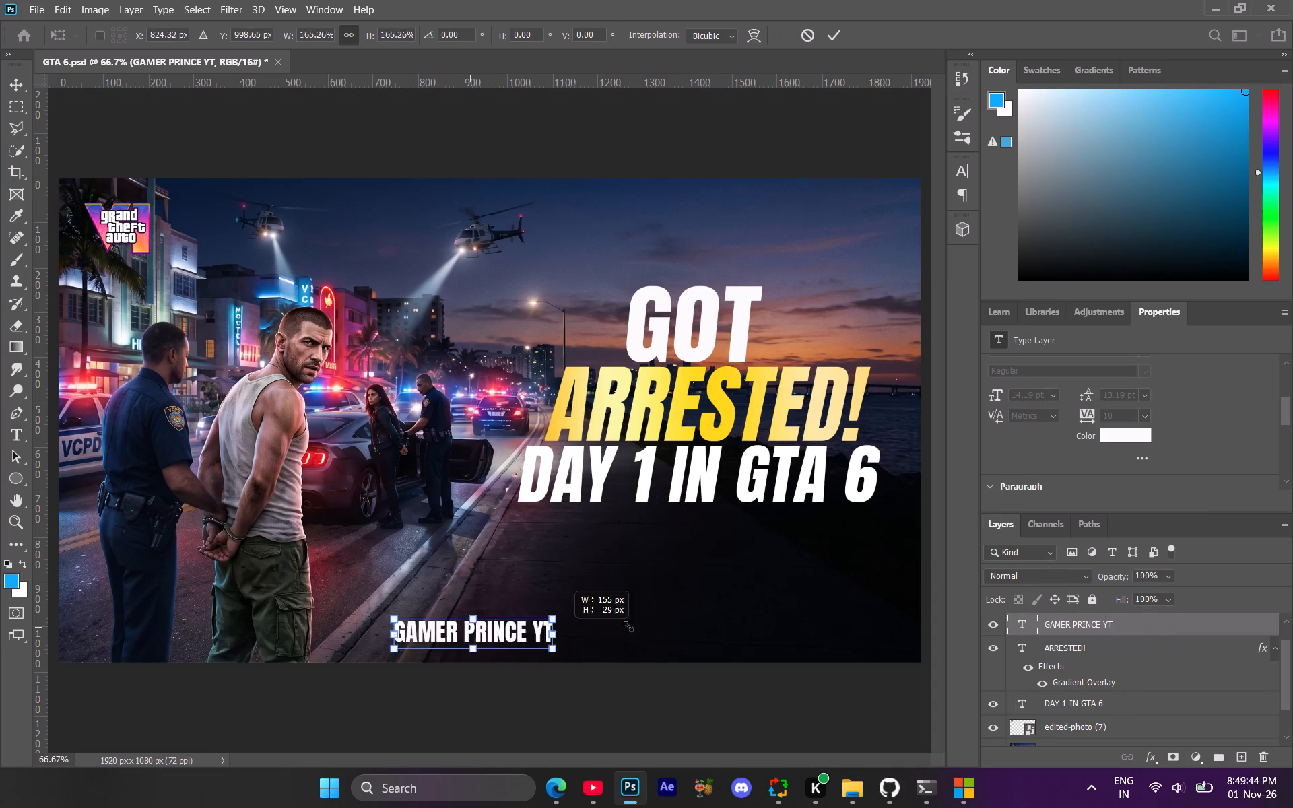
pyautogui.moveTo(628, 626); pyautogui.dragTo(672, 625)
pyautogui.moveTo(587, 644); pyautogui.dragTo(506, 640)
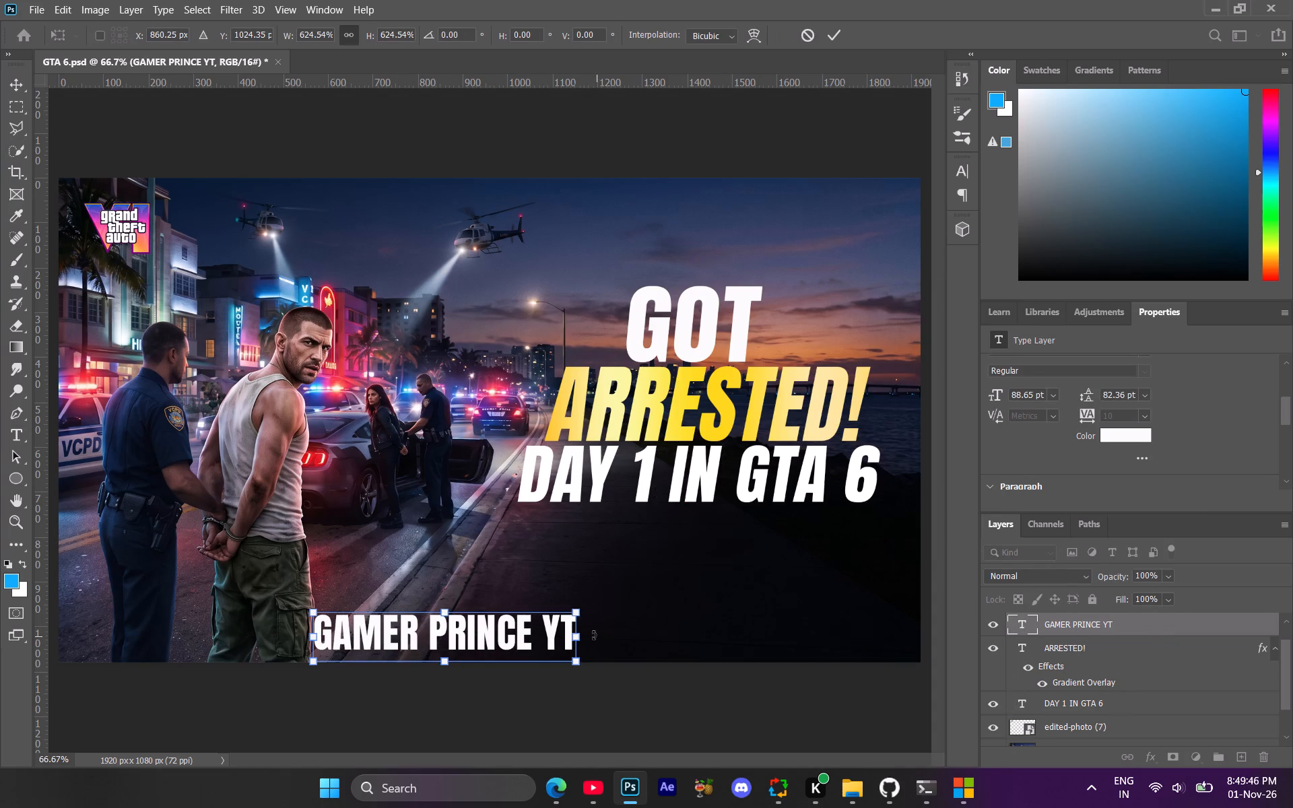
pyautogui.moveTo(585, 636); pyautogui.dragTo(576, 638)
pyautogui.moveTo(537, 642); pyautogui.dragTo(548, 639)
pyautogui.click(1062, 623)
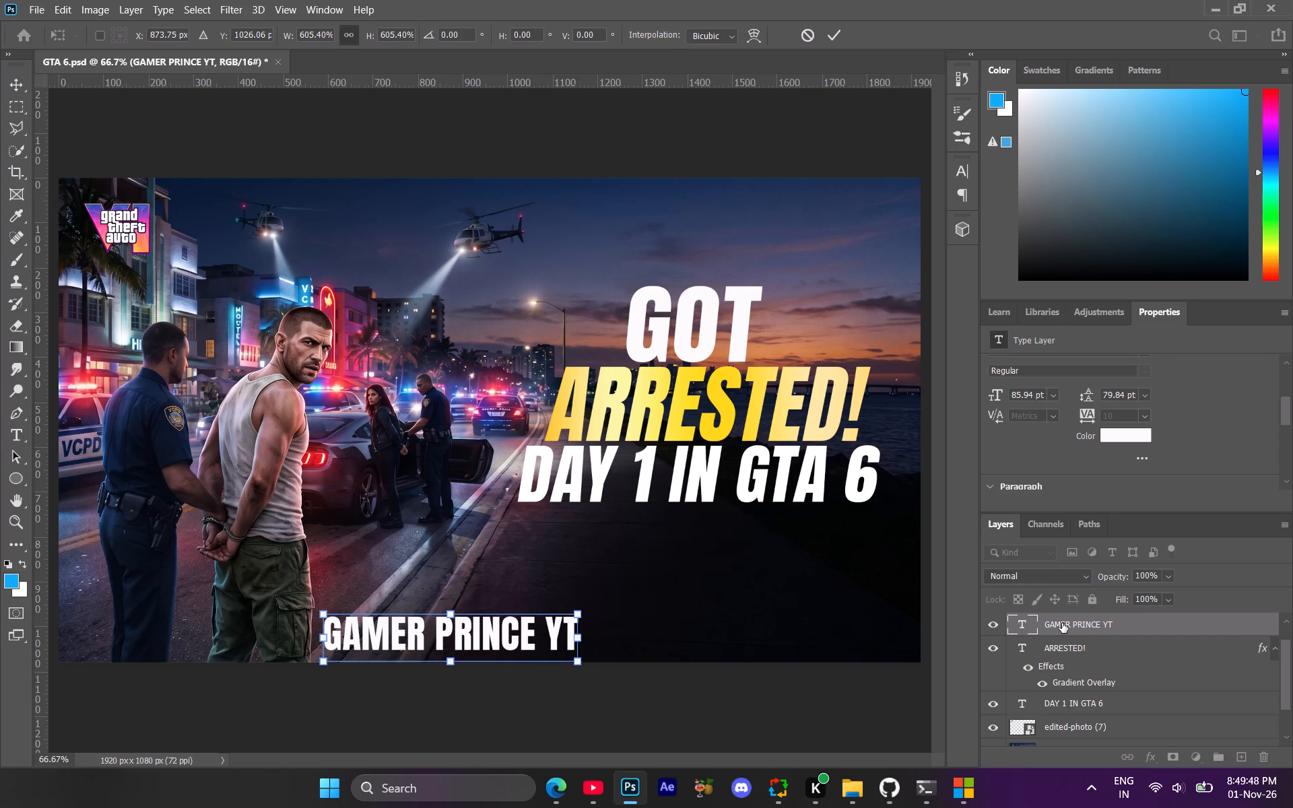
# Widen the letter tracking of the GAMER PRINCE YT text to 650.
pyautogui.moveTo(1091, 419); pyautogui.dragTo(1110, 421)
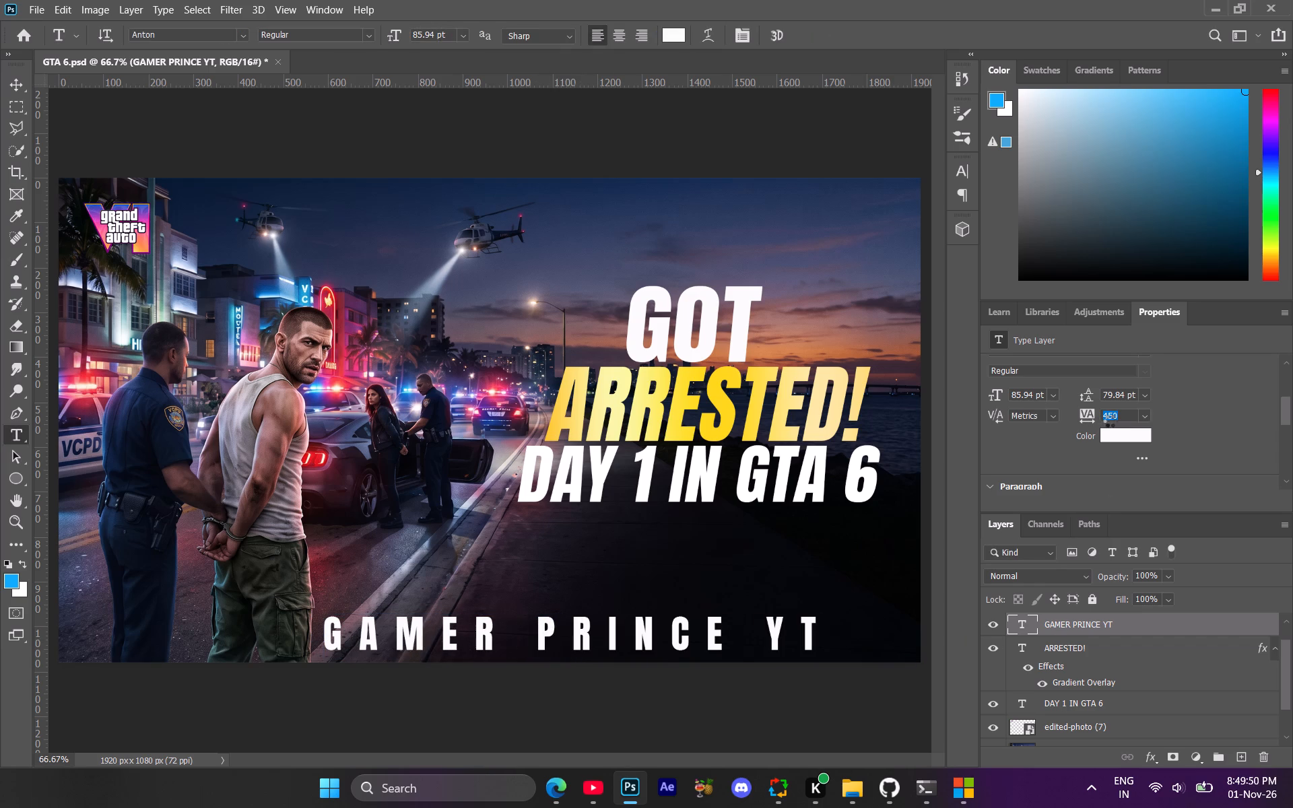
pyautogui.moveTo(1089, 422); pyautogui.dragTo(1097, 422)
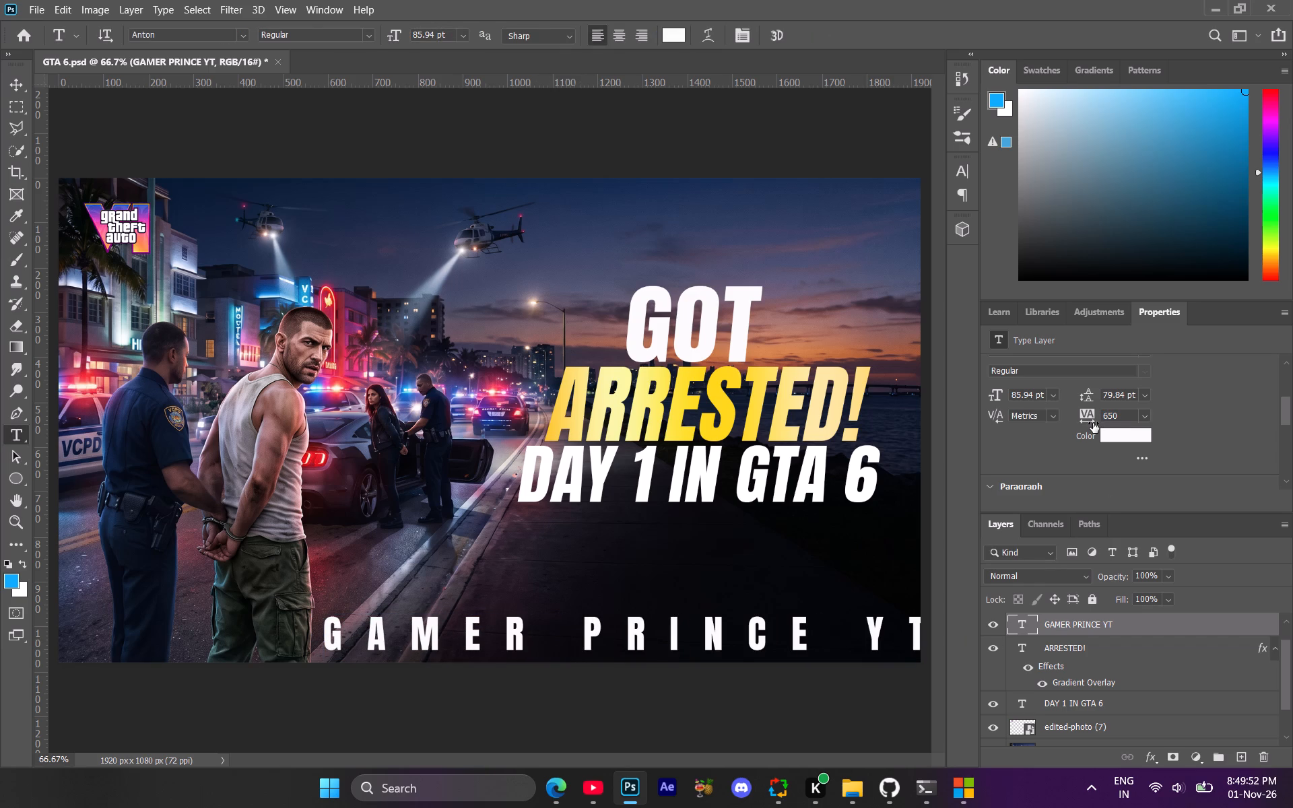
# Scale the GAMER PRINCE YT text down to about 43 pt and centre it horizontally near the image's bottom edge.
pyautogui.hotkey('ctrl', 't')
pyautogui.moveTo(760, 646); pyautogui.dragTo(591, 652)
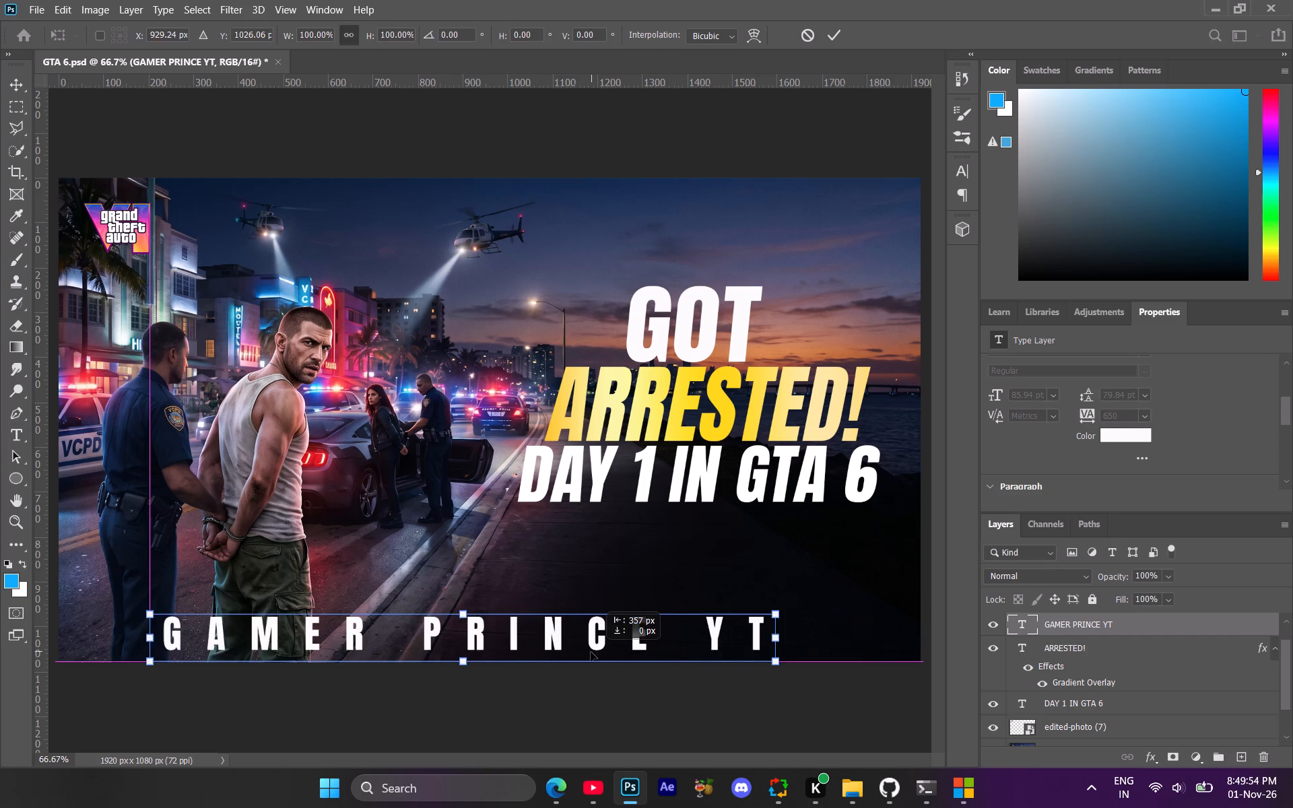
pyautogui.moveTo(591, 652); pyautogui.dragTo(603, 650)
pyautogui.moveTo(168, 645); pyautogui.dragTo(355, 656)
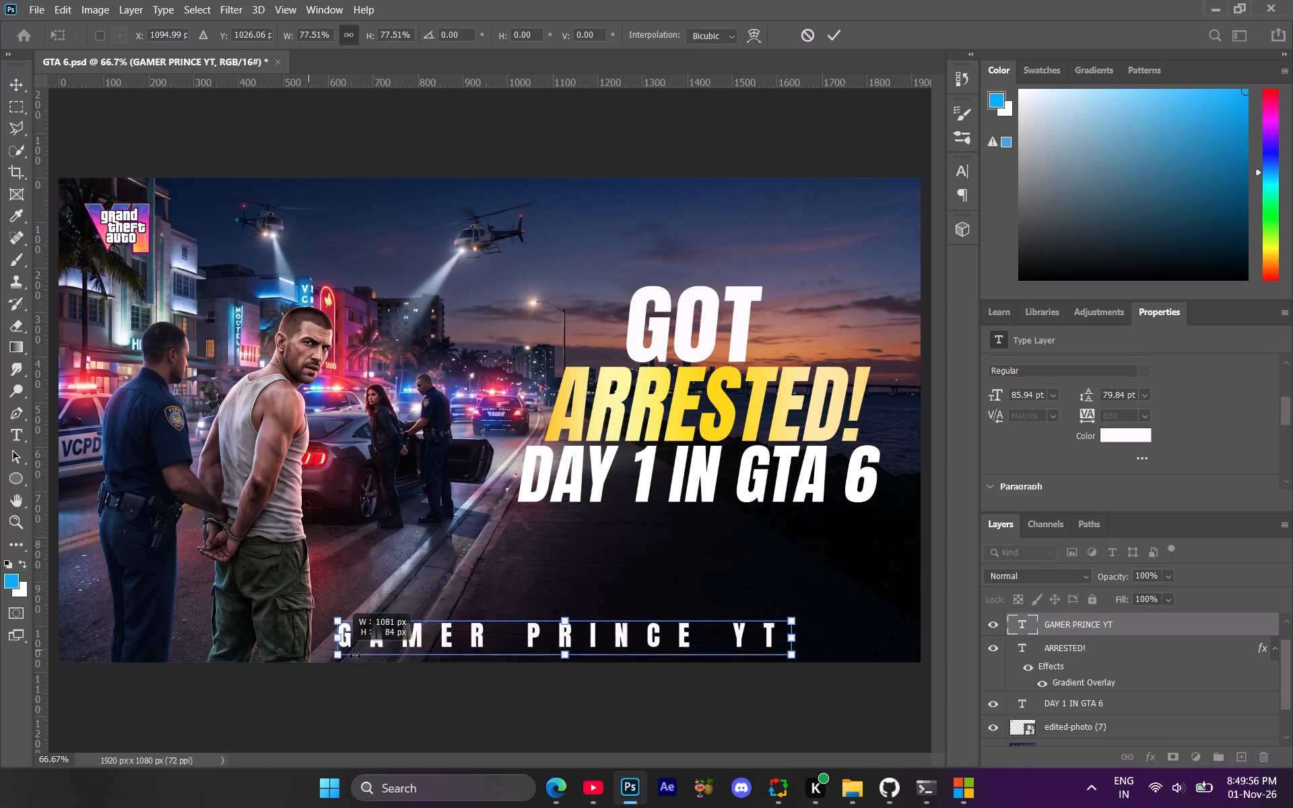
pyautogui.moveTo(355, 656); pyautogui.dragTo(360, 657)
pyautogui.moveTo(614, 645); pyautogui.dragTo(541, 652)
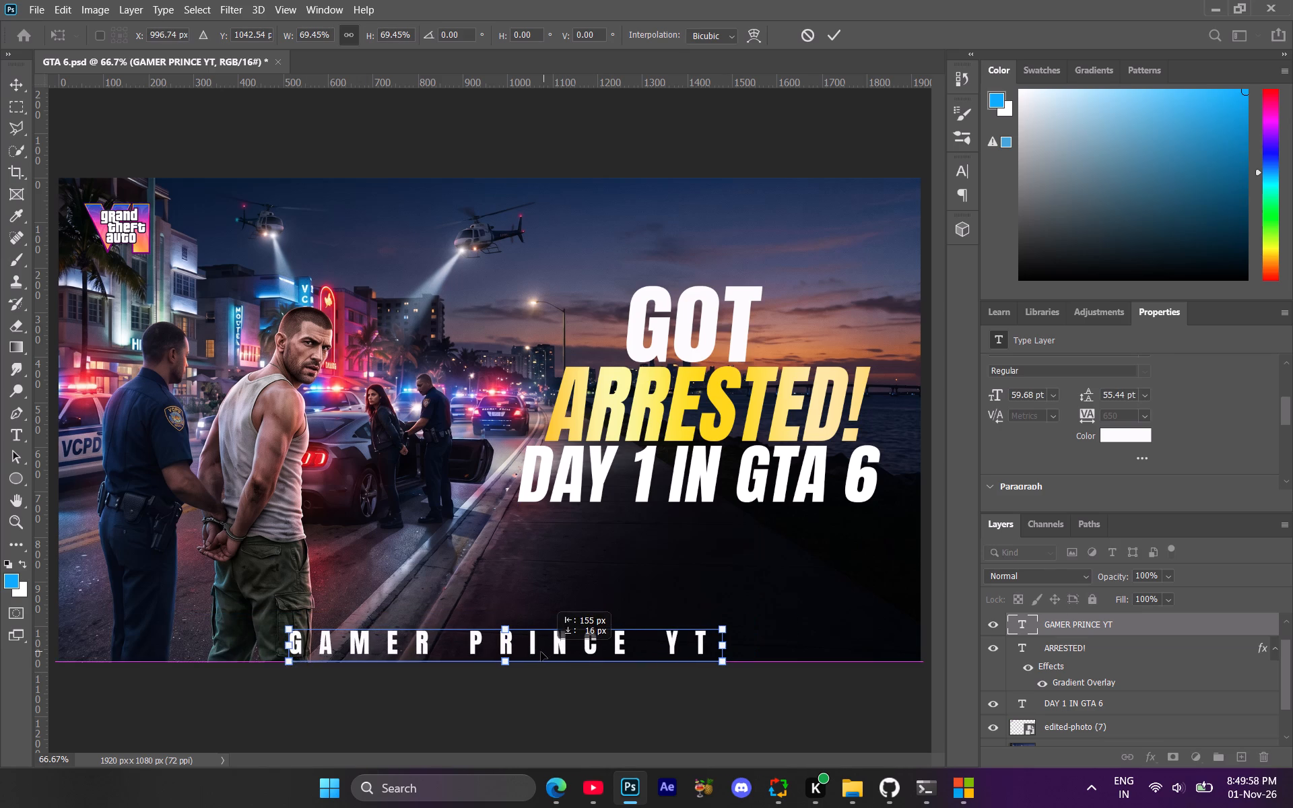
pyautogui.moveTo(541, 652); pyautogui.dragTo(532, 640)
pyautogui.moveTo(277, 636); pyautogui.dragTo(339, 636)
pyautogui.moveTo(511, 638); pyautogui.dragTo(501, 638)
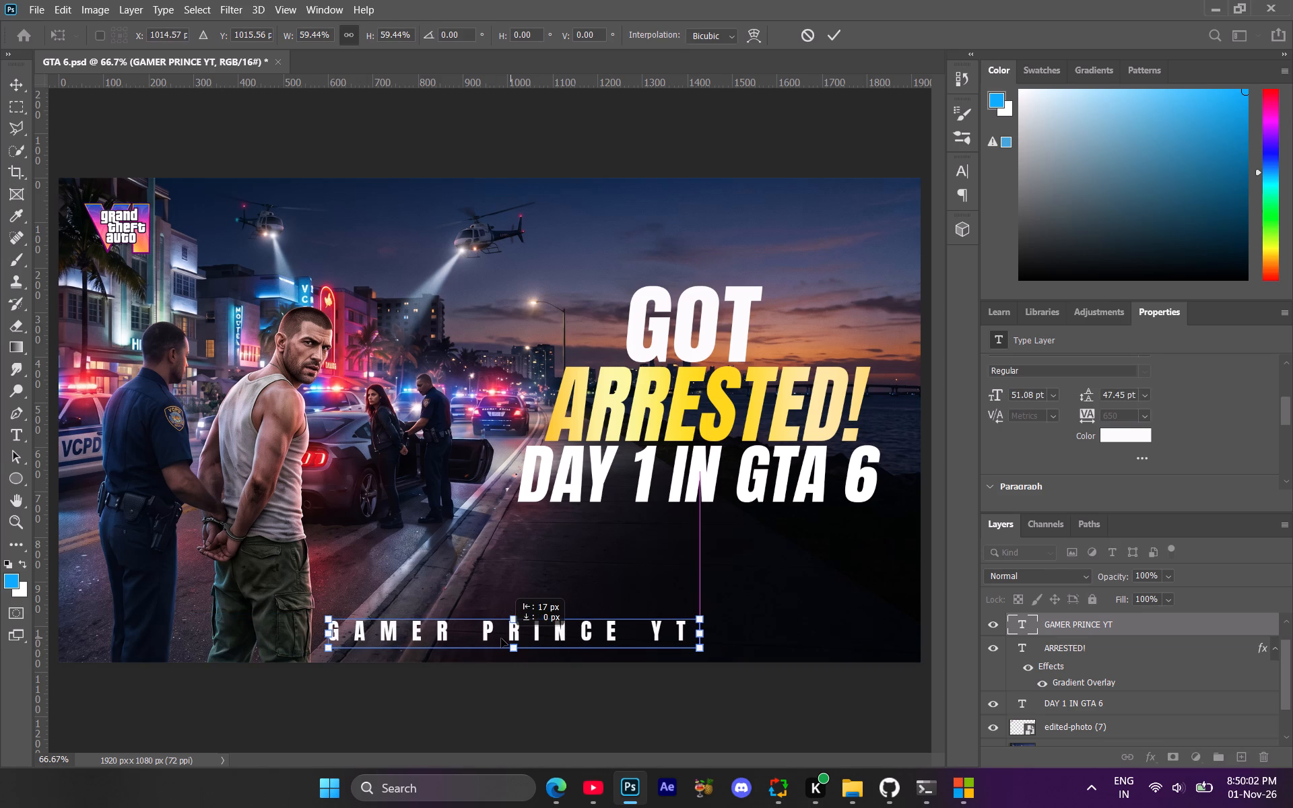
pyautogui.moveTo(501, 638); pyautogui.dragTo(504, 638)
pyautogui.moveTo(708, 642); pyautogui.dragTo(665, 640)
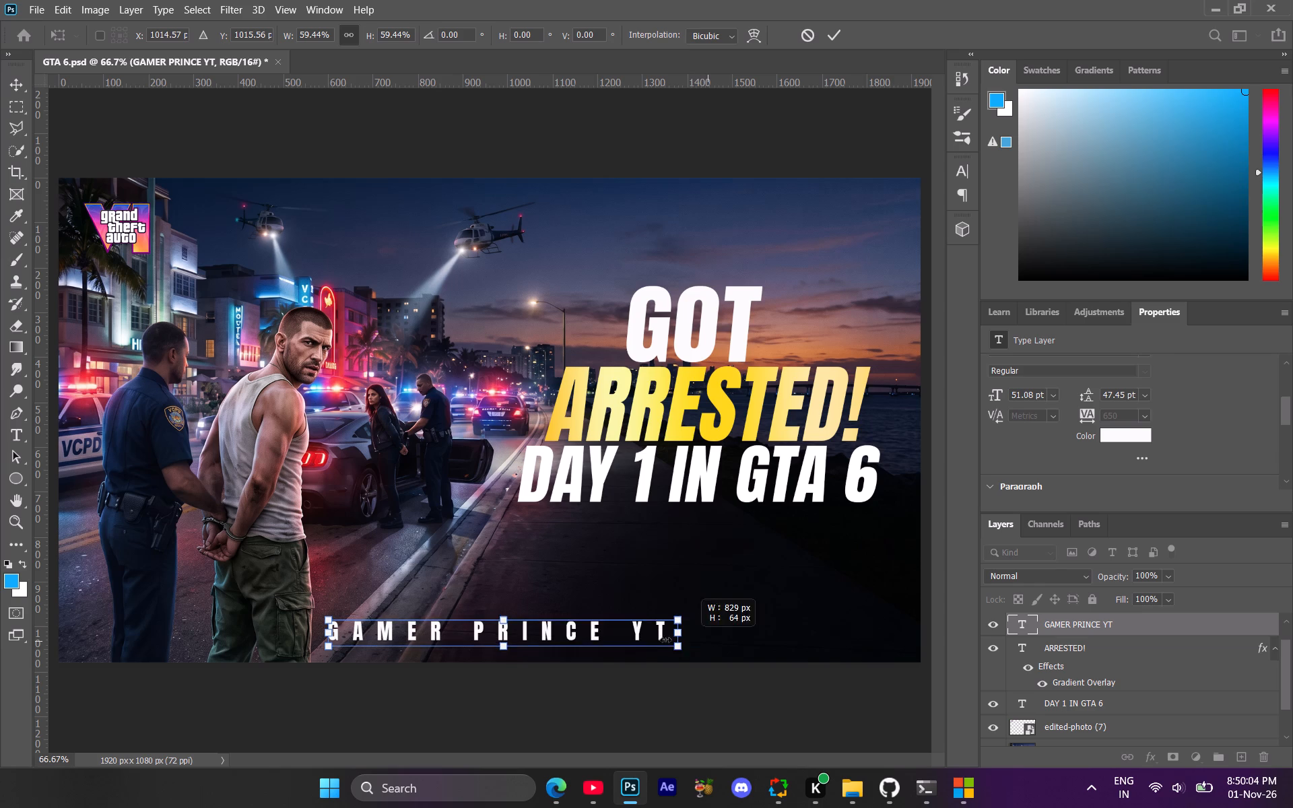
pyautogui.moveTo(665, 640); pyautogui.dragTo(648, 639)
pyautogui.click(556, 633)
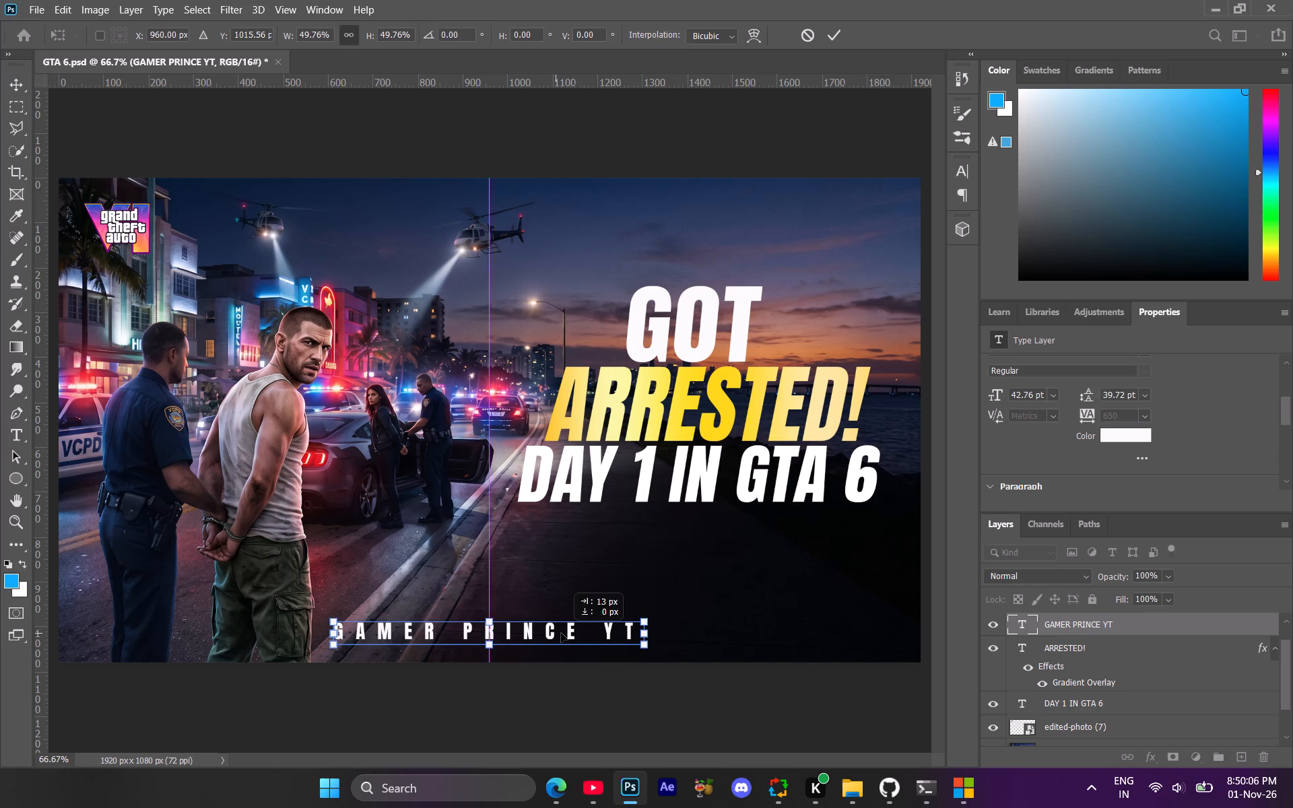
pyautogui.click(1083, 628)
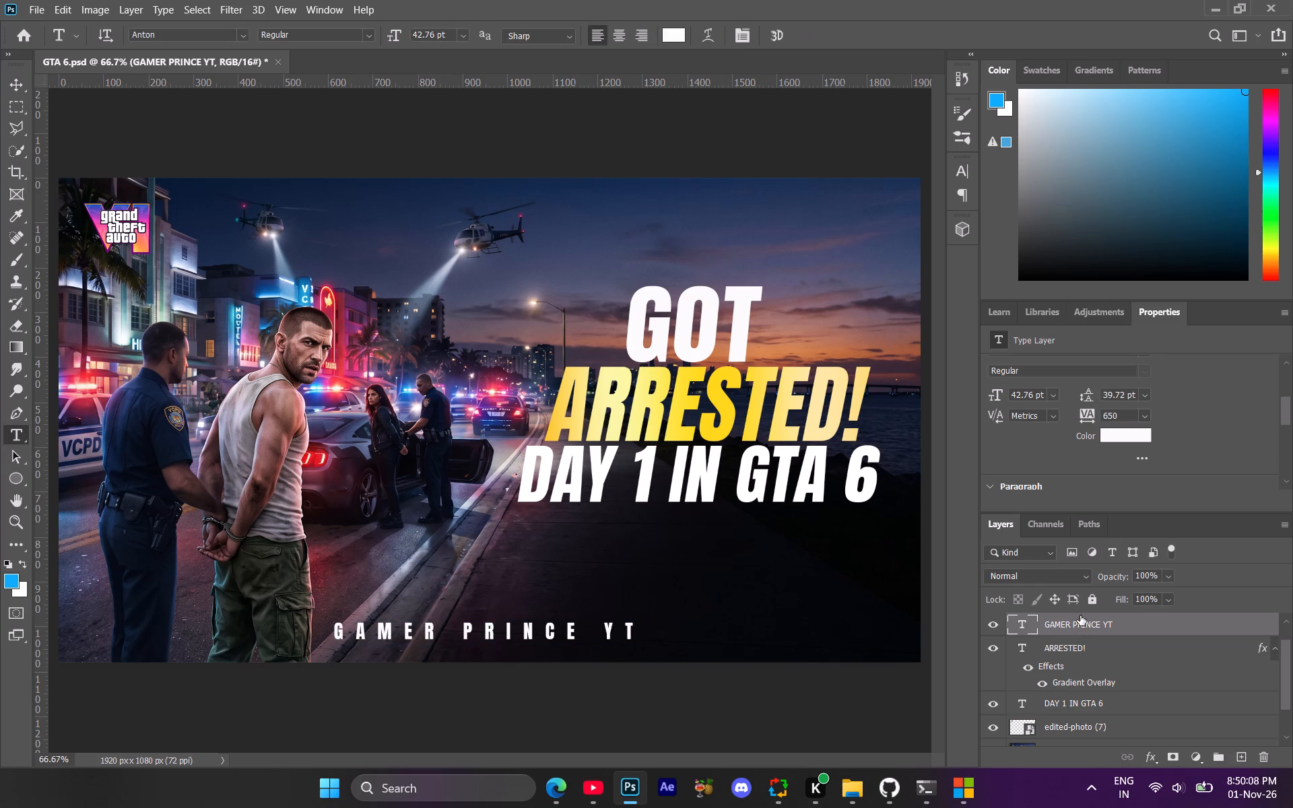
# Change the GAMER PRINCE YT text's font to Helvetica Neue in the 45 Light style.
pyautogui.scroll(1, 1148, 402)
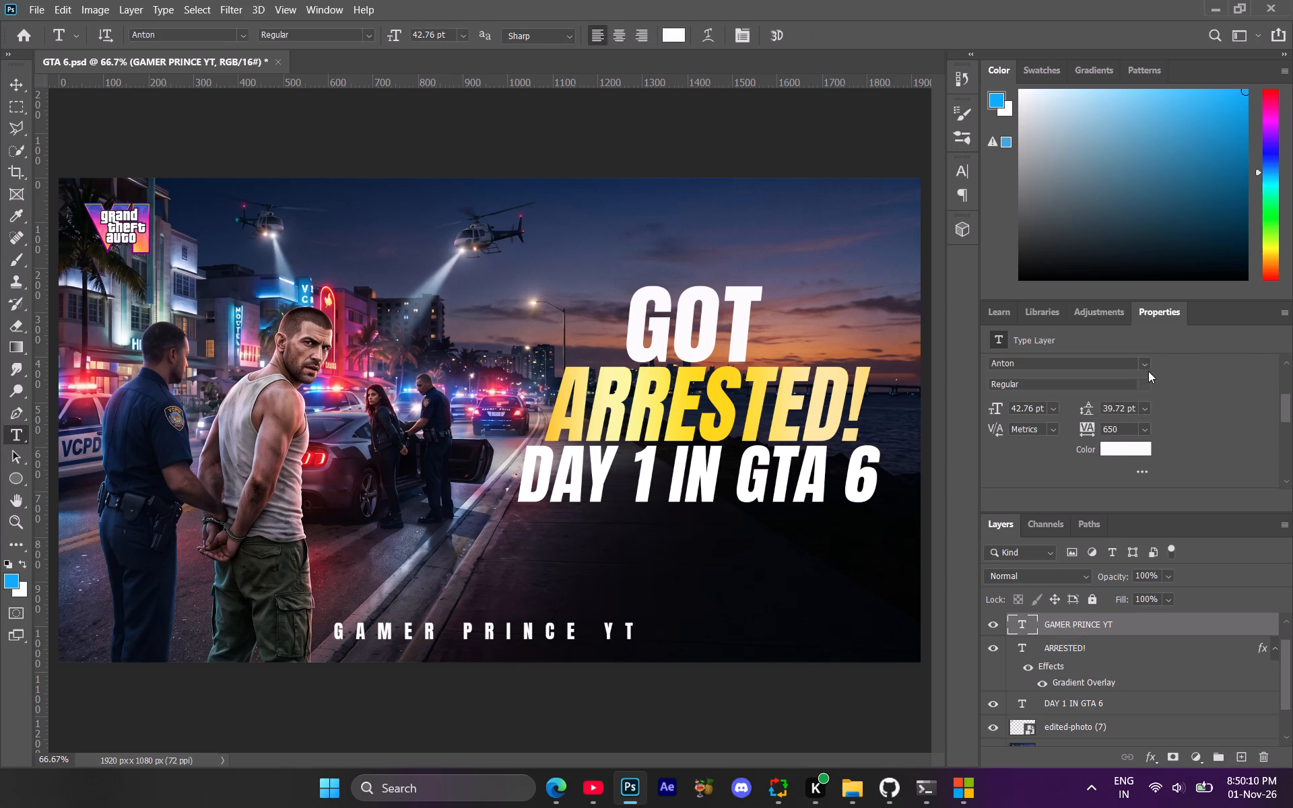
pyautogui.click(1146, 366)
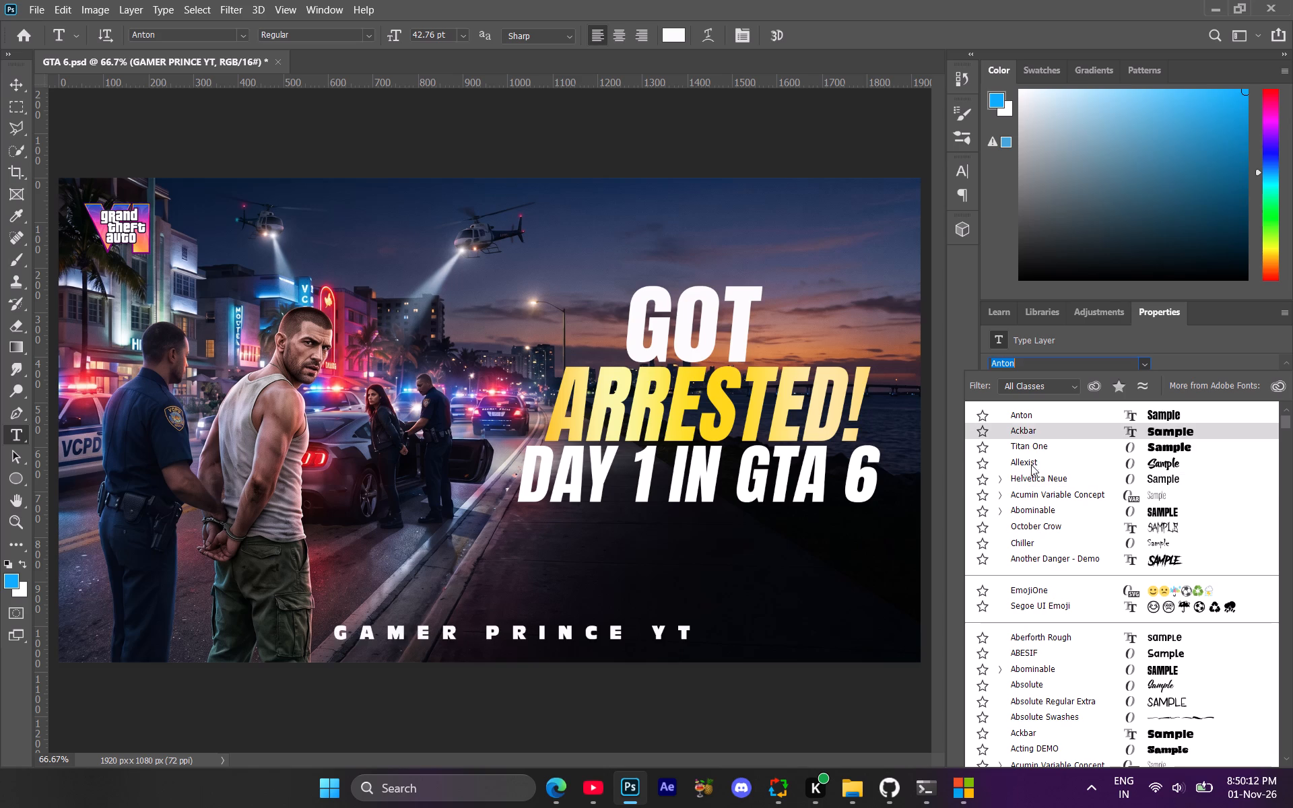
pyautogui.click(1028, 479)
pyautogui.click(1147, 382)
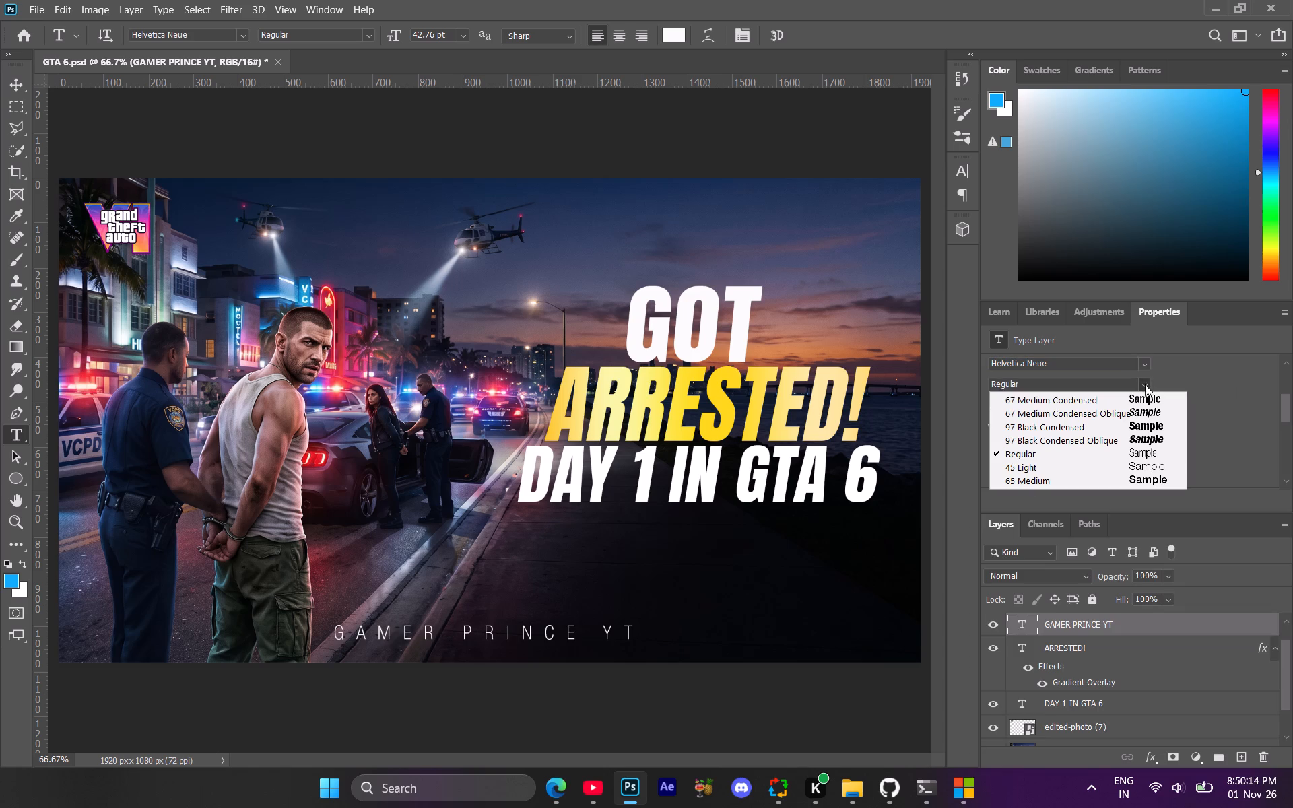
pyautogui.click(1121, 461)
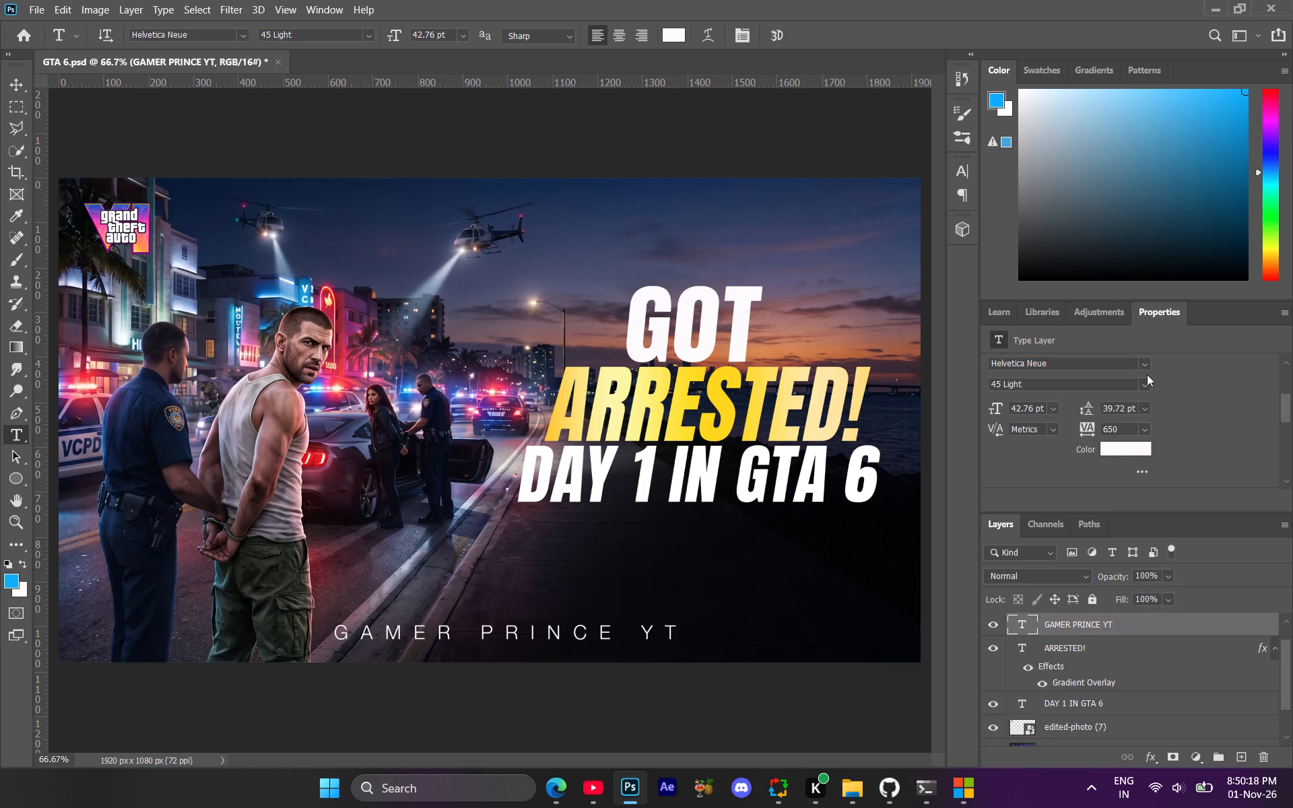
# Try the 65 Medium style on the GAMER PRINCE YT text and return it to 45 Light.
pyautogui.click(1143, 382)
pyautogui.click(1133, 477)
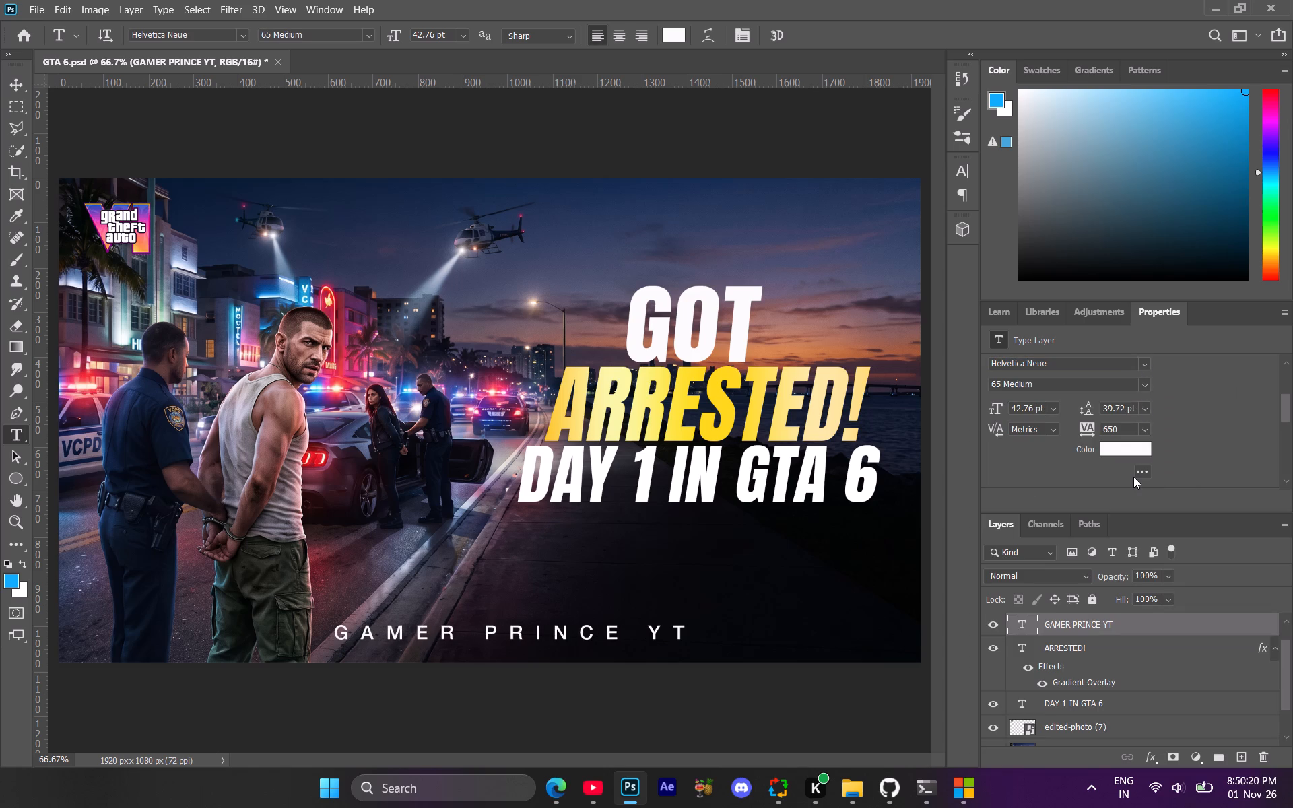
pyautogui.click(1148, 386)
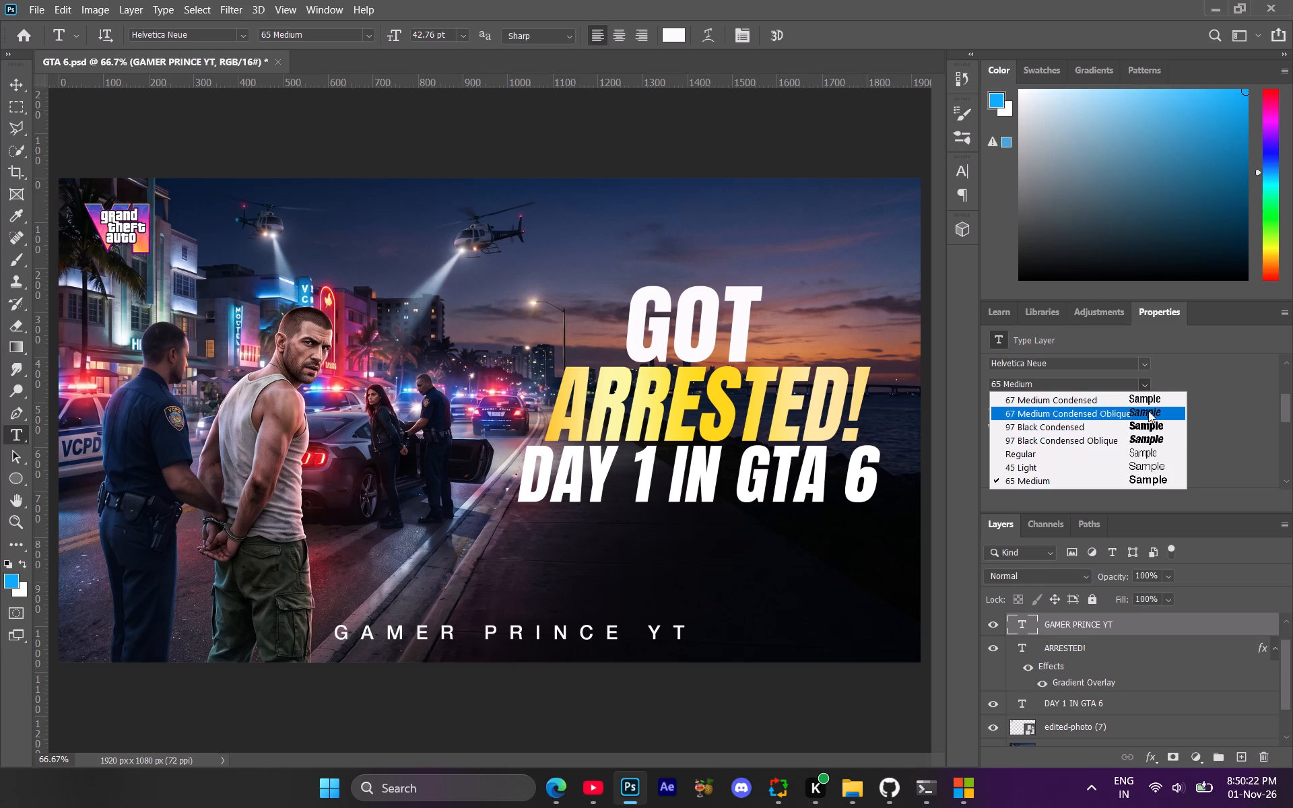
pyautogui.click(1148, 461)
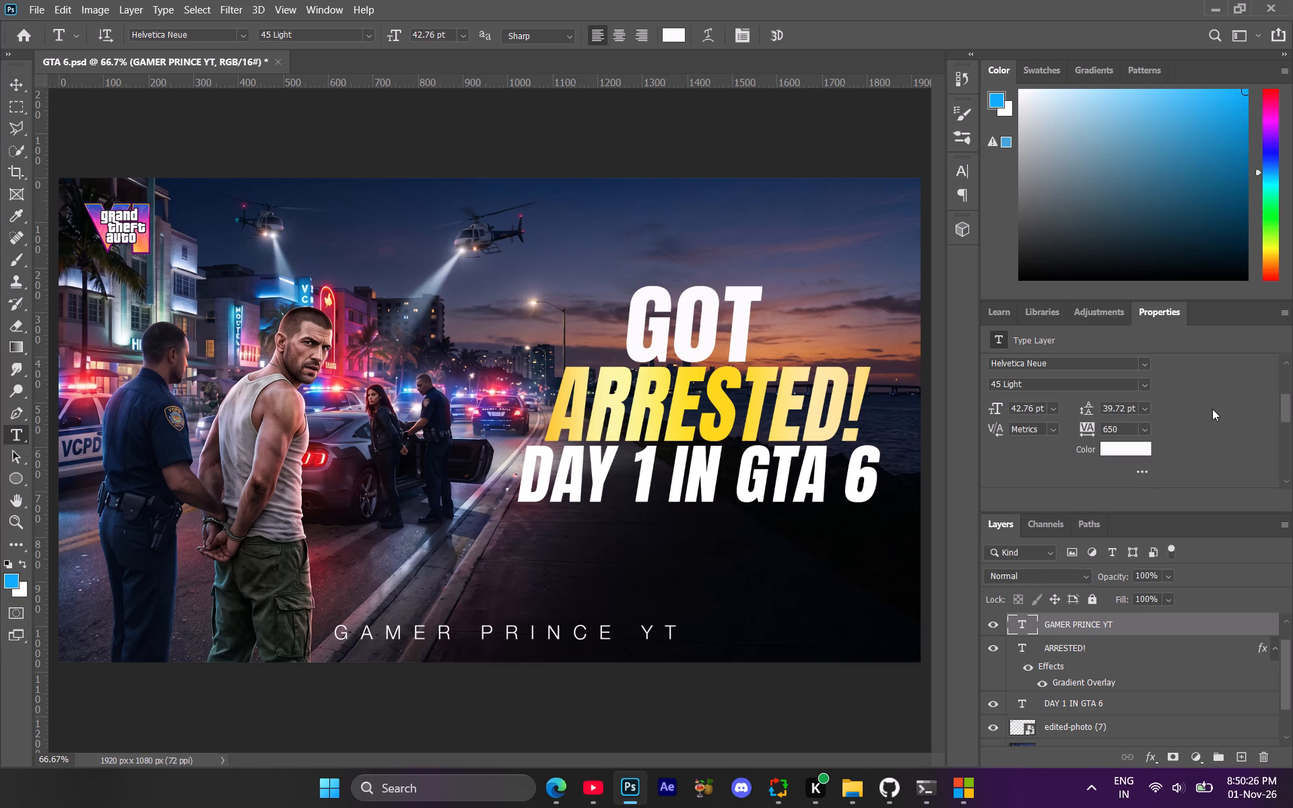
# Scale the GAMER PRINCE YT text down to about 31 pt and centre it horizontally at X 960 px near the bottom edge.
pyautogui.hotkey('ctrl', 't')
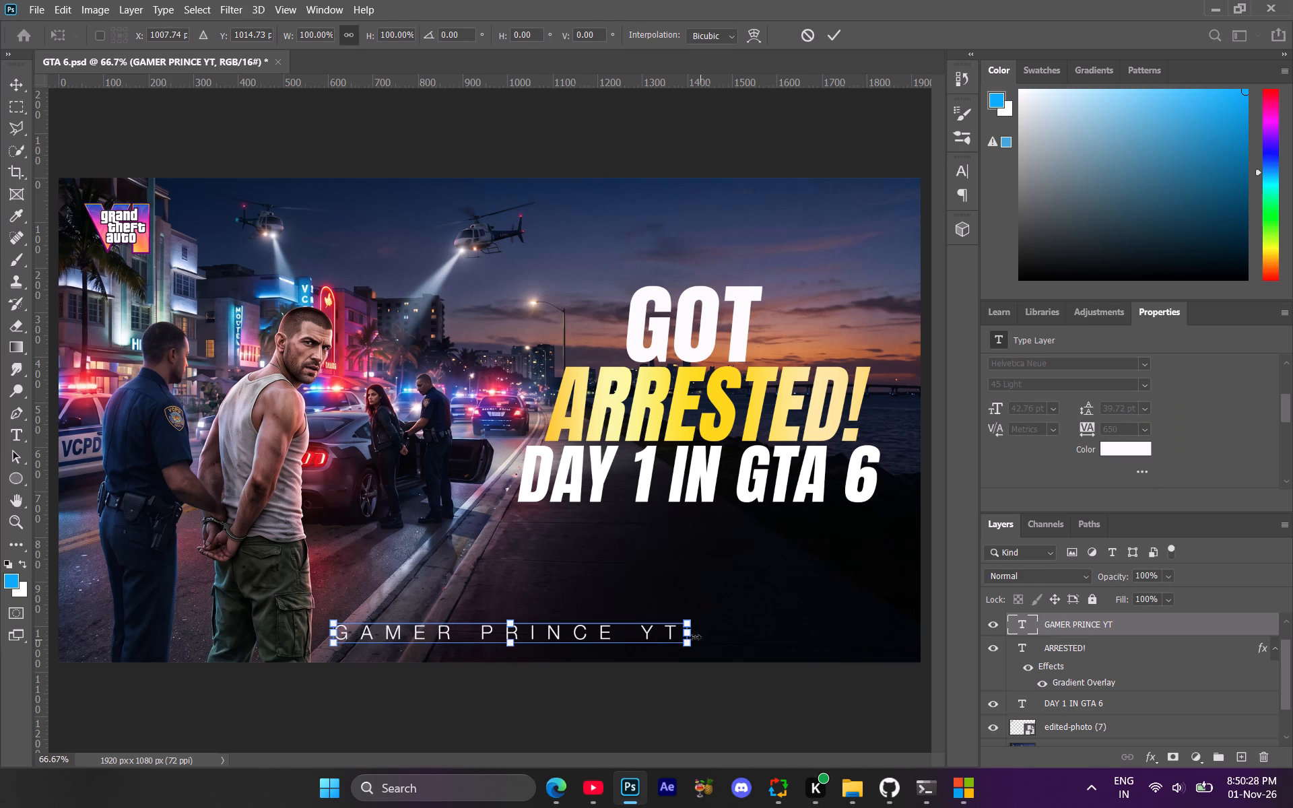
pyautogui.moveTo(694, 636); pyautogui.dragTo(639, 640)
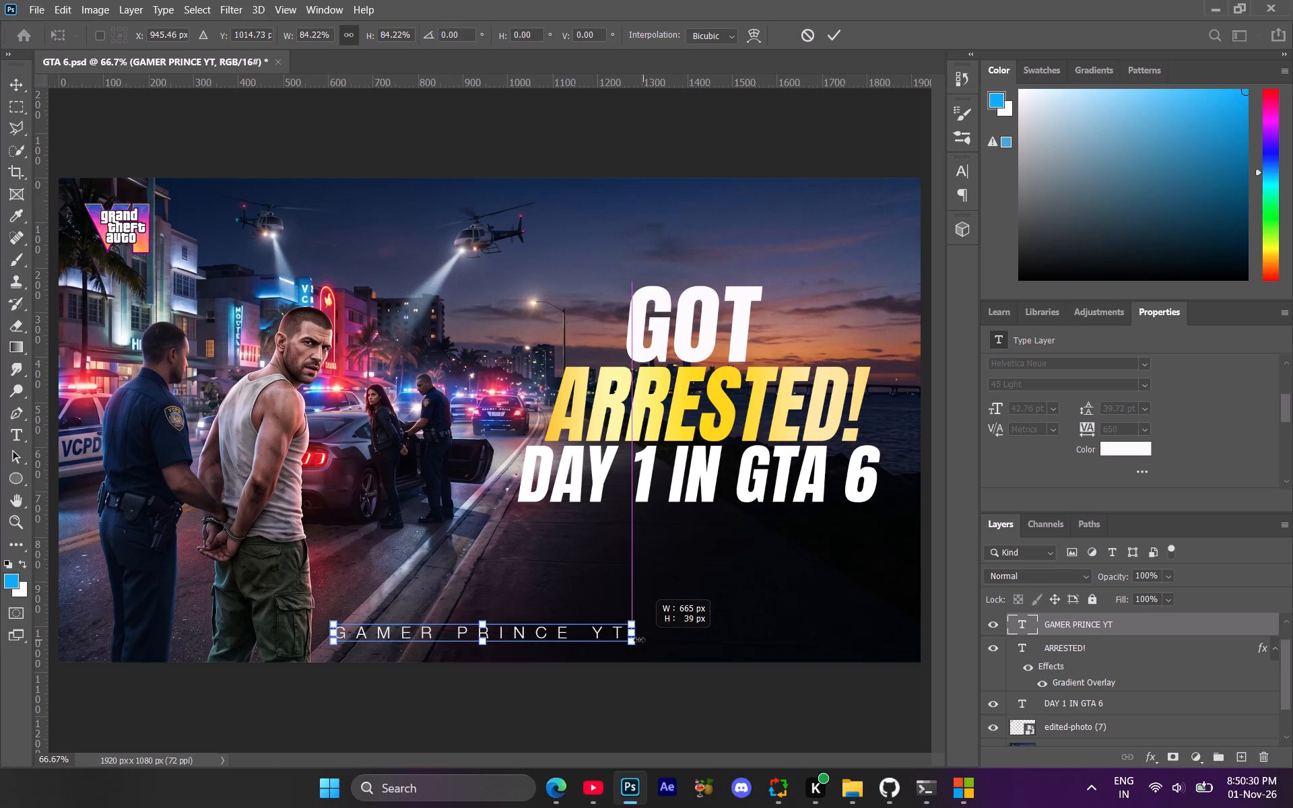
pyautogui.moveTo(639, 640); pyautogui.dragTo(629, 640)
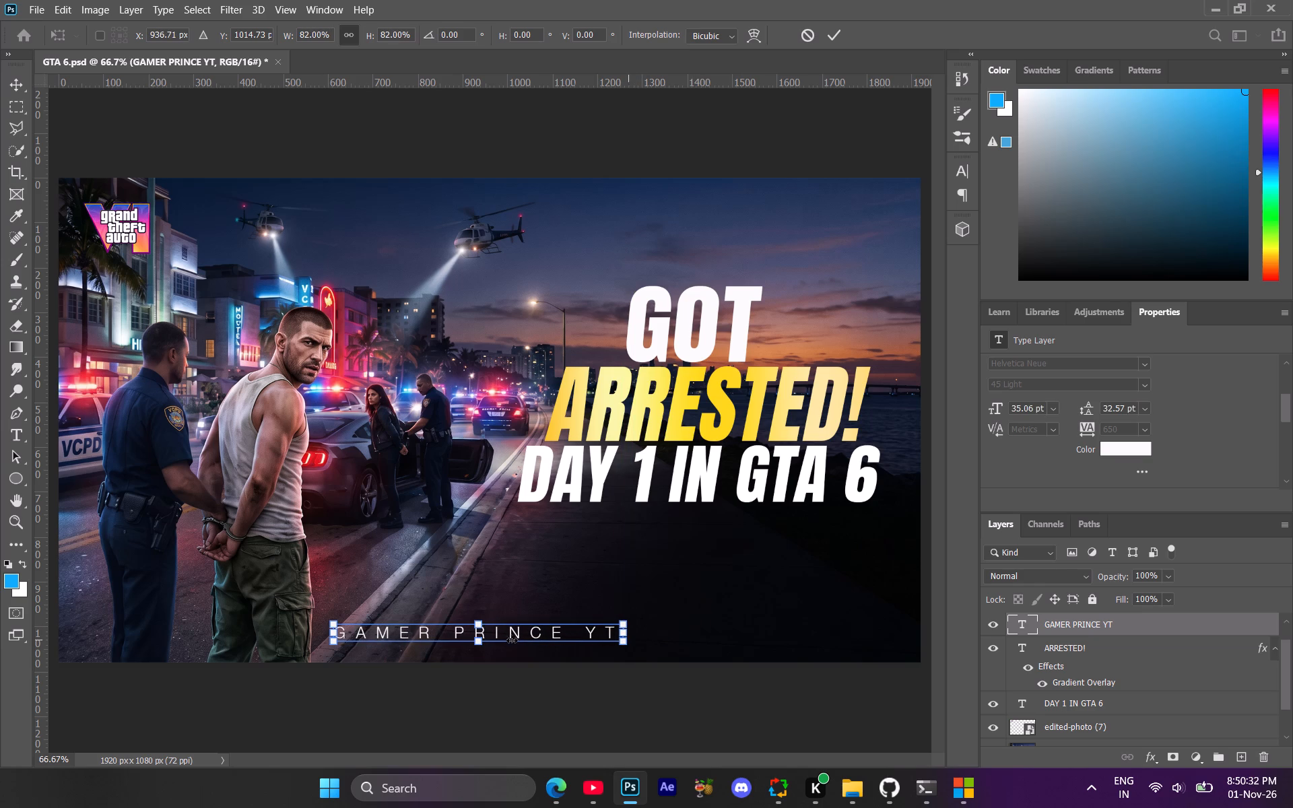
pyautogui.click(510, 640)
pyautogui.moveTo(510, 637); pyautogui.dragTo(519, 638)
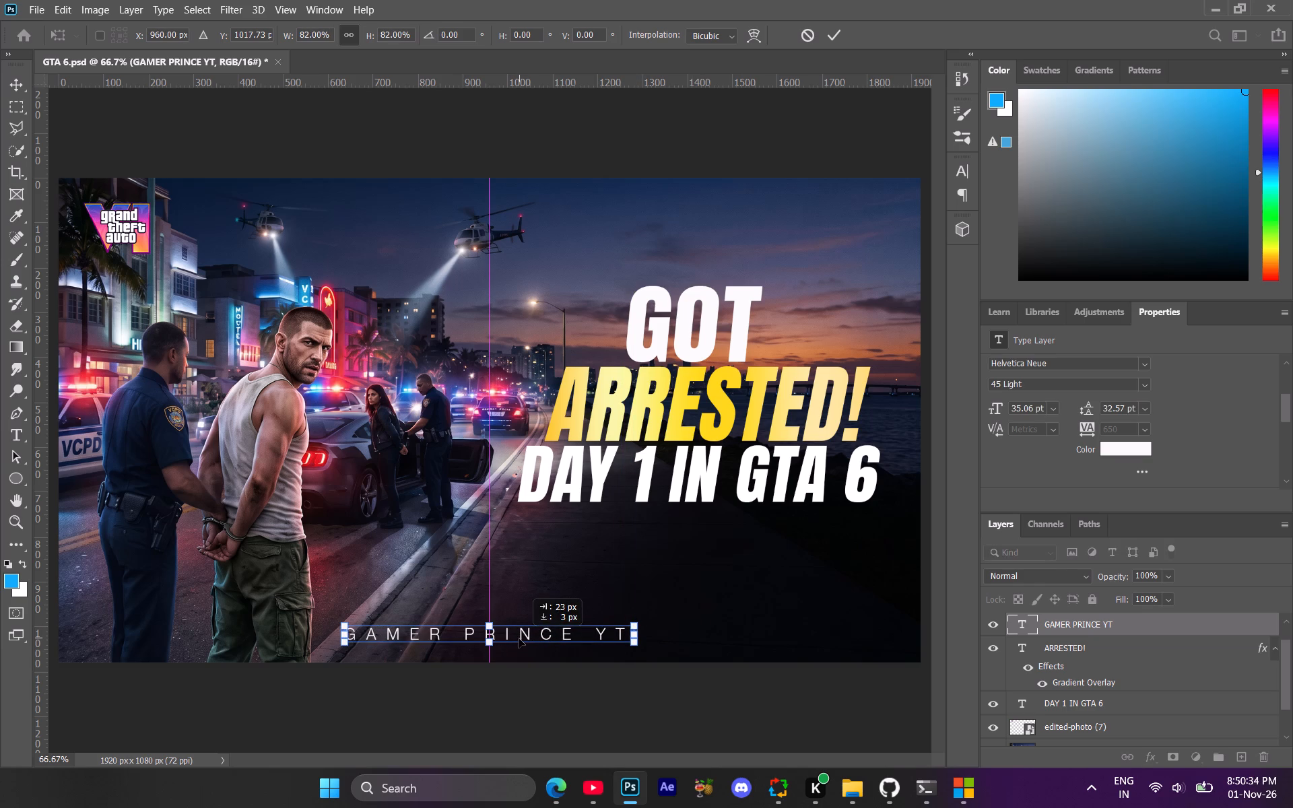
pyautogui.moveTo(519, 638); pyautogui.dragTo(517, 641)
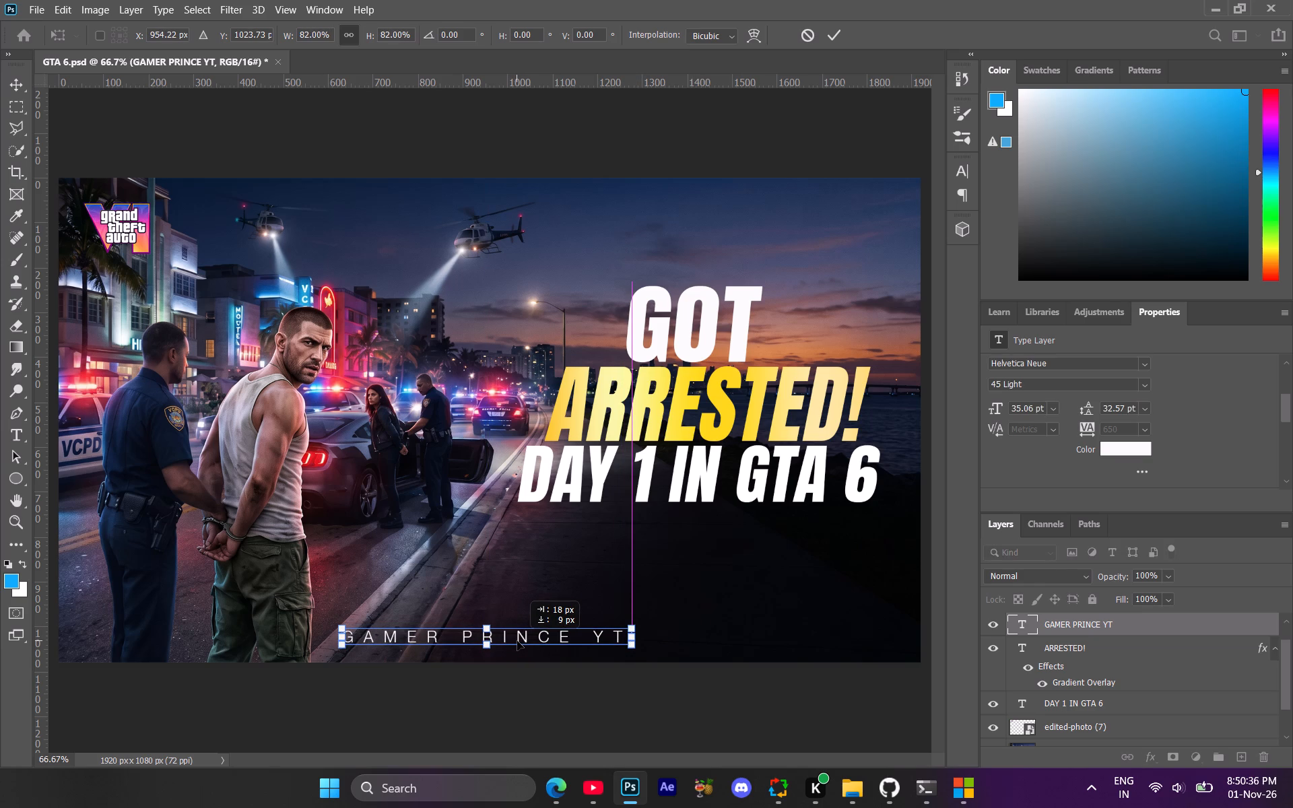
pyautogui.moveTo(517, 641); pyautogui.dragTo(521, 638)
pyautogui.moveTo(637, 636); pyautogui.dragTo(627, 636)
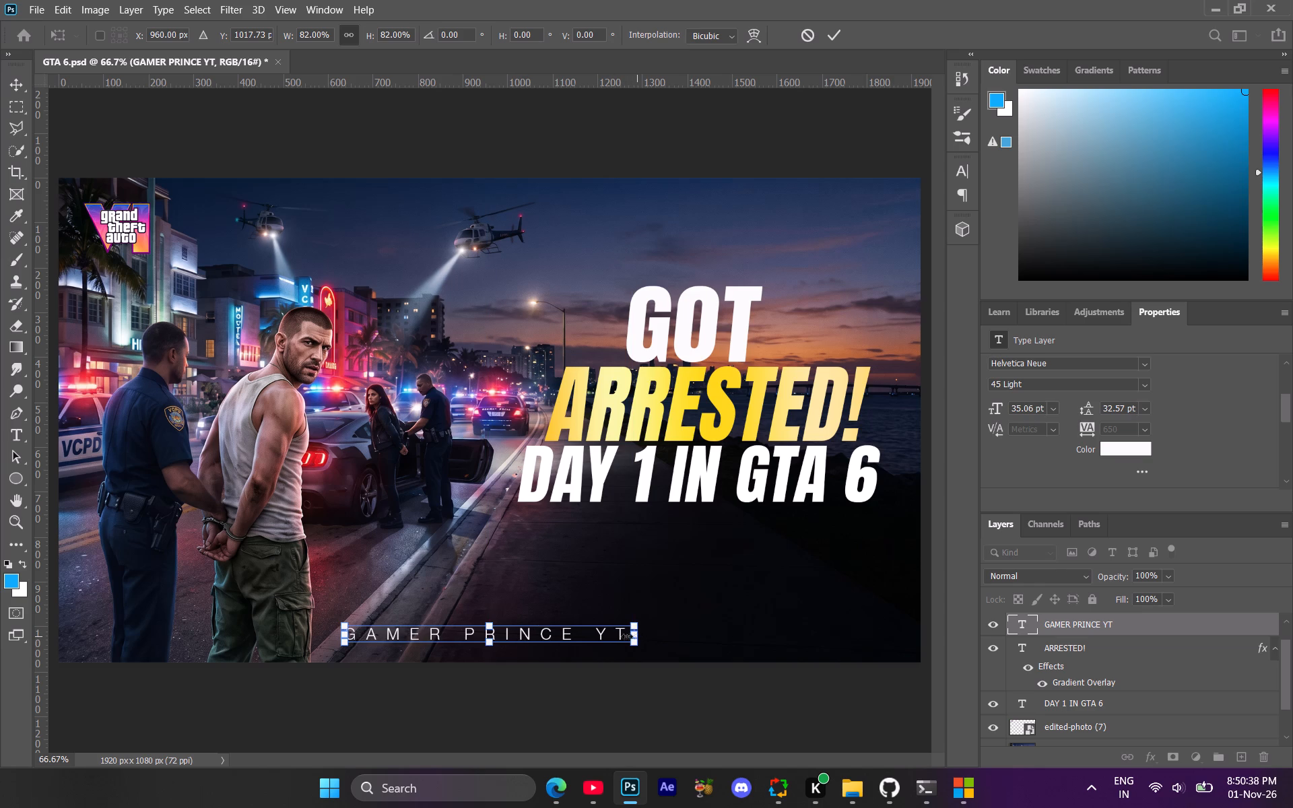
pyautogui.moveTo(627, 636); pyautogui.dragTo(601, 638)
pyautogui.moveTo(541, 639); pyautogui.dragTo(546, 638)
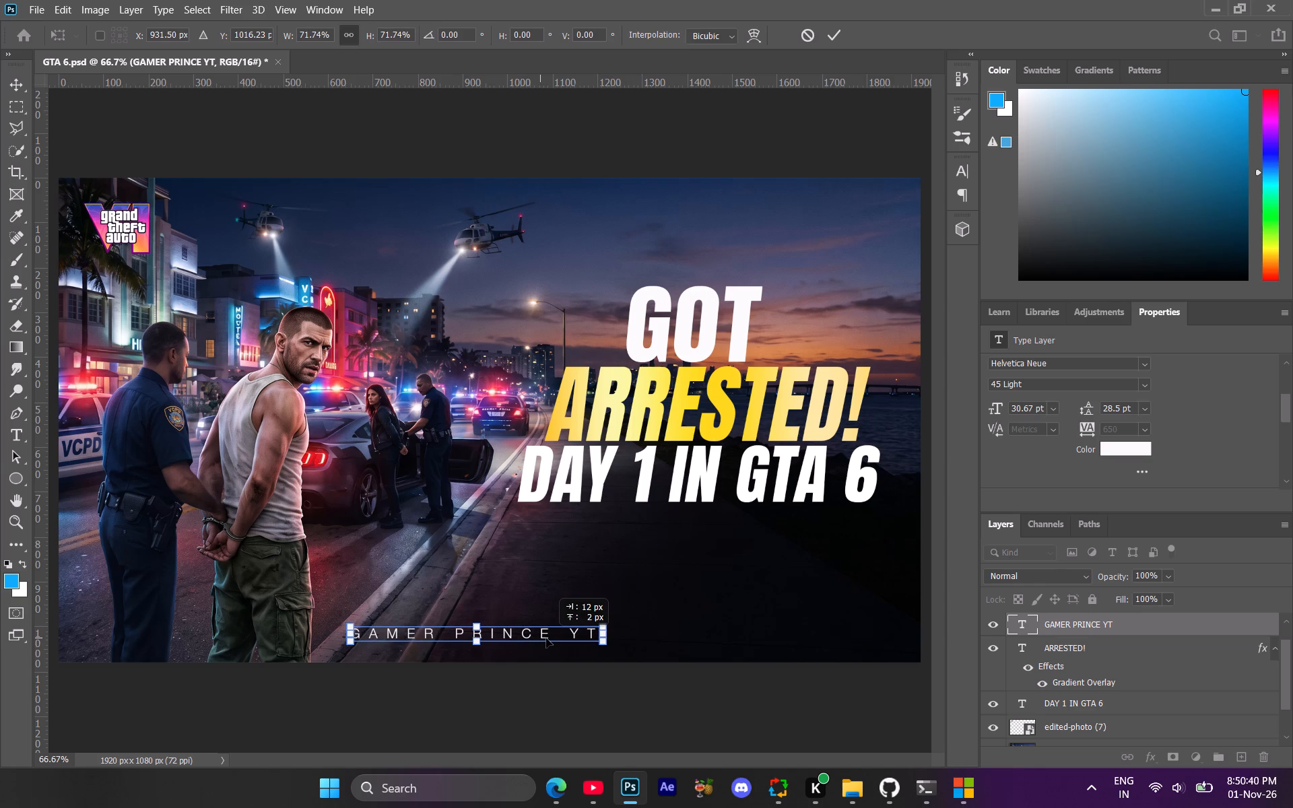
pyautogui.moveTo(546, 638); pyautogui.dragTo(552, 638)
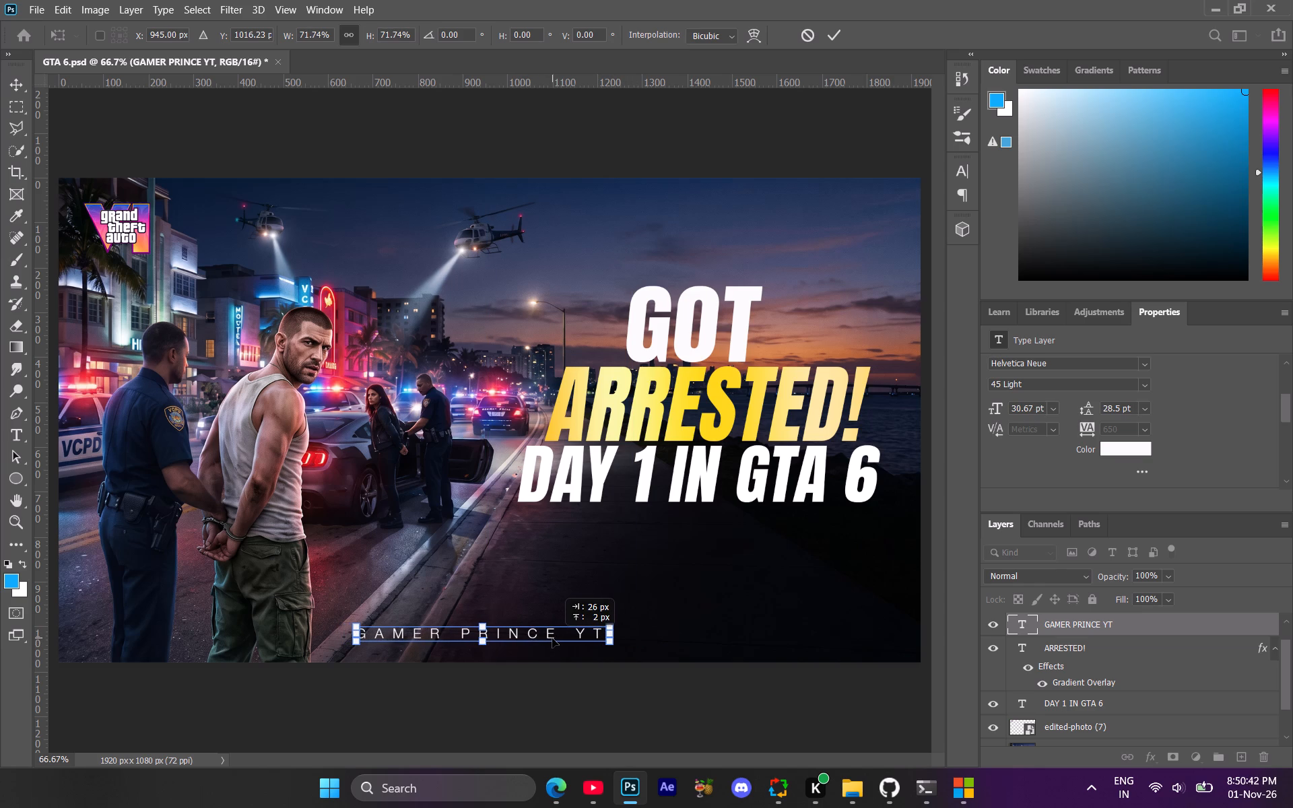
pyautogui.moveTo(552, 638); pyautogui.dragTo(554, 638)
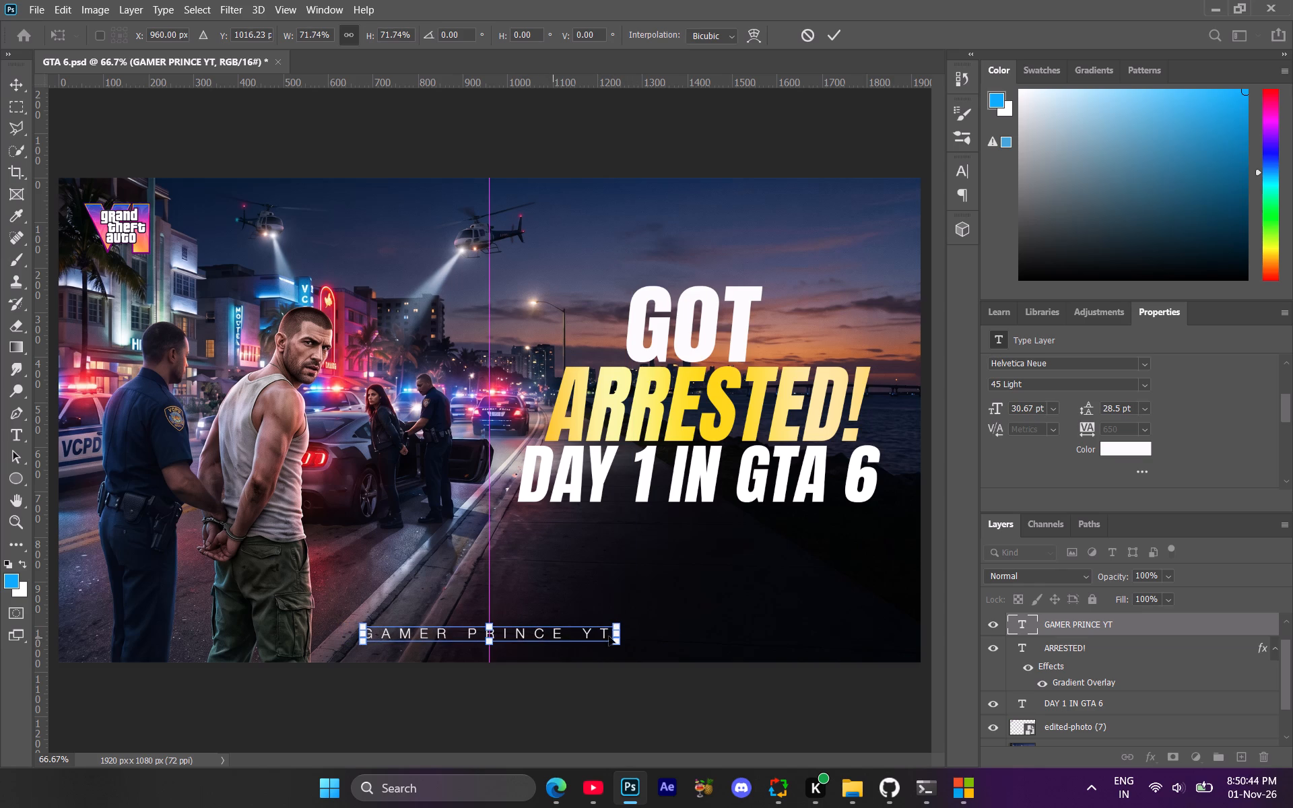
pyautogui.click(1080, 636)
# Widen the letter tracking of the GAMER PRINCE YT text to 790.
pyautogui.moveTo(1083, 429); pyautogui.dragTo(1086, 430)
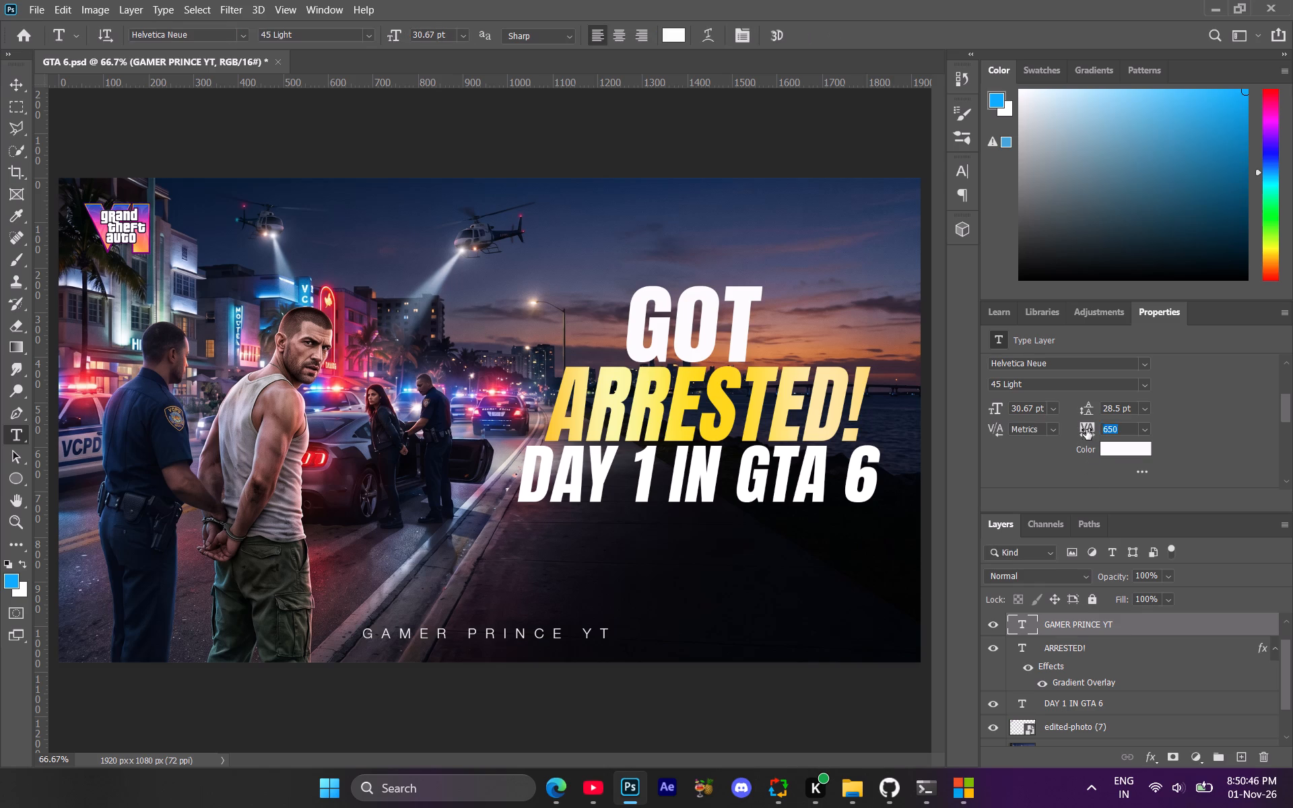
pyautogui.moveTo(1086, 430); pyautogui.dragTo(1089, 431)
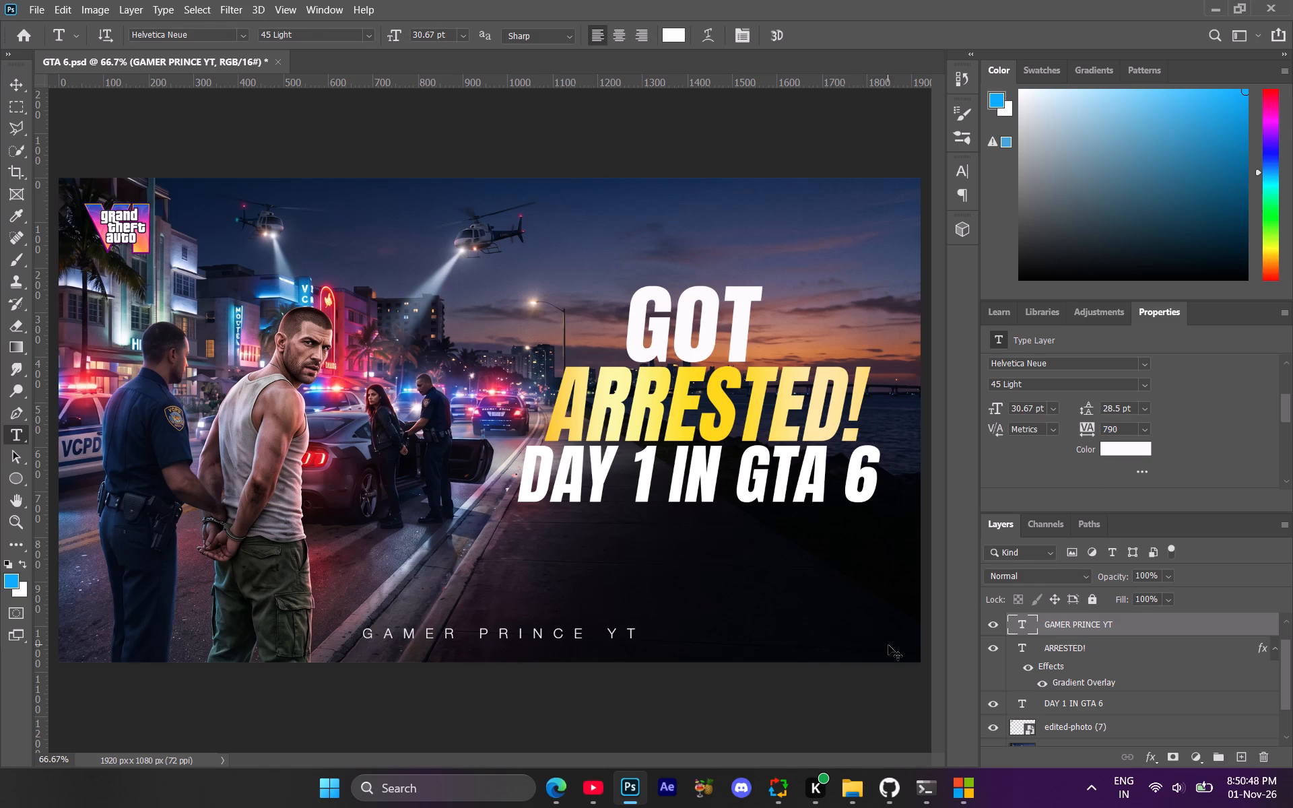
# Re-centre the widened GAMER PRINCE YT text horizontally on the canvas at X 960 px, keeping it near the bottom edge.
pyautogui.hotkey('ctrl', 't')
pyautogui.moveTo(547, 636); pyautogui.dragTo(546, 636)
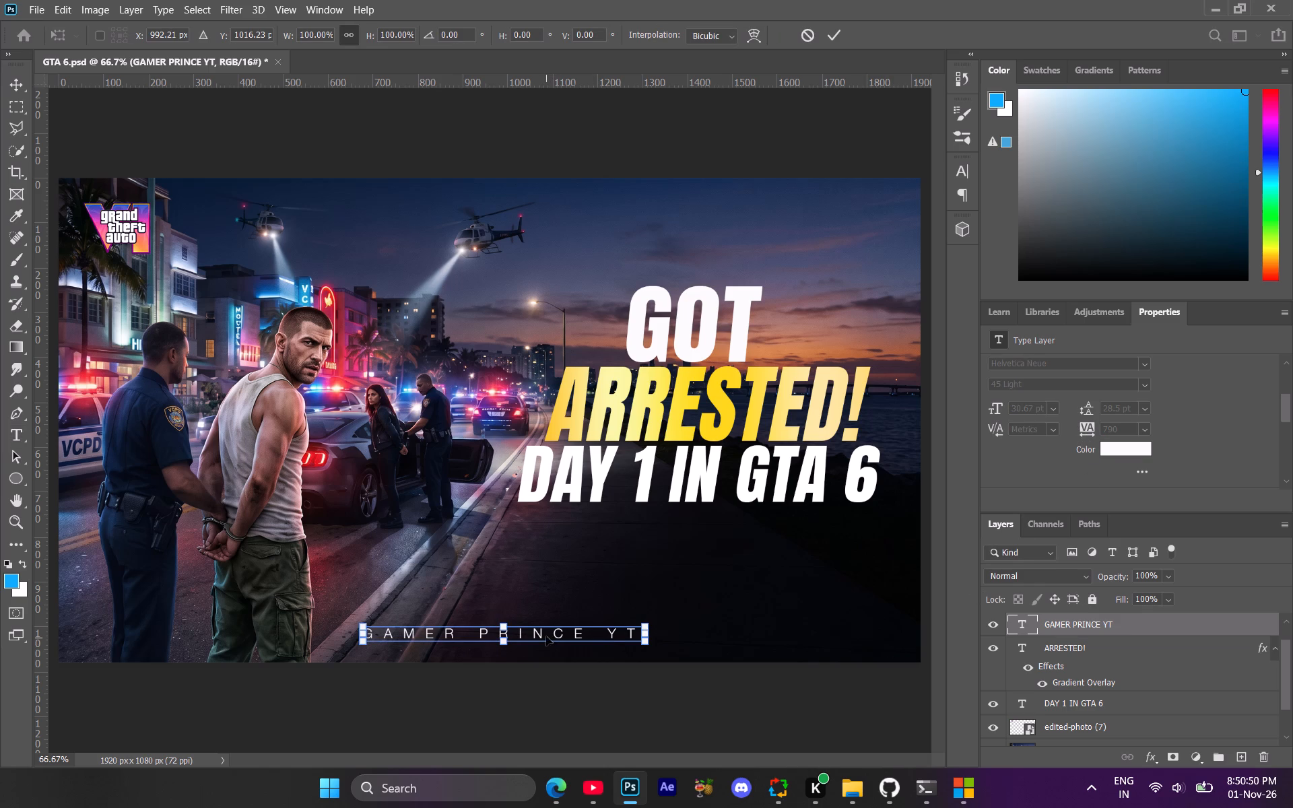
pyautogui.moveTo(546, 636); pyautogui.dragTo(537, 638)
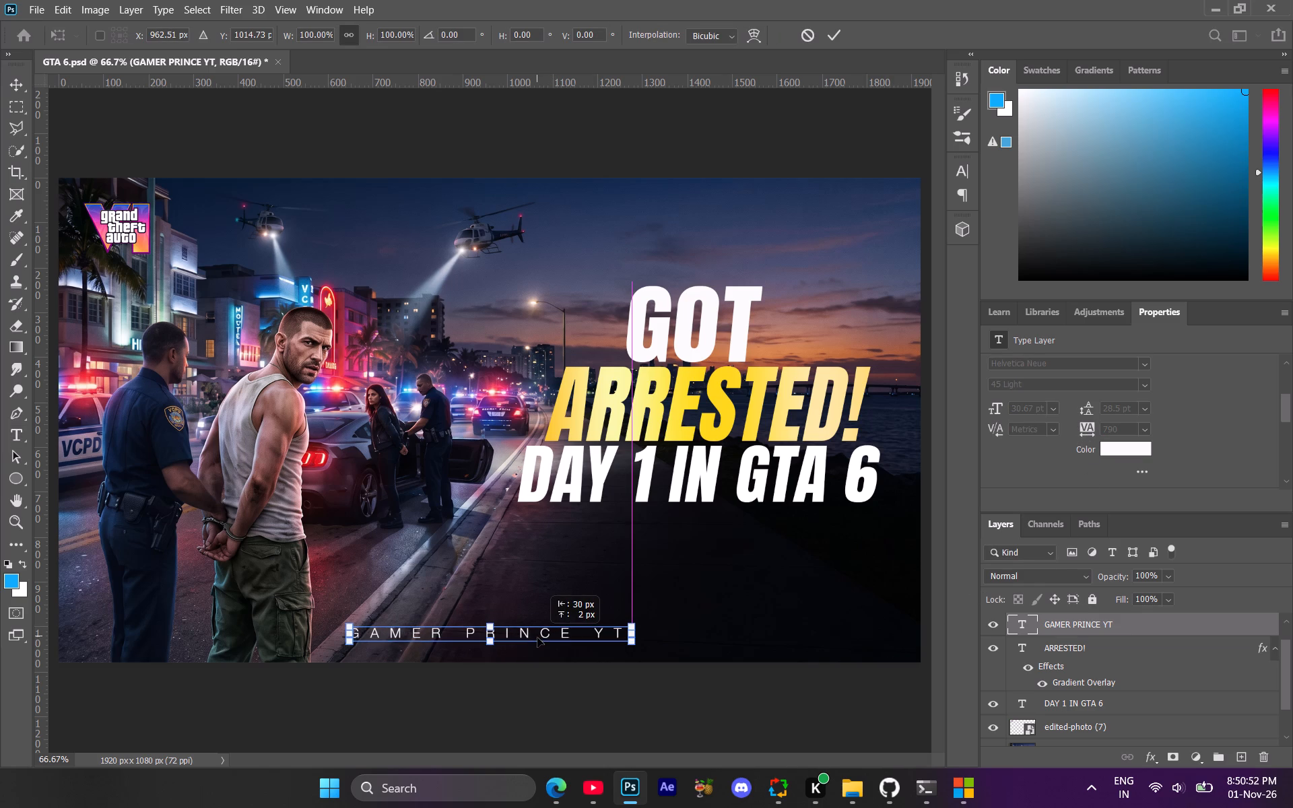
pyautogui.moveTo(537, 638); pyautogui.dragTo(531, 636)
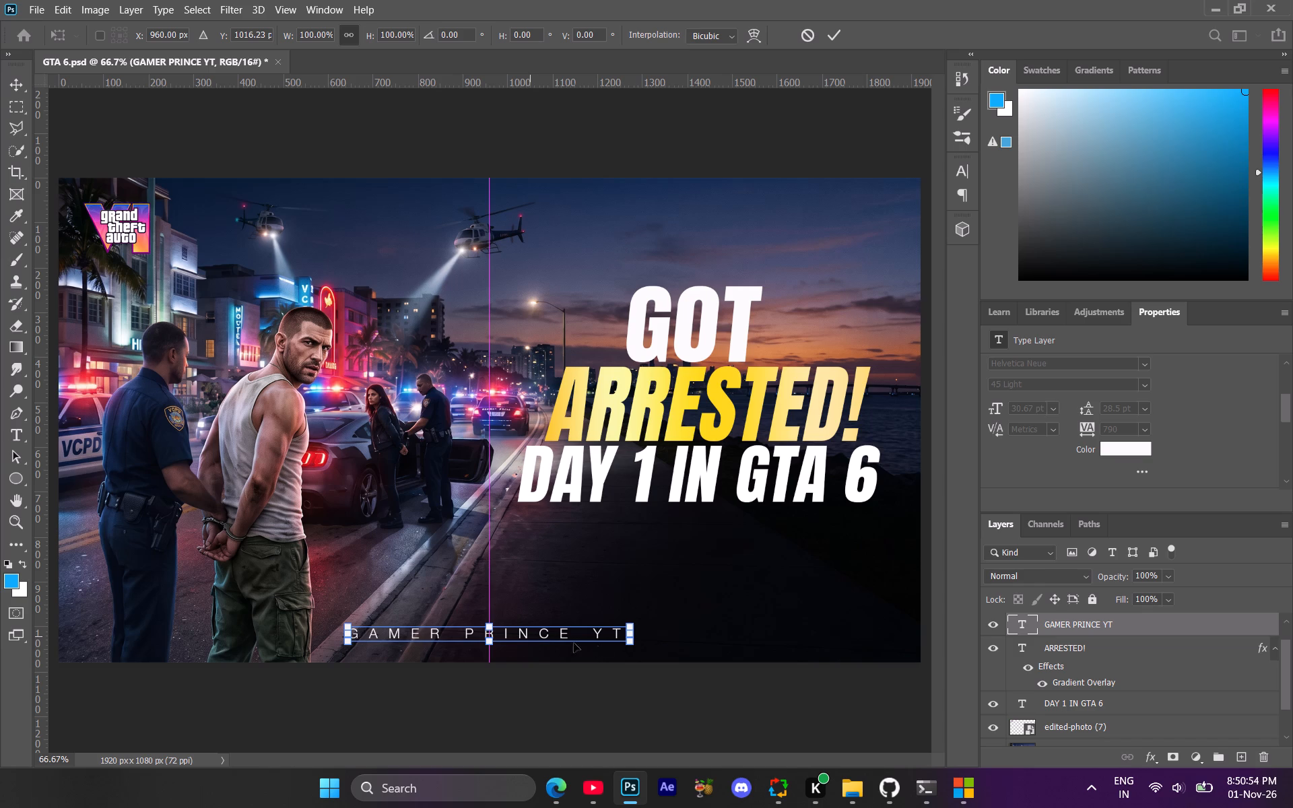
pyautogui.click(1100, 619)
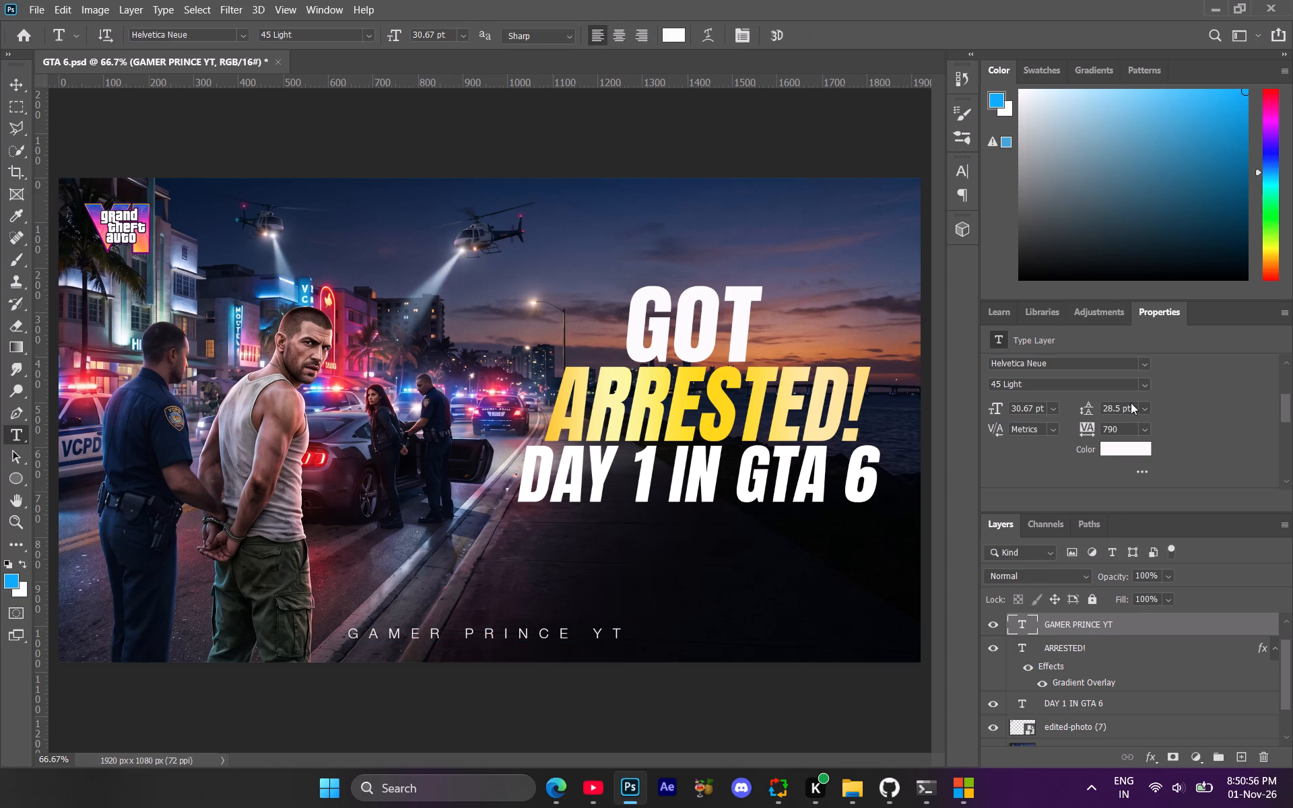
# Change the GAMER PRINCE YT text's font style to 65 Medium.
pyautogui.click(1141, 388)
pyautogui.click(1131, 481)
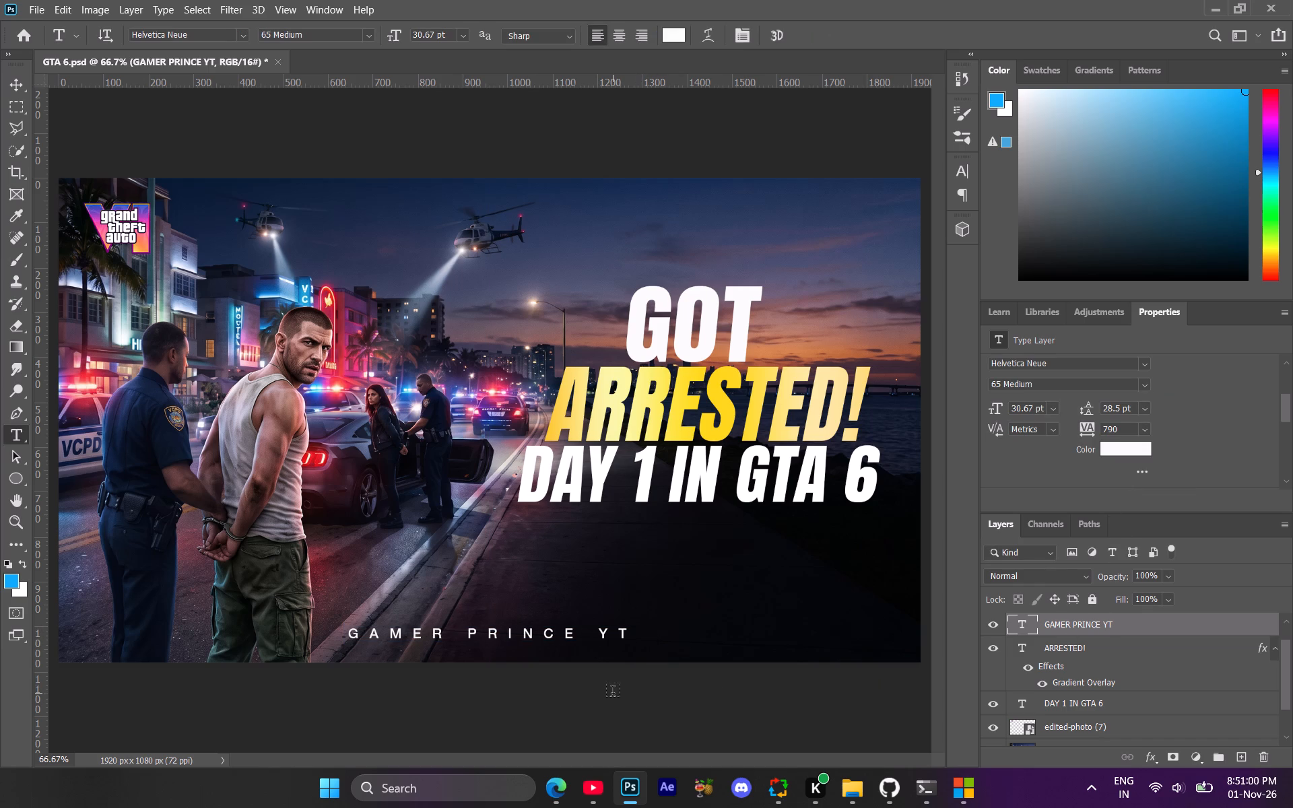
pyautogui.click(23, 502)
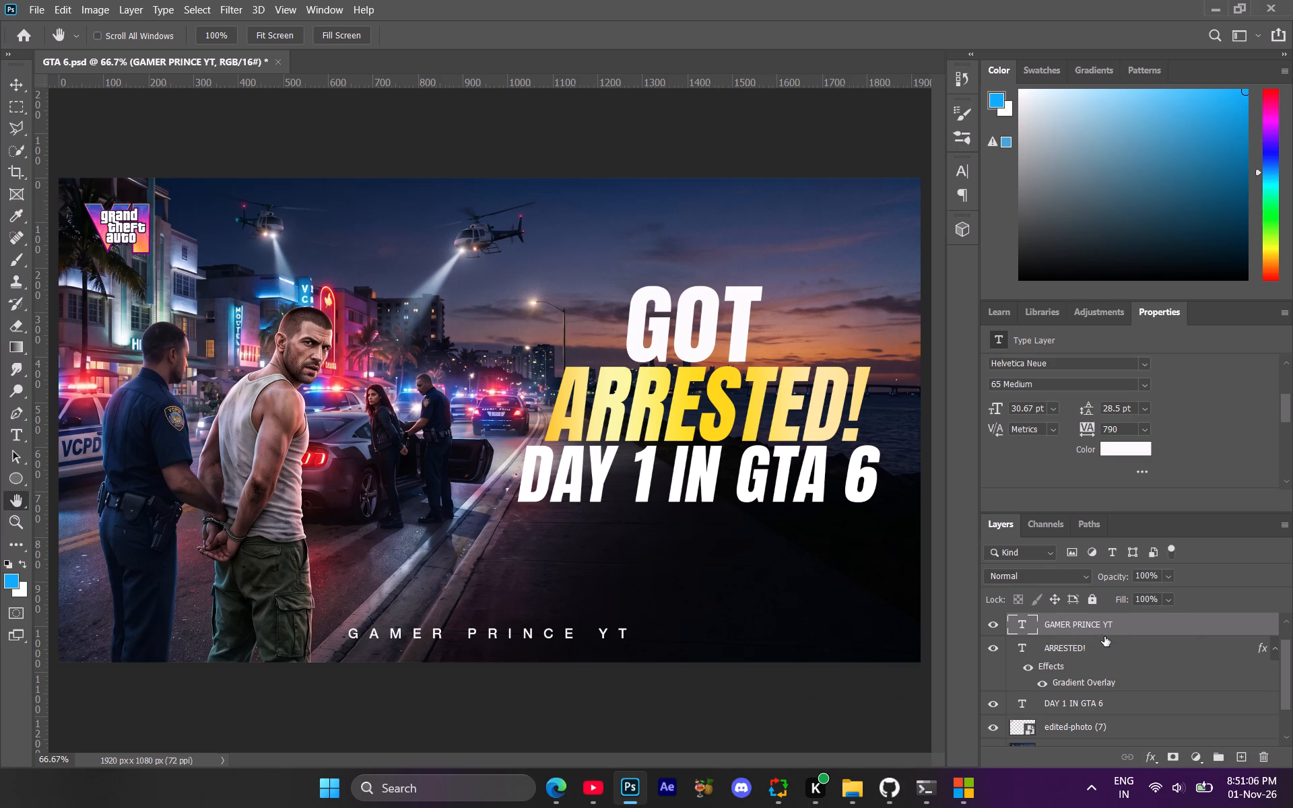
# Add a new empty layer and place it directly below the DAY 1 IN GTA 6 text layer.
pyautogui.click(1245, 759)
pyautogui.moveTo(1089, 621); pyautogui.dragTo(1097, 701)
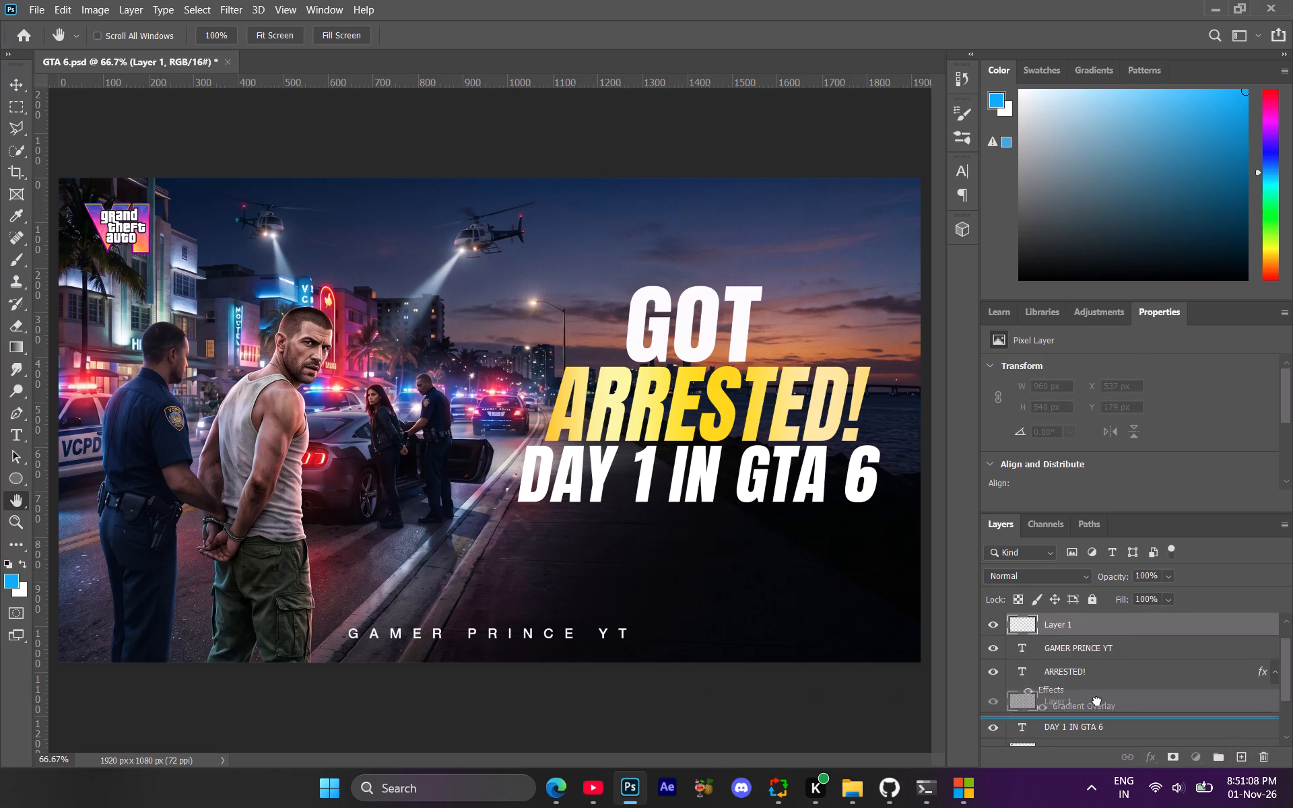
pyautogui.moveTo(1097, 701); pyautogui.dragTo(1096, 734)
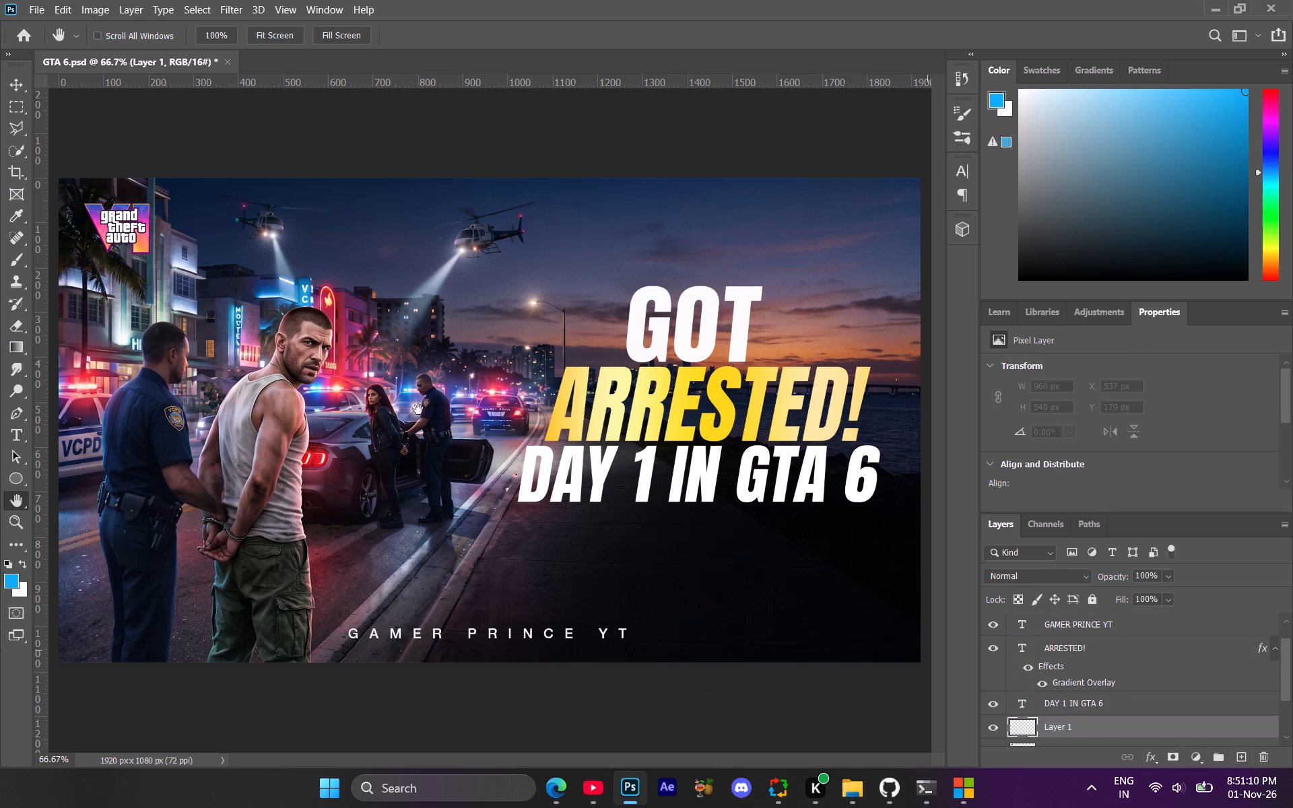
# Paint smoke along the bottom edge from the left corner past the channel name, using the 500 px Smoke brush and a near-black sampled from the image.
pyautogui.click(21, 266)
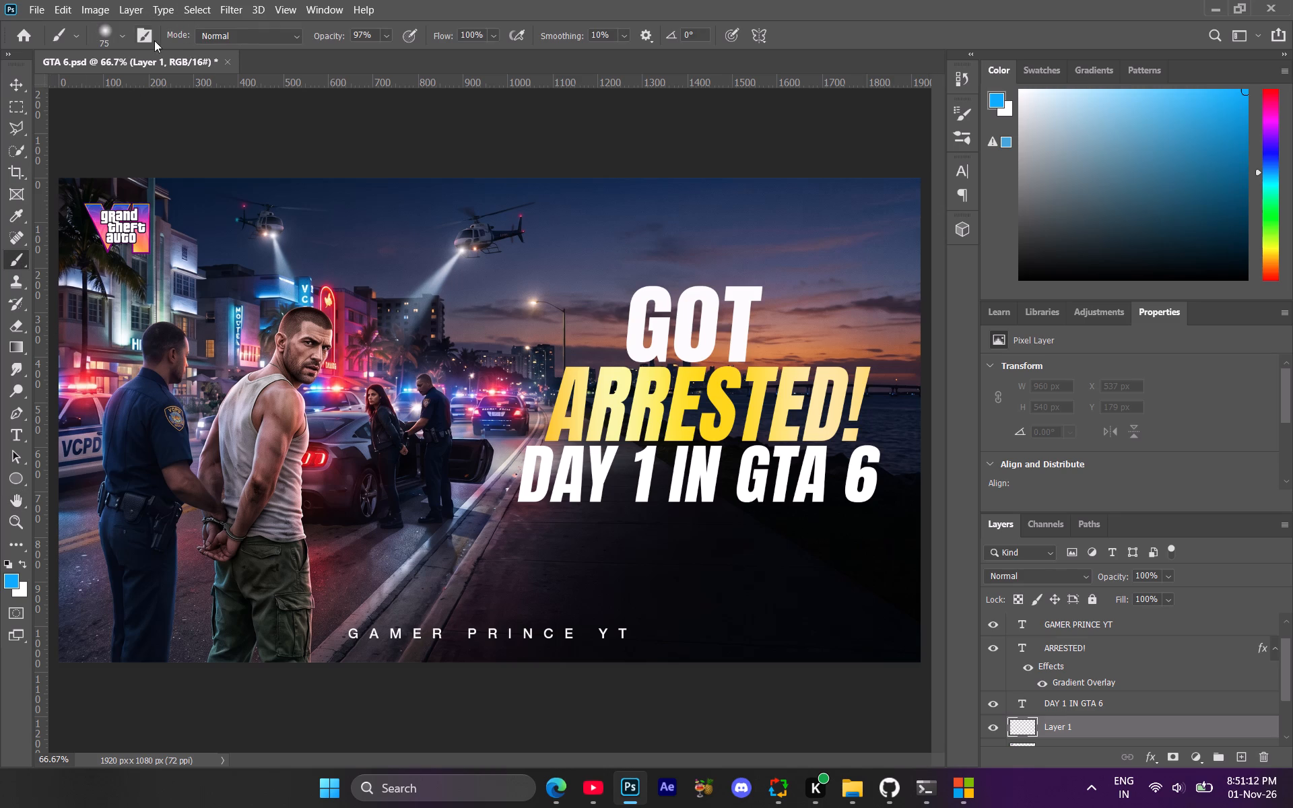
pyautogui.click(124, 31)
pyautogui.scroll(-16, 136, 224)
pyautogui.click(128, 262)
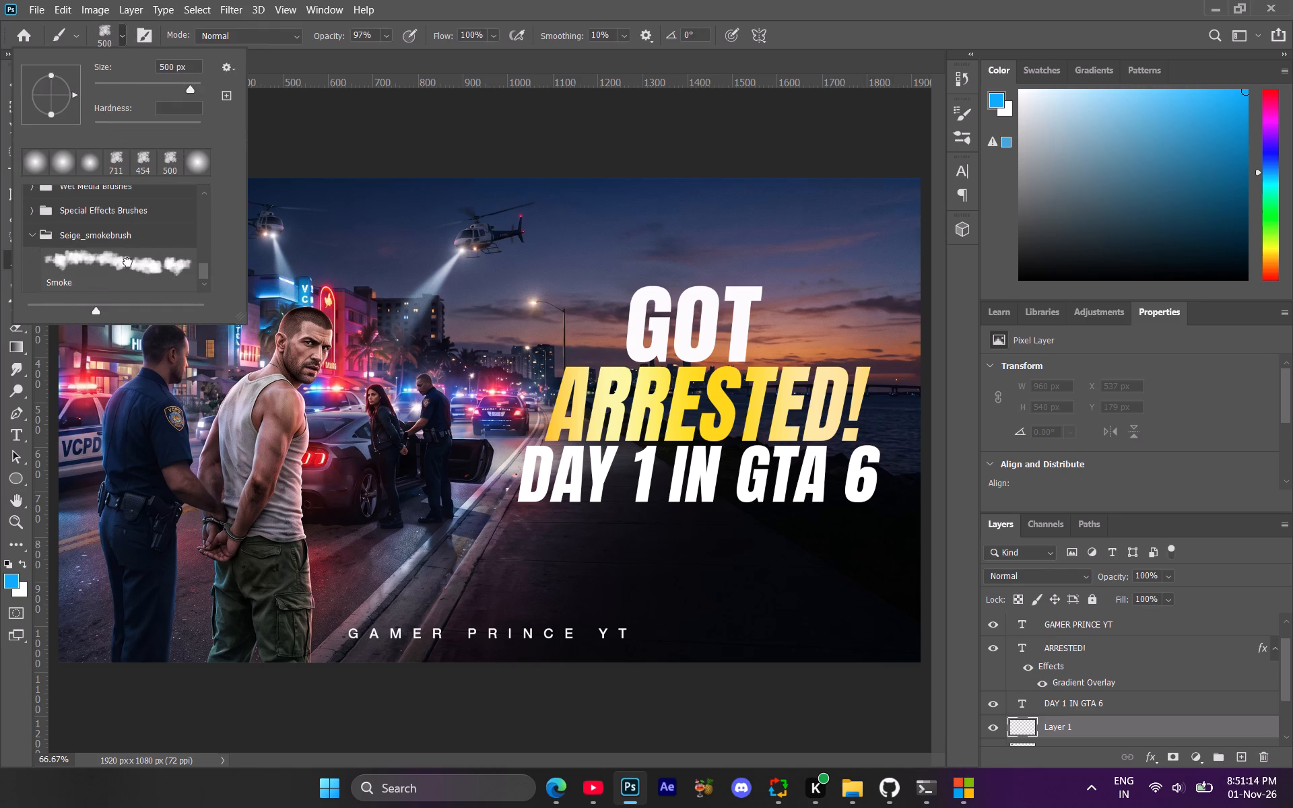
pyautogui.click(119, 32)
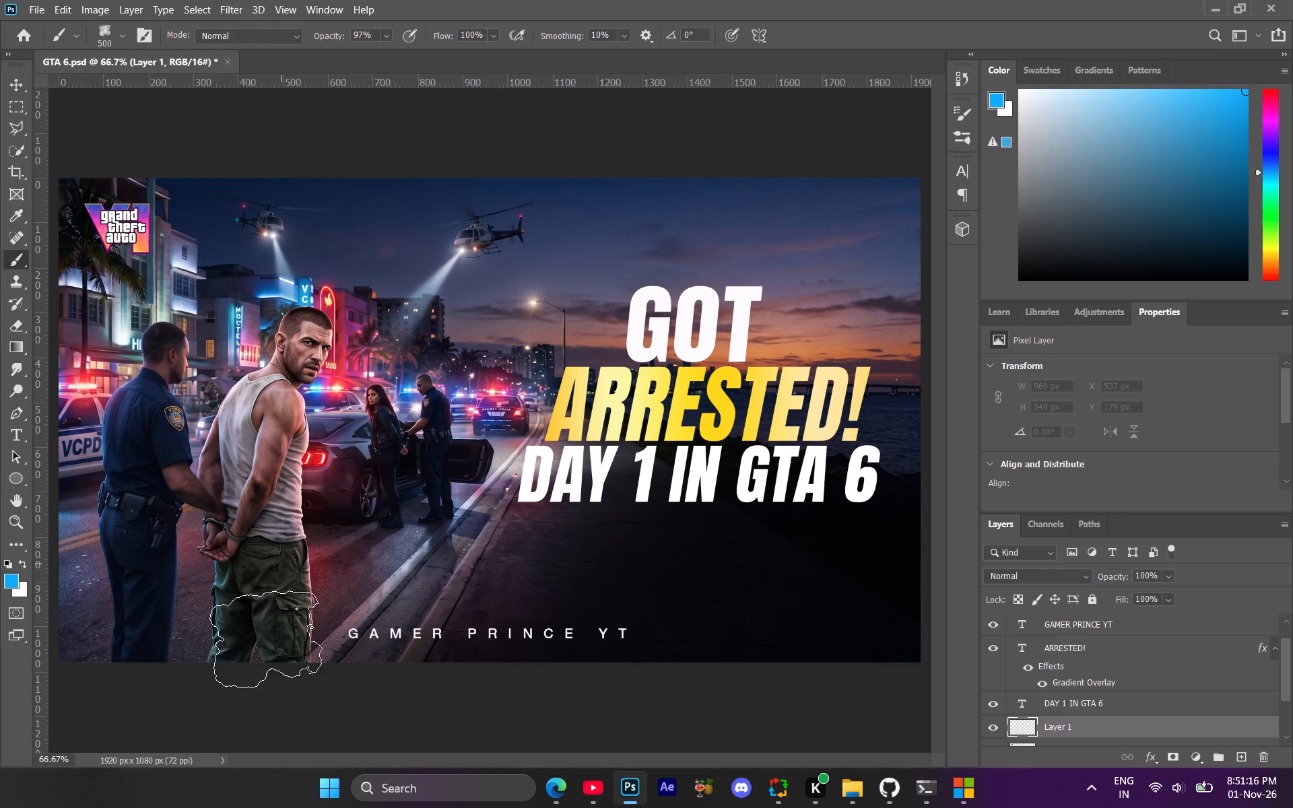
pyautogui.click(10, 560)
pyautogui.click(19, 564)
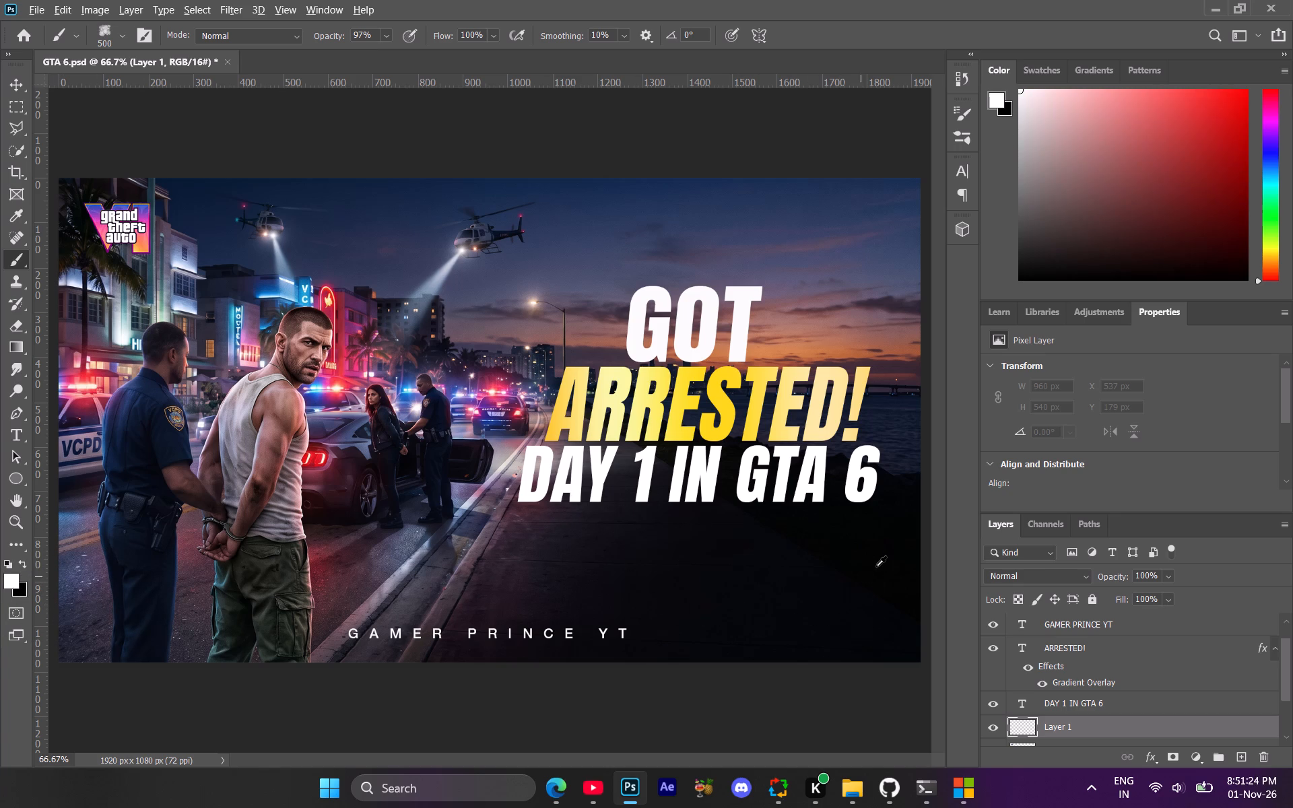
pyautogui.keyDown('alt'); pyautogui.click(861, 594); pyautogui.keyUp('alt')
pyautogui.click(109, 685)
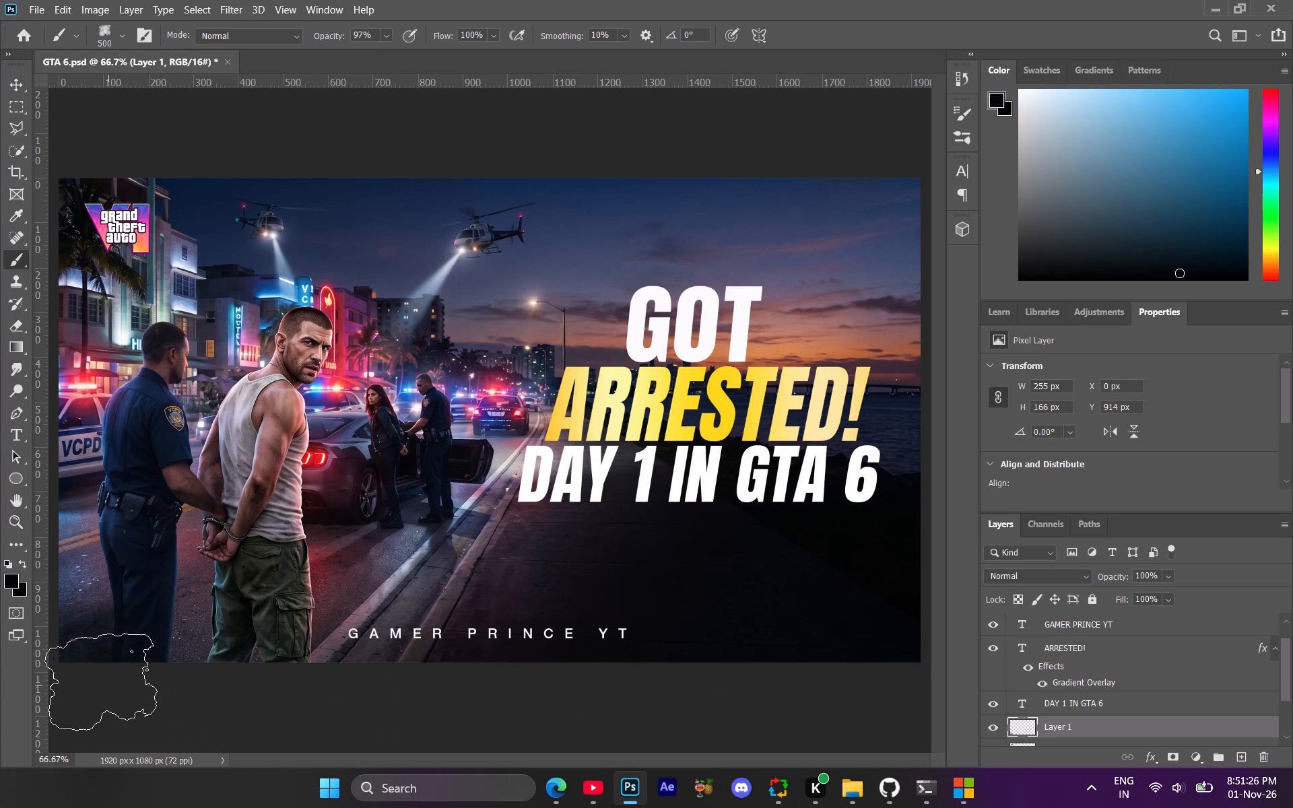
pyautogui.moveTo(156, 668); pyautogui.dragTo(169, 673)
pyautogui.moveTo(310, 689); pyautogui.dragTo(334, 692)
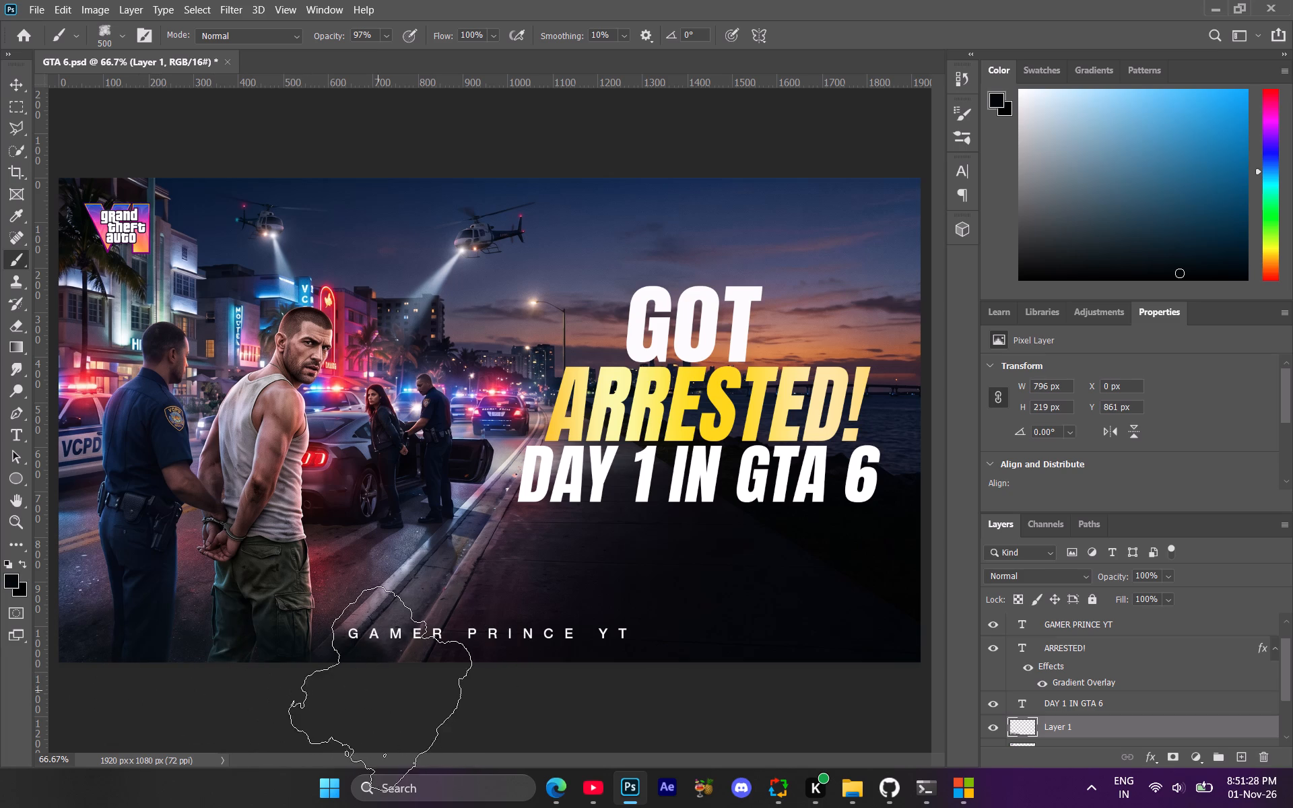
pyautogui.moveTo(421, 691); pyautogui.dragTo(440, 692)
pyautogui.moveTo(590, 683); pyautogui.dragTo(609, 685)
pyautogui.click(413, 673)
pyautogui.moveTo(479, 665); pyautogui.dragTo(485, 666)
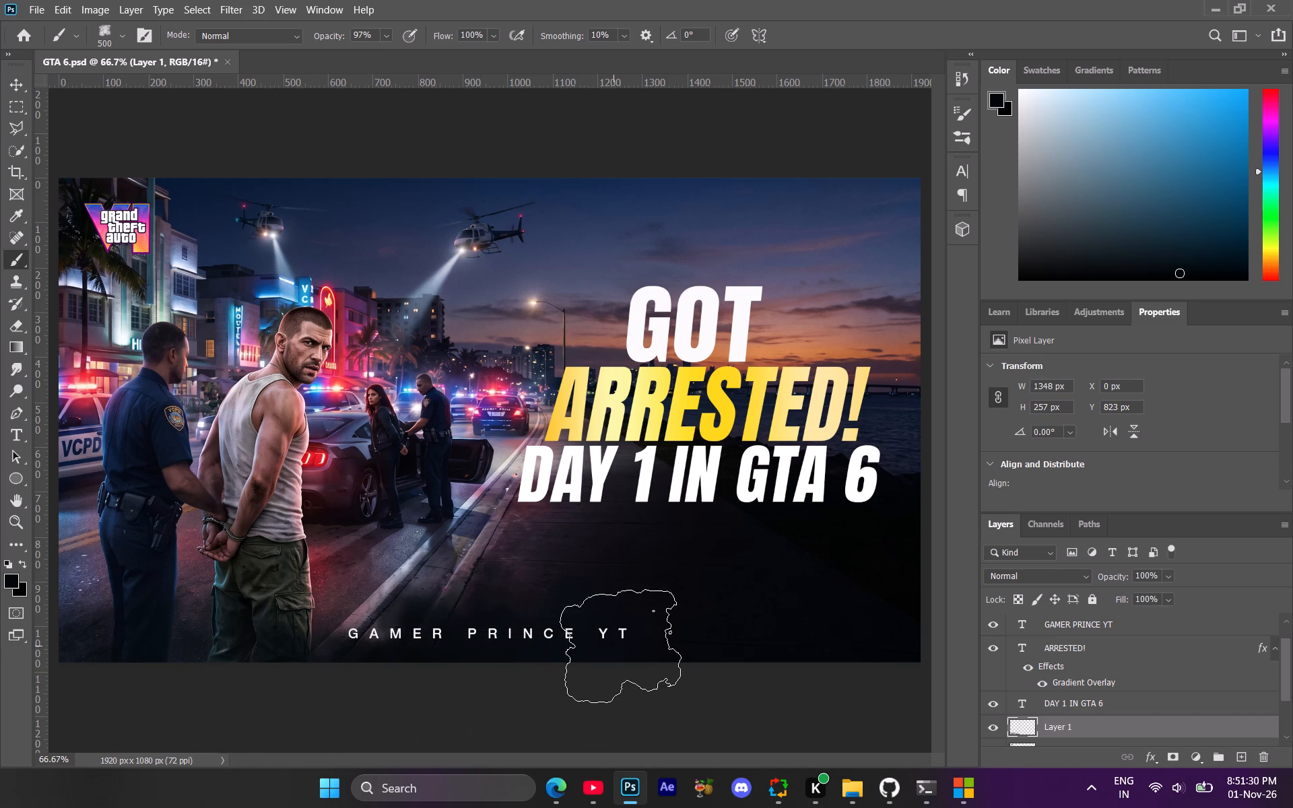
# Sample the dark tone above the channel name and paint smoke over the lower legs of the officer and arrested man.
pyautogui.keyDown('alt'); pyautogui.click(556, 586); pyautogui.keyUp('alt')
pyautogui.click(325, 666)
pyautogui.click(156, 679)
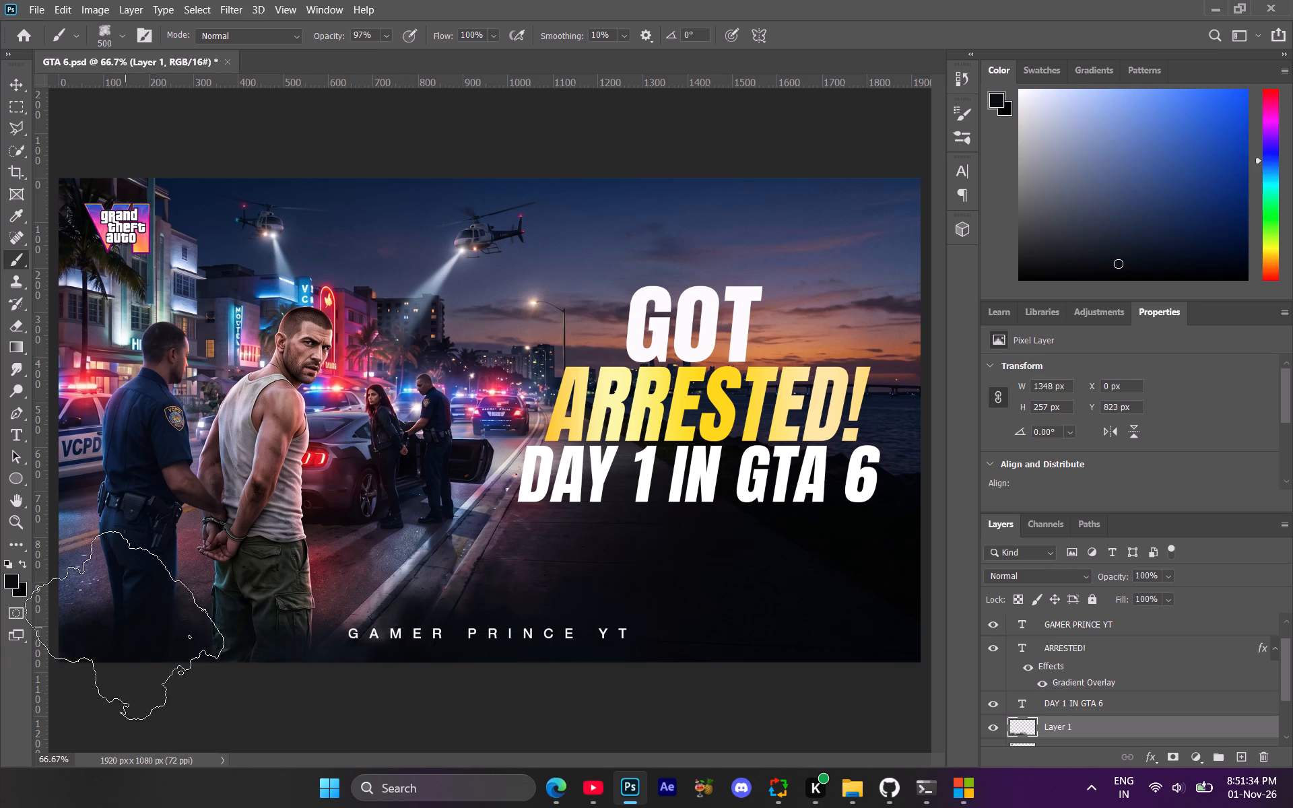
pyautogui.click(106, 612)
pyautogui.moveTo(234, 607); pyautogui.dragTo(242, 612)
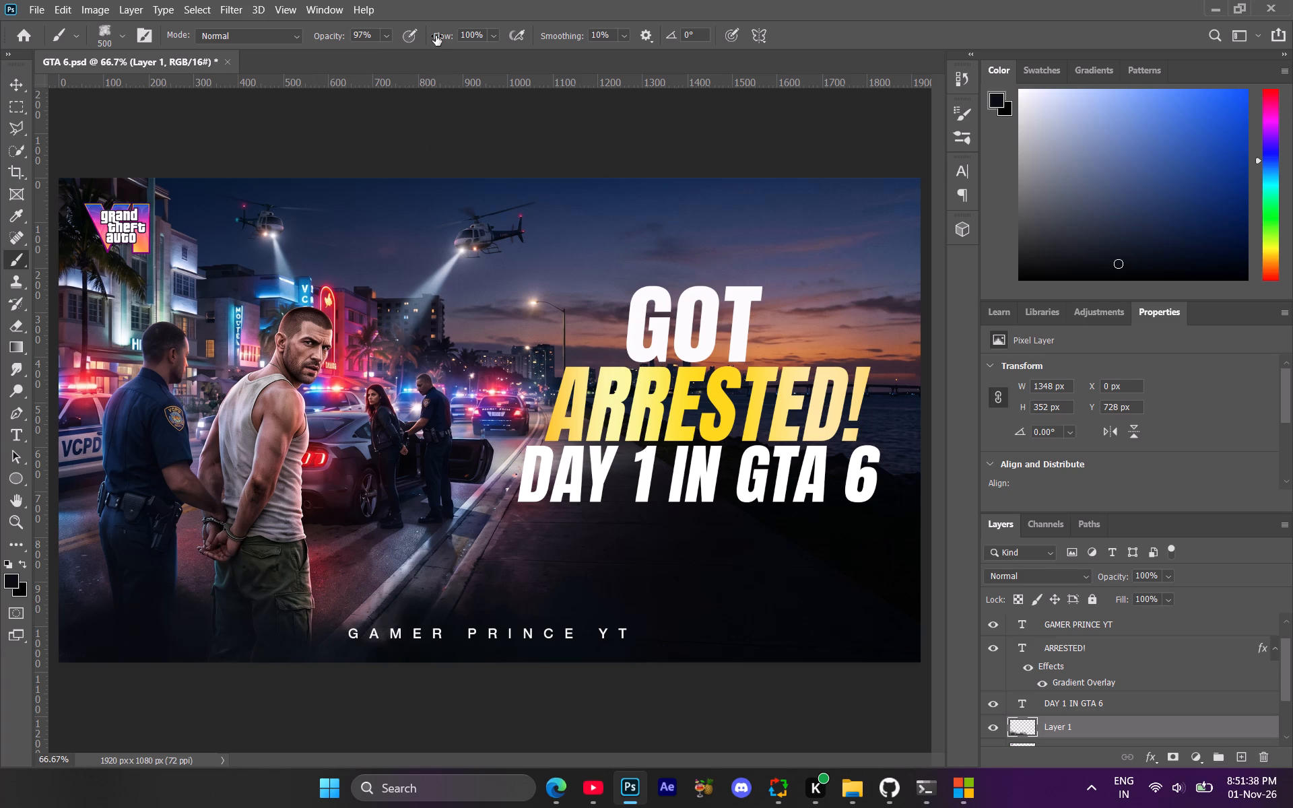
# Lower the brush flow to 56% and paint lighter smoke over the road and the arrested man's legs.
pyautogui.moveTo(437, 36); pyautogui.dragTo(399, 41)
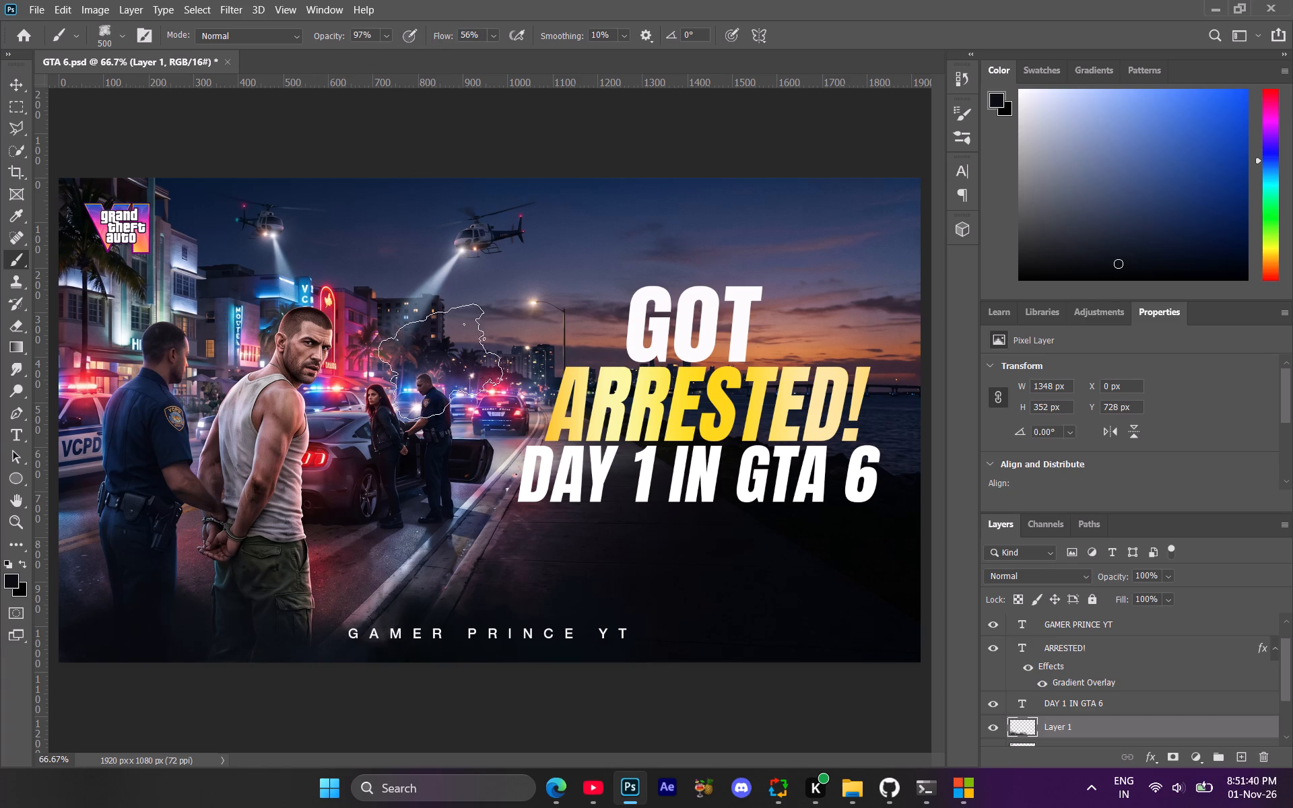
pyautogui.click(391, 599)
pyautogui.click(411, 558)
pyautogui.click(298, 568)
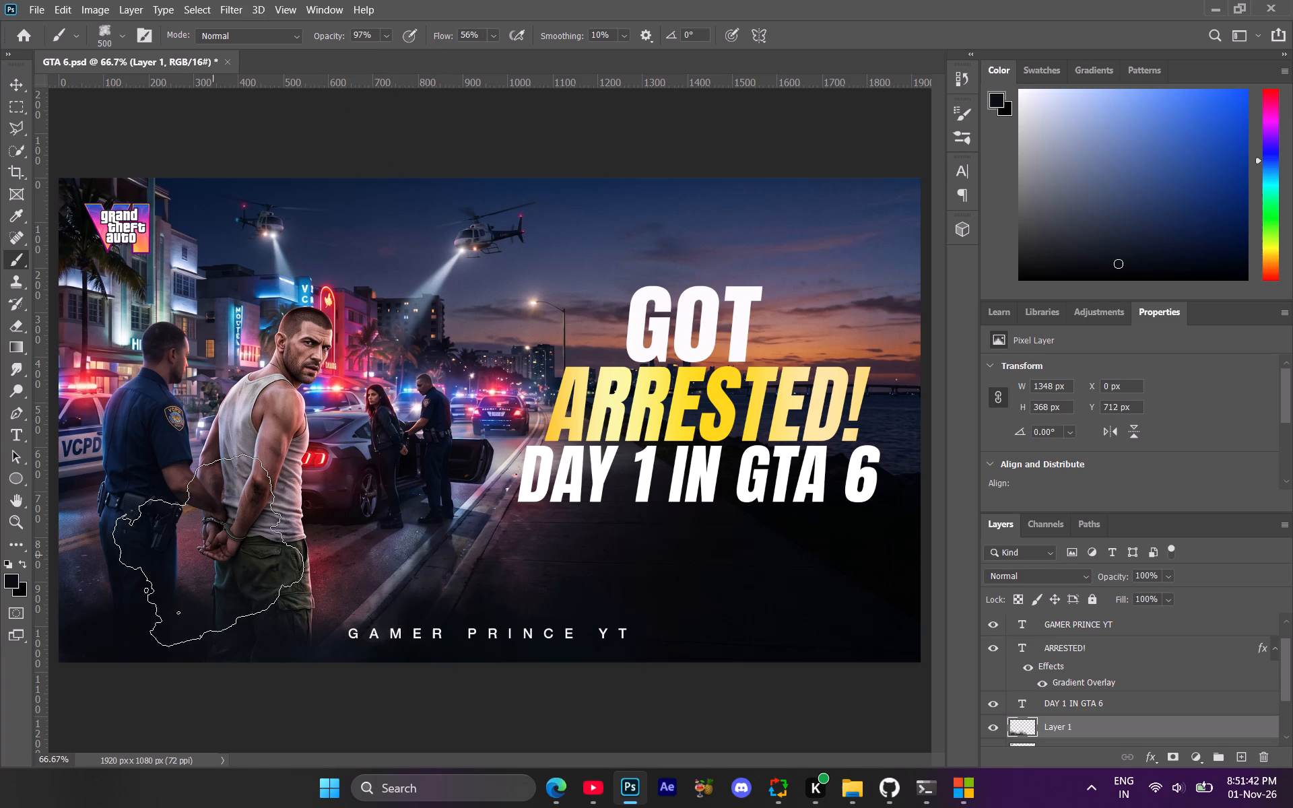
# Set brush flow to 47% and opacity to 88%, and build up smoke around the officer, the arrested man's legs and the nearby road.
pyautogui.moveTo(437, 38); pyautogui.dragTo(429, 38)
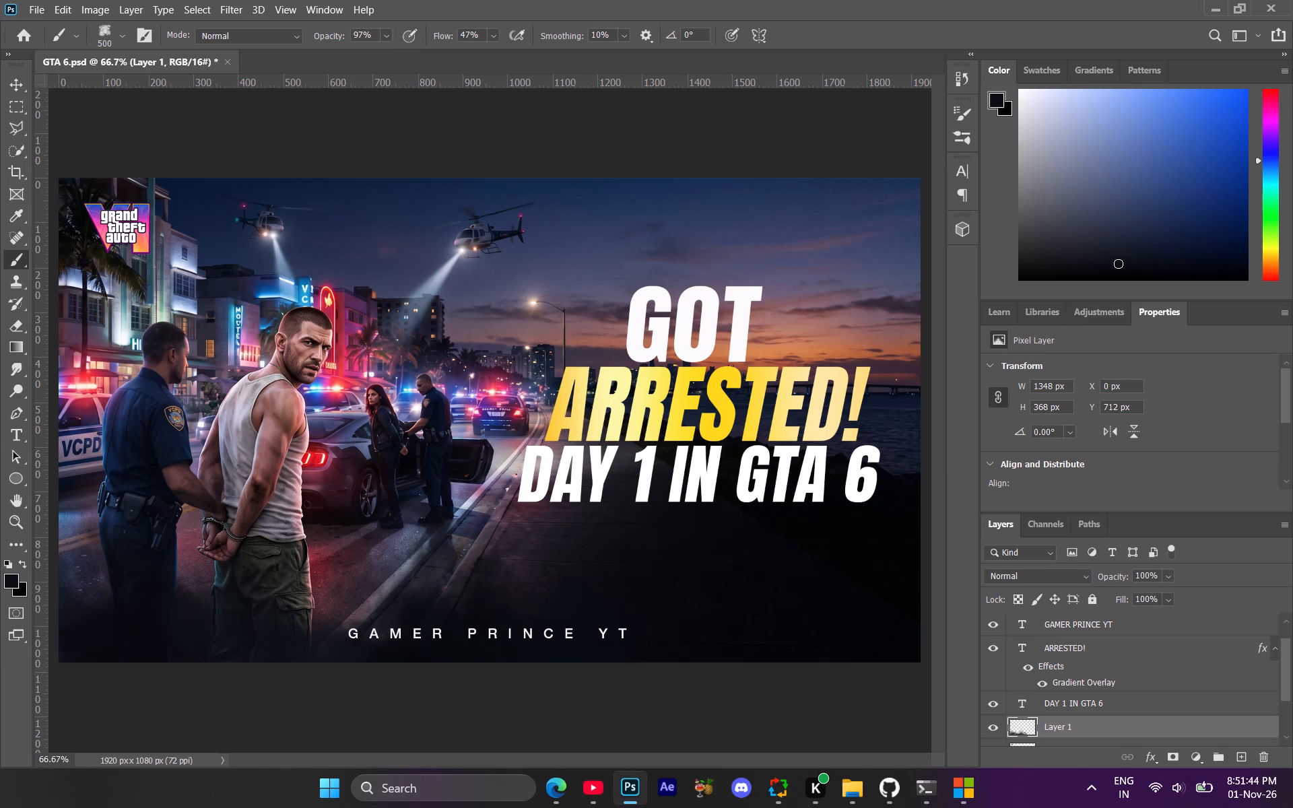
pyautogui.moveTo(335, 34); pyautogui.dragTo(327, 34)
pyautogui.click(243, 576)
pyautogui.click(138, 551)
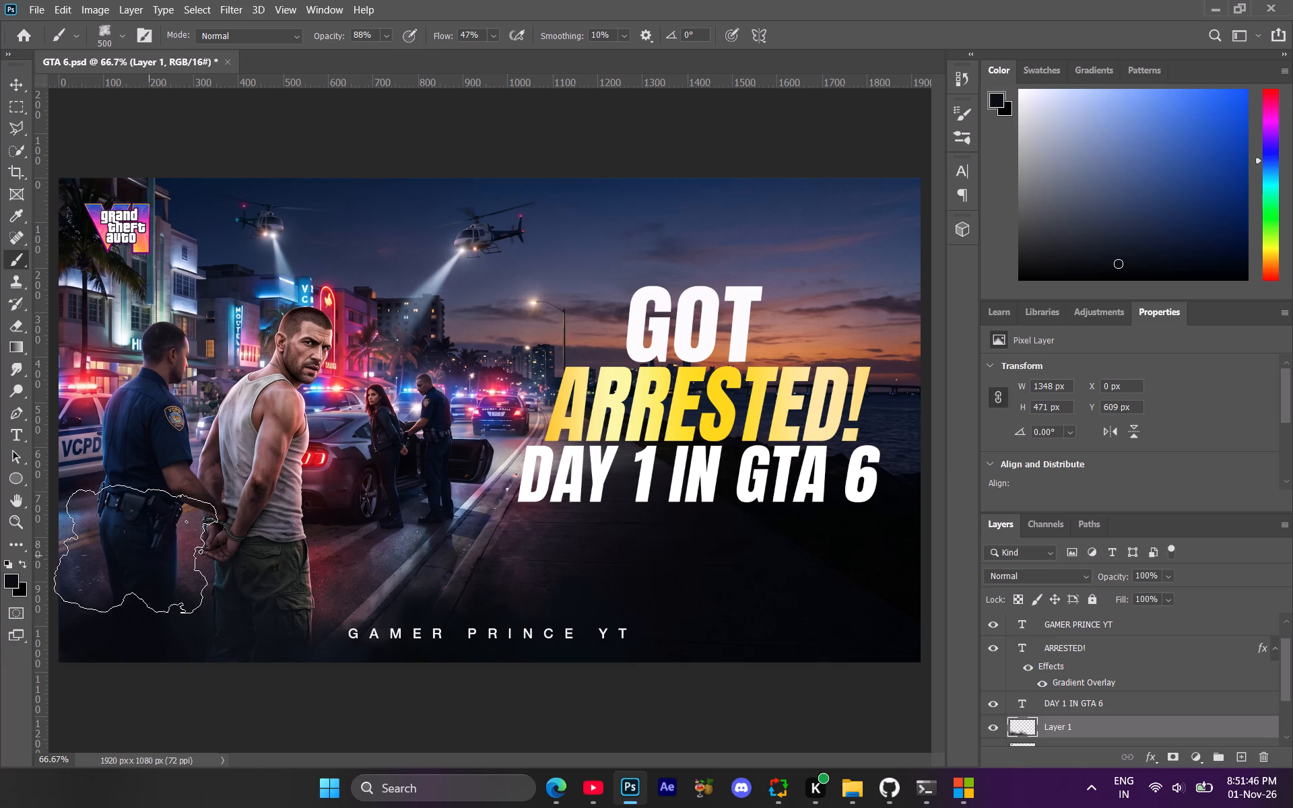
pyautogui.moveTo(103, 495); pyautogui.dragTo(103, 505)
pyautogui.click(96, 568)
pyautogui.moveTo(299, 577); pyautogui.dragTo(306, 577)
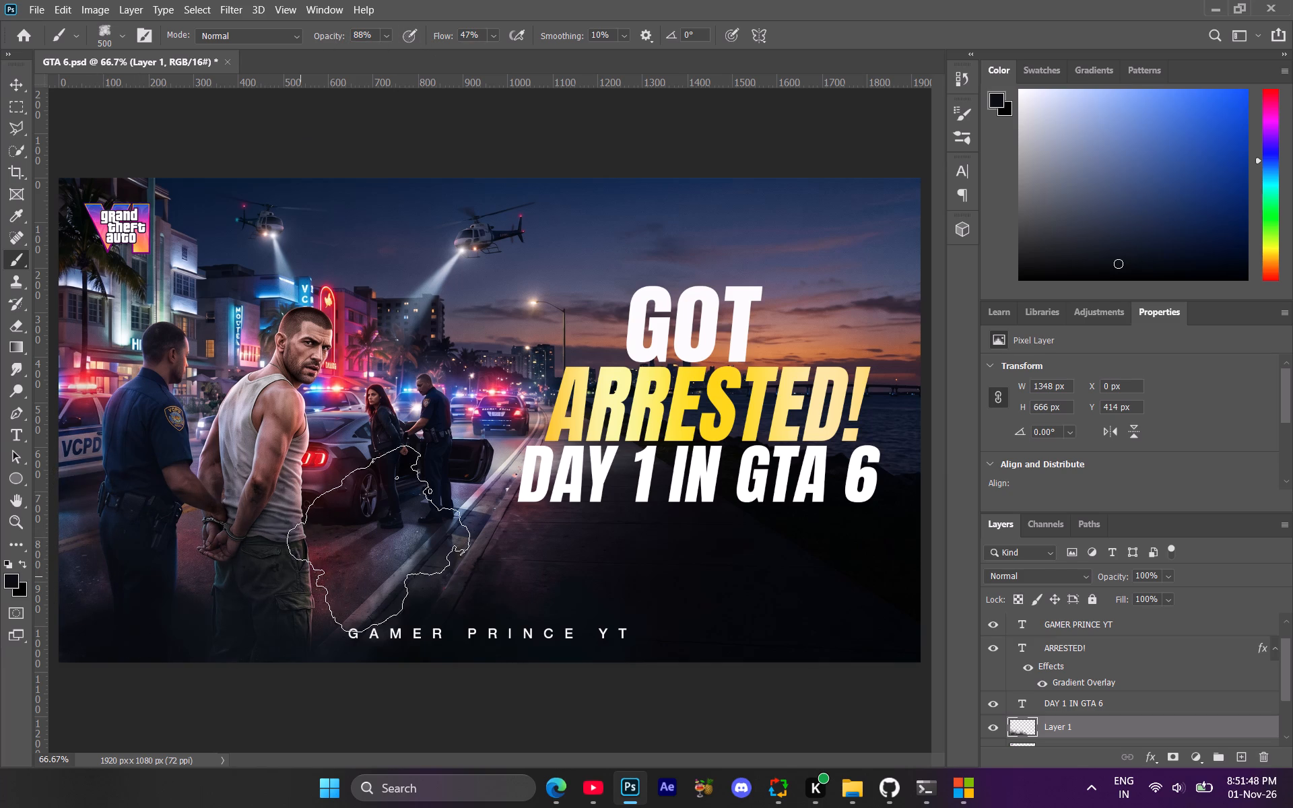
pyautogui.click(390, 533)
pyautogui.moveTo(444, 603); pyautogui.dragTo(447, 609)
pyautogui.click(286, 537)
# Extend the soft dark smoke across the road and the area below the headline to the canvas's right edge.
pyautogui.moveTo(533, 573); pyautogui.dragTo(570, 569)
pyautogui.moveTo(663, 549); pyautogui.dragTo(675, 549)
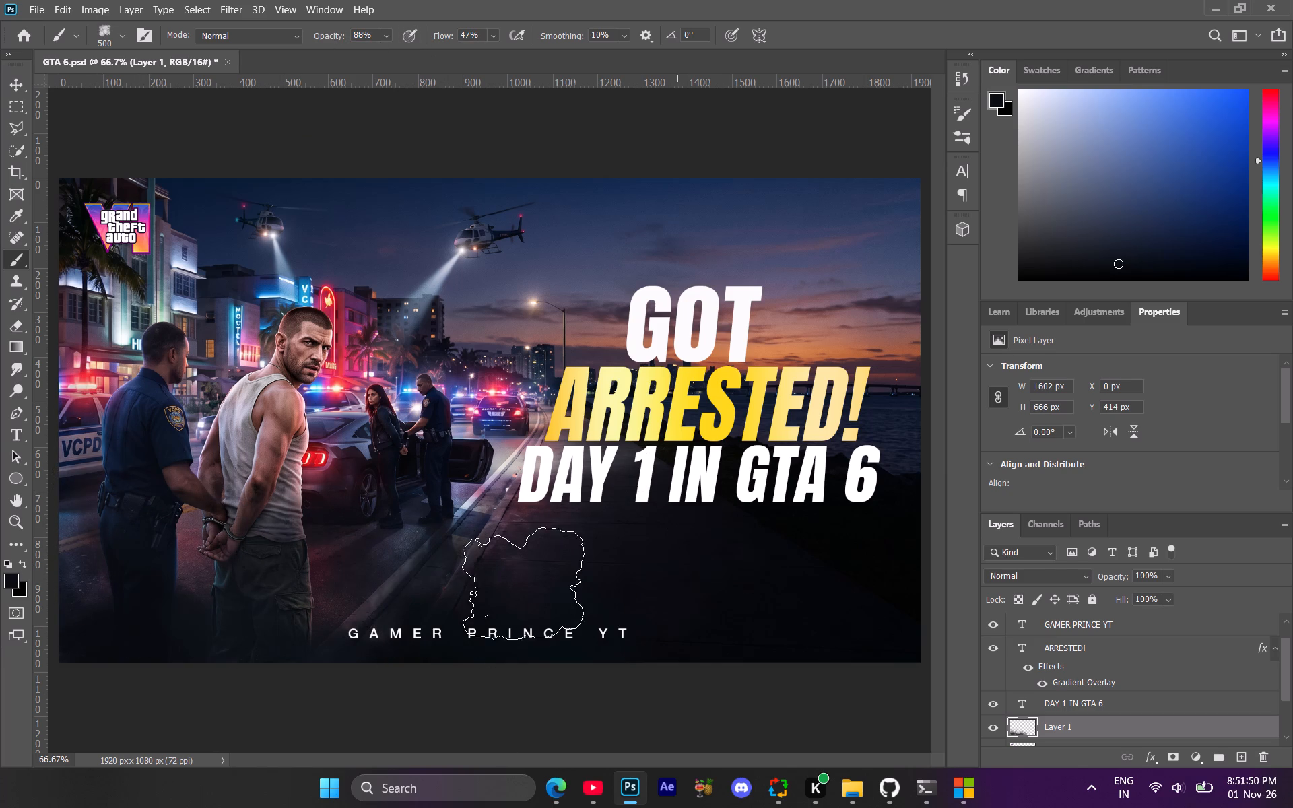
pyautogui.moveTo(398, 567); pyautogui.dragTo(375, 566)
pyautogui.moveTo(663, 633); pyautogui.dragTo(756, 610)
pyautogui.moveTo(847, 599); pyautogui.dragTo(857, 605)
pyautogui.click(879, 642)
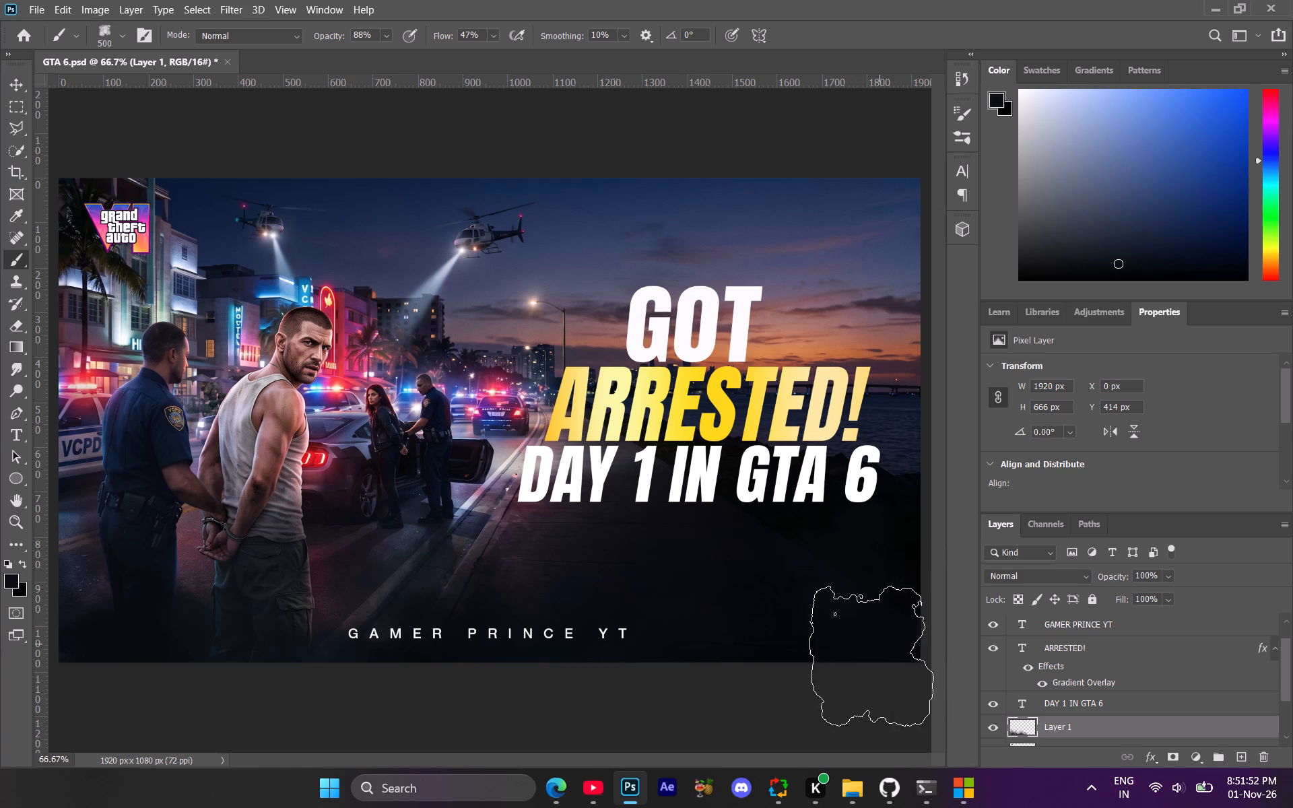
pyautogui.moveTo(759, 667); pyautogui.dragTo(770, 667)
pyautogui.click(884, 642)
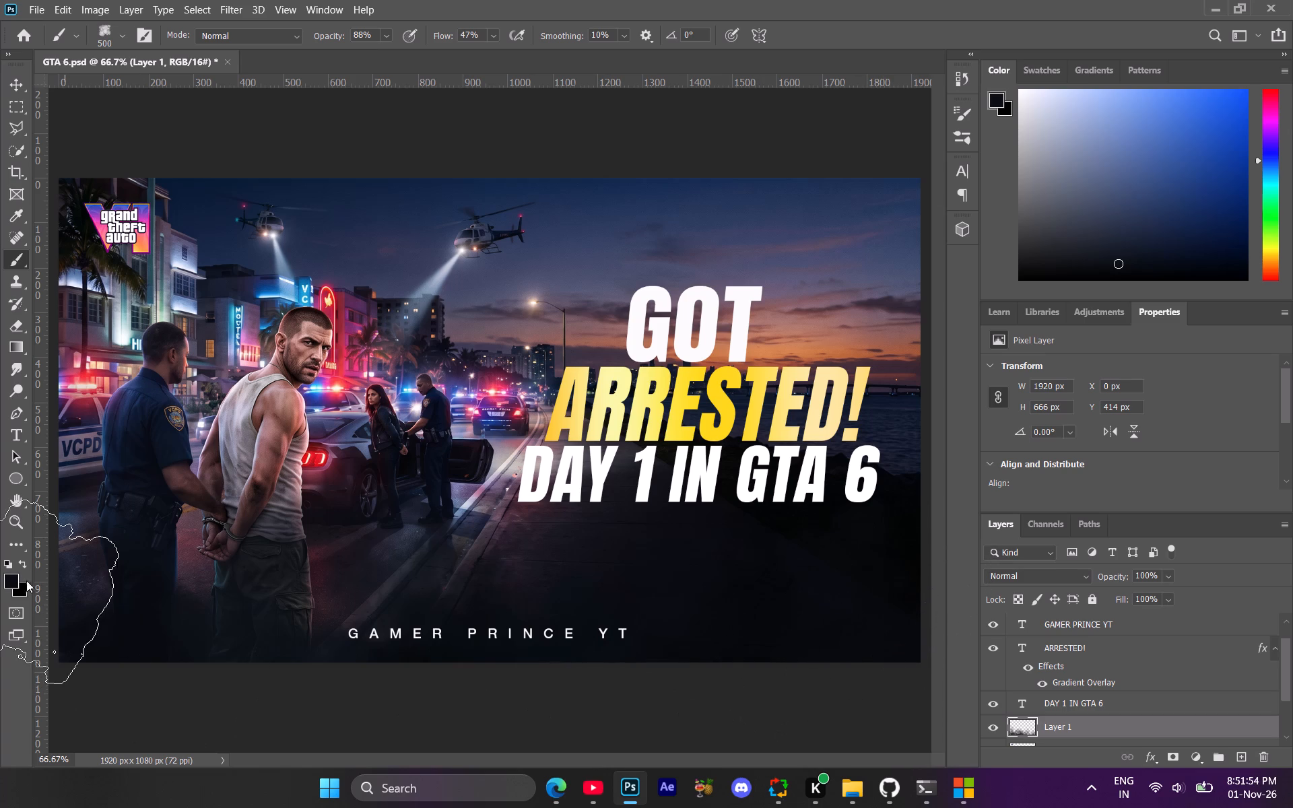
# Raise the brush flow to 66% and thicken the smoke in the bottom-right area and around the two foreground men's legs.
pyautogui.moveTo(442, 36); pyautogui.dragTo(458, 40)
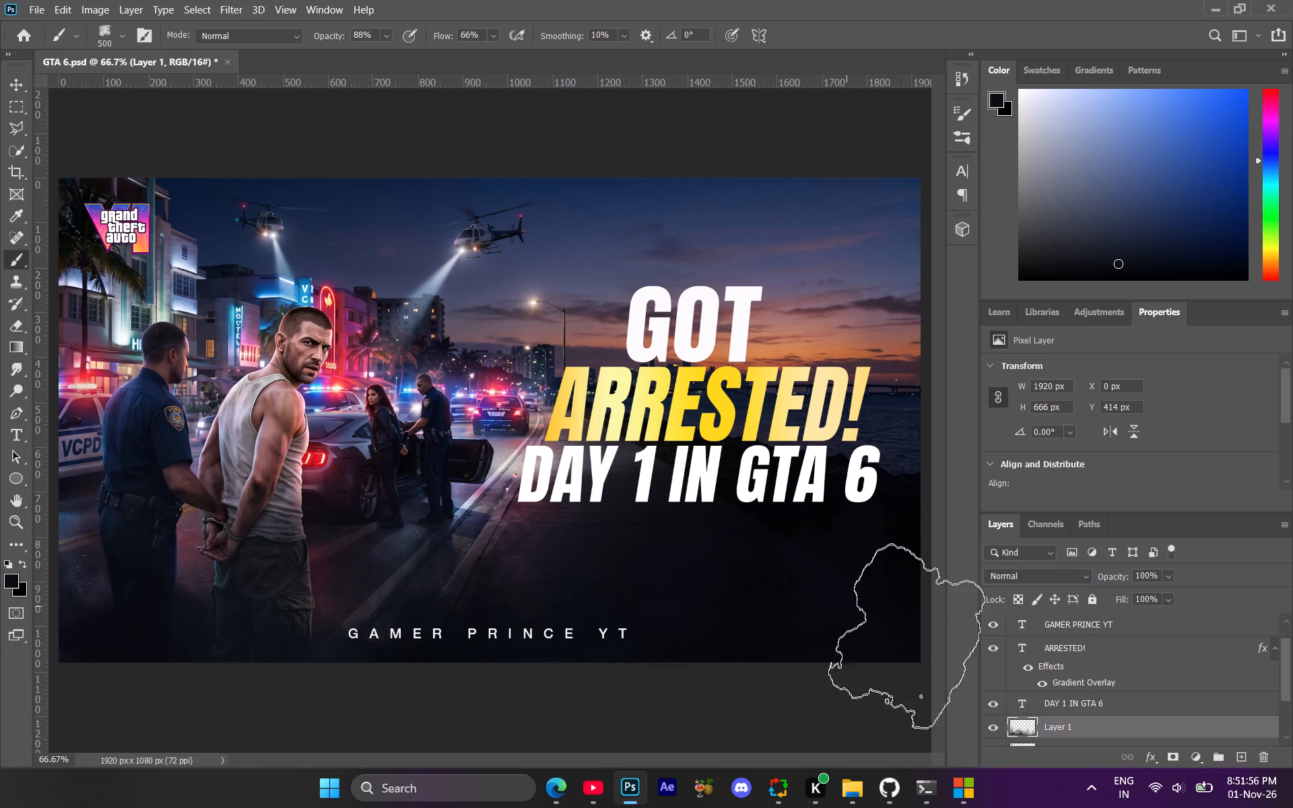
pyautogui.click(922, 685)
pyautogui.click(853, 706)
pyautogui.click(790, 696)
pyautogui.moveTo(842, 678); pyautogui.dragTo(888, 668)
pyautogui.click(877, 635)
pyautogui.click(756, 663)
pyautogui.click(704, 676)
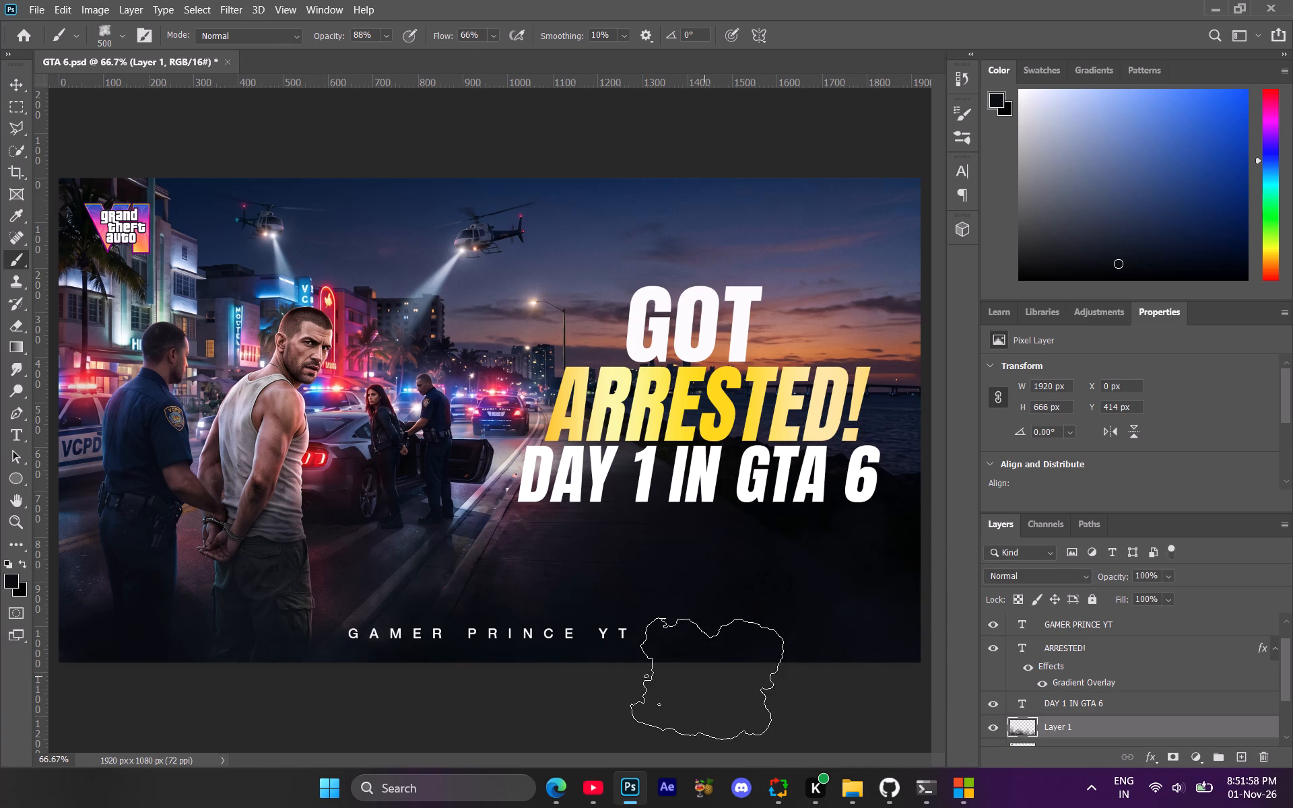
pyautogui.click(818, 605)
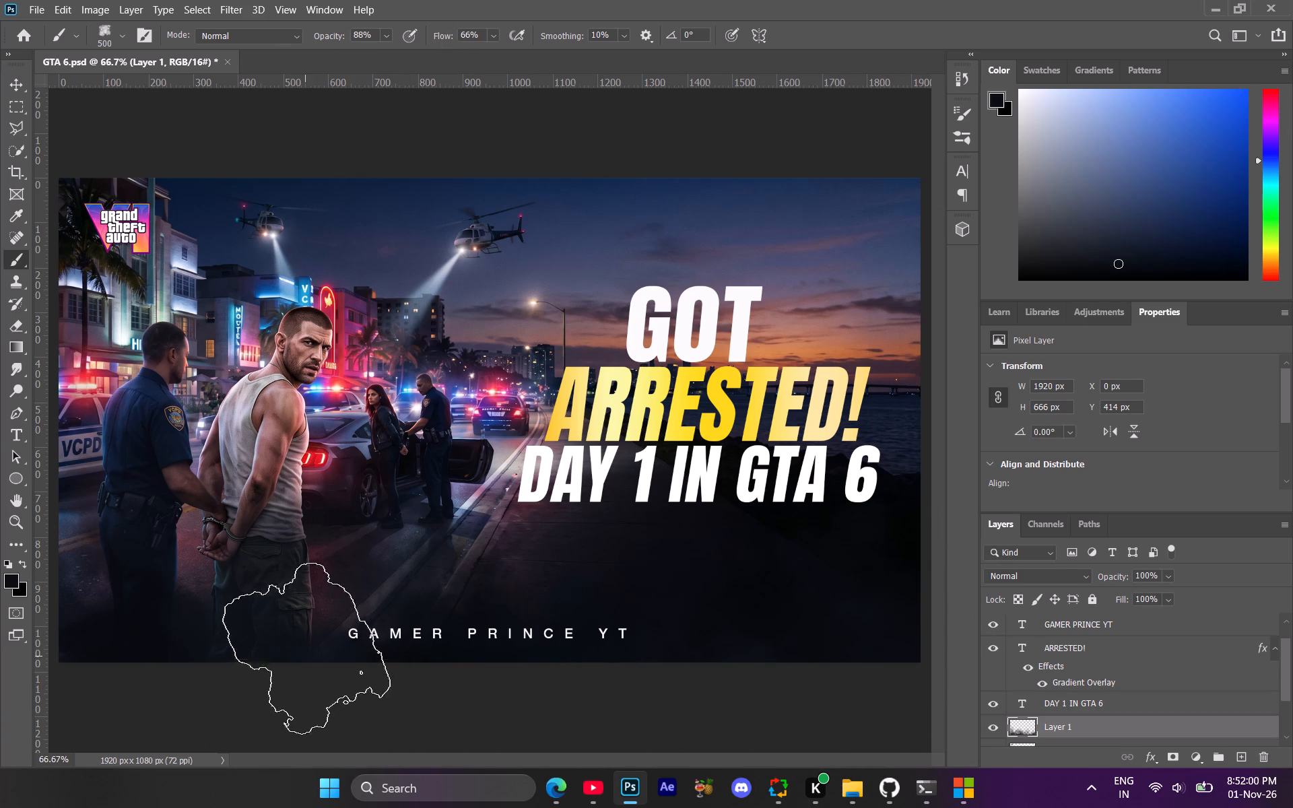
pyautogui.click(312, 630)
pyautogui.click(109, 558)
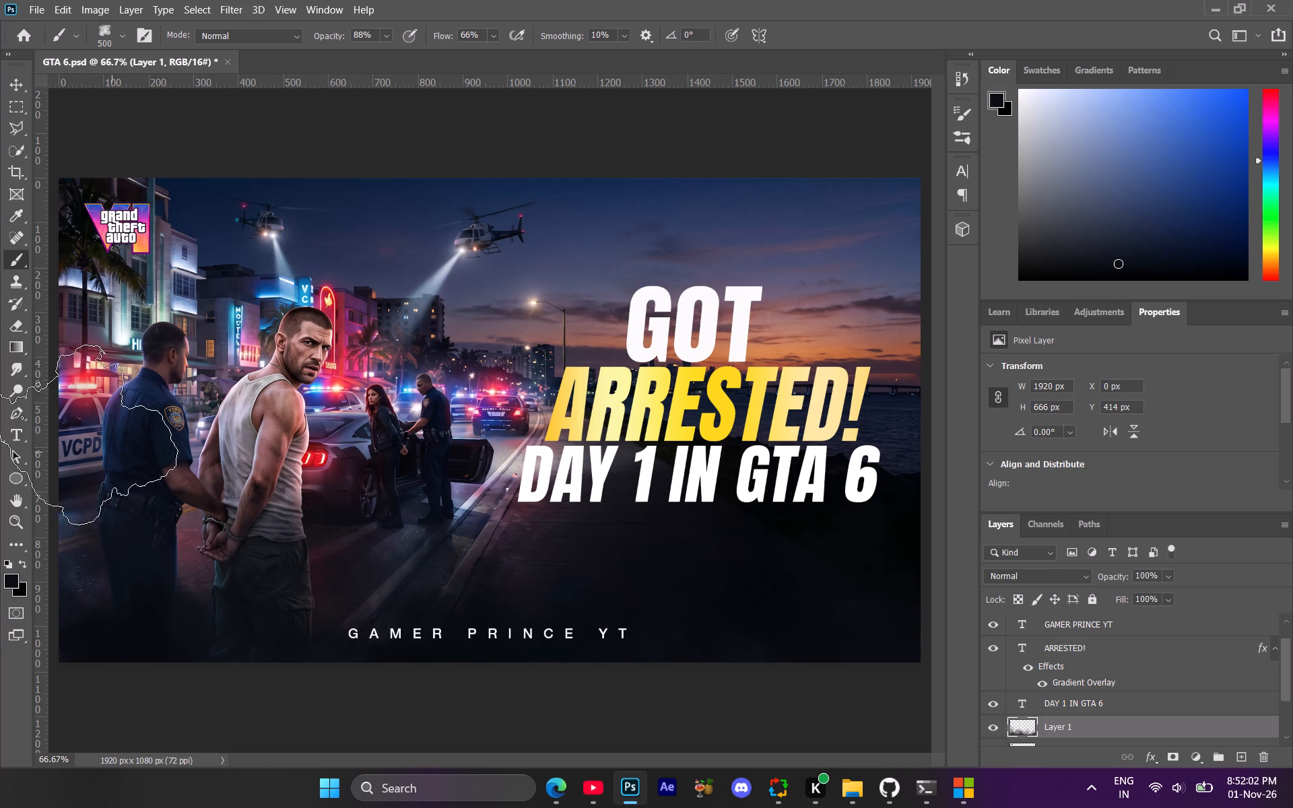
# Erase smoke from the officer's upper body, the arrested man's torso and the car with a soft 305 px Eraser.
pyautogui.click(15, 325)
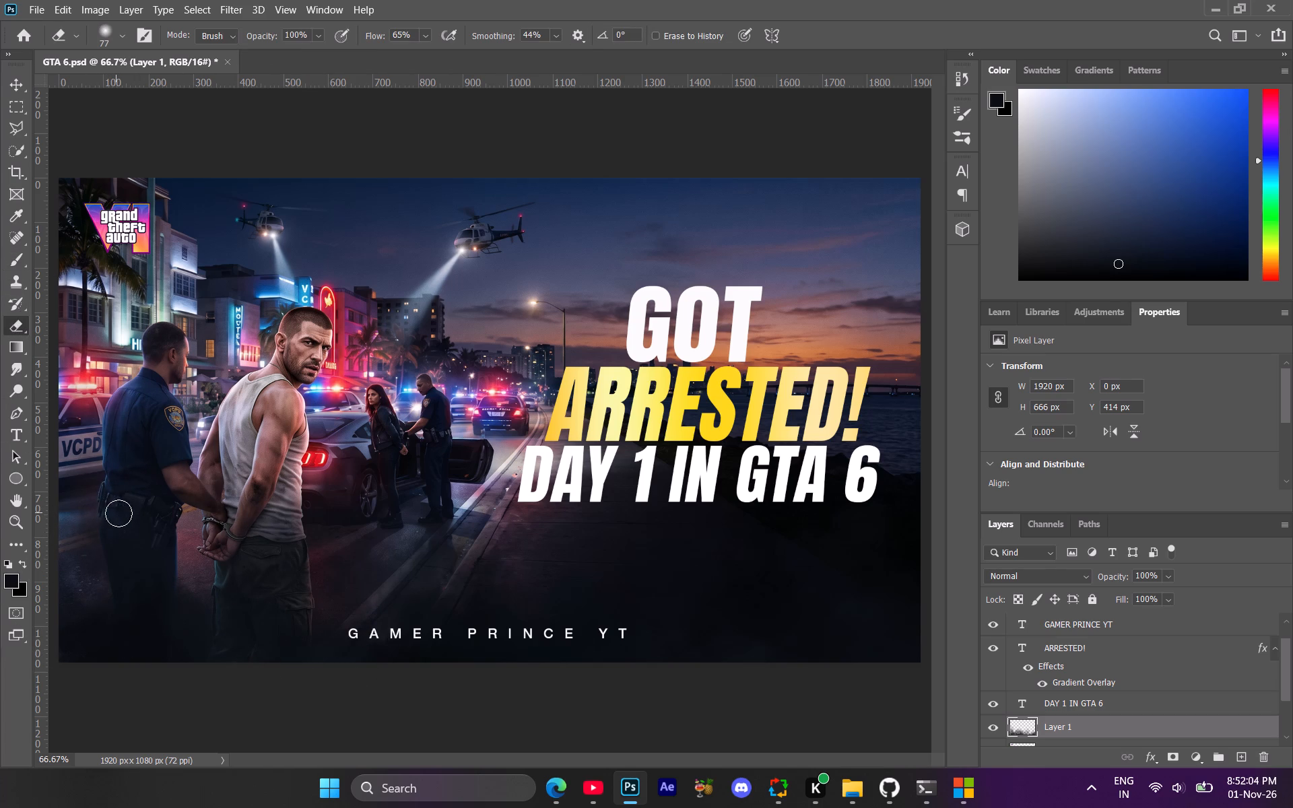
pyautogui.keyDown('alt'); pyautogui.moveTo(120, 513); pyautogui.dragTo(189, 498, button='right'); pyautogui.keyUp('alt')
pyautogui.click(141, 409)
pyautogui.click(116, 457)
pyautogui.click(112, 452)
pyautogui.click(241, 477)
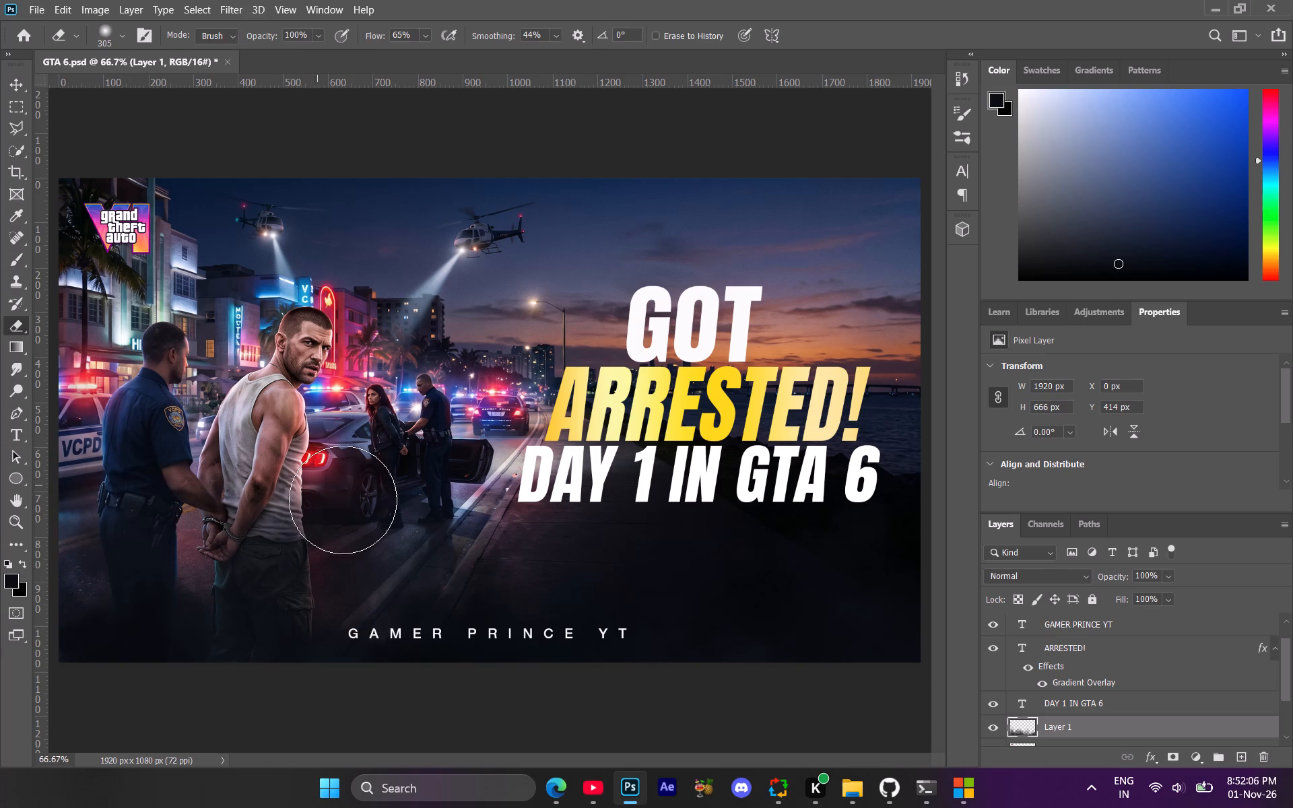
pyautogui.click(360, 512)
pyautogui.click(228, 500)
pyautogui.moveTo(130, 497); pyautogui.dragTo(123, 490)
pyautogui.click(112, 461)
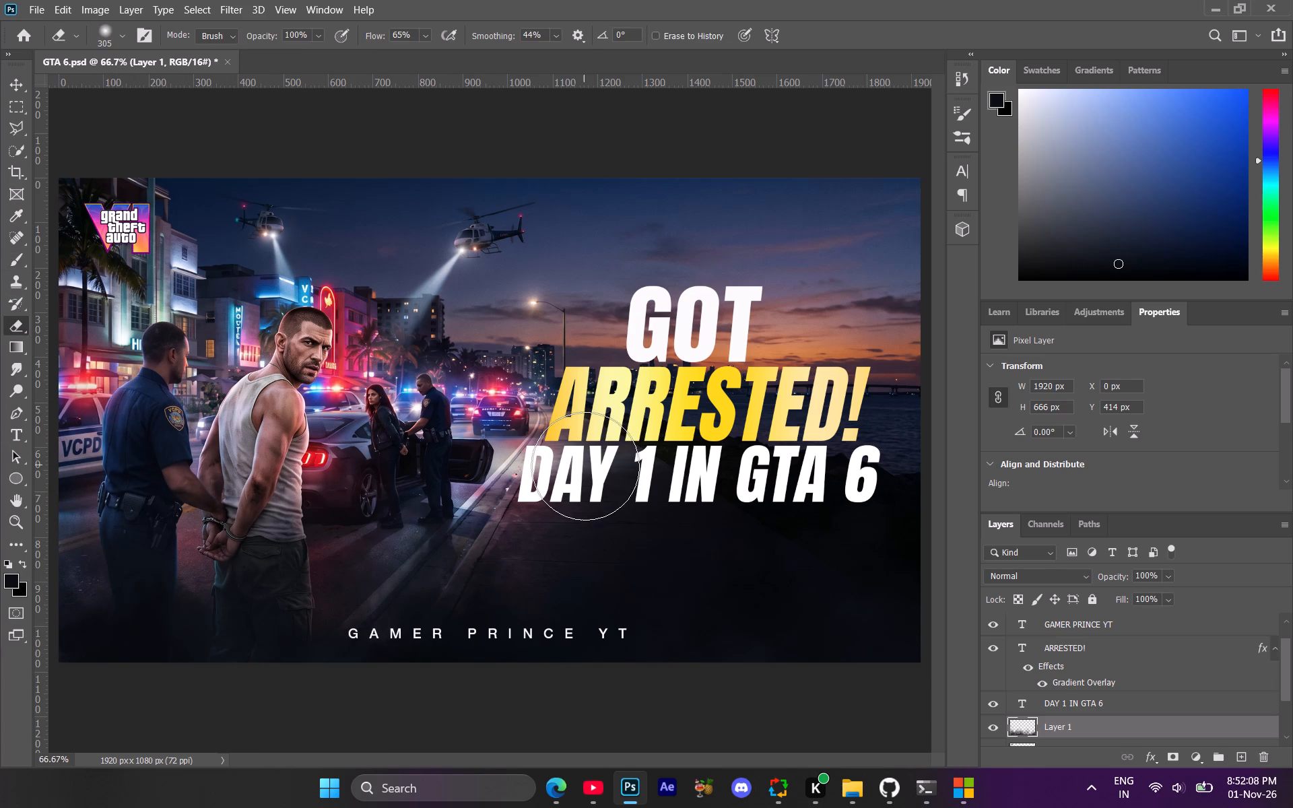
pyautogui.click(109, 510)
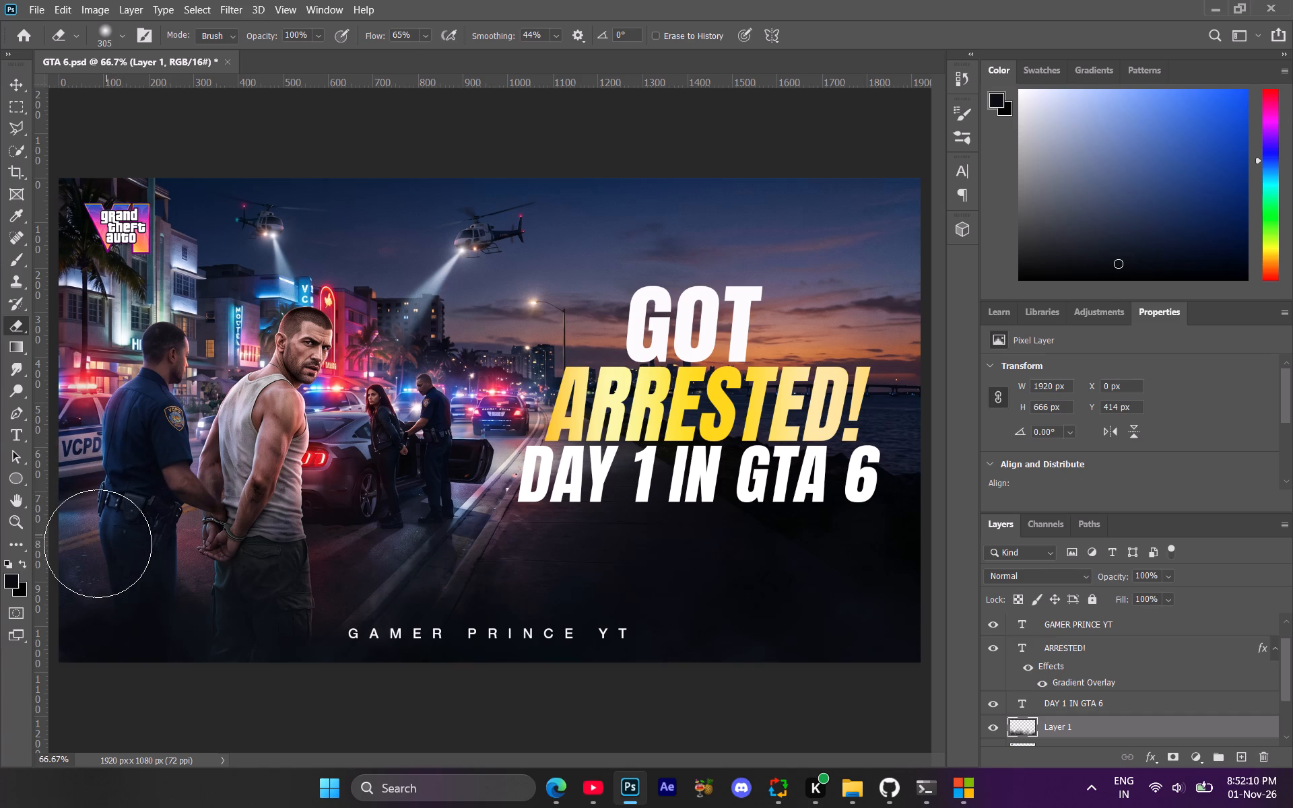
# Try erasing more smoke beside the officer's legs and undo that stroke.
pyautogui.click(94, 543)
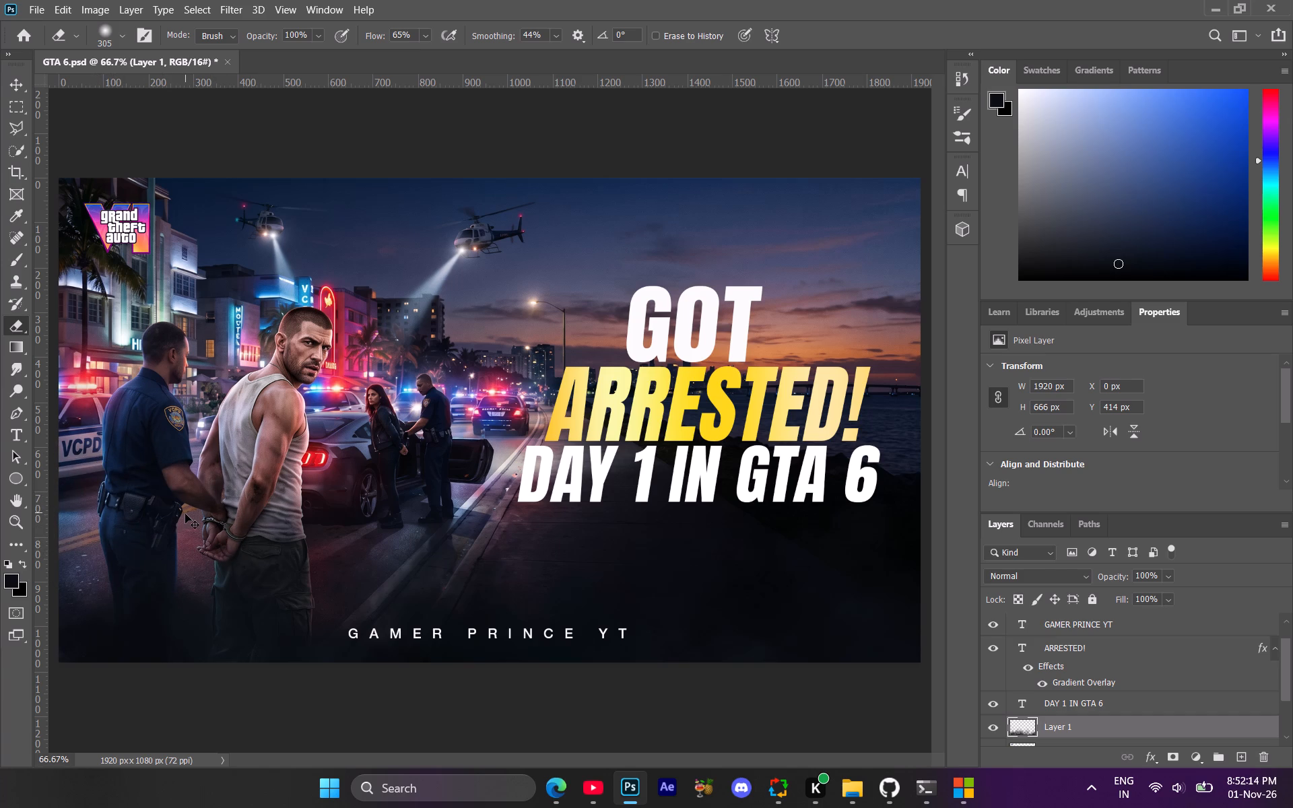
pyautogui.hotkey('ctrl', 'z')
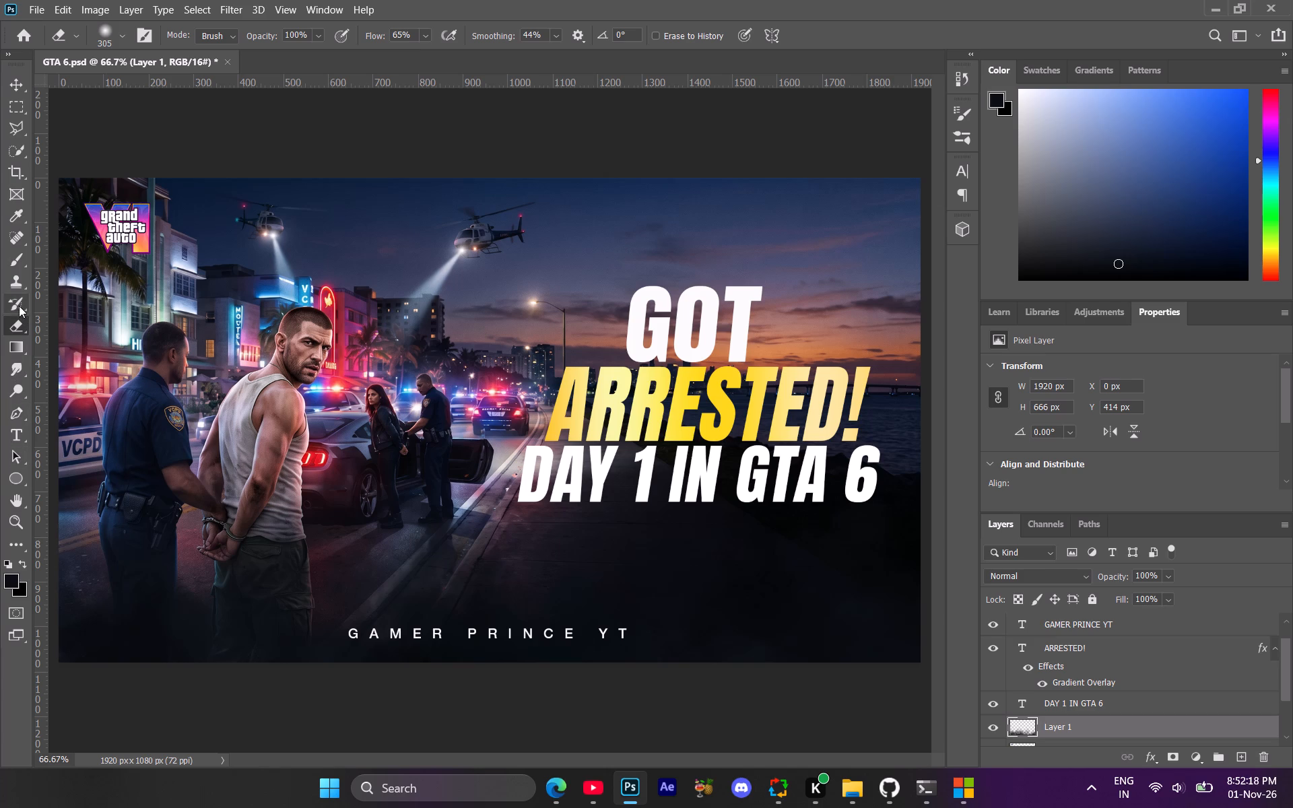
# Dab dark smoke at the left edge beside the officer's legs and erase a spot around his waist.
pyautogui.click(15, 257)
pyautogui.click(65, 588)
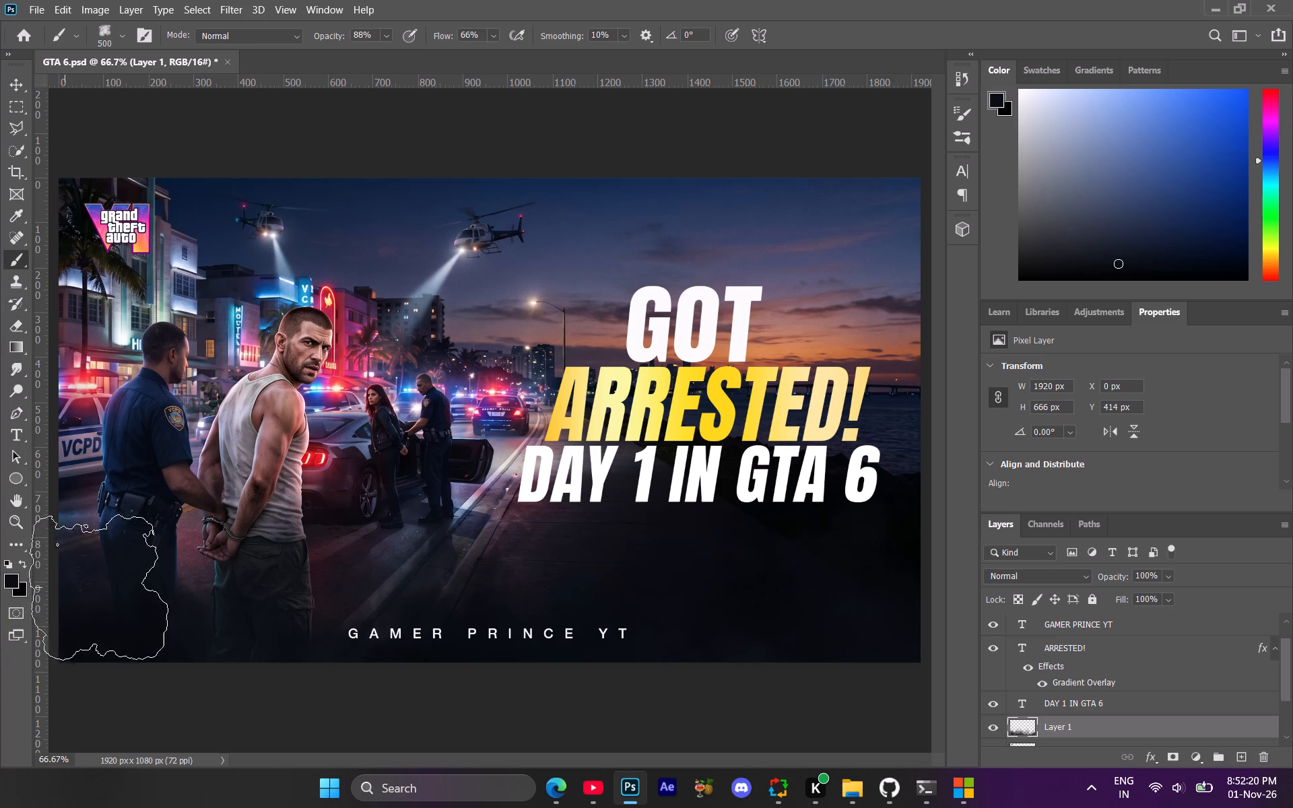
pyautogui.click(13, 319)
pyautogui.click(103, 491)
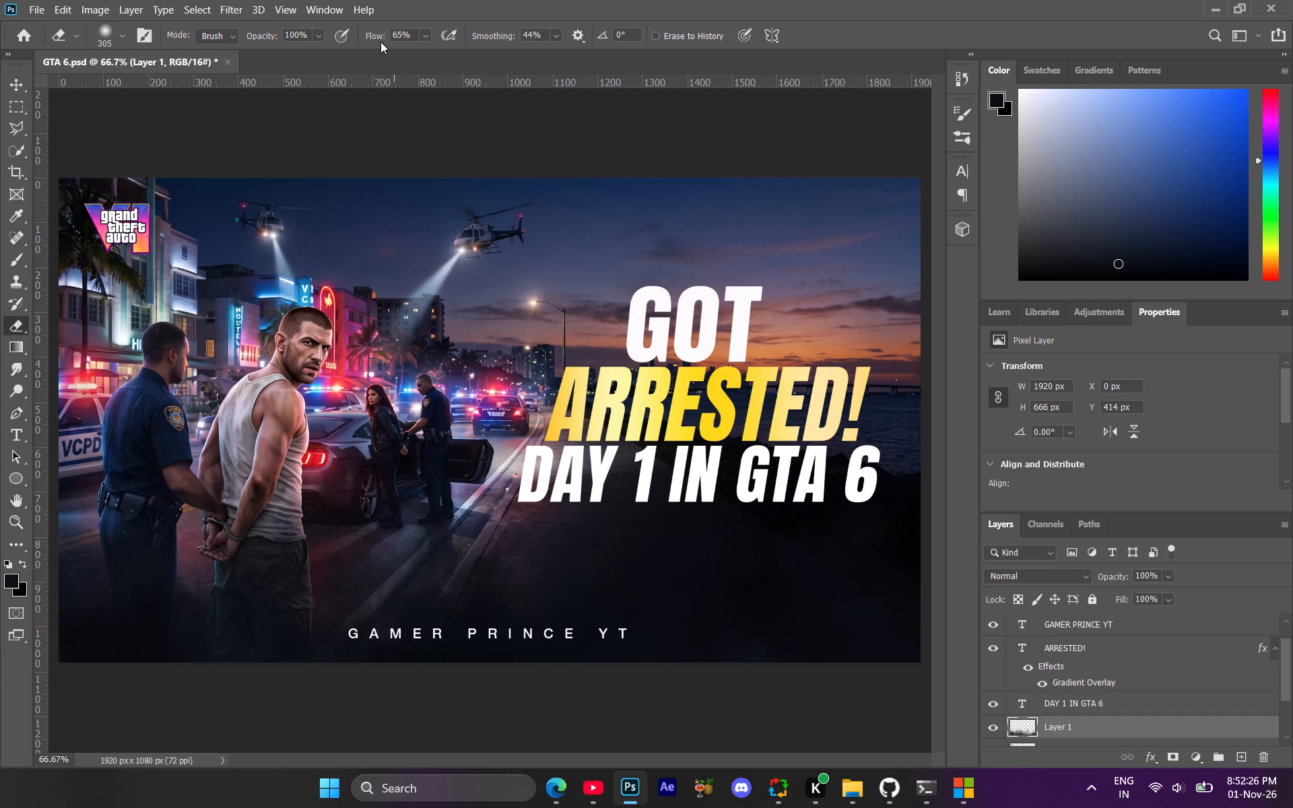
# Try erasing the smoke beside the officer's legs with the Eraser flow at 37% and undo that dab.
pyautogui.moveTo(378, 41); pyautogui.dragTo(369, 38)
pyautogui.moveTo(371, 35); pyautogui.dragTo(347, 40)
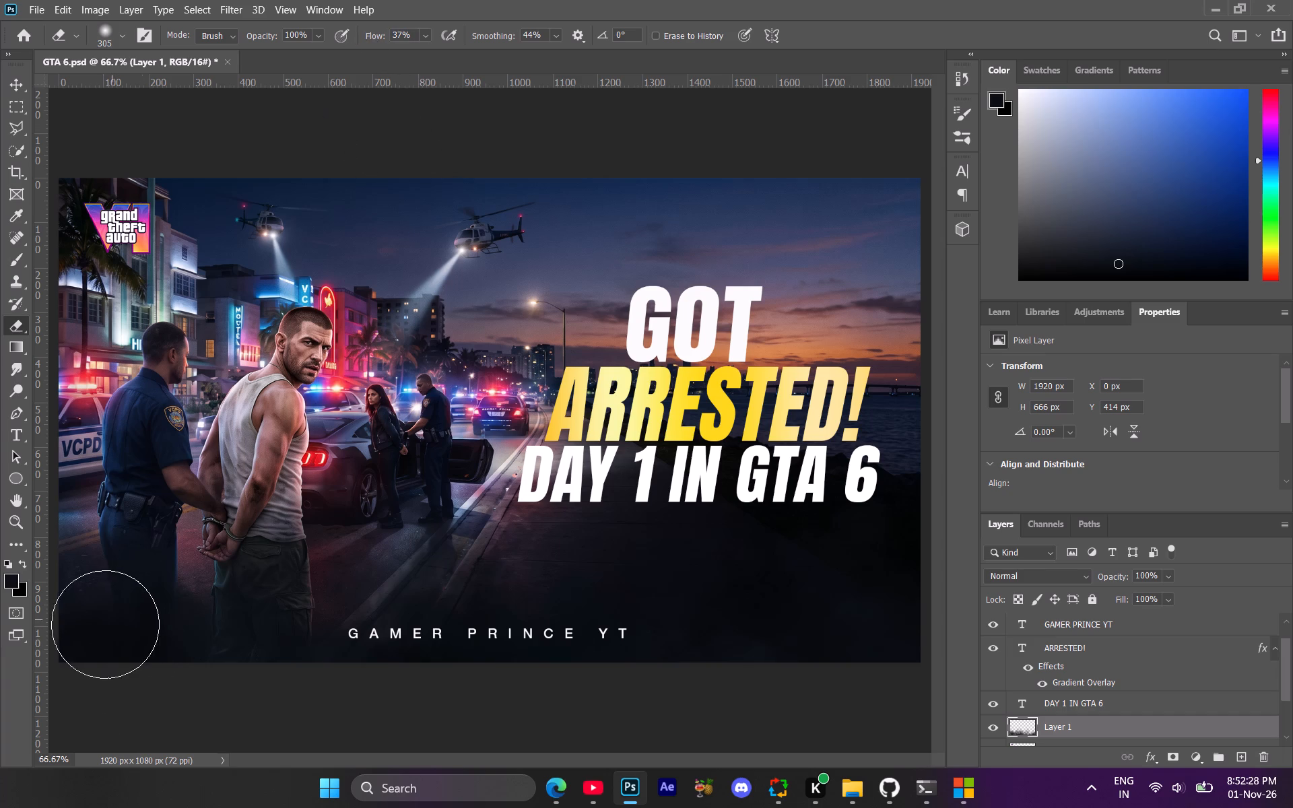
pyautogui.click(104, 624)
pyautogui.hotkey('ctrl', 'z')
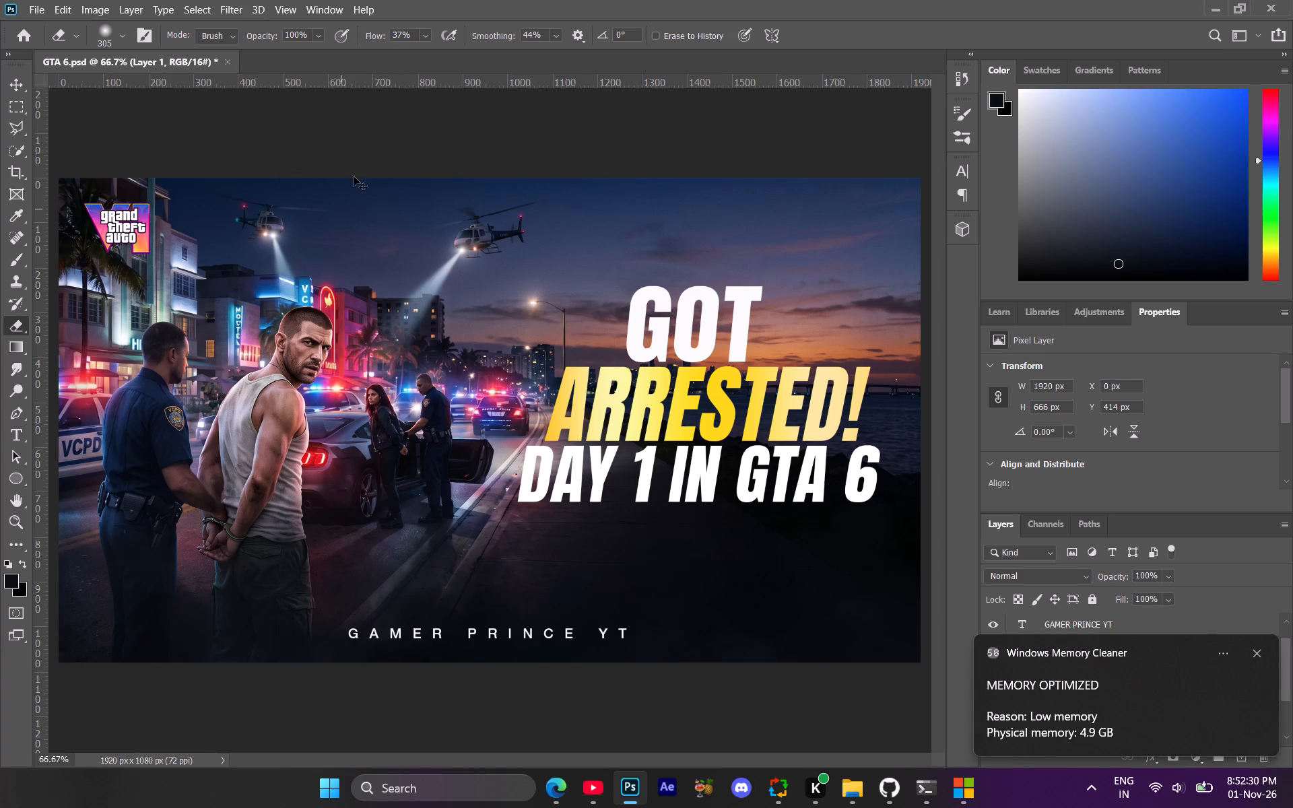
# Lower the Eraser flow to 2% and lightly soften the smoke around the officer's legs in the canvas's bottom-left corner.
pyautogui.moveTo(376, 34); pyautogui.dragTo(362, 39)
pyautogui.moveTo(378, 38); pyautogui.dragTo(363, 42)
pyautogui.click(106, 633)
pyautogui.click(170, 616)
pyautogui.click(163, 689)
pyautogui.moveTo(176, 675); pyautogui.dragTo(165, 679)
pyautogui.click(79, 681)
pyautogui.click(80, 638)
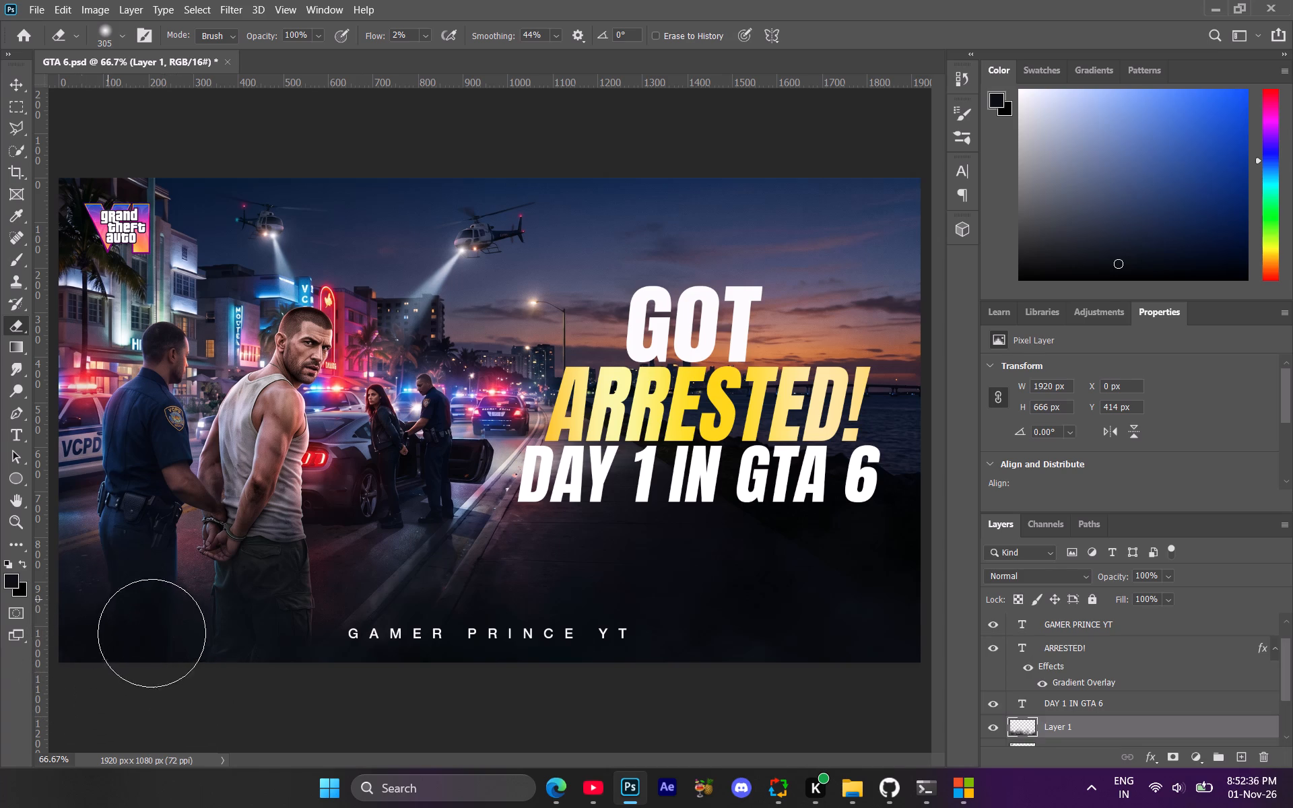
pyautogui.click(155, 636)
pyautogui.click(18, 499)
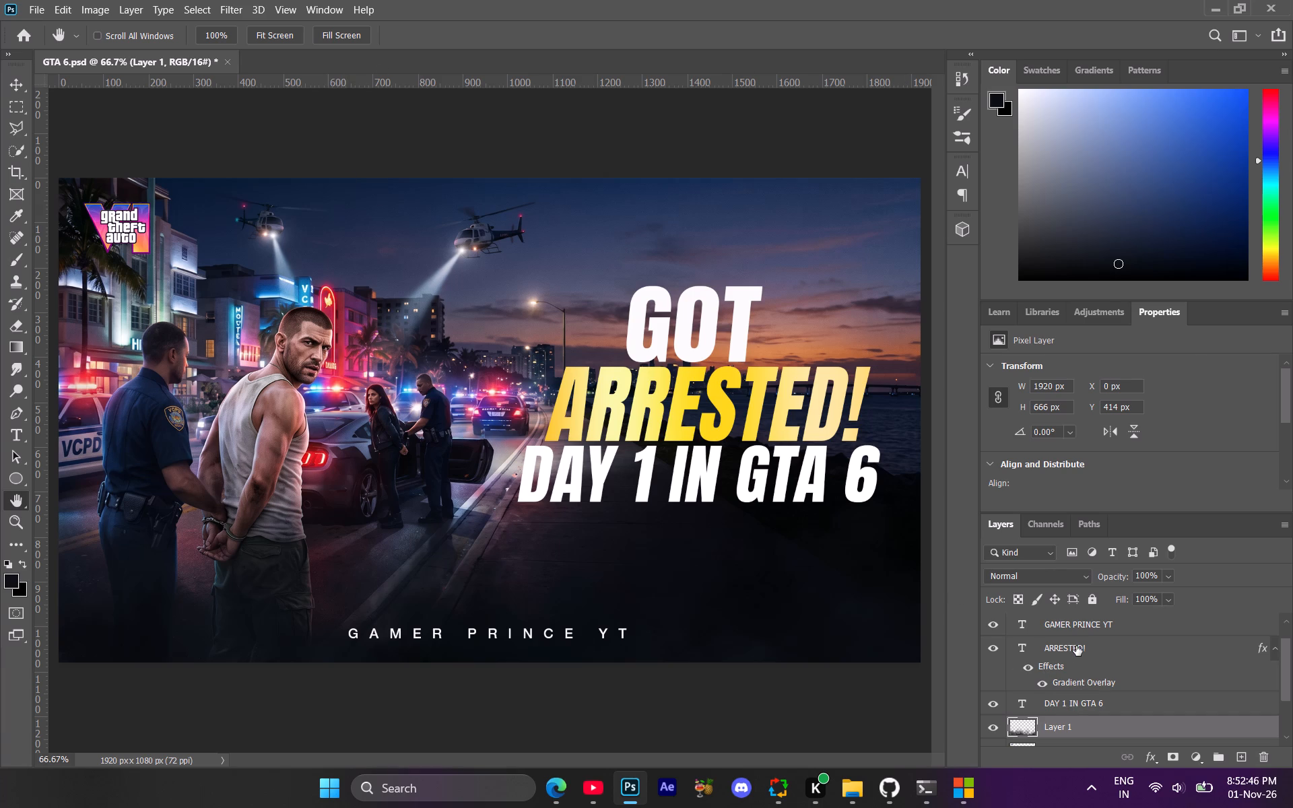
# Reposition the GOT headline word above ARRESTED! at about X 1283 px, Y 222 px.
pyautogui.scroll(1, 1087, 654)
pyautogui.click(1065, 621)
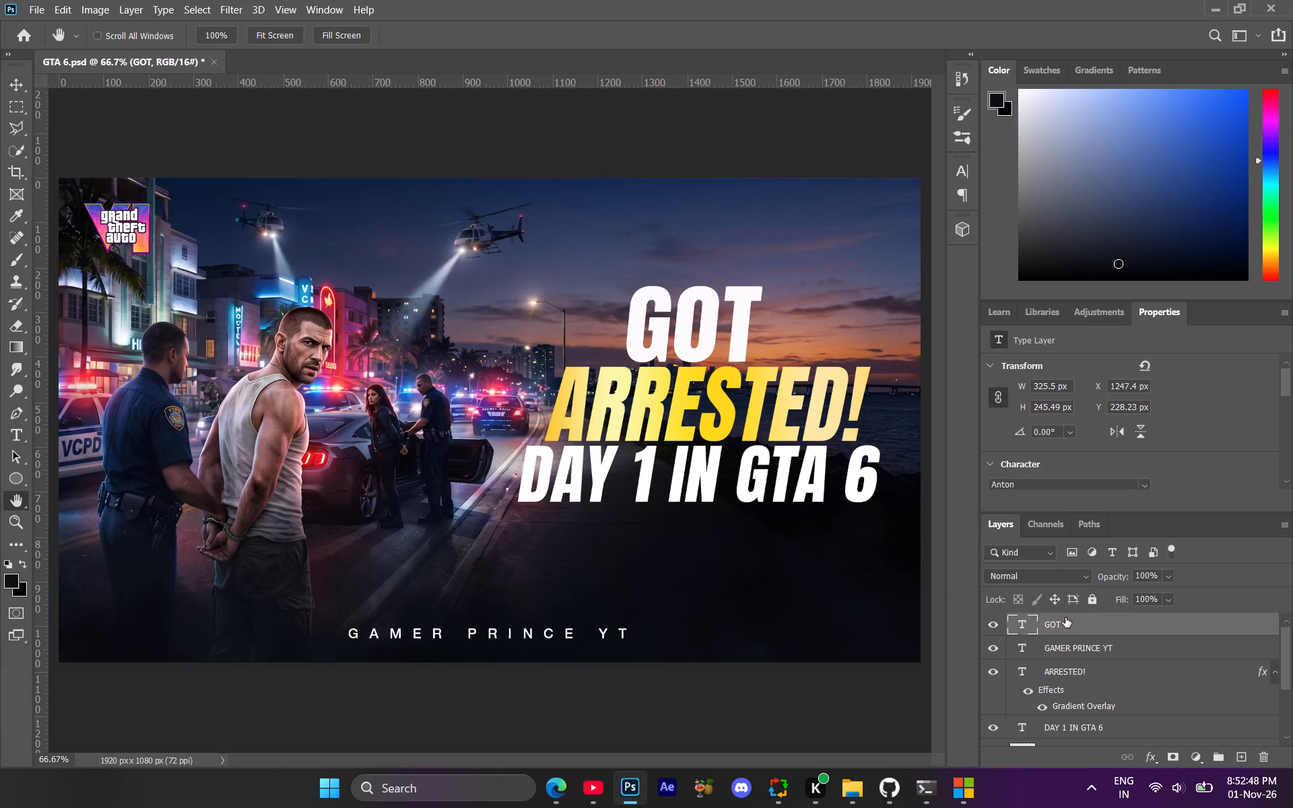
pyautogui.hotkey('ctrl', 't')
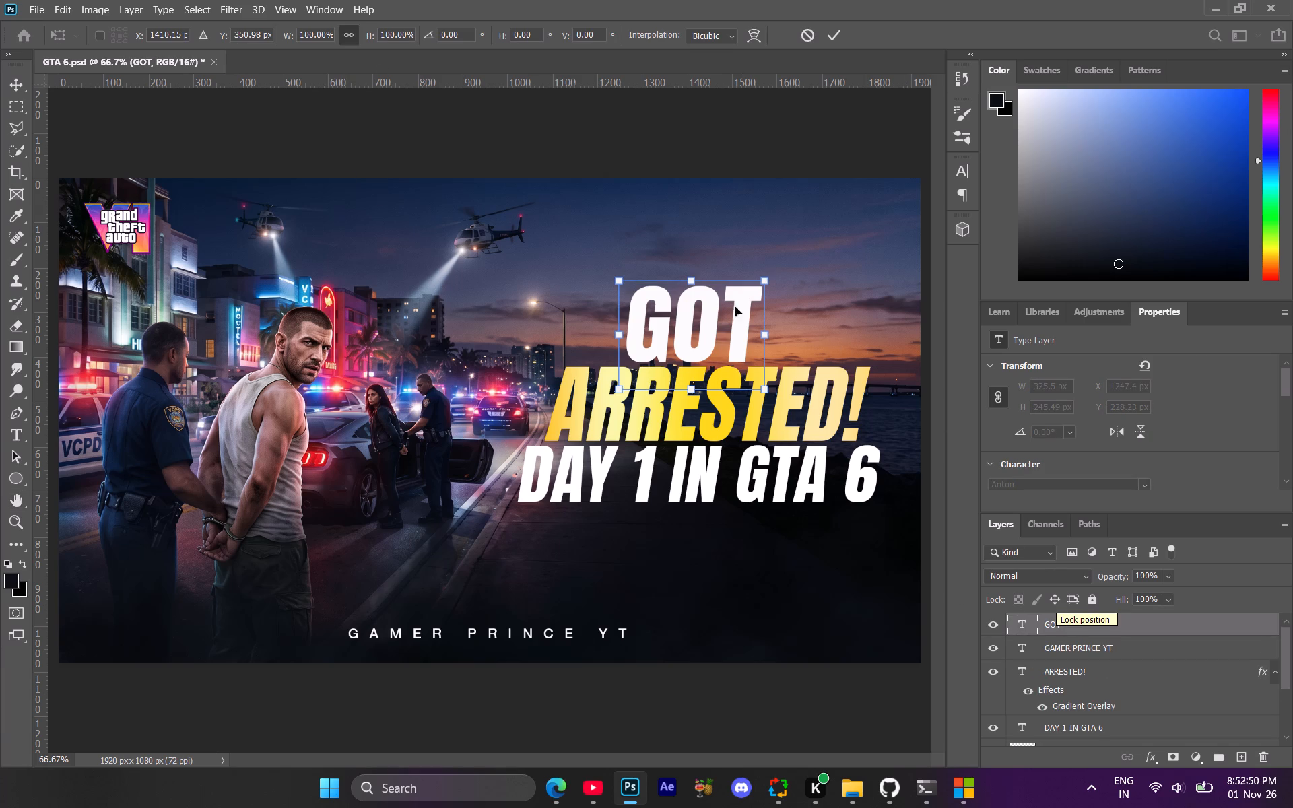
pyautogui.moveTo(729, 314); pyautogui.dragTo(669, 321)
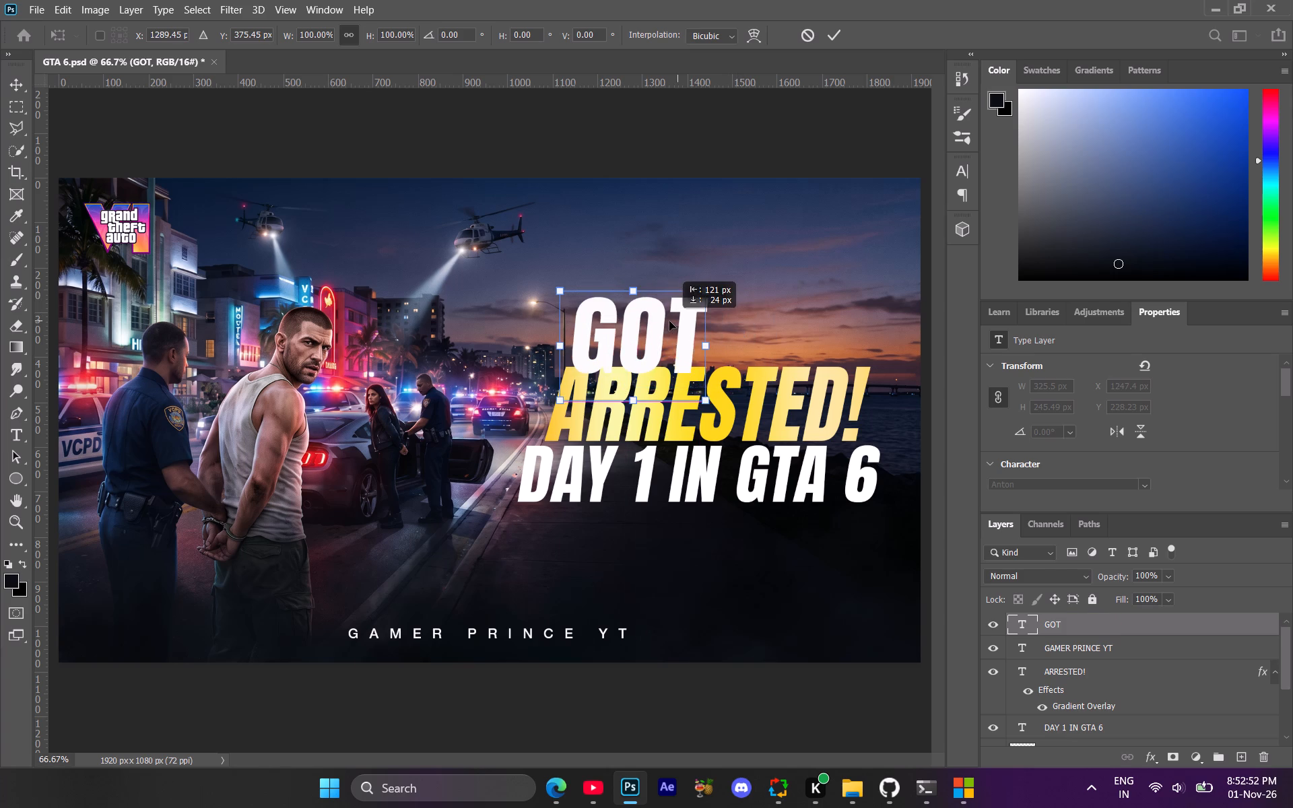
pyautogui.moveTo(669, 321); pyautogui.dragTo(663, 311)
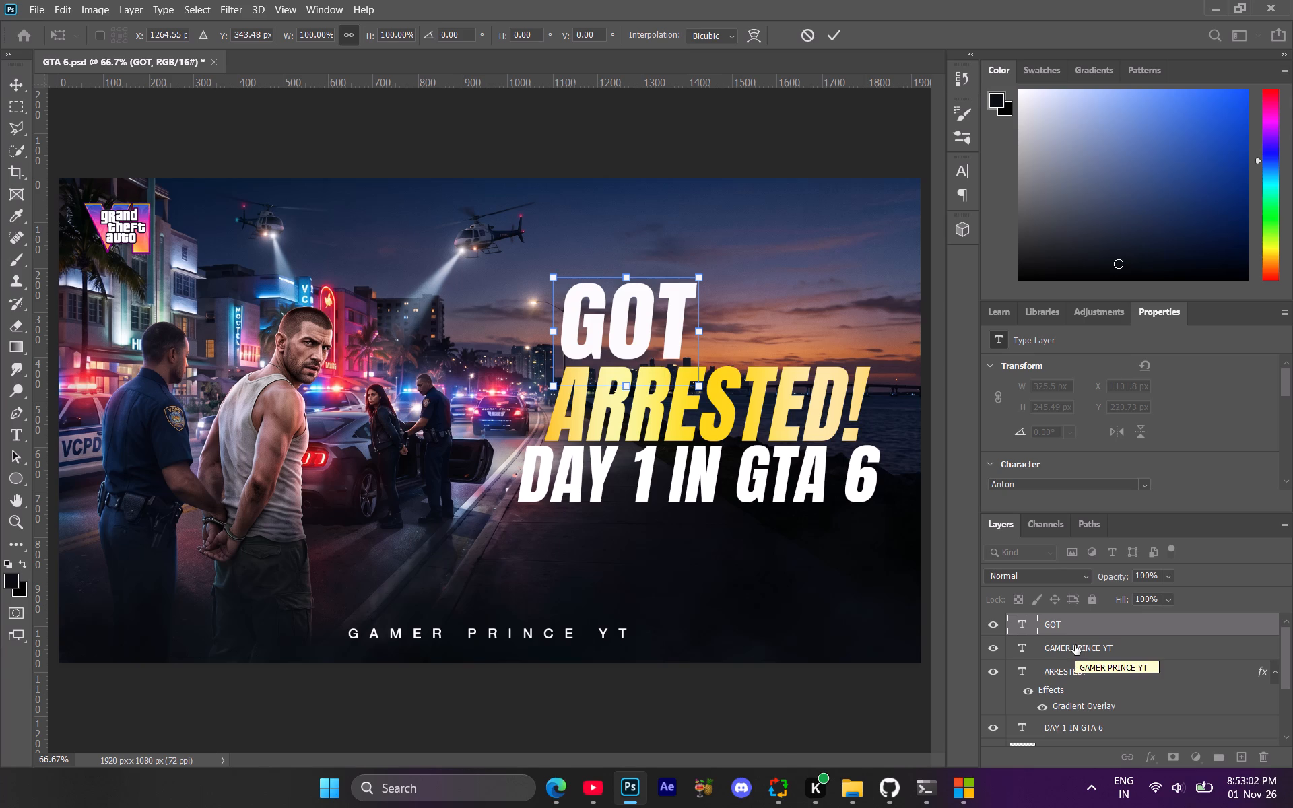
pyautogui.hotkey('ctrl', 't')
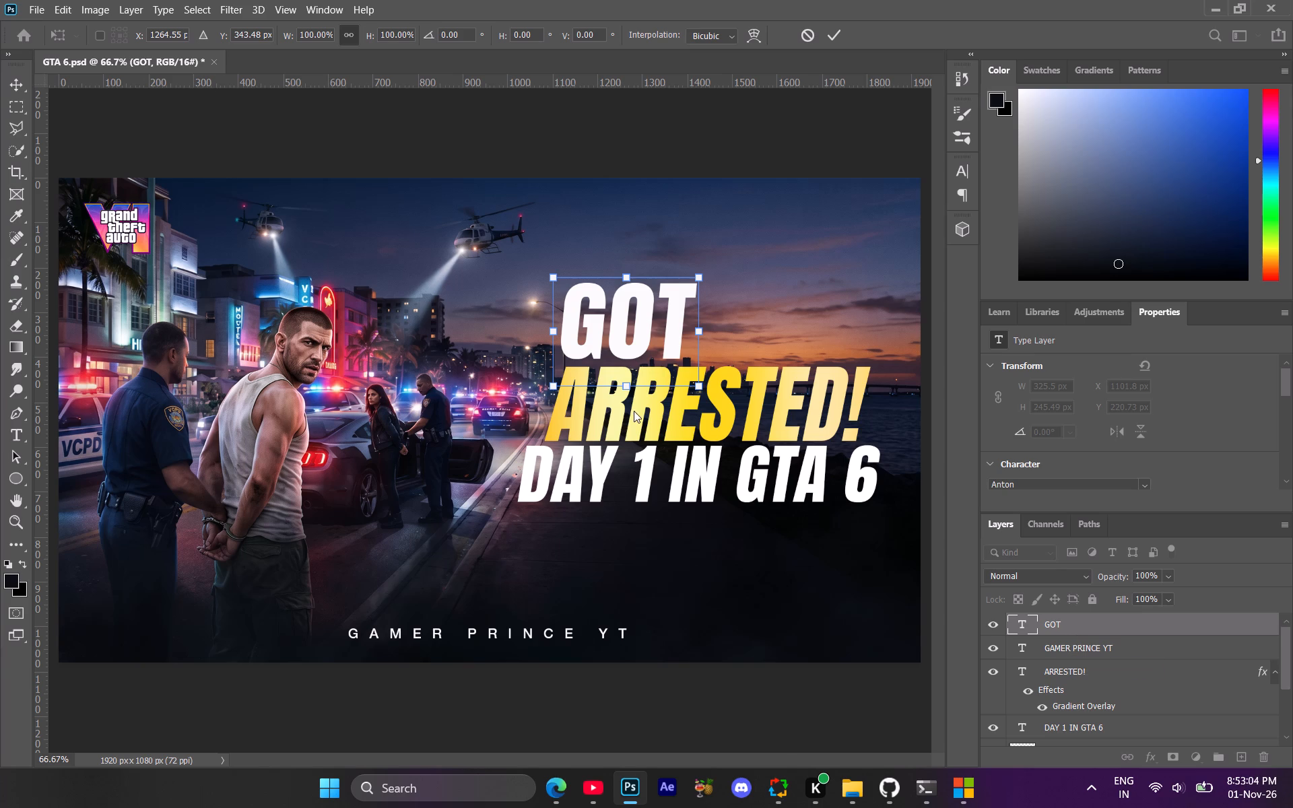
pyautogui.moveTo(637, 332); pyautogui.dragTo(716, 333)
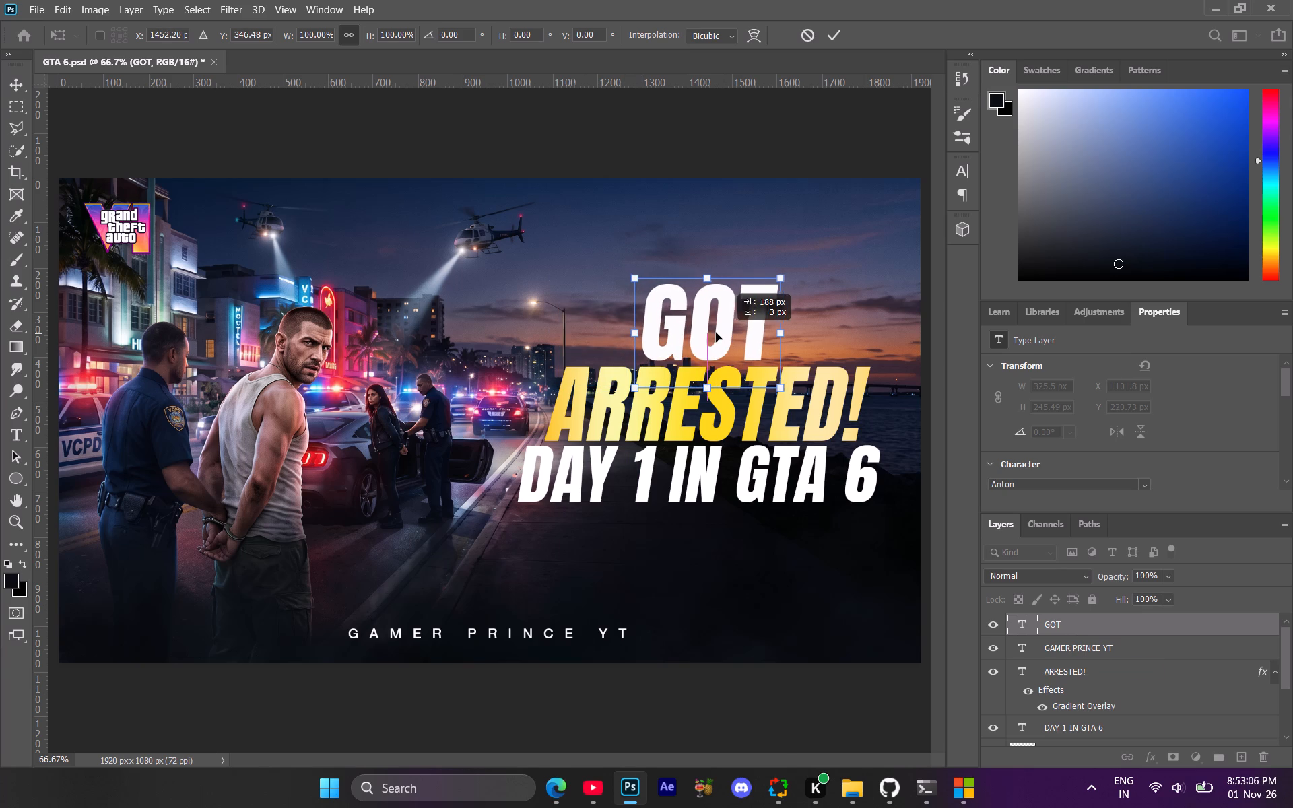
pyautogui.moveTo(716, 333); pyautogui.dragTo(715, 334)
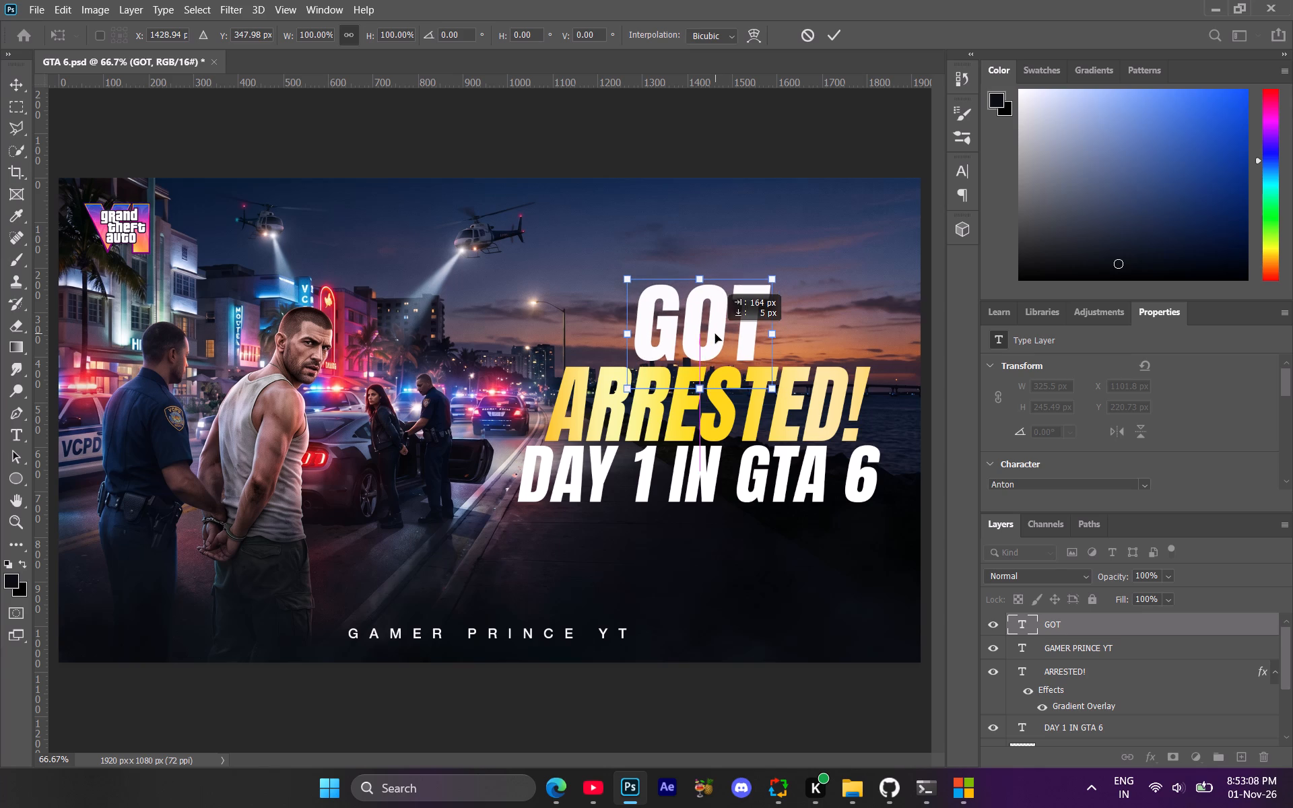
pyautogui.moveTo(715, 334); pyautogui.dragTo(717, 333)
pyautogui.click(1083, 633)
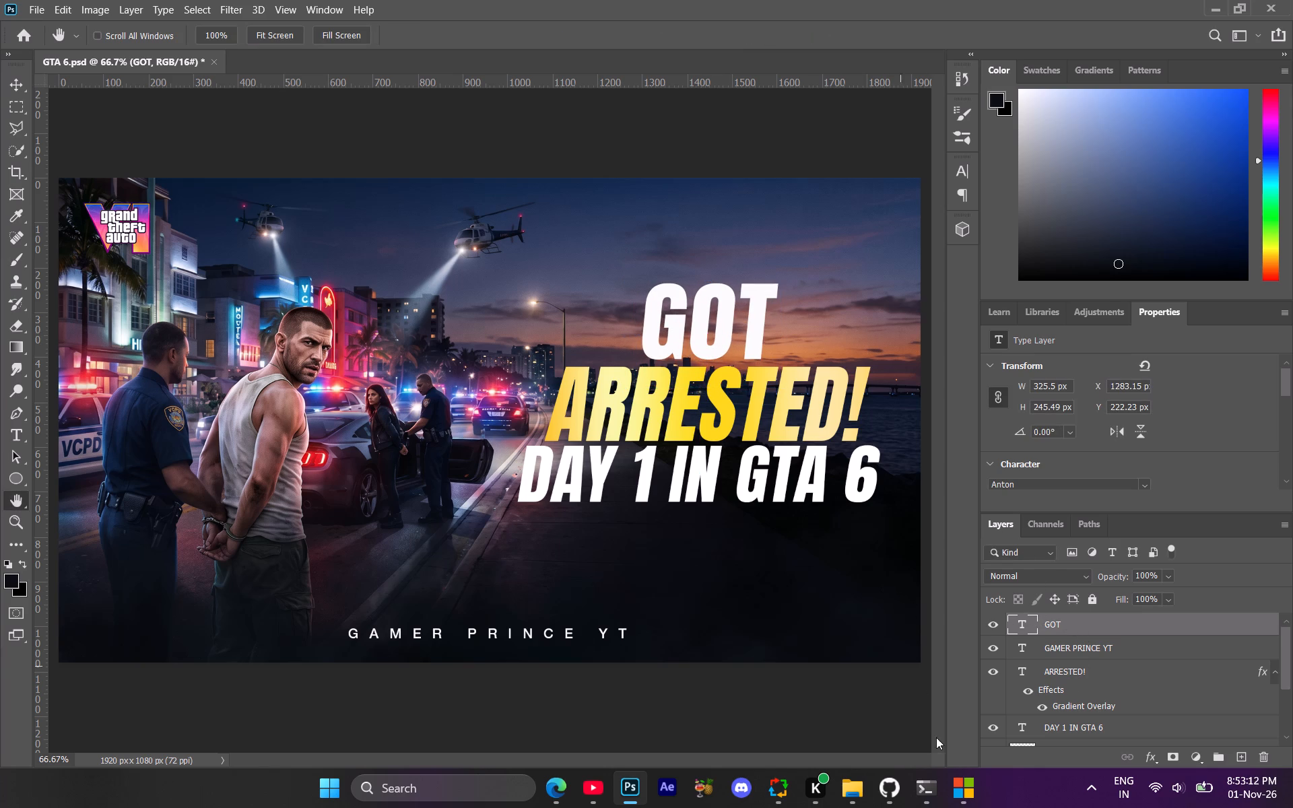
# Switch to File Explorer and open the "Photoshope save file" folder.
pyautogui.click(873, 718)
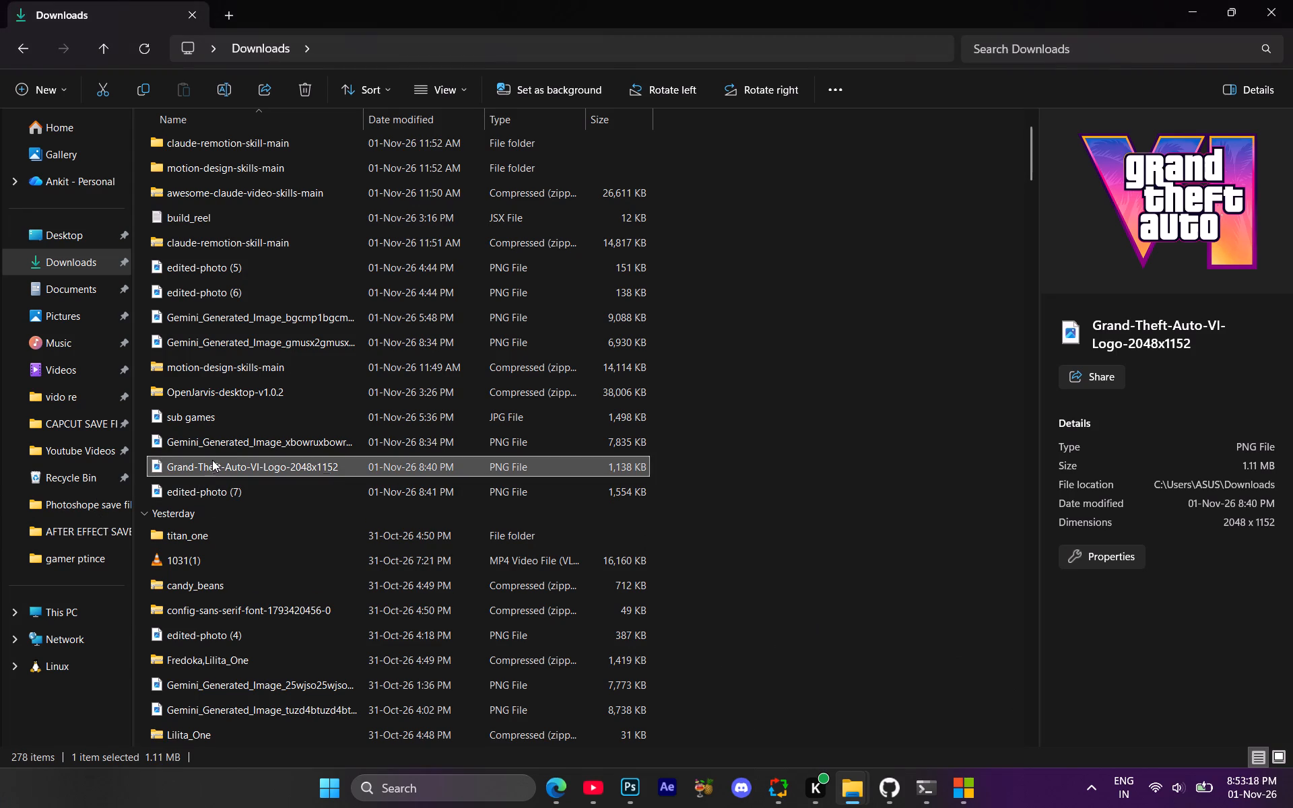
pyautogui.moveTo(197, 461); pyautogui.dragTo(140, 479)
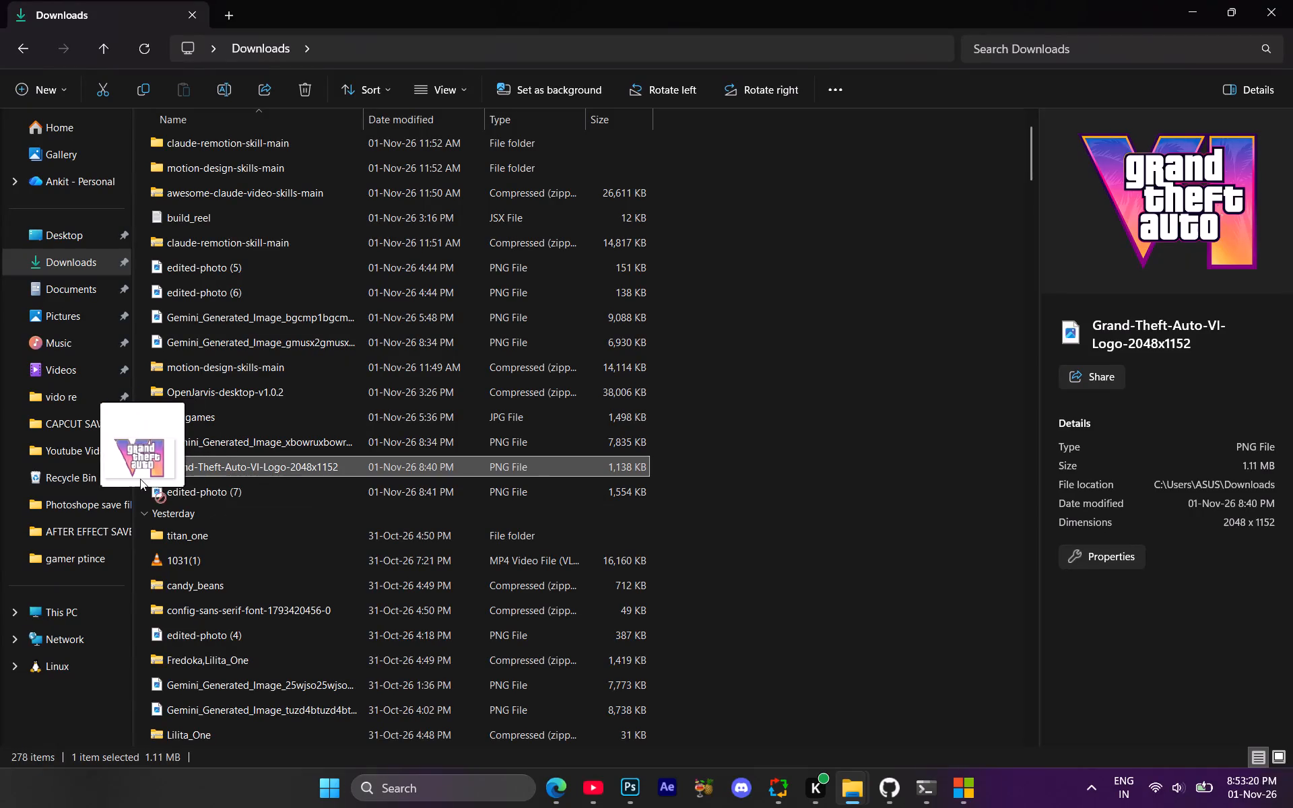
pyautogui.moveTo(140, 479); pyautogui.dragTo(102, 501)
pyautogui.click(84, 513)
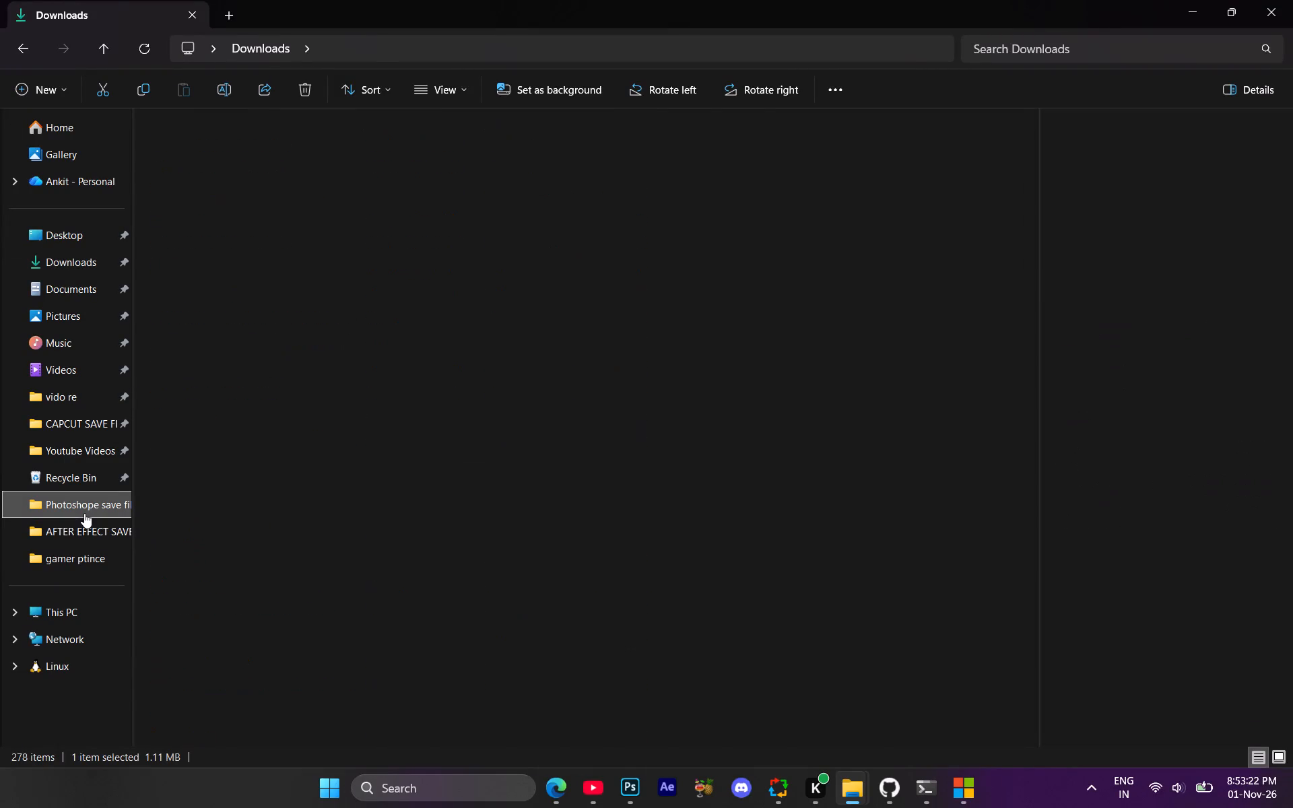
# Look through the folder's saved artwork for the live badge image.
pyautogui.scroll(-4, 638, 434)
pyautogui.scroll(-3, 861, 496)
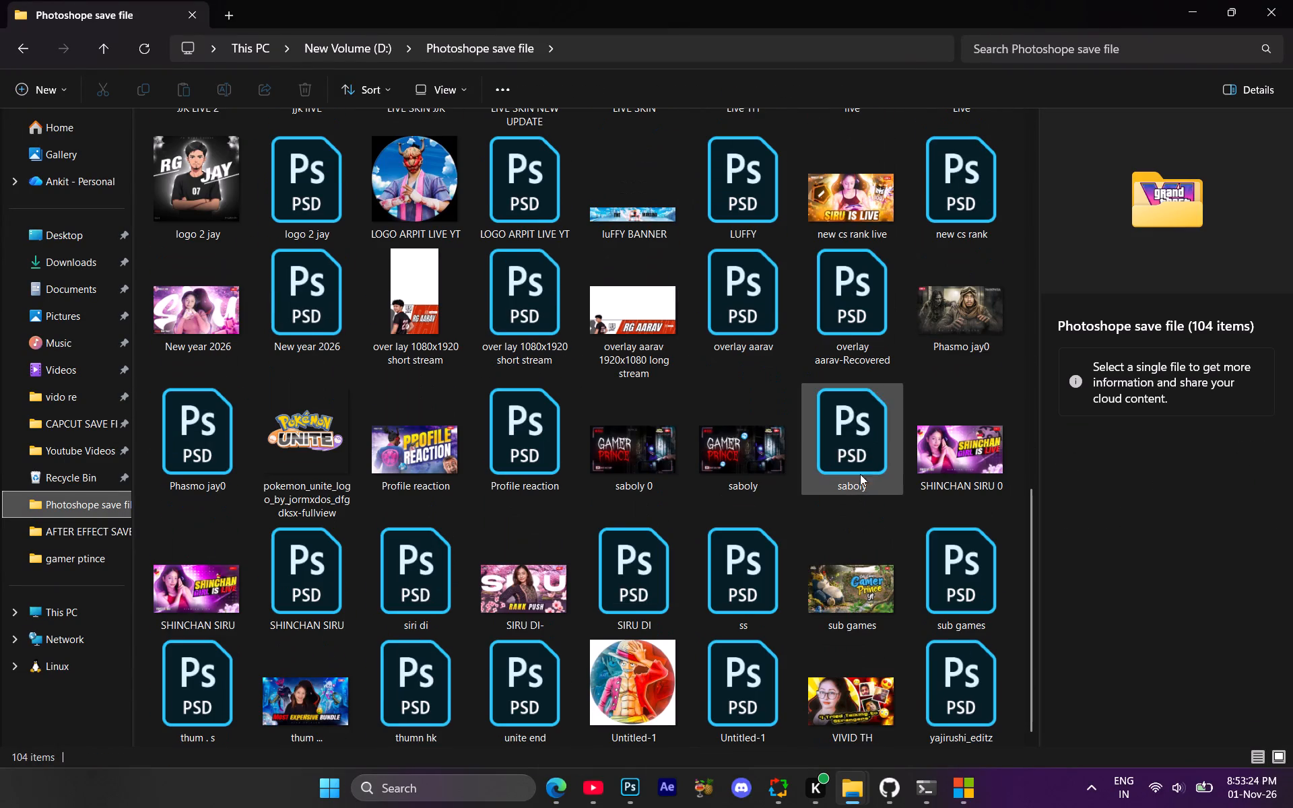
pyautogui.scroll(3, 609, 499)
pyautogui.scroll(-4, 651, 477)
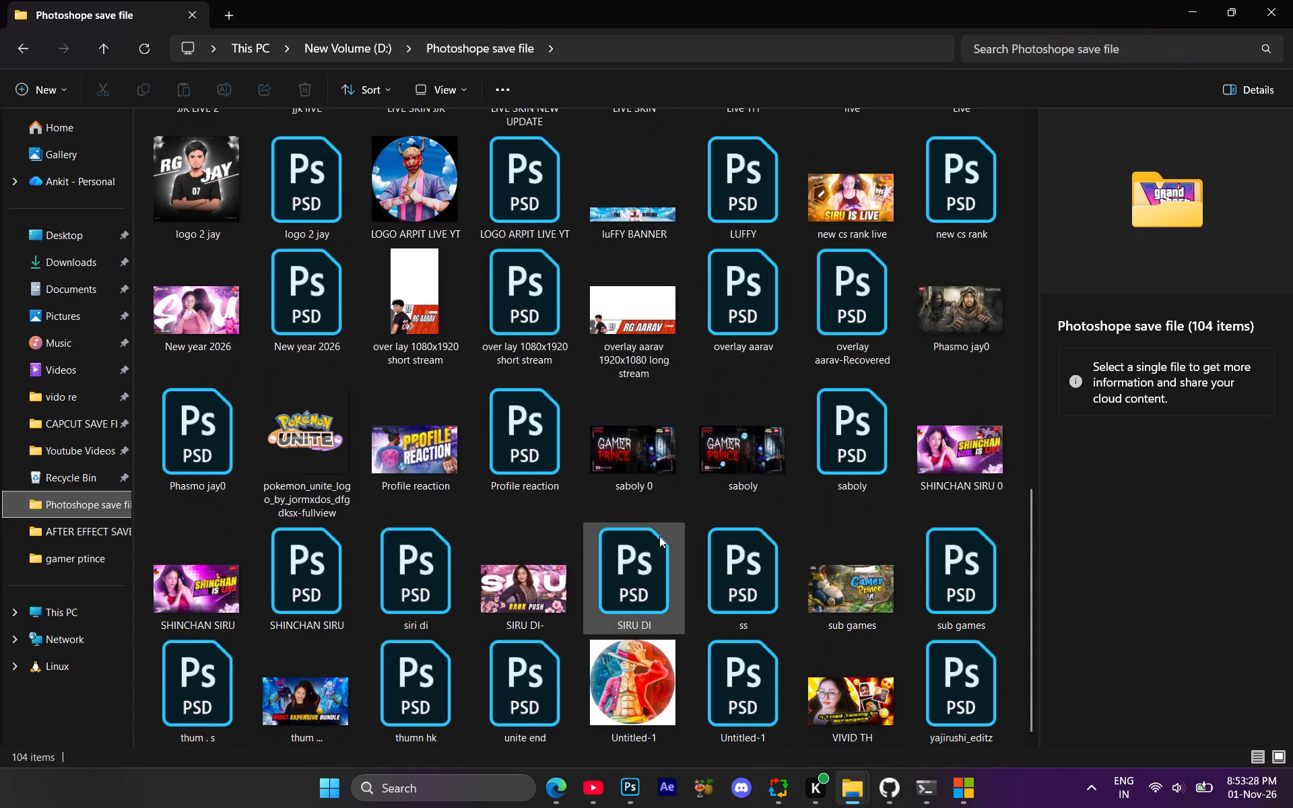
pyautogui.scroll(-2, 659, 540)
pyautogui.scroll(3, 649, 595)
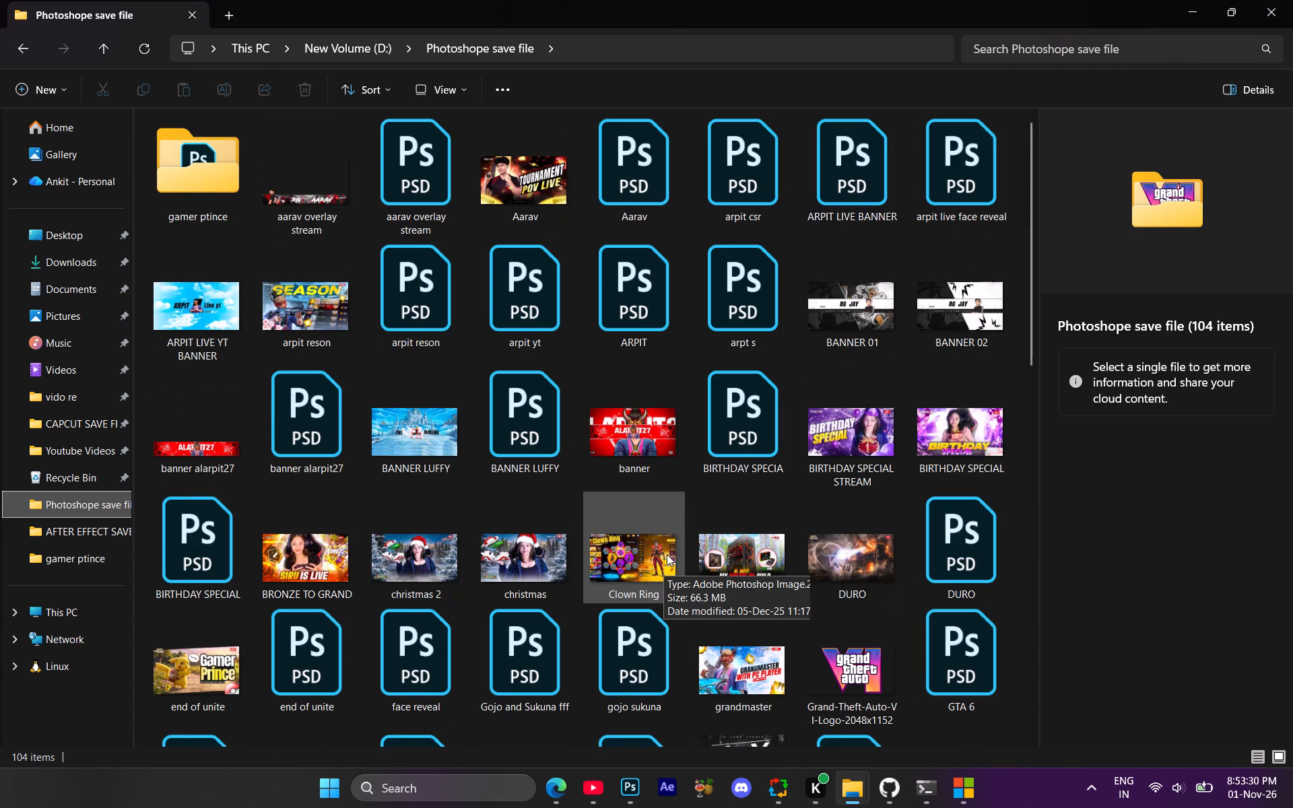
pyautogui.scroll(1, 669, 549)
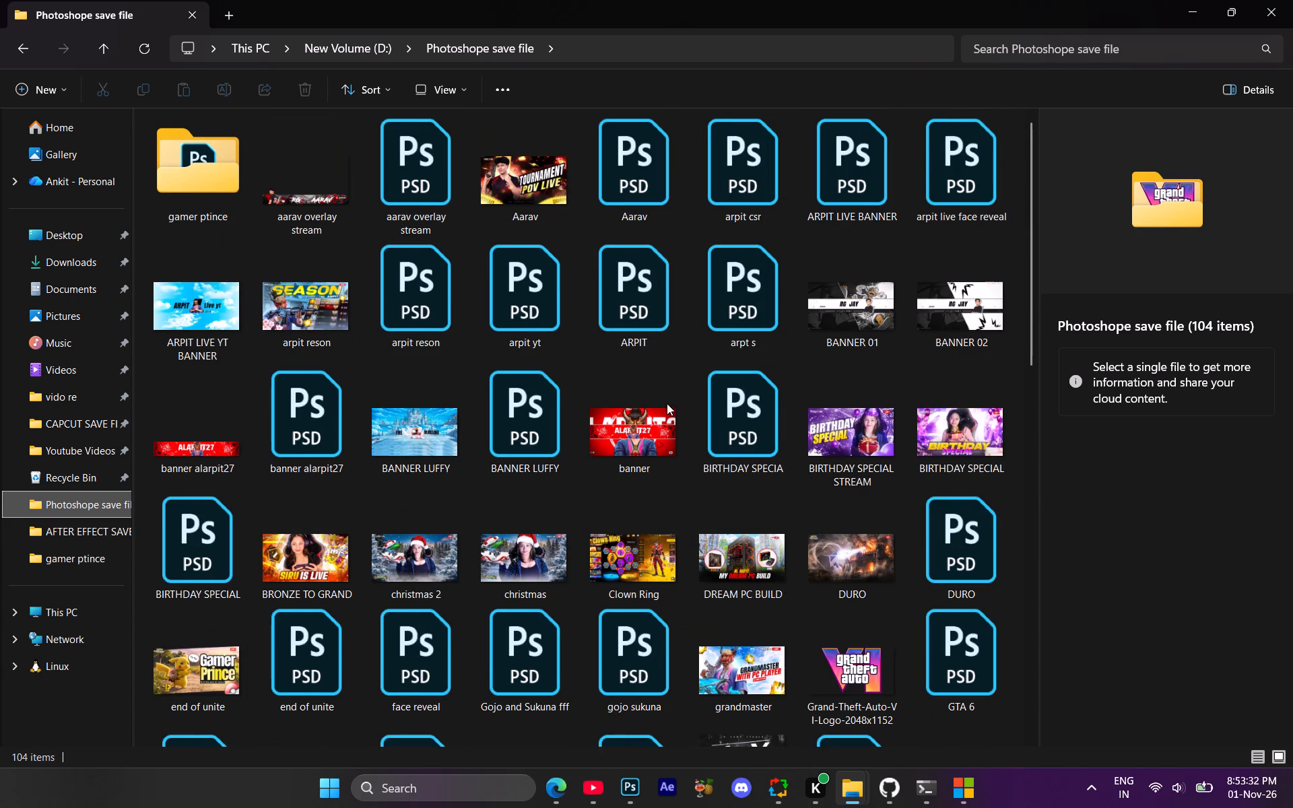
pyautogui.scroll(-2, 712, 454)
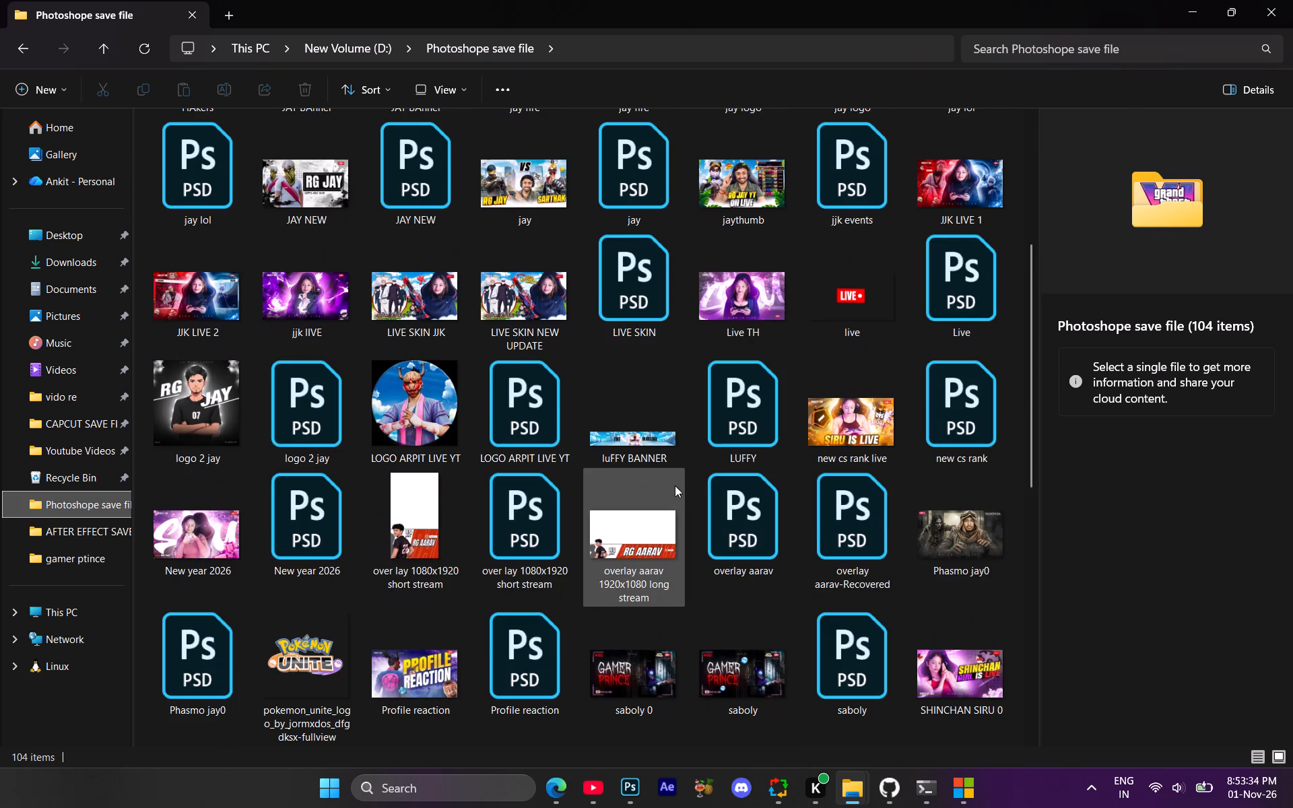
pyautogui.scroll(-1, 690, 461)
pyautogui.scroll(-1, 624, 502)
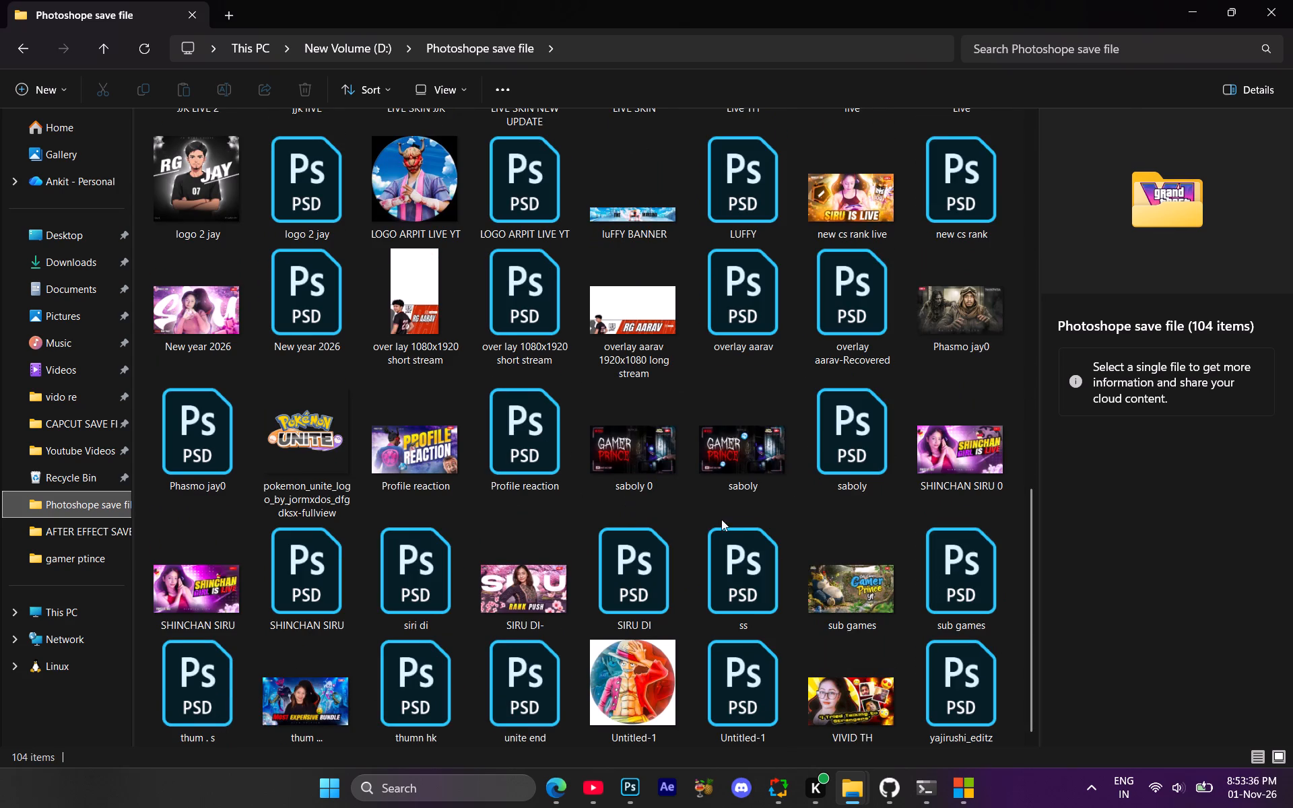
pyautogui.scroll(1, 900, 497)
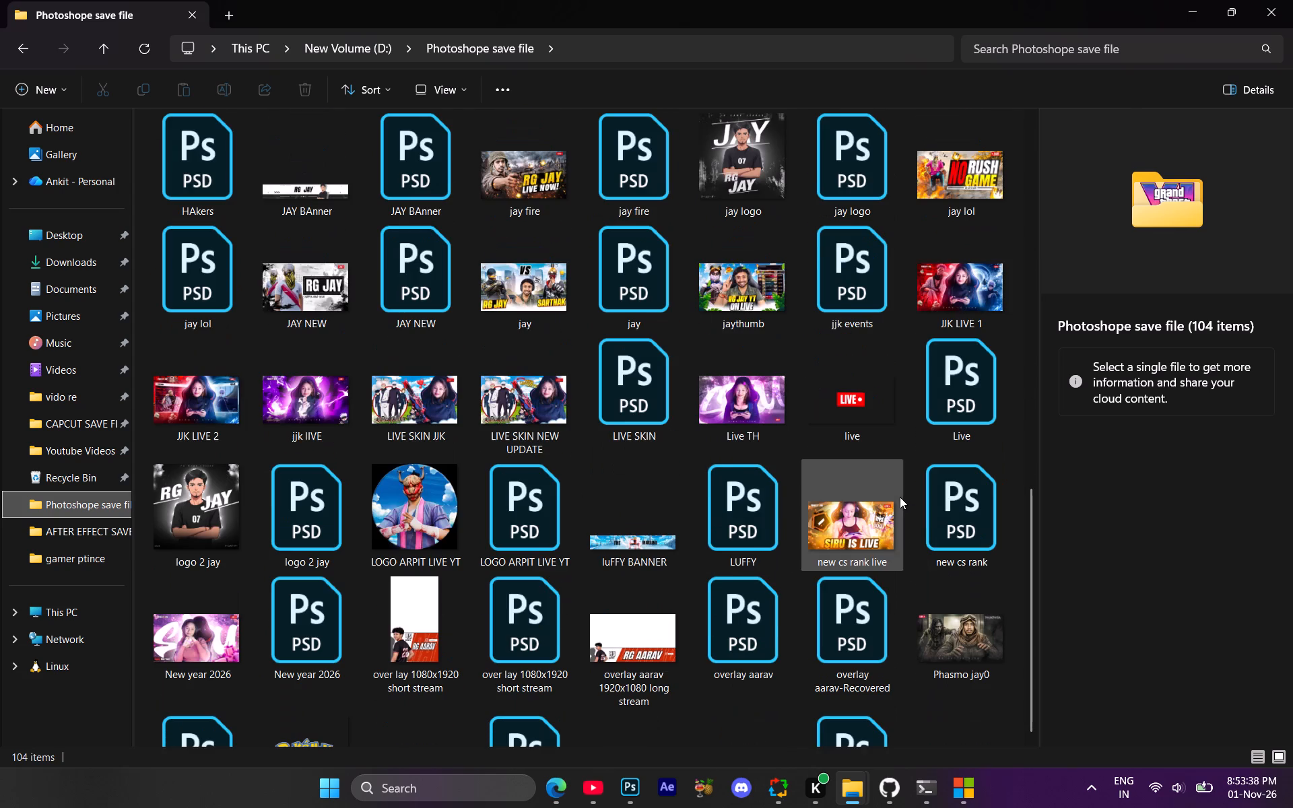
# Place the "live" PNG badge into the GTA 6 document in Photoshop.
pyautogui.click(858, 415)
pyautogui.moveTo(853, 400); pyautogui.dragTo(729, 615)
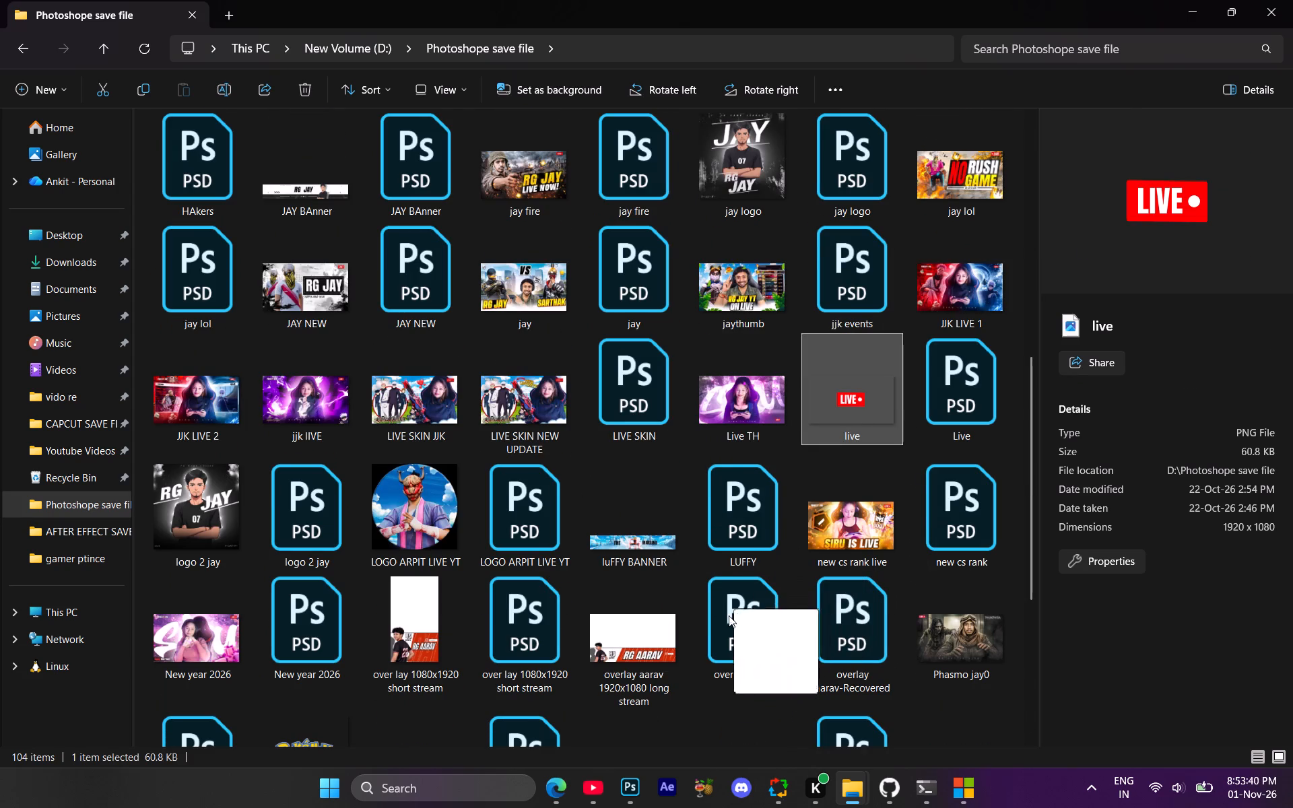
pyautogui.moveTo(729, 615); pyautogui.dragTo(640, 533)
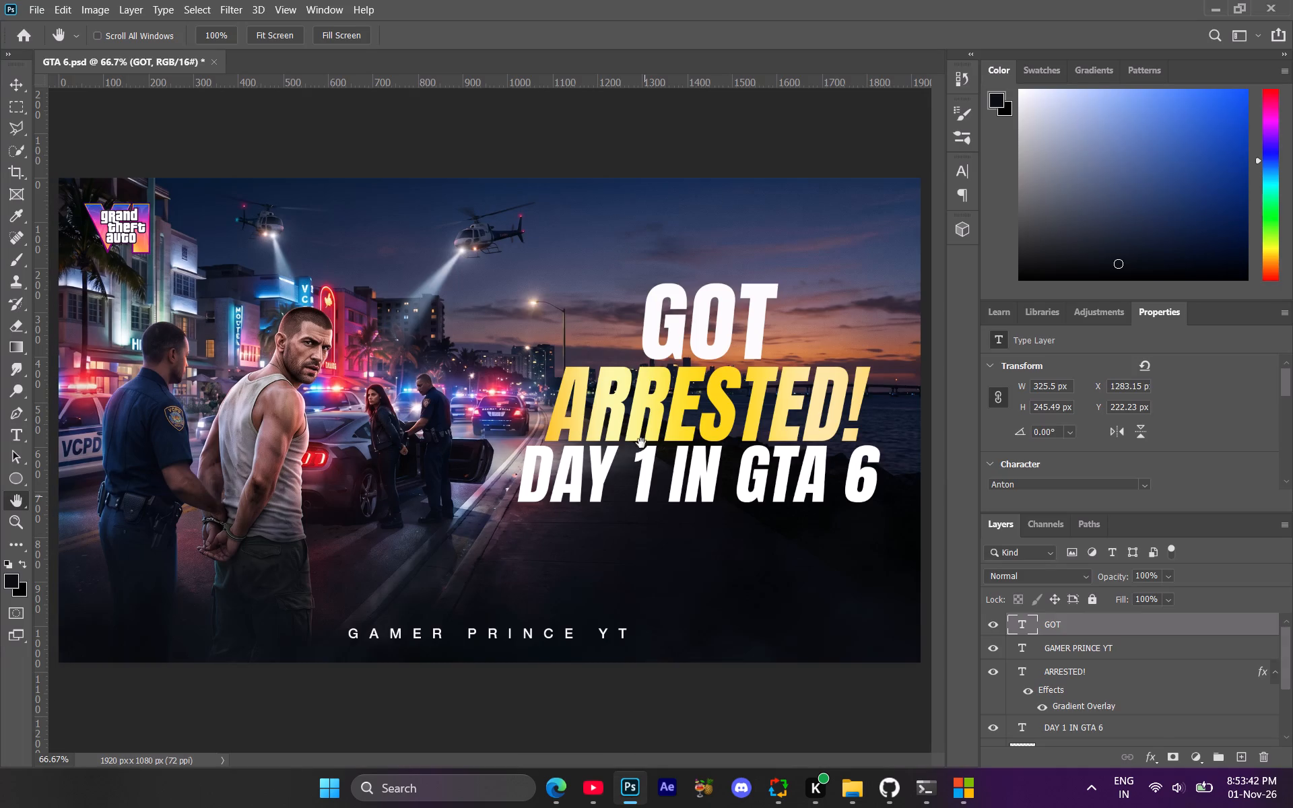
# Scale the LIVE badge to about 15.1% and place it in the canvas's top-right corner at X 1735 px, Y 57 px.
pyautogui.moveTo(65, 424); pyautogui.dragTo(129, 438)
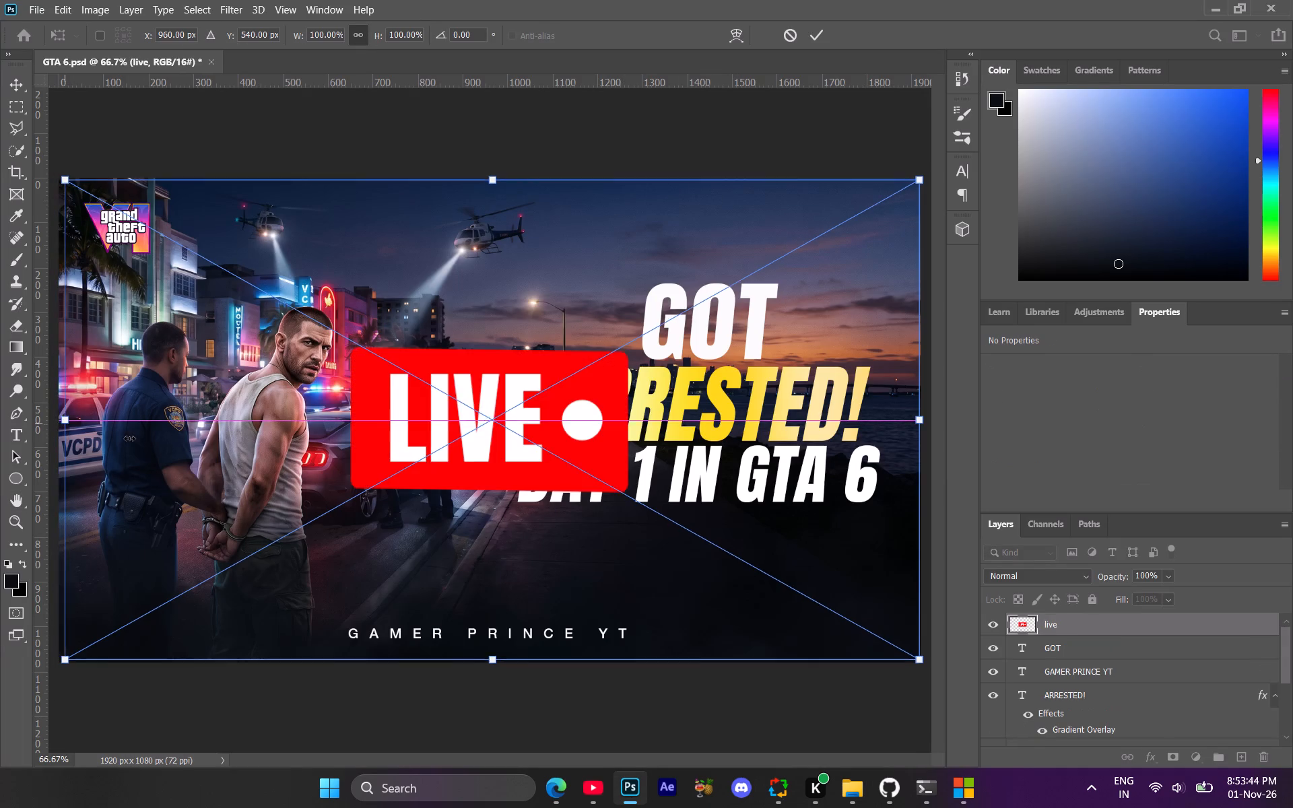
pyautogui.moveTo(129, 438); pyautogui.dragTo(707, 492)
pyautogui.moveTo(812, 430); pyautogui.dragTo(814, 429)
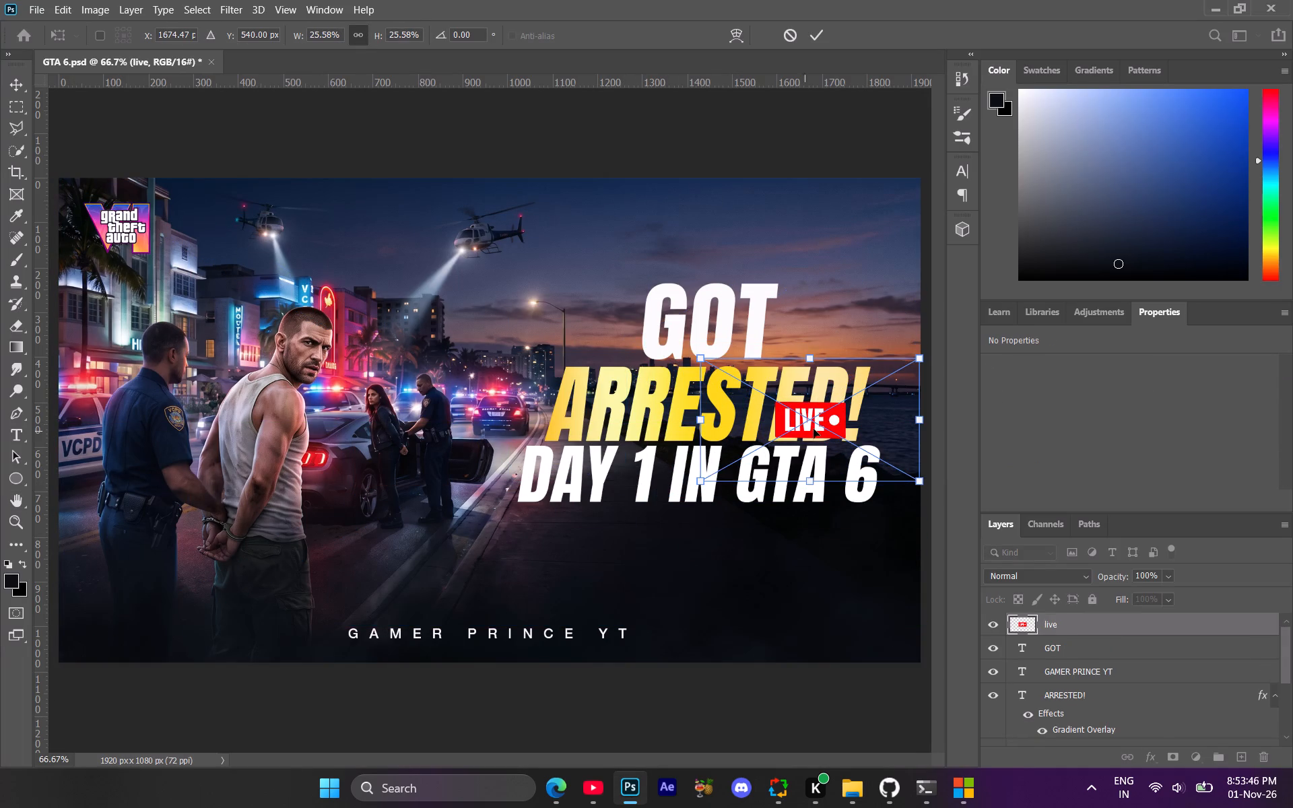
pyautogui.moveTo(814, 429); pyautogui.dragTo(829, 232)
pyautogui.moveTo(718, 211); pyautogui.dragTo(777, 225)
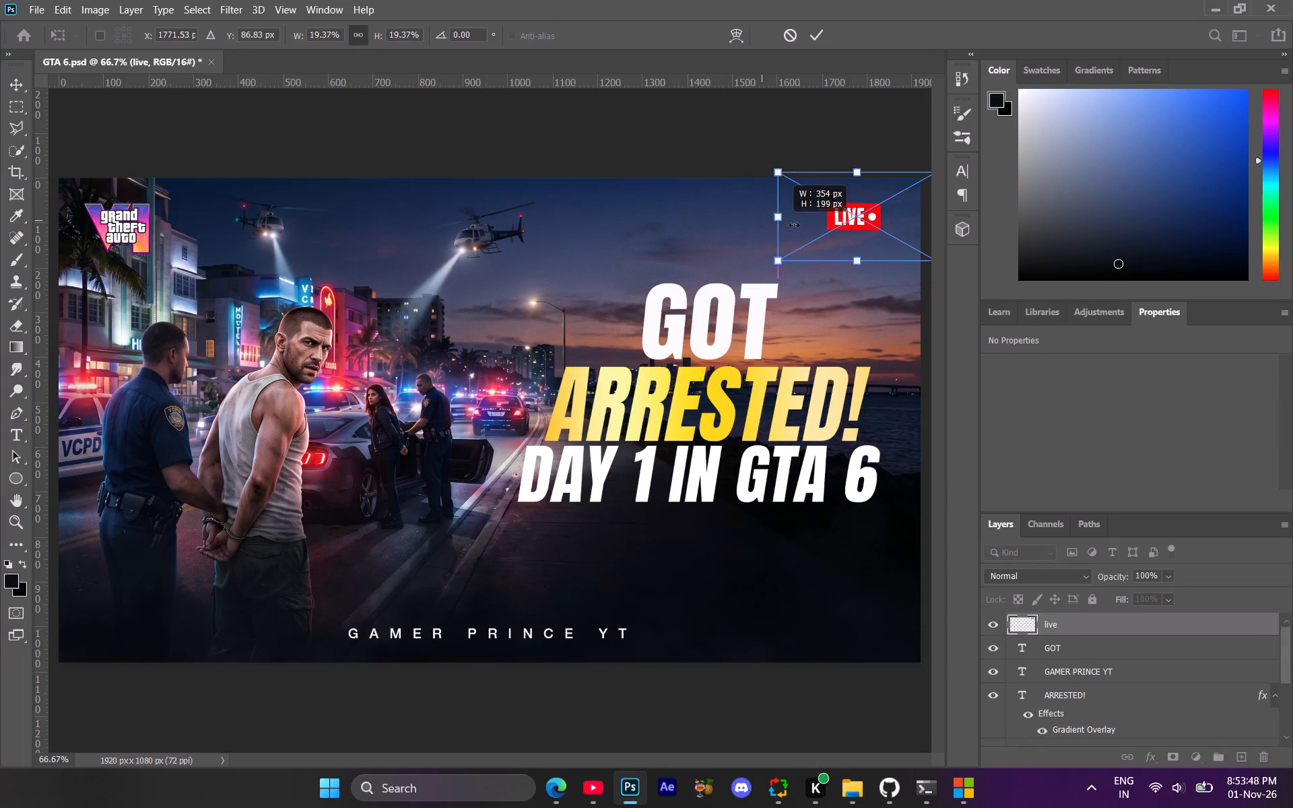
pyautogui.moveTo(836, 222); pyautogui.dragTo(817, 233)
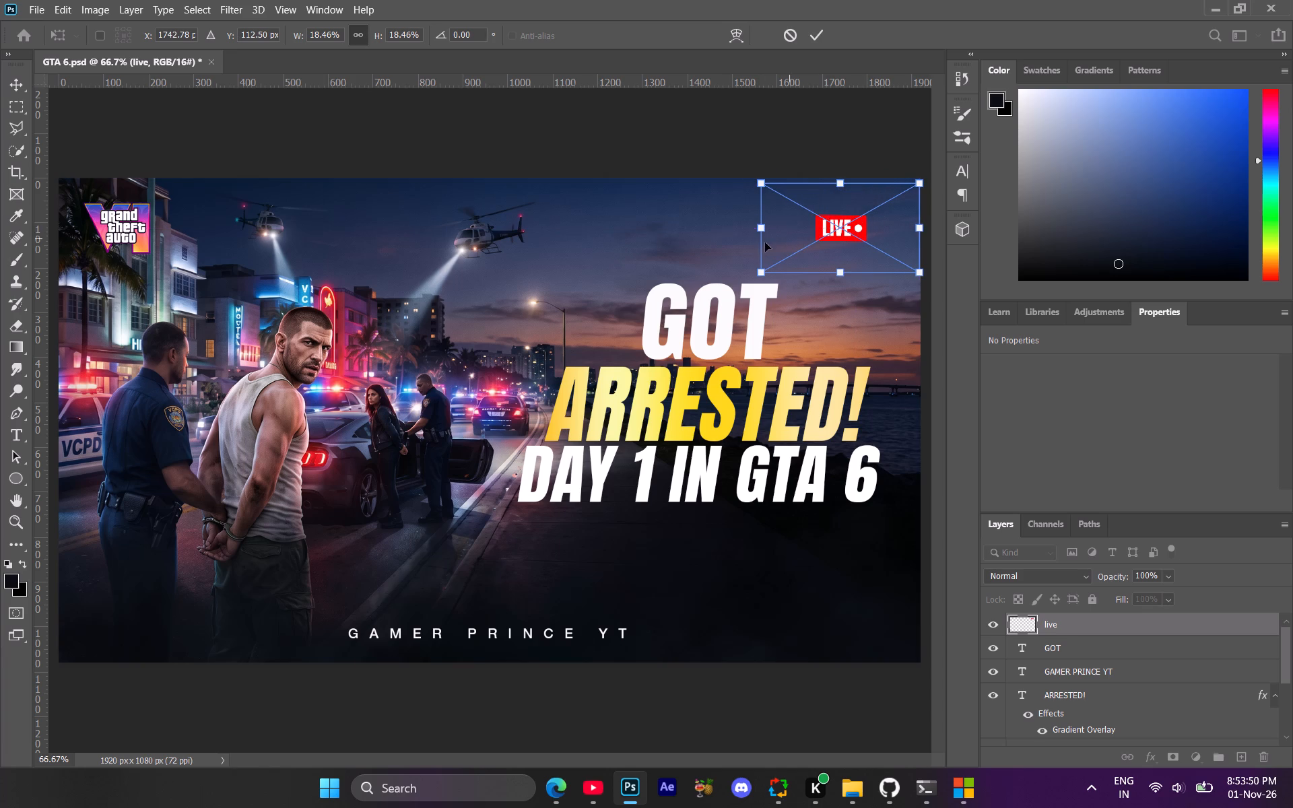
pyautogui.moveTo(762, 231); pyautogui.dragTo(791, 232)
pyautogui.moveTo(845, 238); pyautogui.dragTo(850, 222)
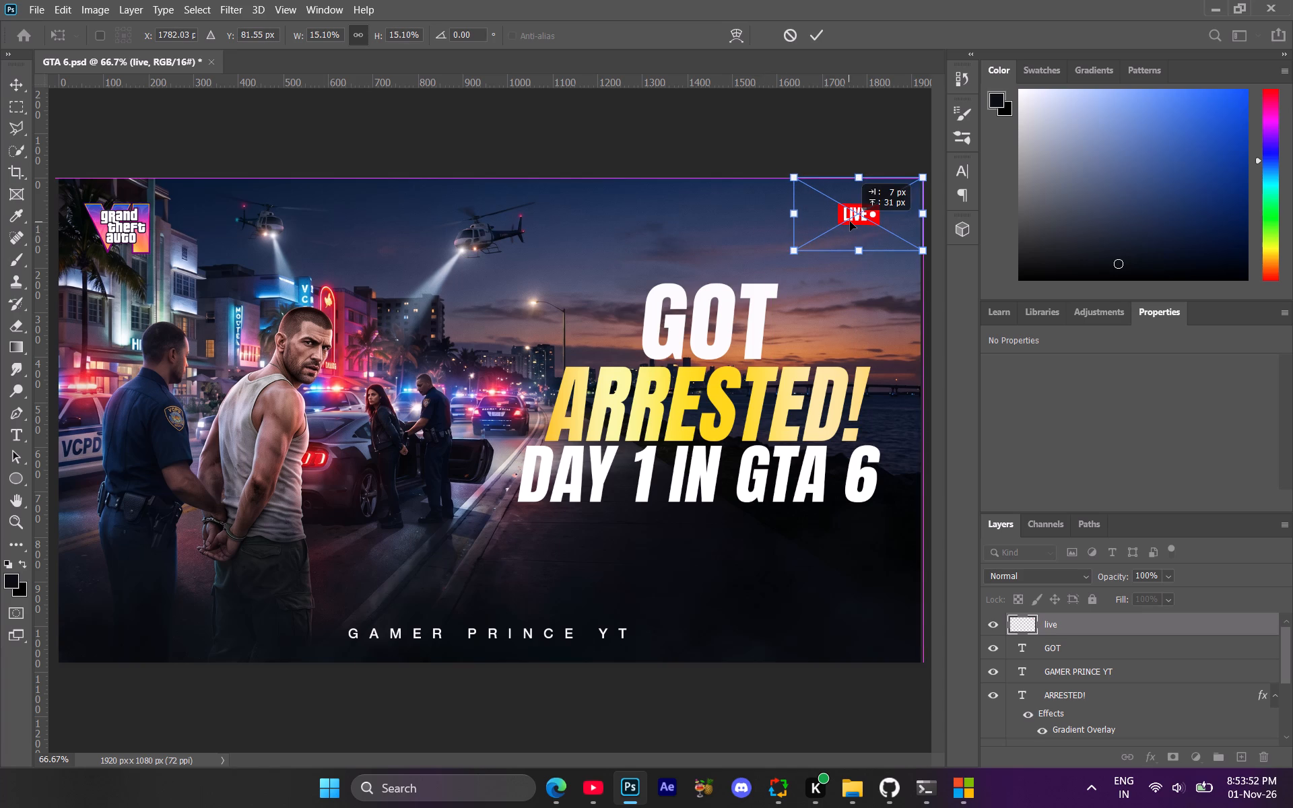
pyautogui.moveTo(850, 222); pyautogui.dragTo(849, 222)
pyautogui.click(1096, 629)
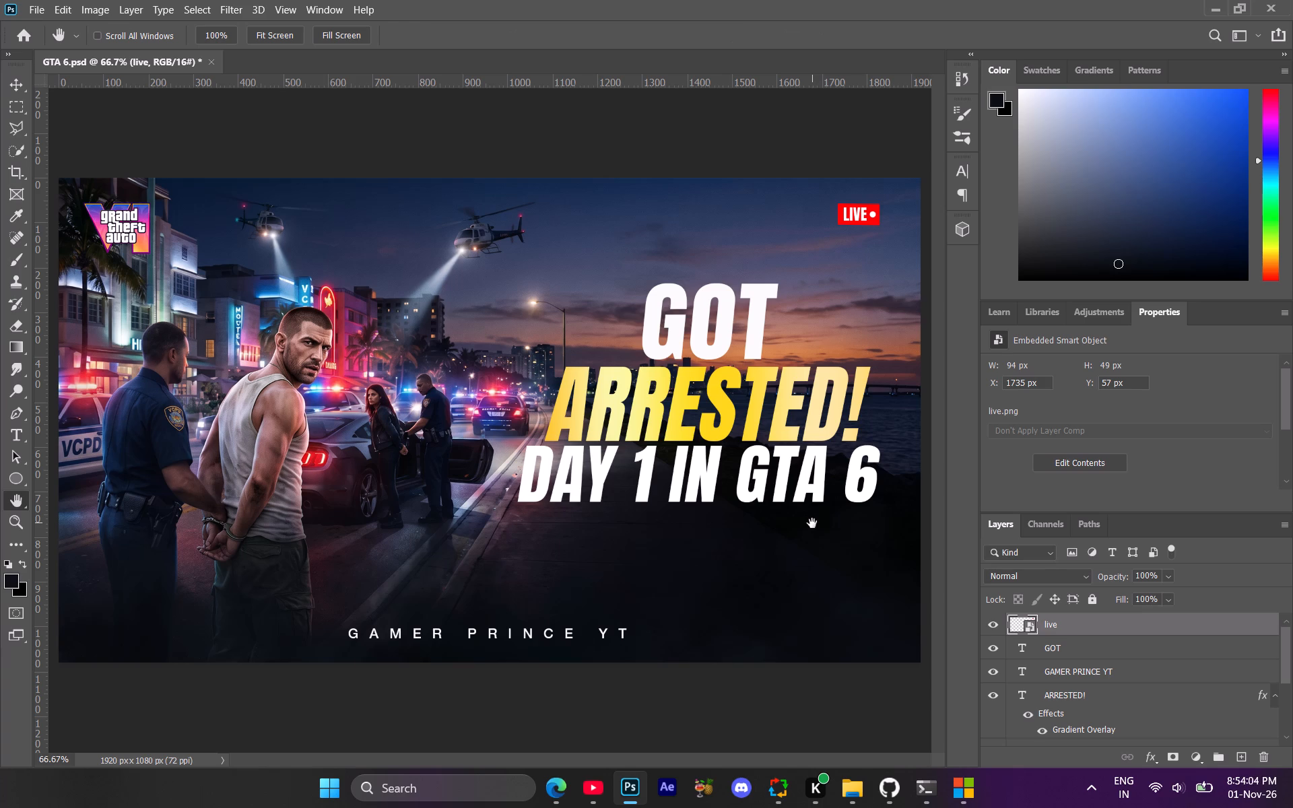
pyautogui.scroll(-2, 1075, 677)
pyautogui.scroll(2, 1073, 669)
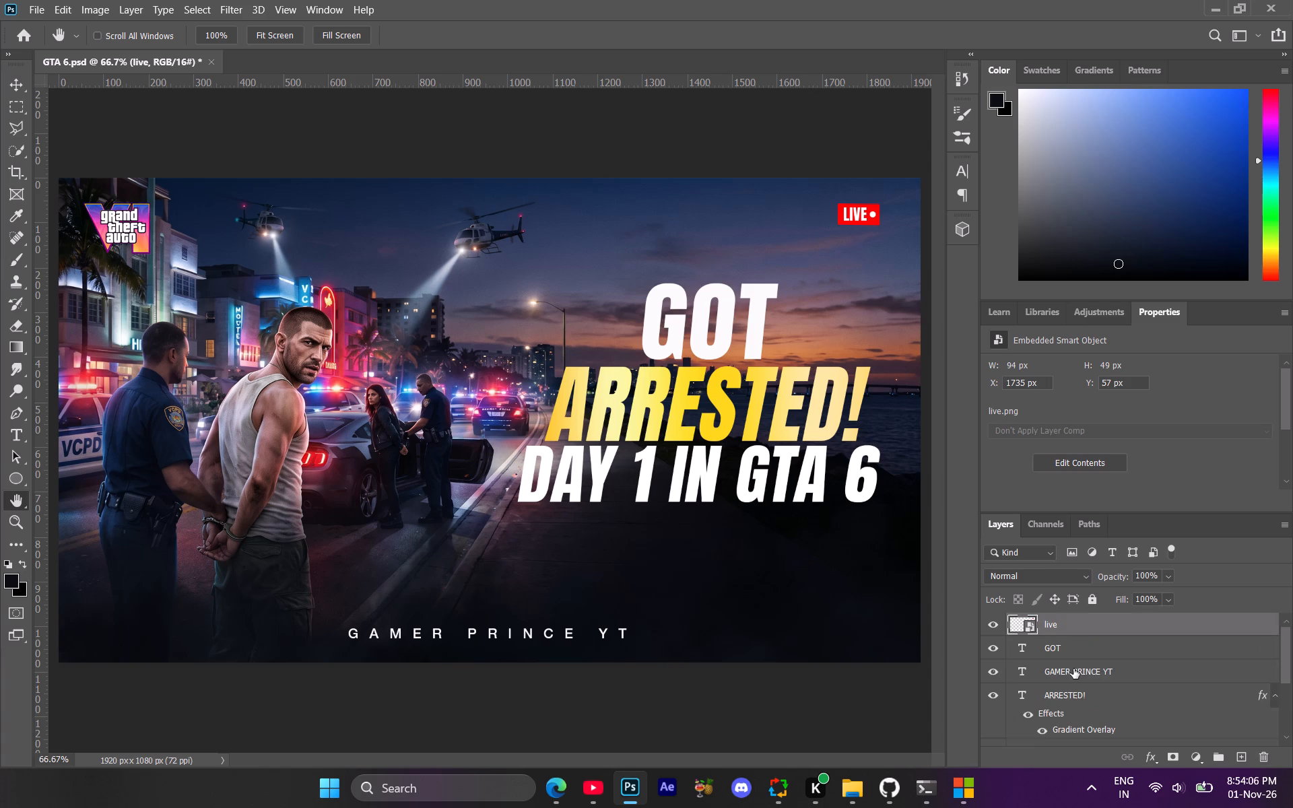
# Duplicate the GOT, GAMER PRINCE YT and ARRESTED! text layers and convert the copies to shapes.
pyautogui.click(1080, 680)
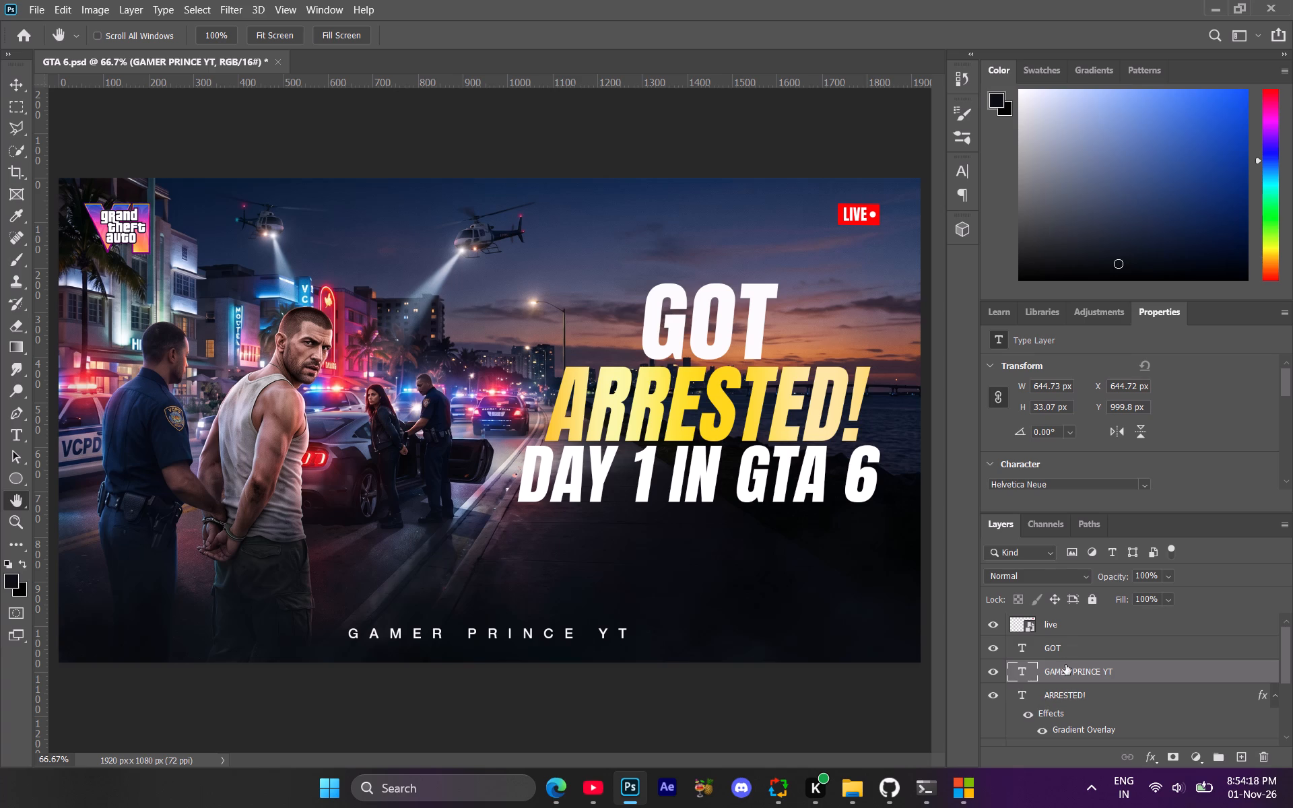
pyautogui.keyDown('ctrl'); pyautogui.click(1065, 654); pyautogui.keyUp('ctrl')
pyautogui.keyDown('ctrl'); pyautogui.click(1067, 692); pyautogui.keyUp('ctrl')
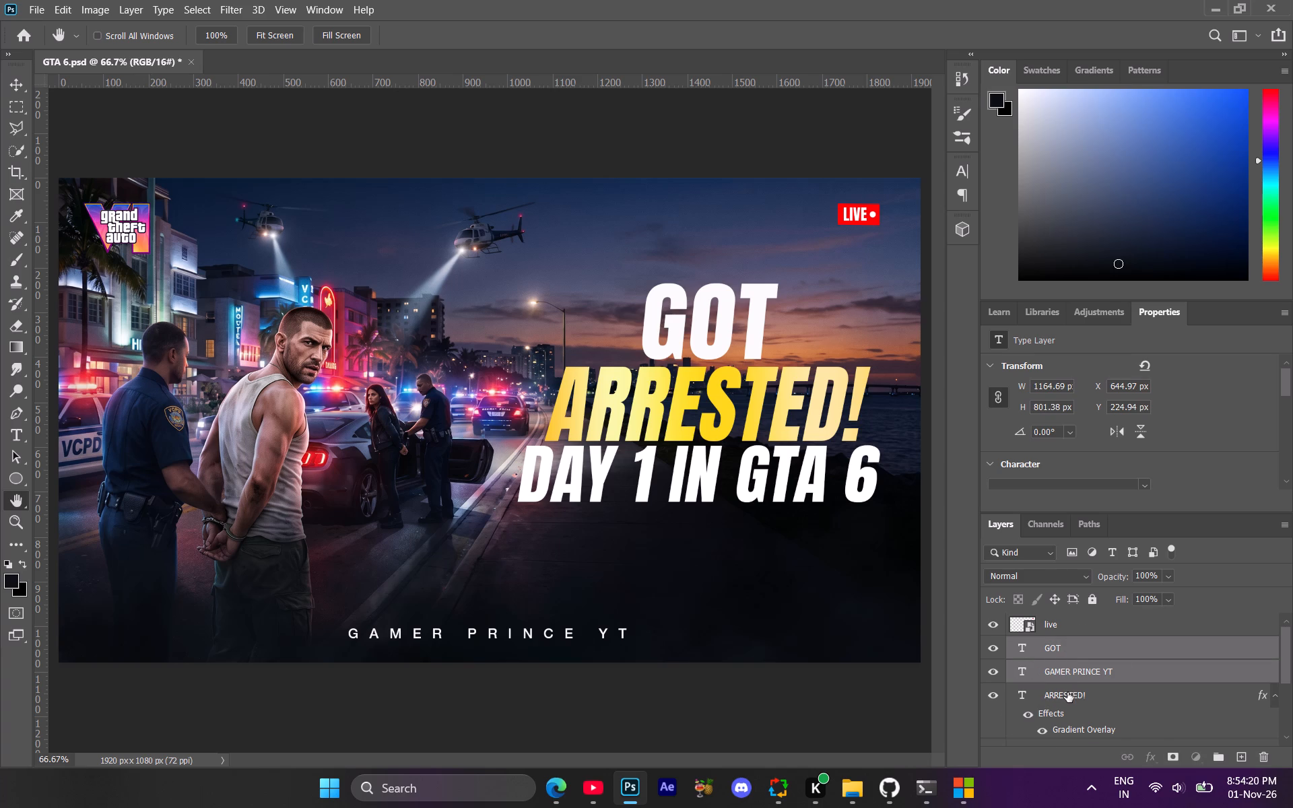
pyautogui.hotkey('ctrl', 'j')
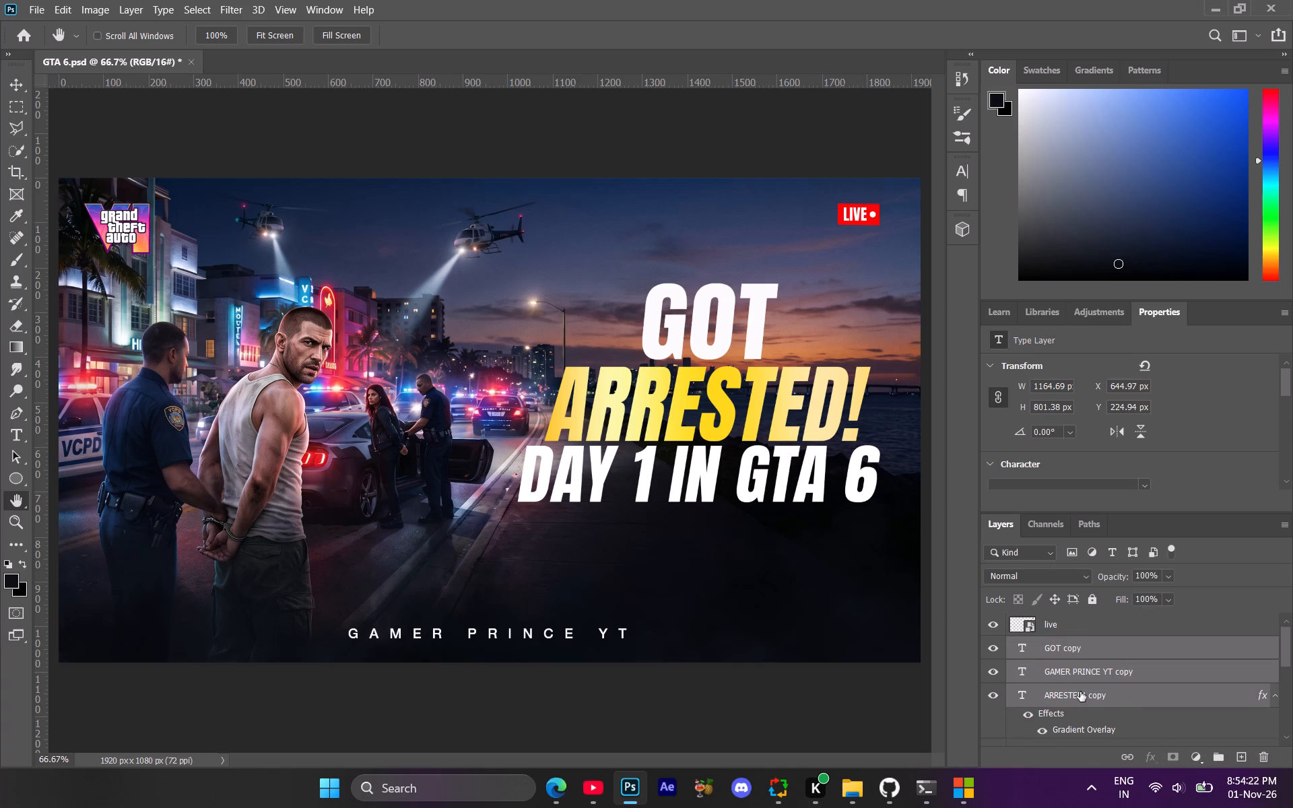
pyautogui.scroll(-5, 1080, 691)
pyautogui.scroll(4, 1084, 694)
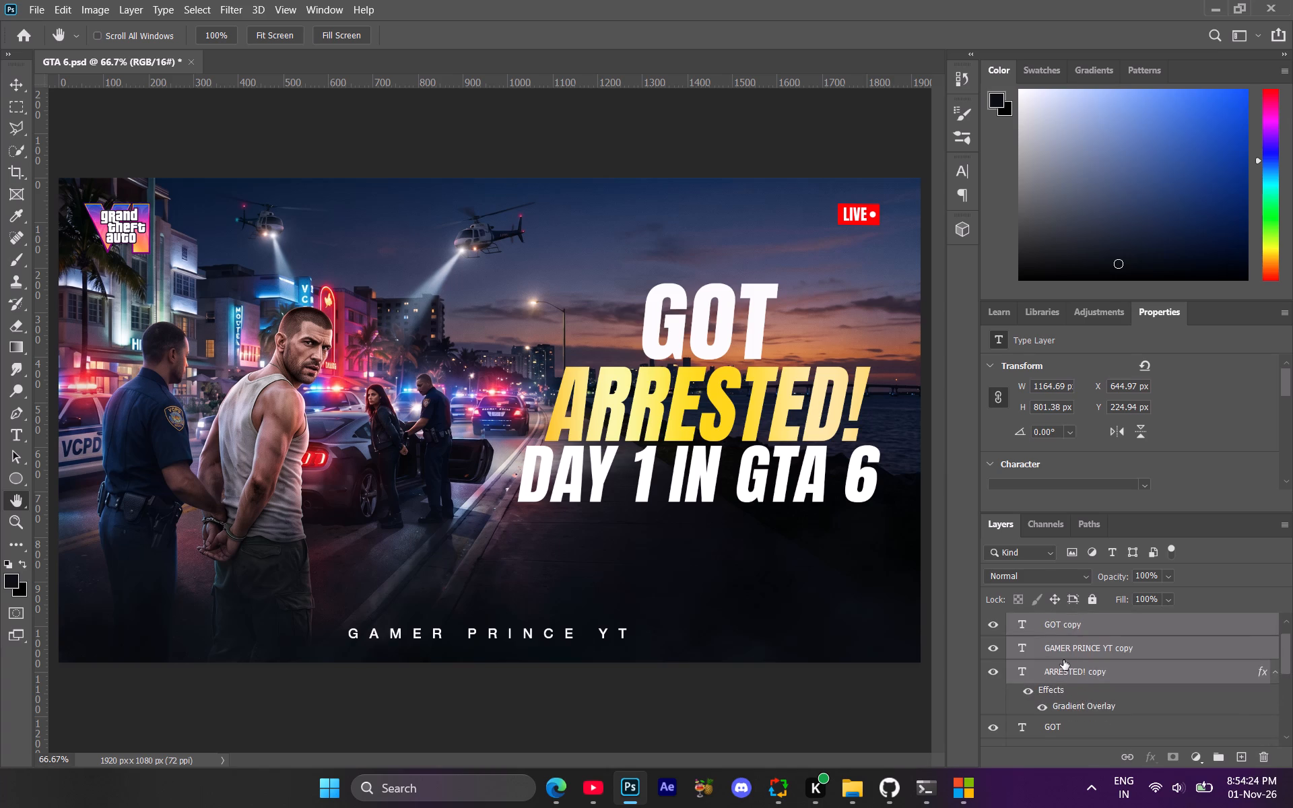
pyautogui.scroll(2, 1063, 659)
pyautogui.rightClick(1063, 659)
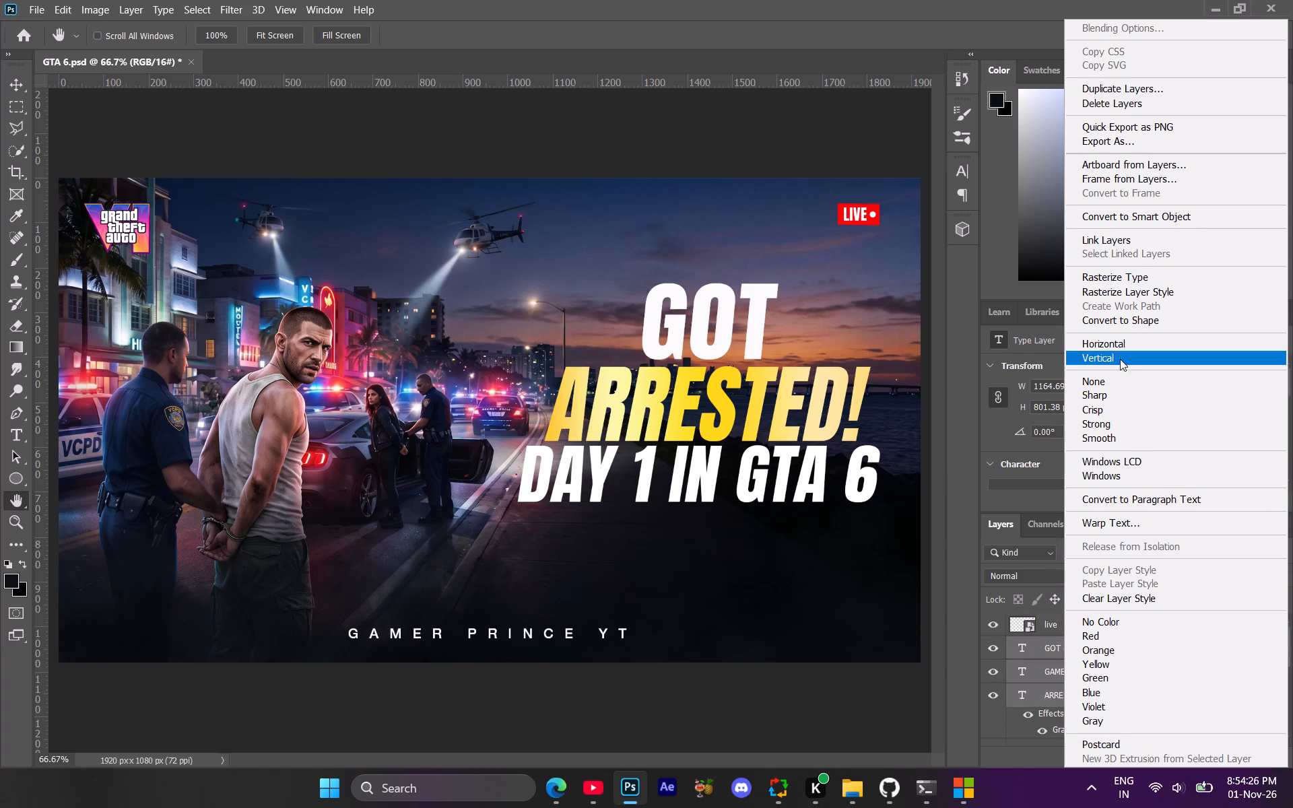
pyautogui.click(1122, 323)
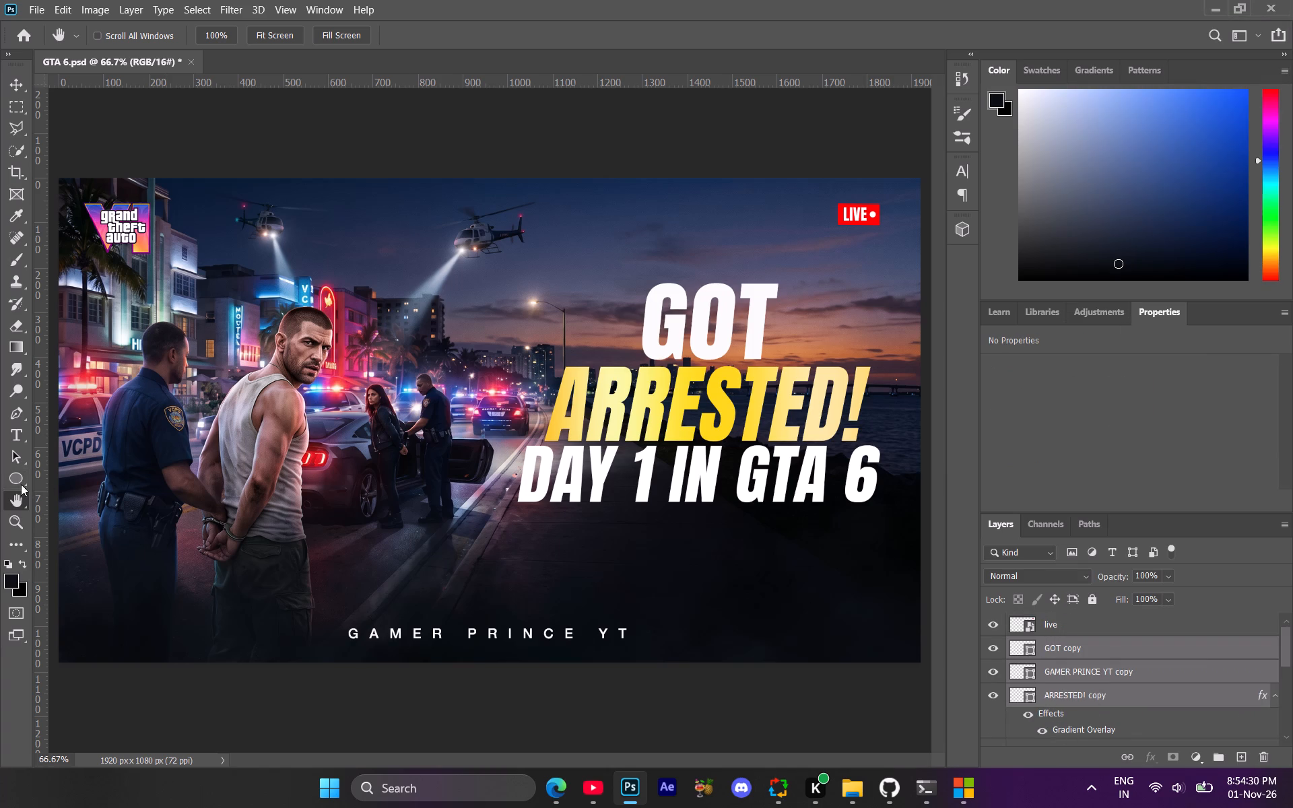
# Give the three copied shape layers a black 20 px stroke aligned to the outside.
pyautogui.click(22, 455)
pyautogui.click(321, 33)
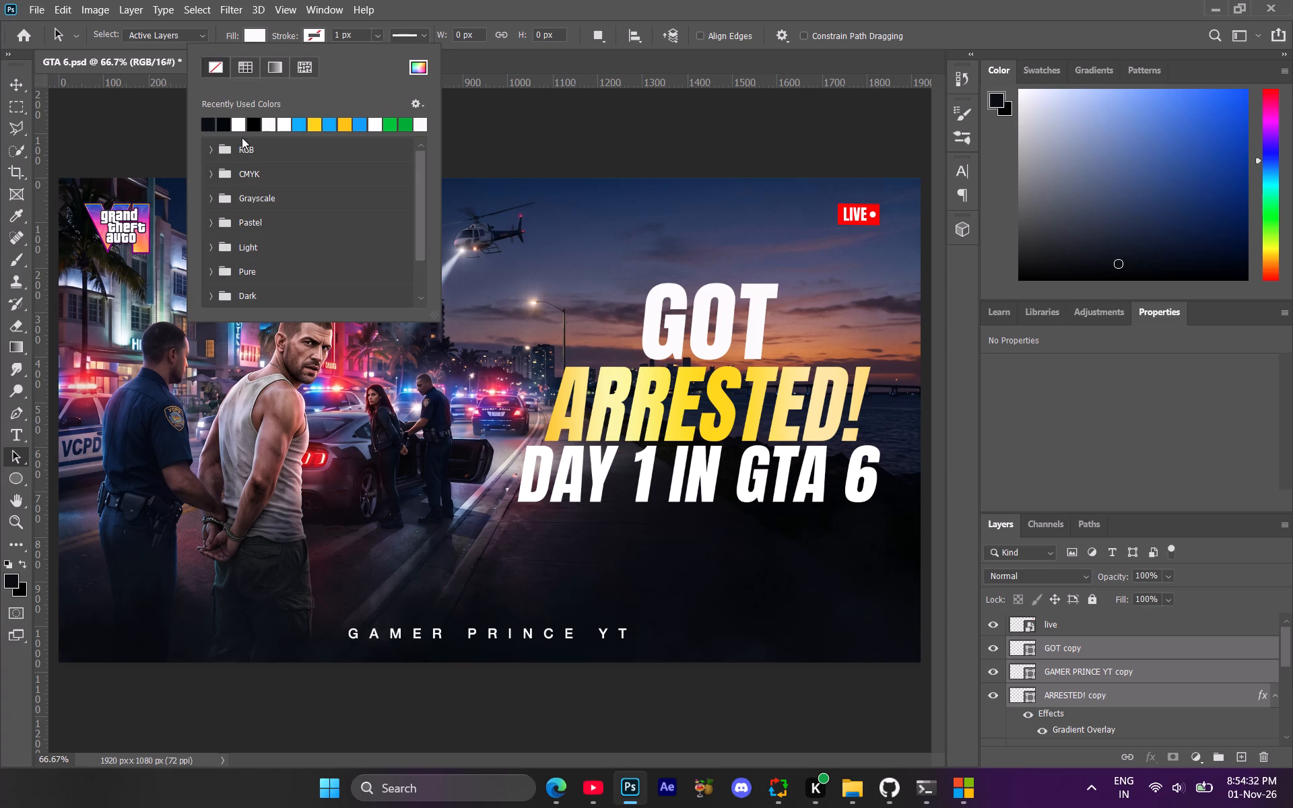
pyautogui.click(225, 125)
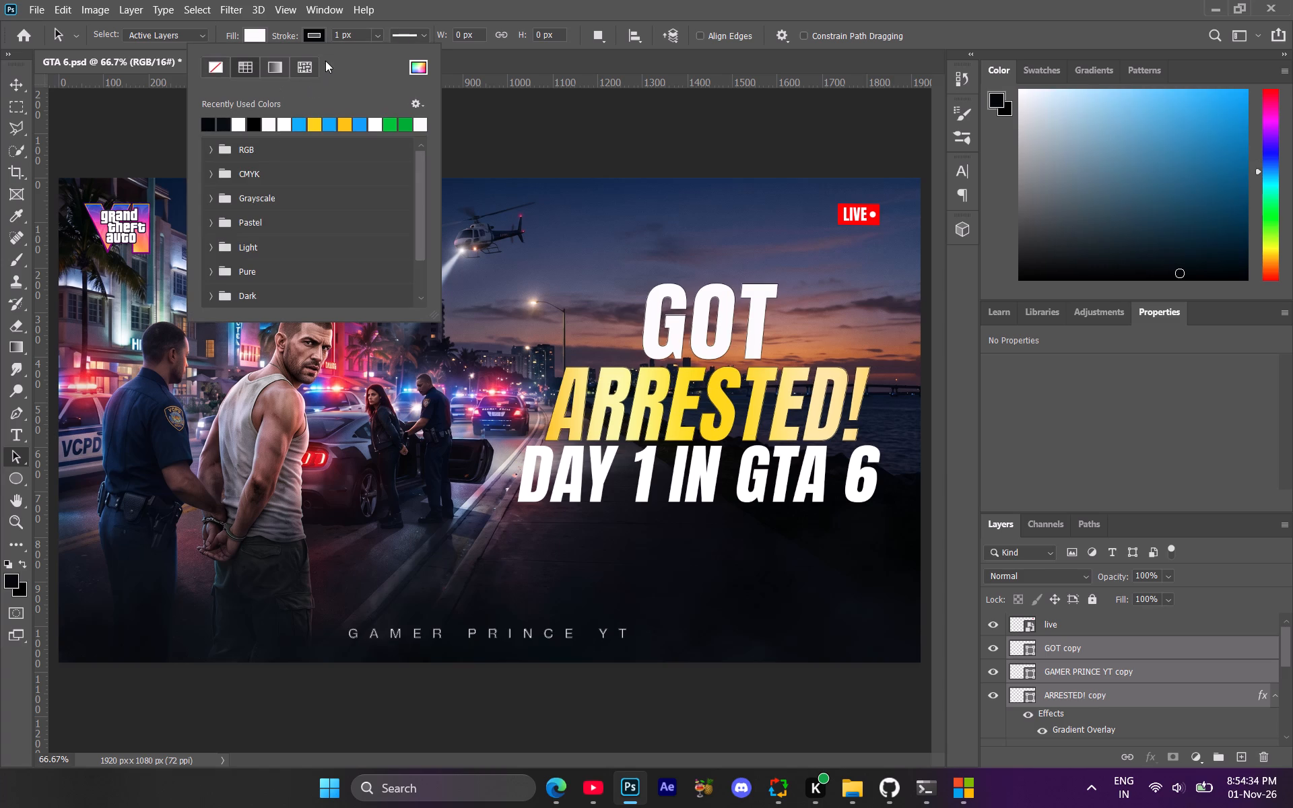
pyautogui.moveTo(339, 34); pyautogui.dragTo(321, 33)
pyautogui.write('20')
pyautogui.press('Return')
pyautogui.click(393, 35)
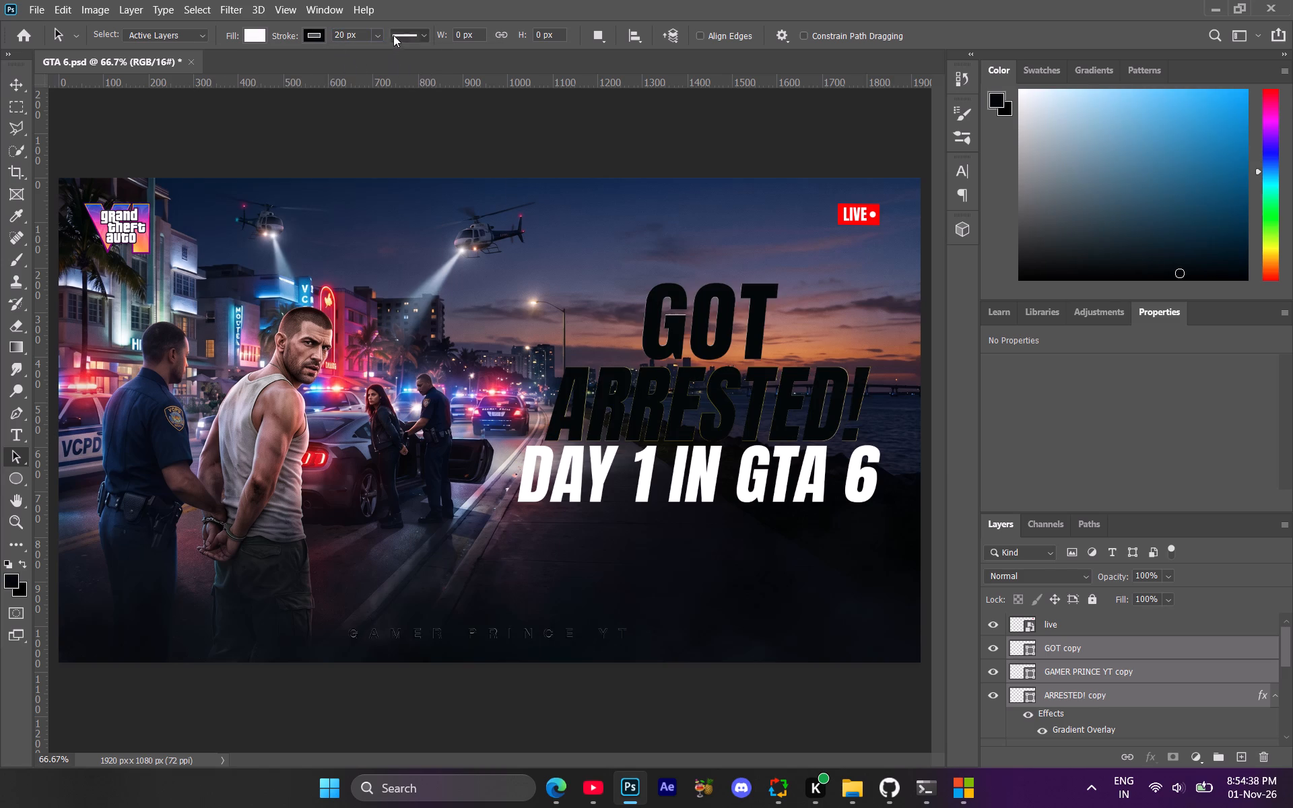
pyautogui.click(345, 214)
pyautogui.click(341, 252)
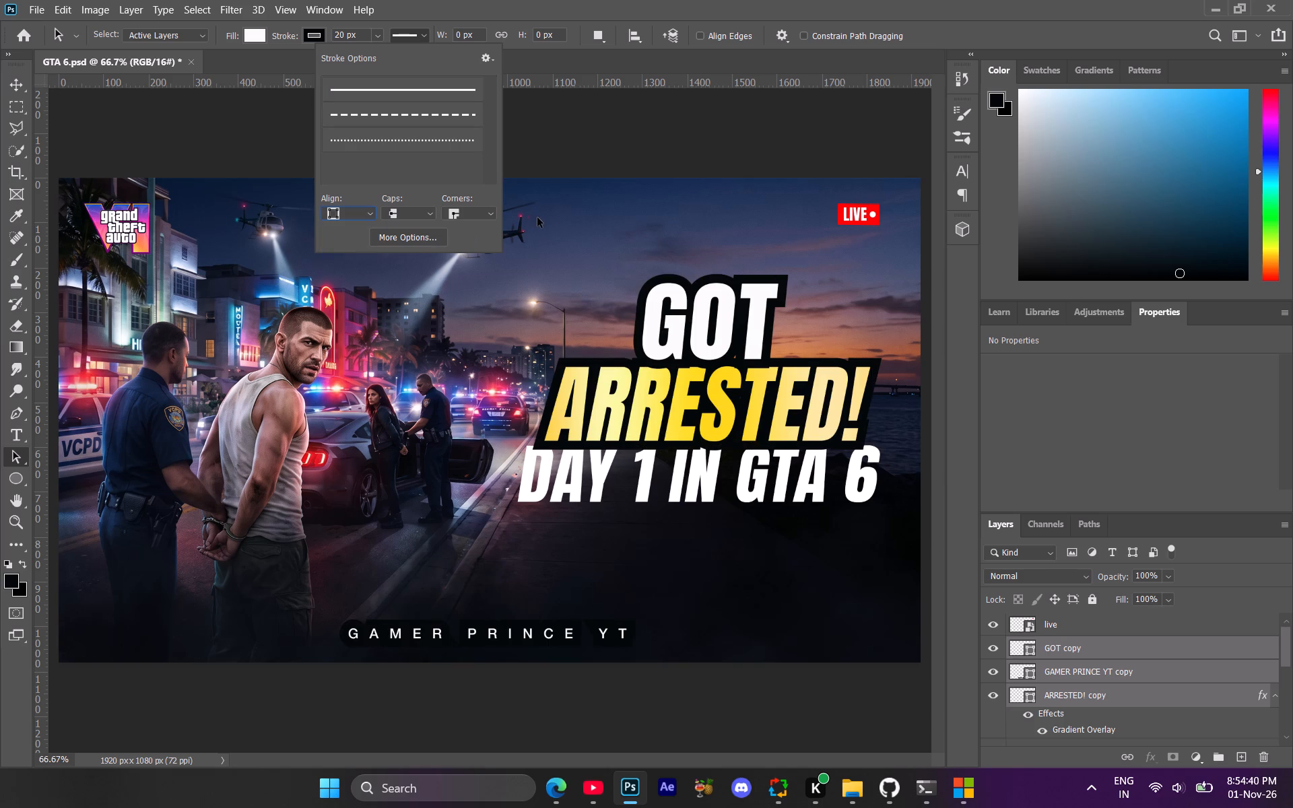
# Remove the stroke from the GAMER PRINCE YT copy shape layer only.
pyautogui.click(1088, 699)
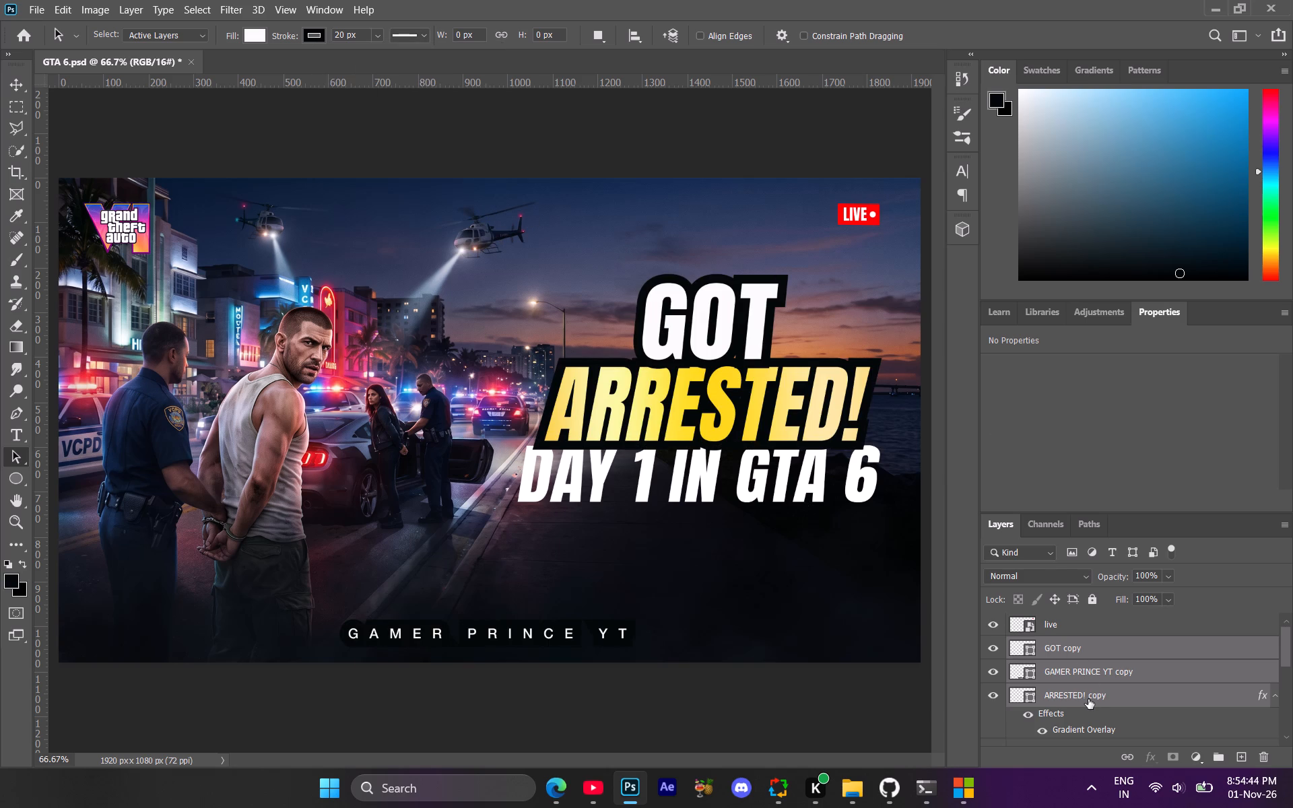
pyautogui.click(1108, 675)
pyautogui.scroll(2, 1110, 669)
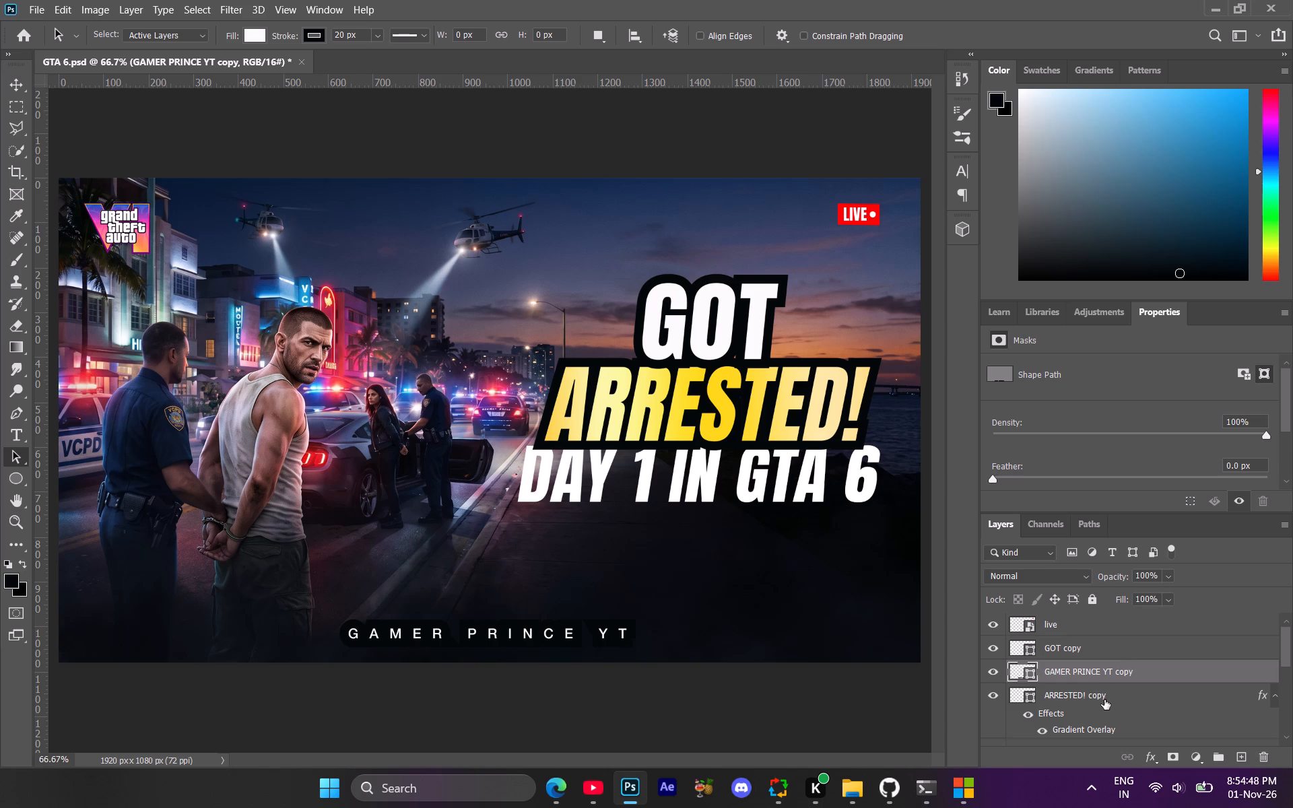
pyautogui.click(1103, 698)
pyautogui.click(1110, 681)
pyautogui.scroll(-1, 1100, 664)
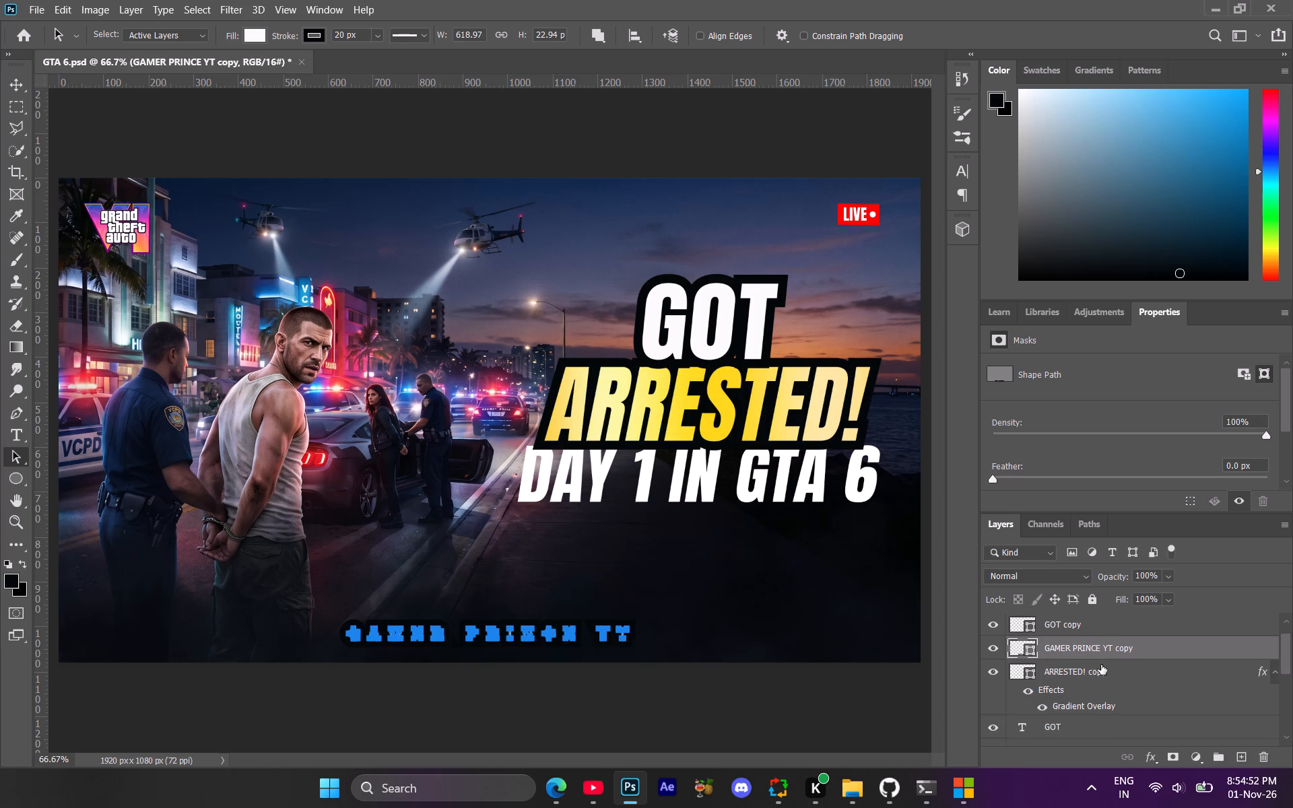
pyautogui.scroll(-2, 1102, 675)
pyautogui.scroll(1, 1104, 680)
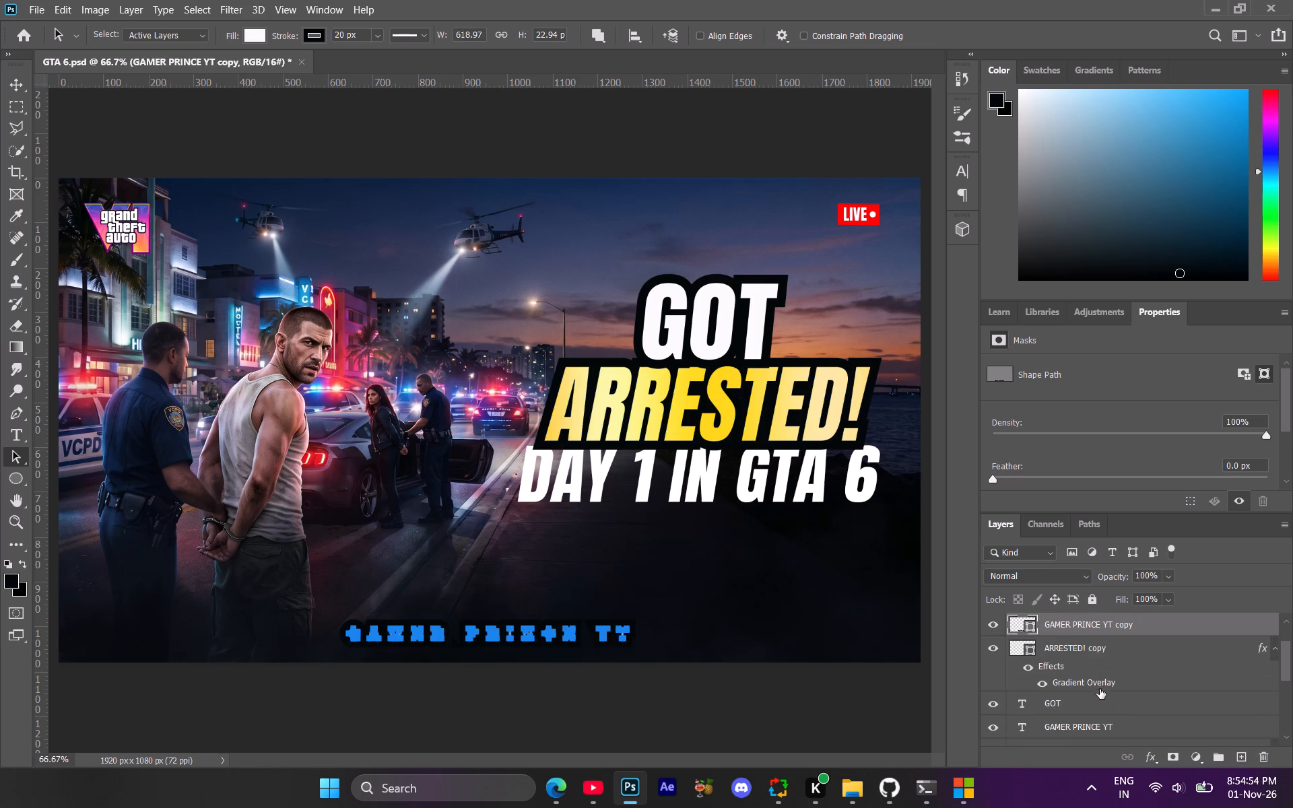
pyautogui.scroll(1, 1094, 691)
pyautogui.click(1070, 630)
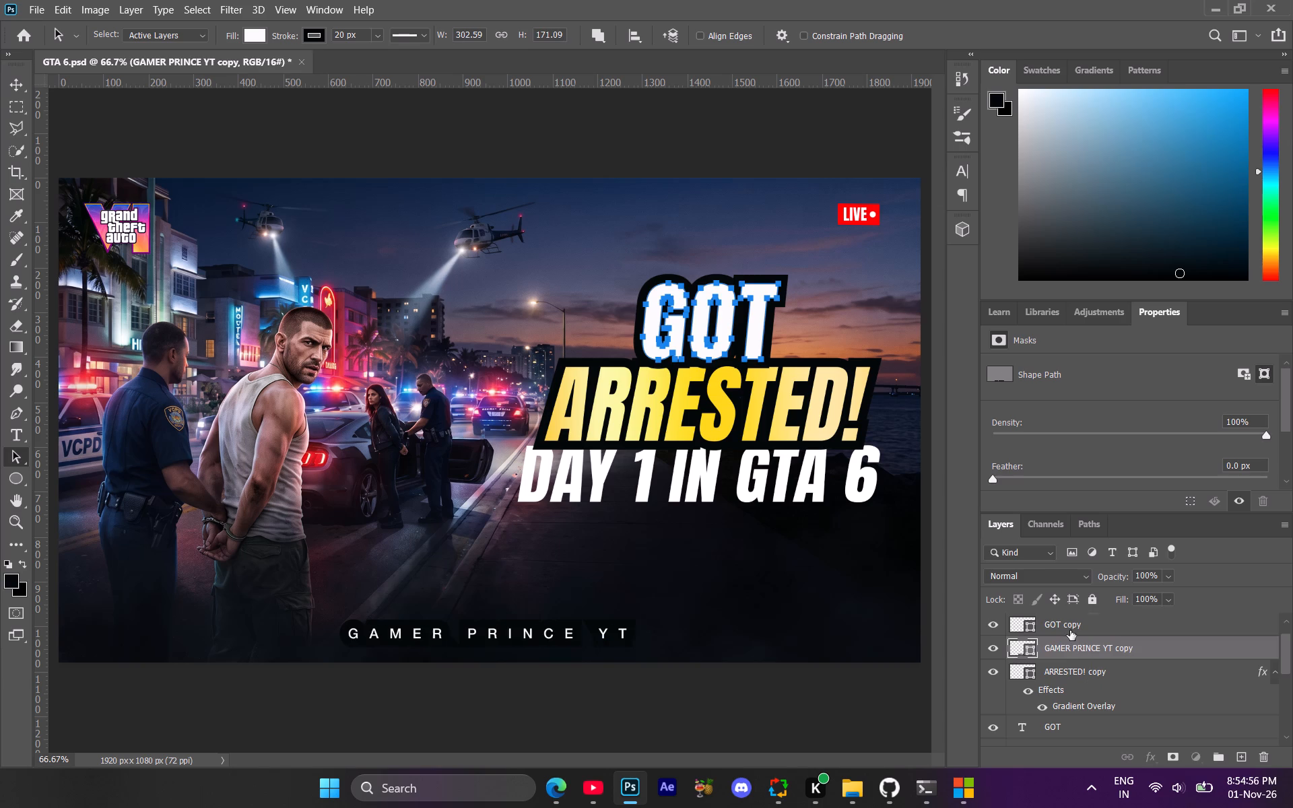
pyautogui.click(1074, 648)
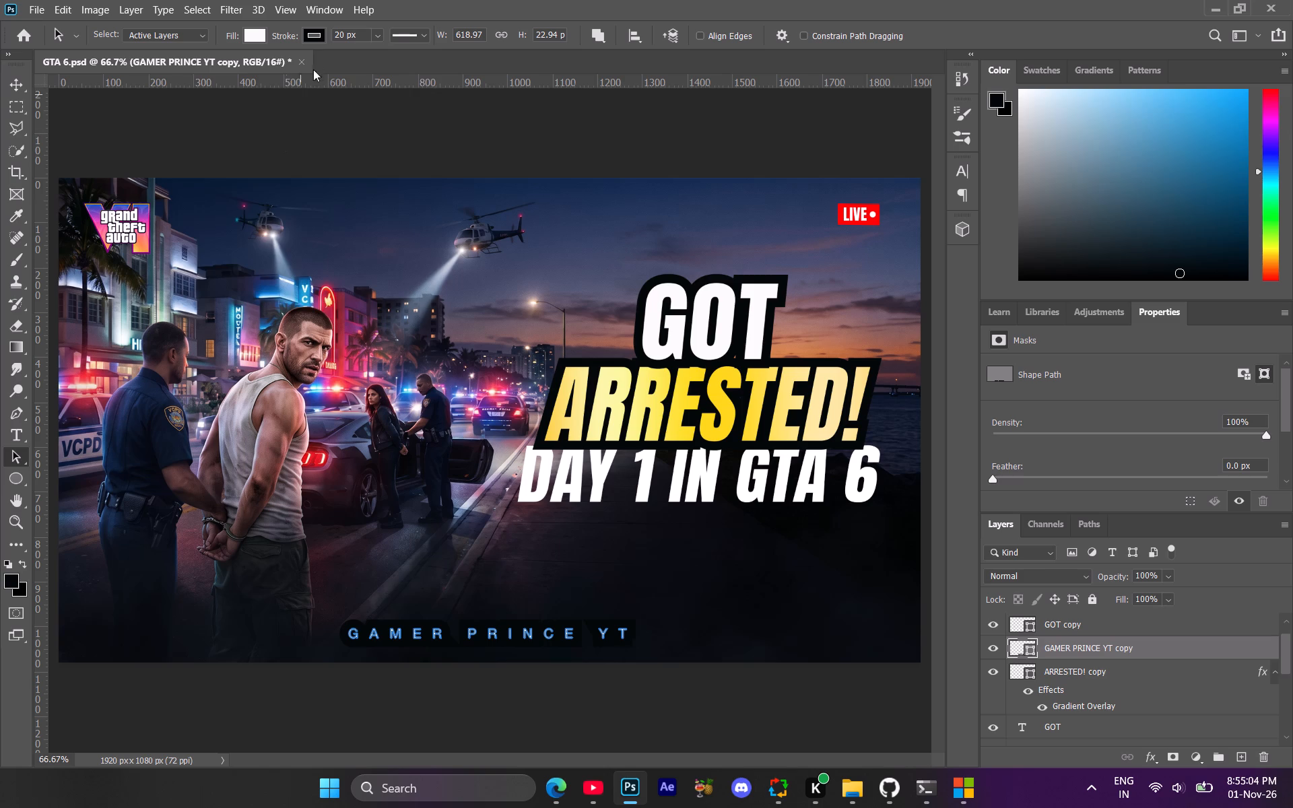
pyautogui.click(321, 32)
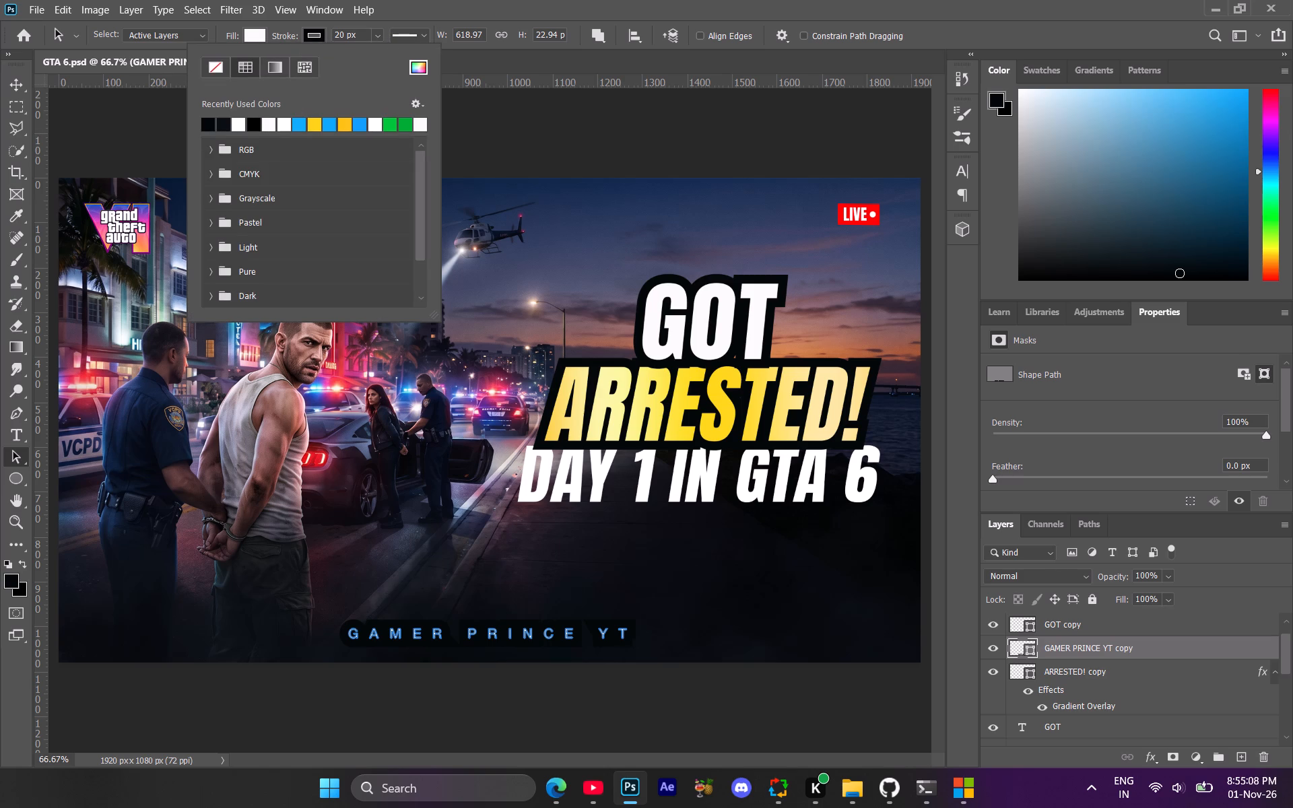
pyautogui.doubleClick(312, 36)
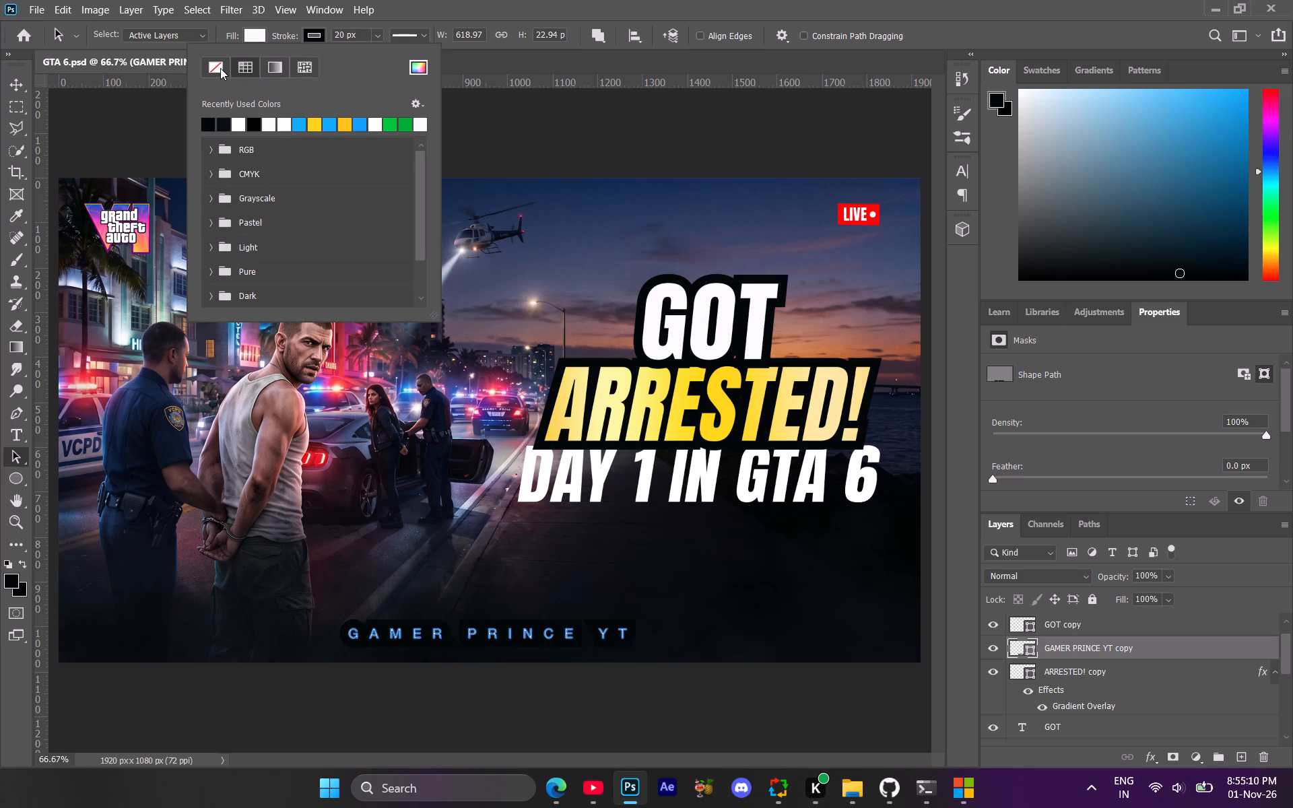
pyautogui.click(219, 68)
pyautogui.click(1102, 652)
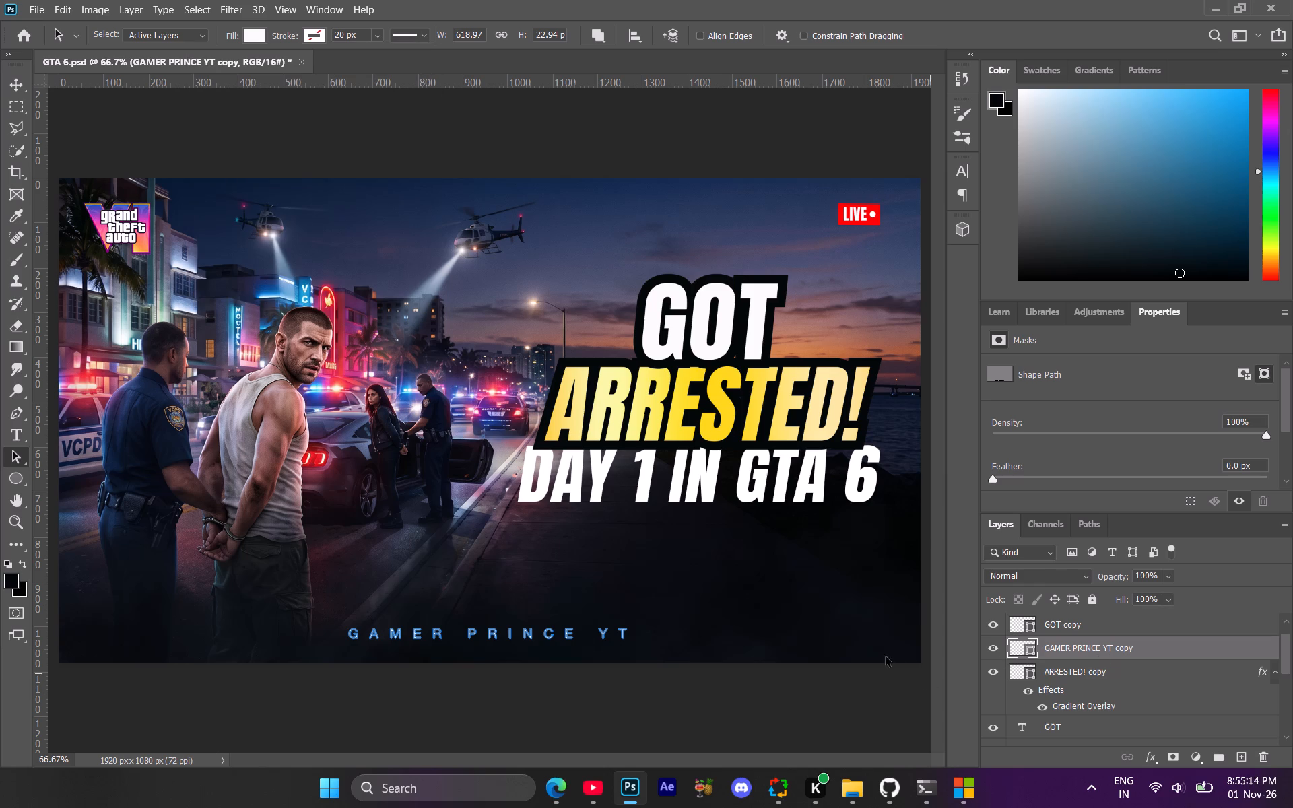
# Set the fill of the GAMER PRINCE YT copy shape to white.
pyautogui.click(254, 36)
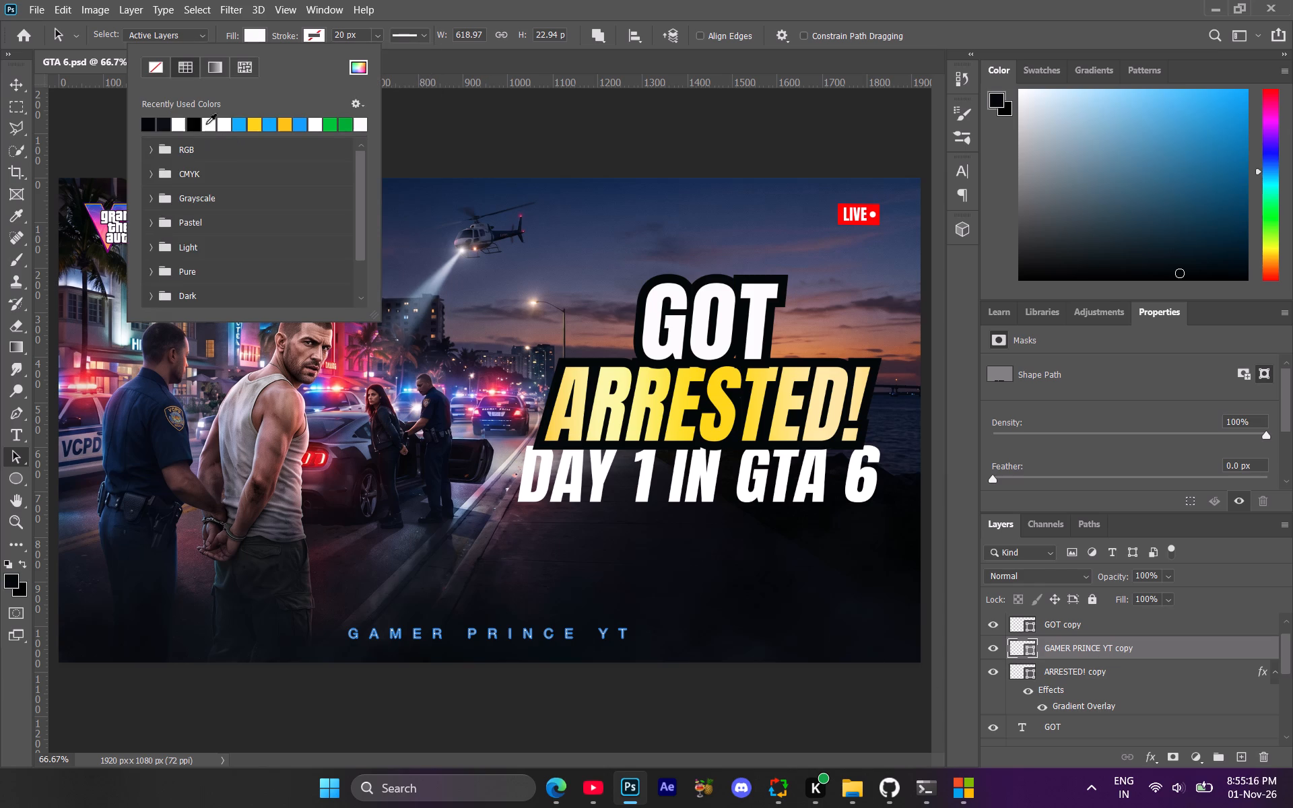
pyautogui.click(208, 123)
pyautogui.click(494, 676)
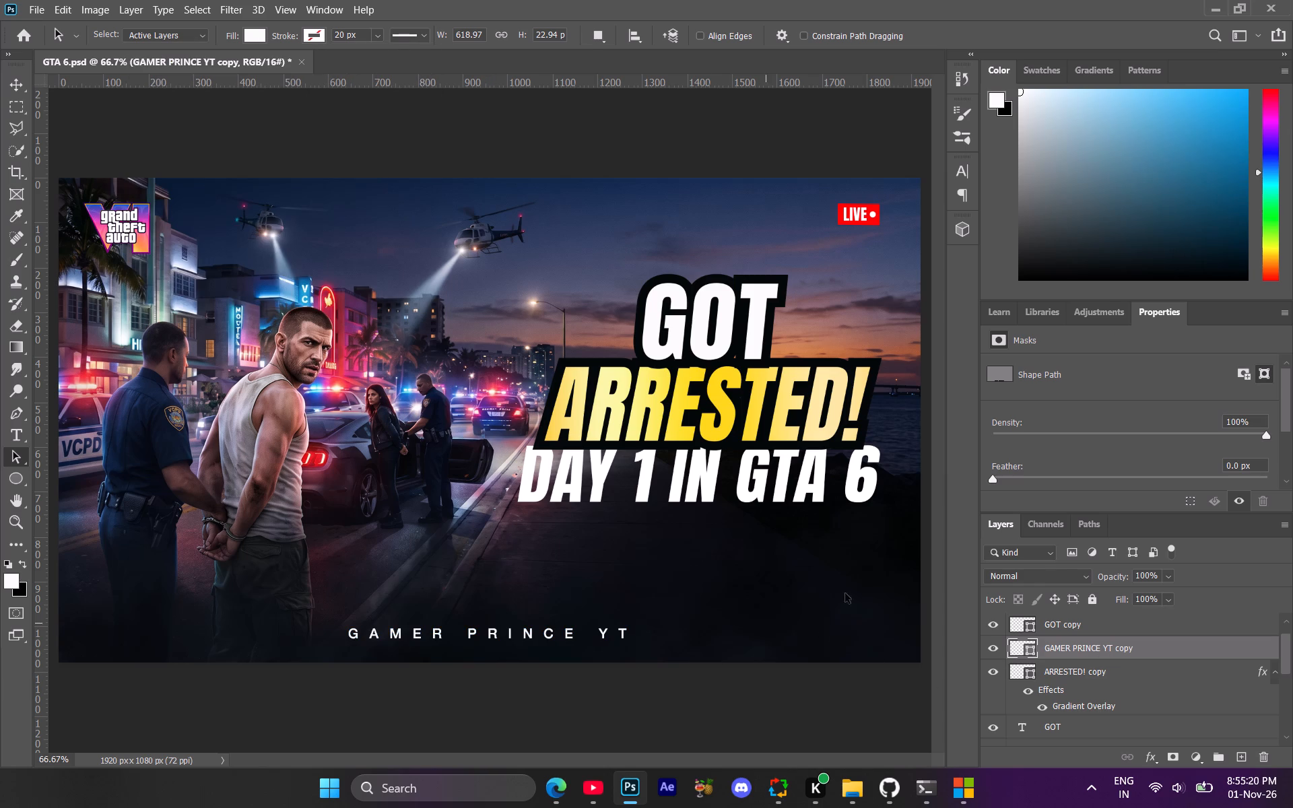
# Move the DAY 1 IN GTA 6 text layer above the GOT text layer, directly below the ARRESTED! copy.
pyautogui.scroll(2, 1127, 633)
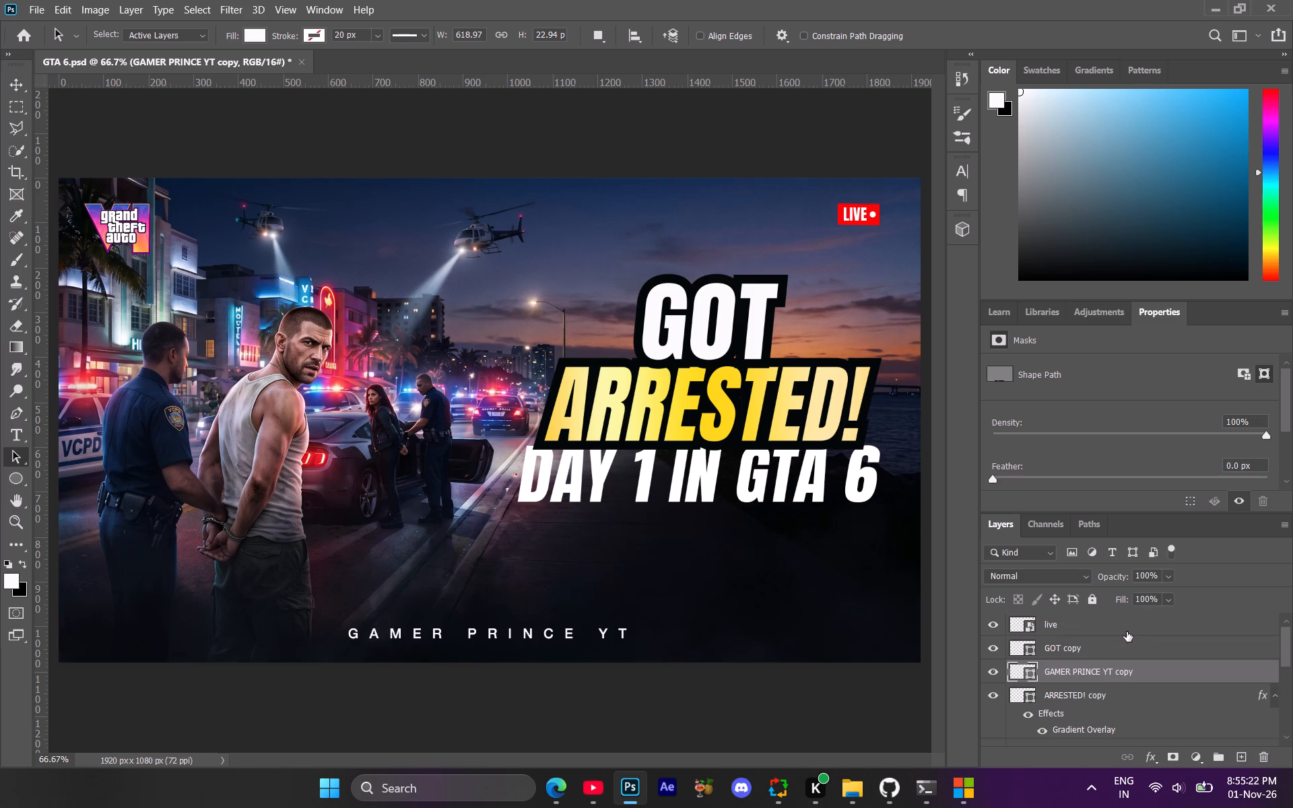
pyautogui.scroll(2, 1127, 632)
pyautogui.scroll(-4, 1085, 659)
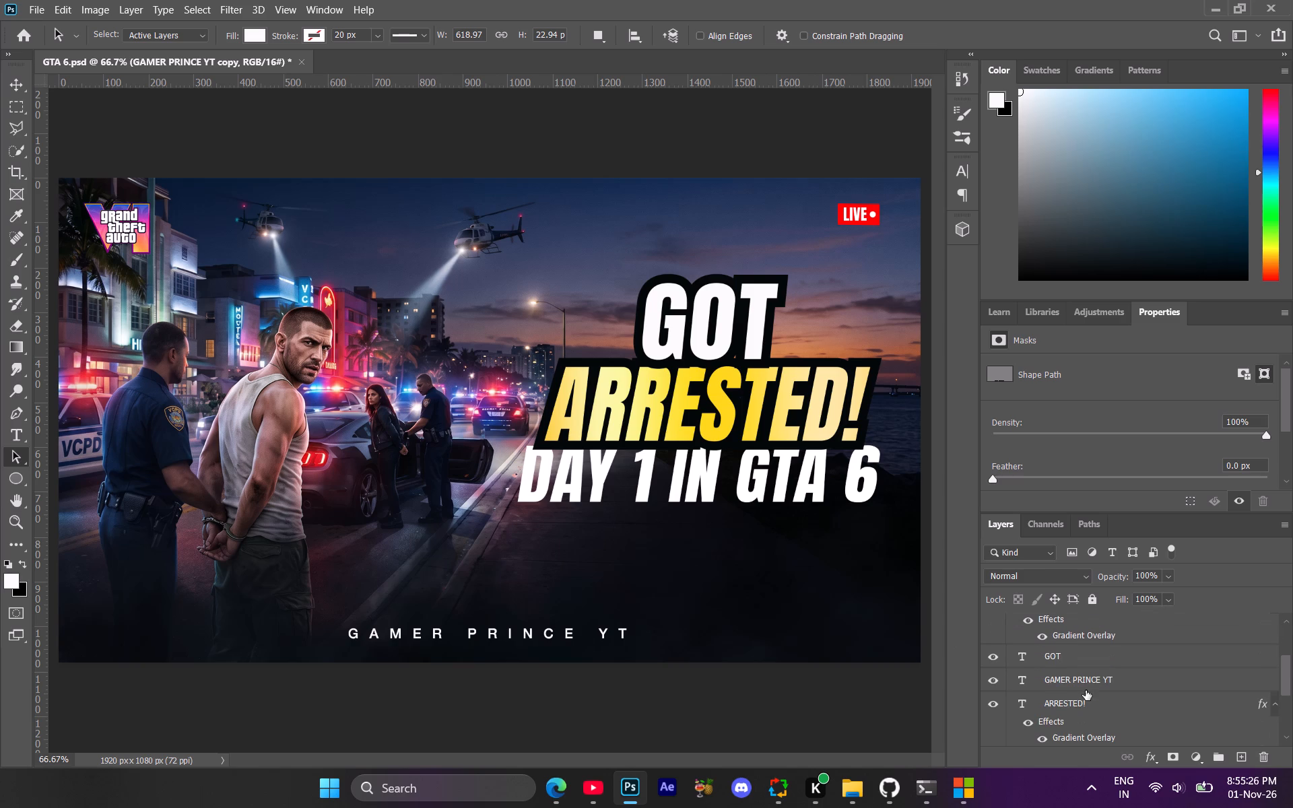
pyautogui.scroll(-1, 1082, 712)
pyautogui.scroll(1, 1088, 687)
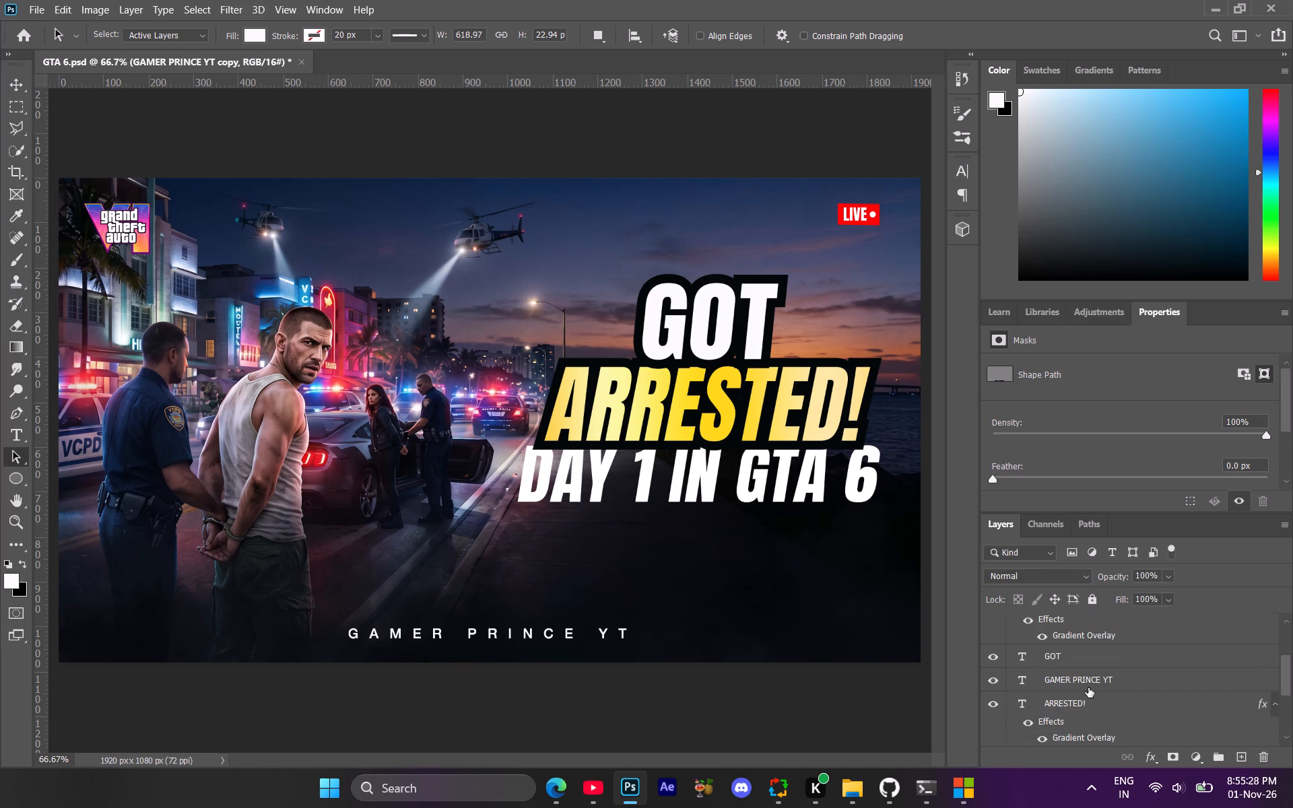
pyautogui.click(1088, 686)
pyautogui.click(1086, 684)
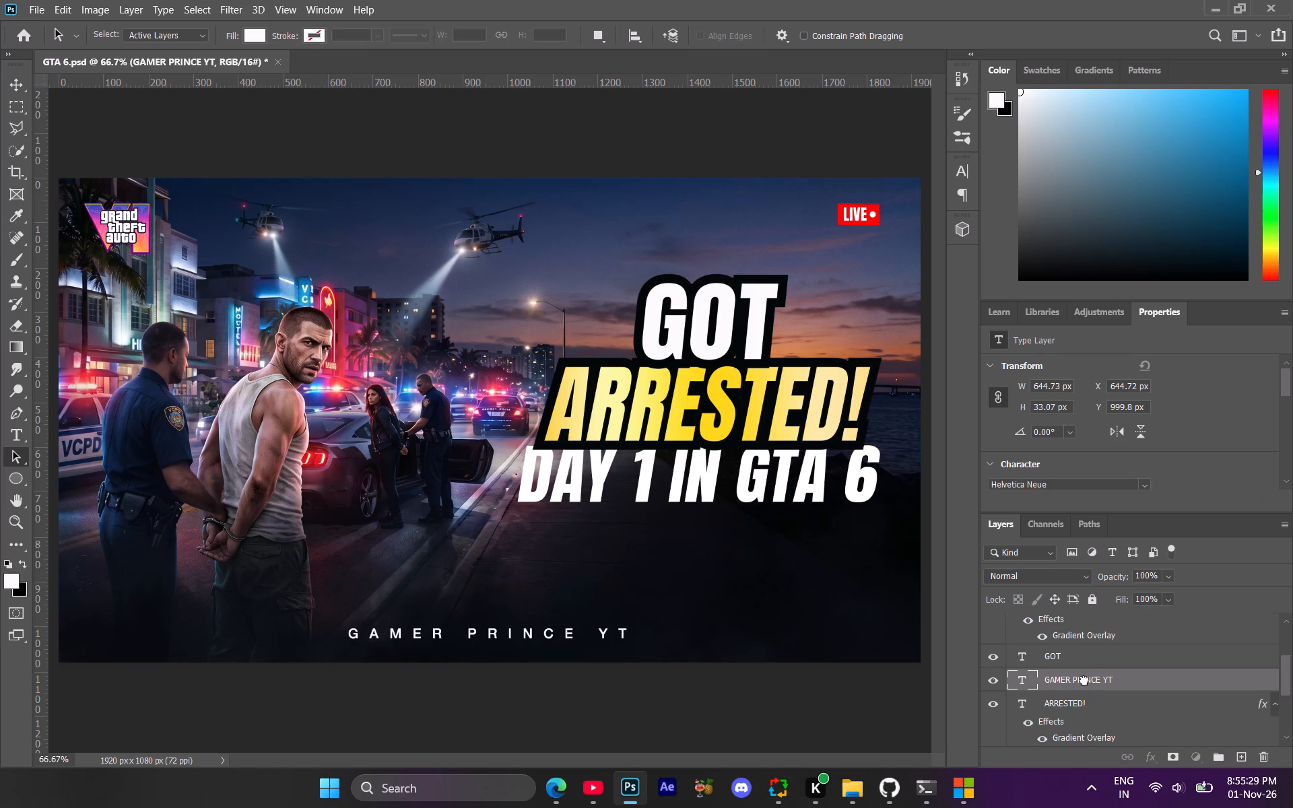
pyautogui.scroll(-1, 1085, 682)
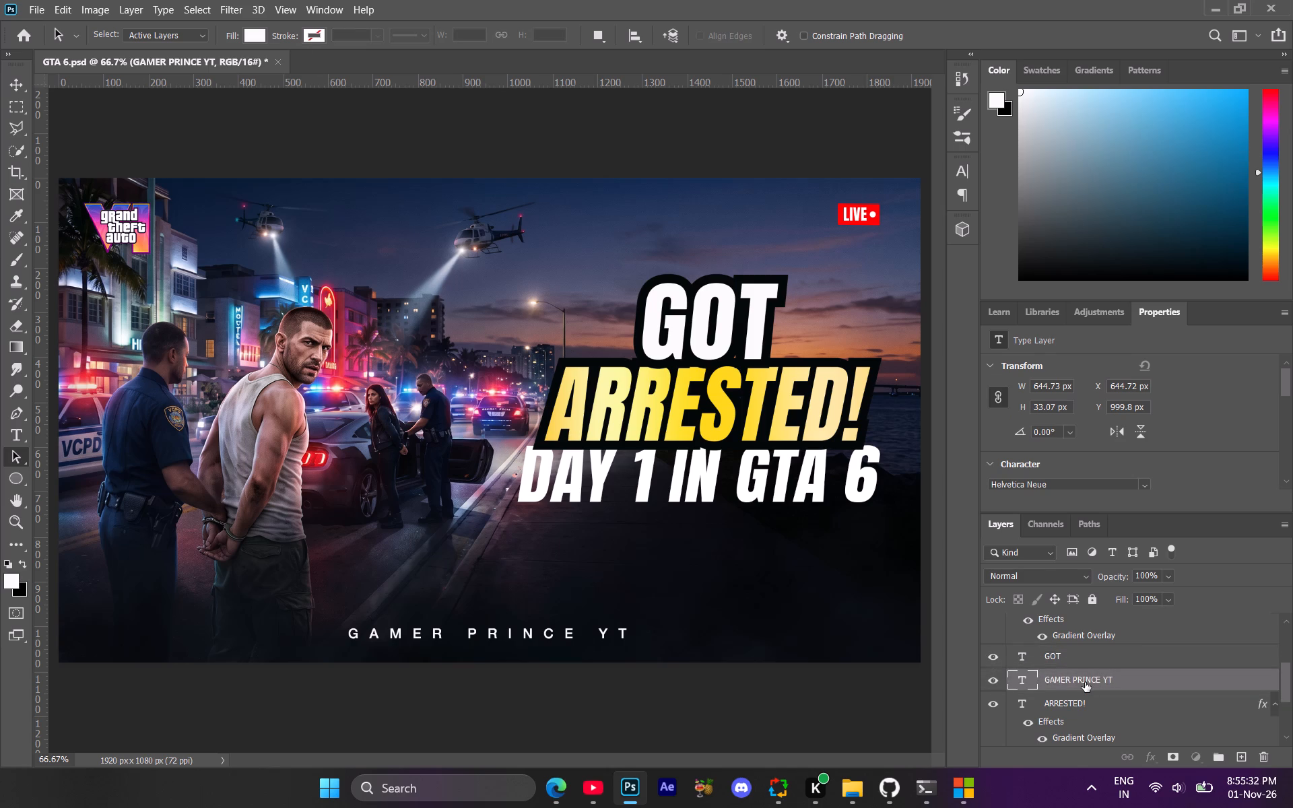
pyautogui.scroll(-2, 1086, 682)
pyautogui.click(1084, 685)
pyautogui.moveTo(1081, 690); pyautogui.dragTo(1082, 609)
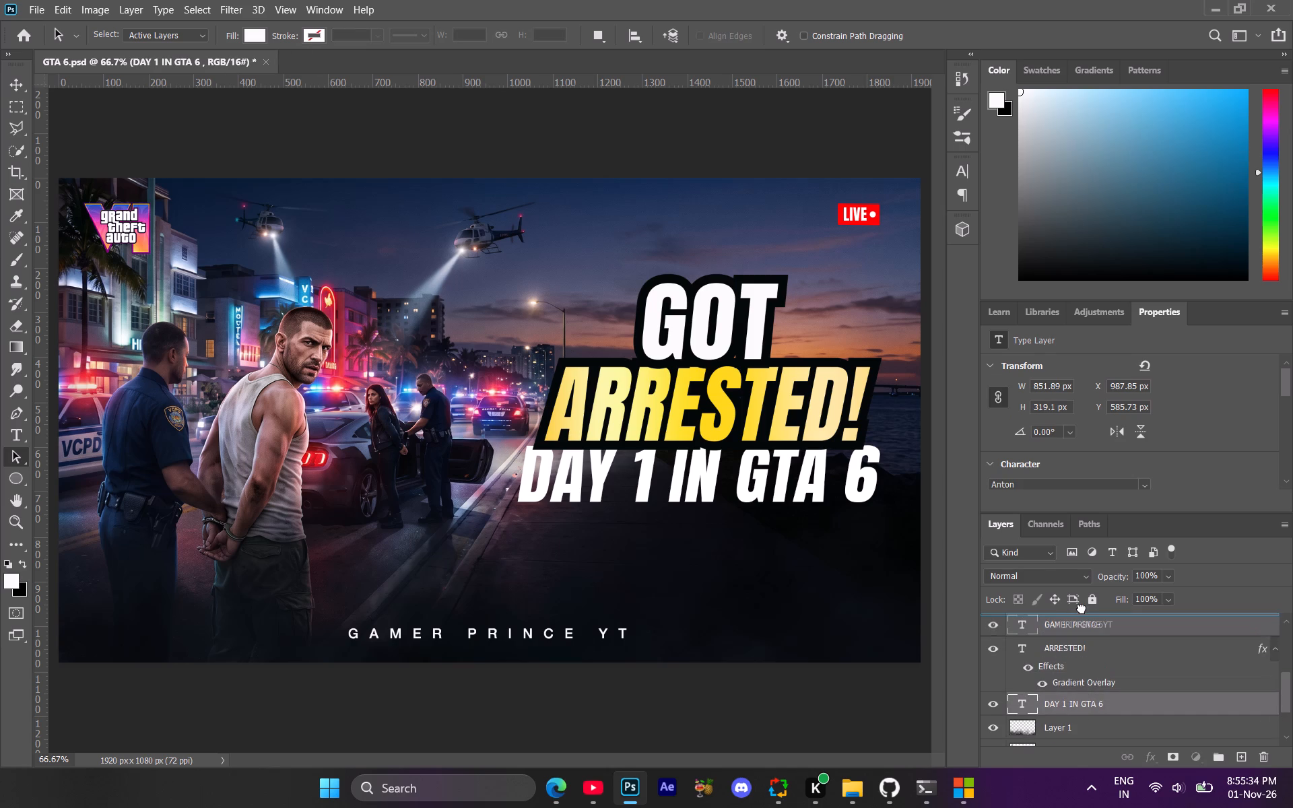
pyautogui.moveTo(1082, 609); pyautogui.dragTo(1081, 674)
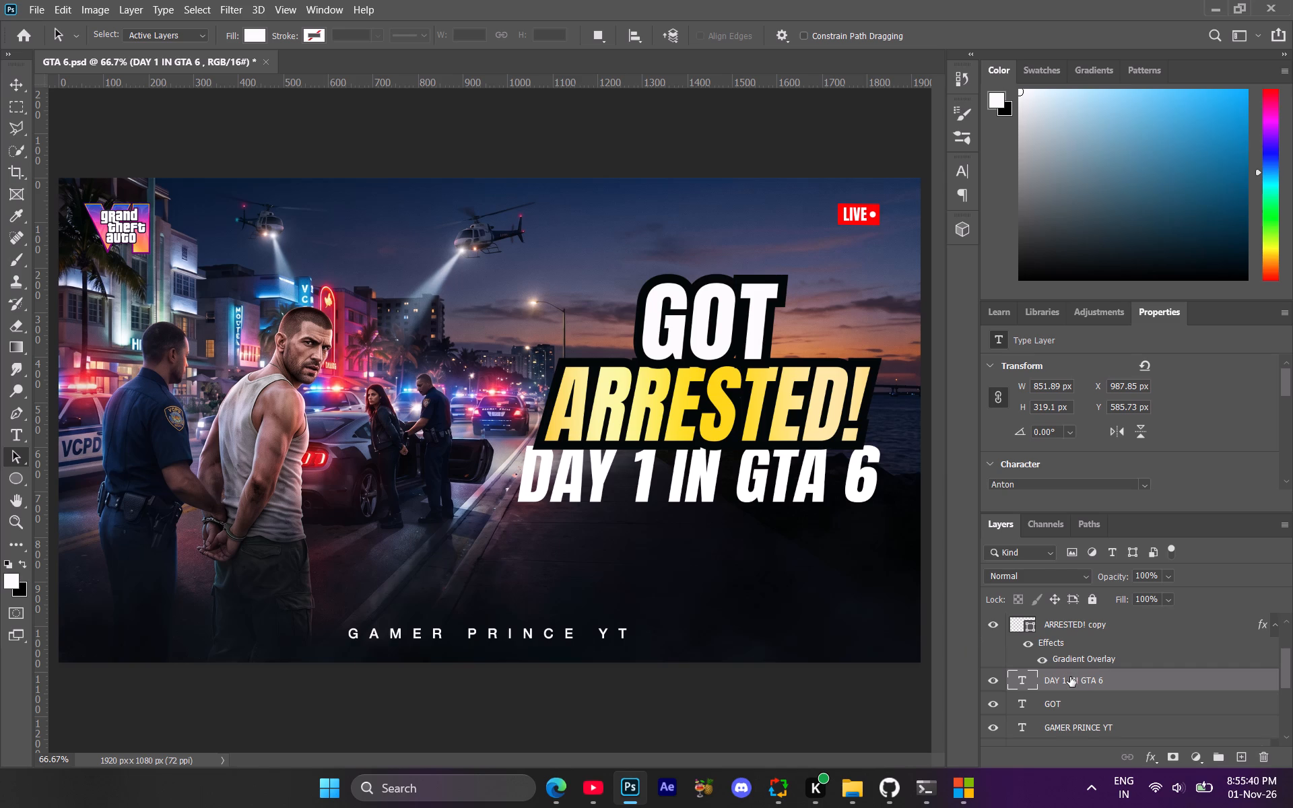
# Duplicate the DAY 1 IN GTA 6 text layer and convert the copy to a shape.
pyautogui.hotkey('ctrl', 'j')
pyautogui.rightClick(1070, 677)
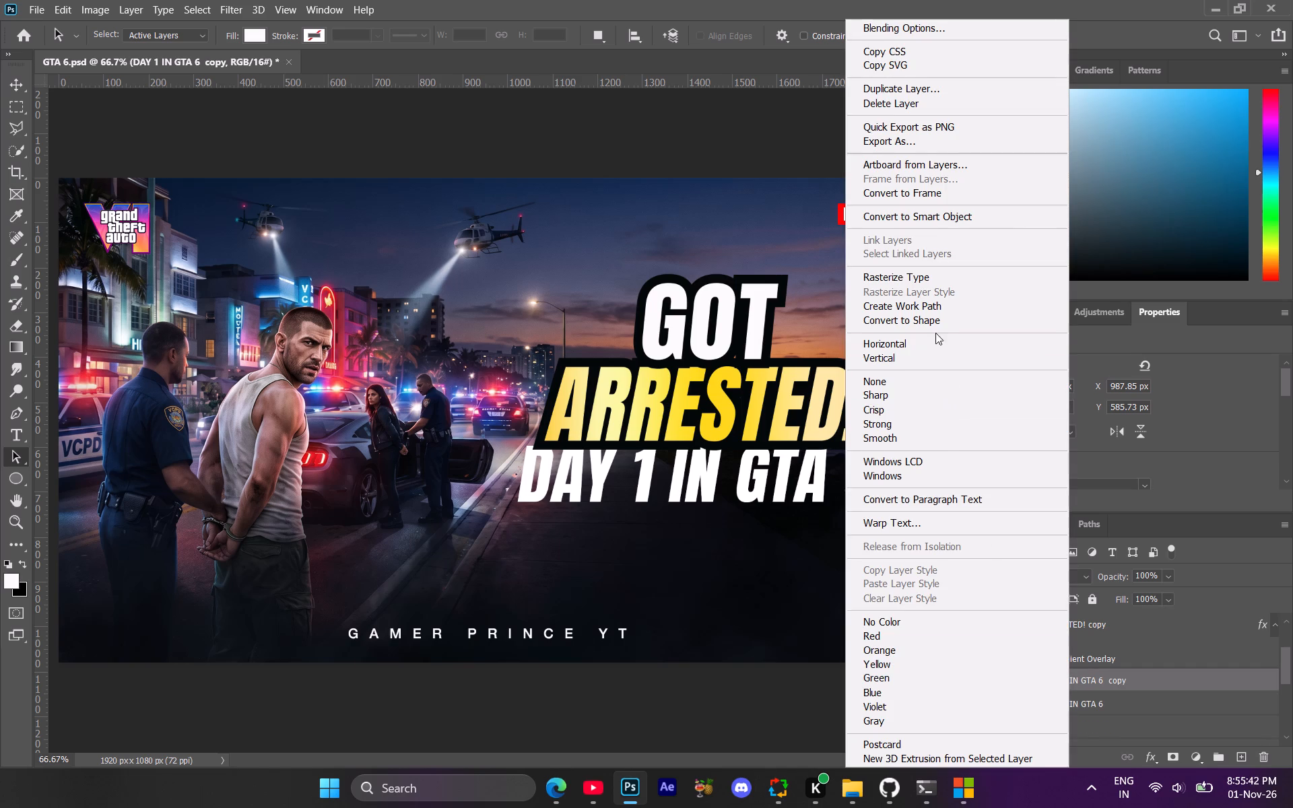
pyautogui.click(929, 323)
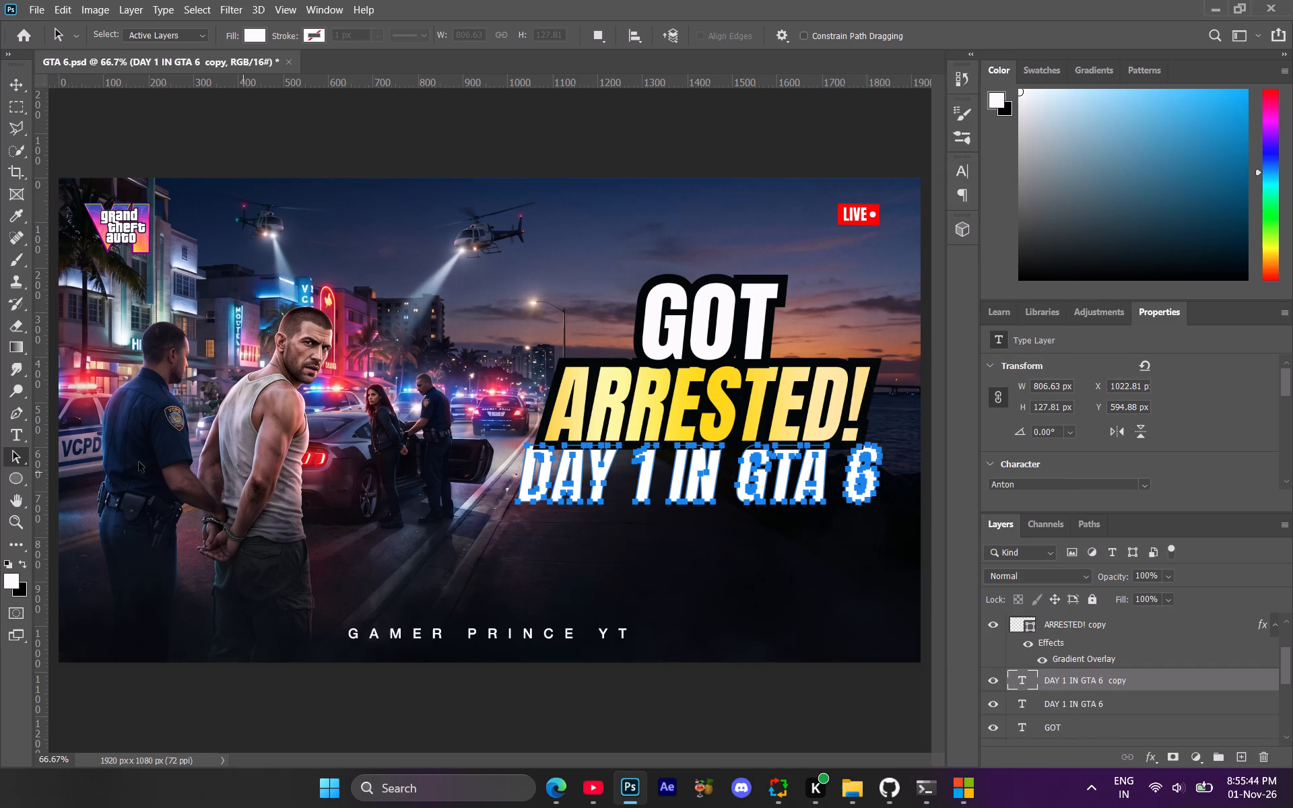
# Give the DAY 1 IN GTA 6 copy shape a black 20 px stroke aligned to the outside.
pyautogui.click(311, 40)
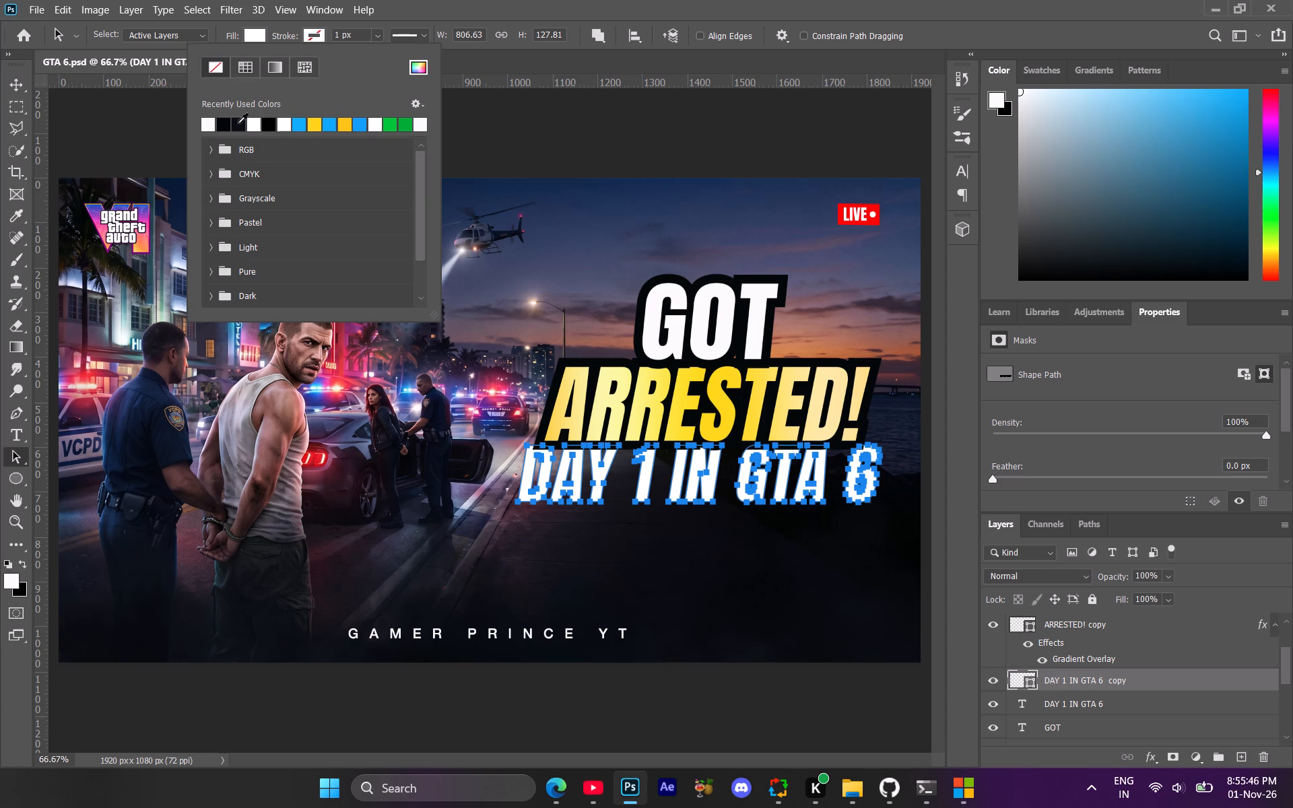
pyautogui.click(226, 125)
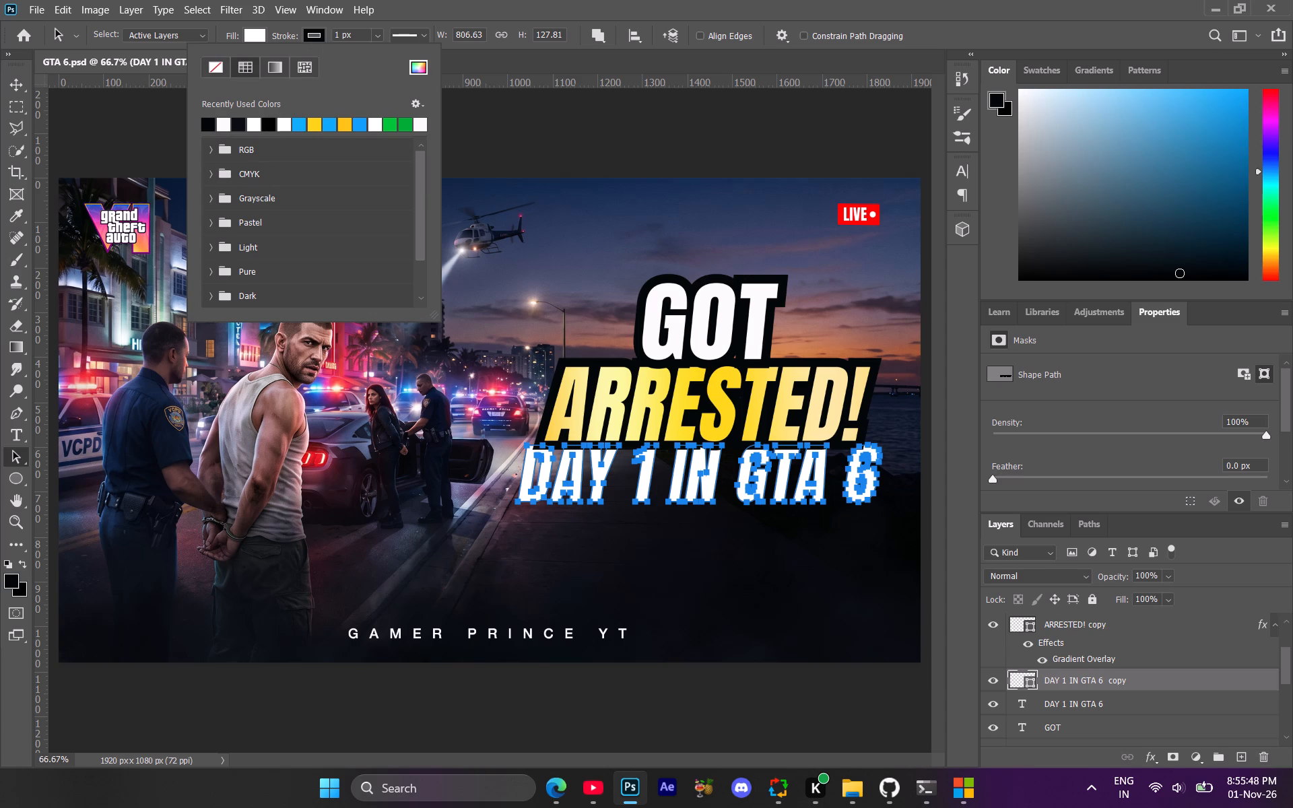
pyautogui.moveTo(337, 34); pyautogui.dragTo(317, 36)
pyautogui.write('20')
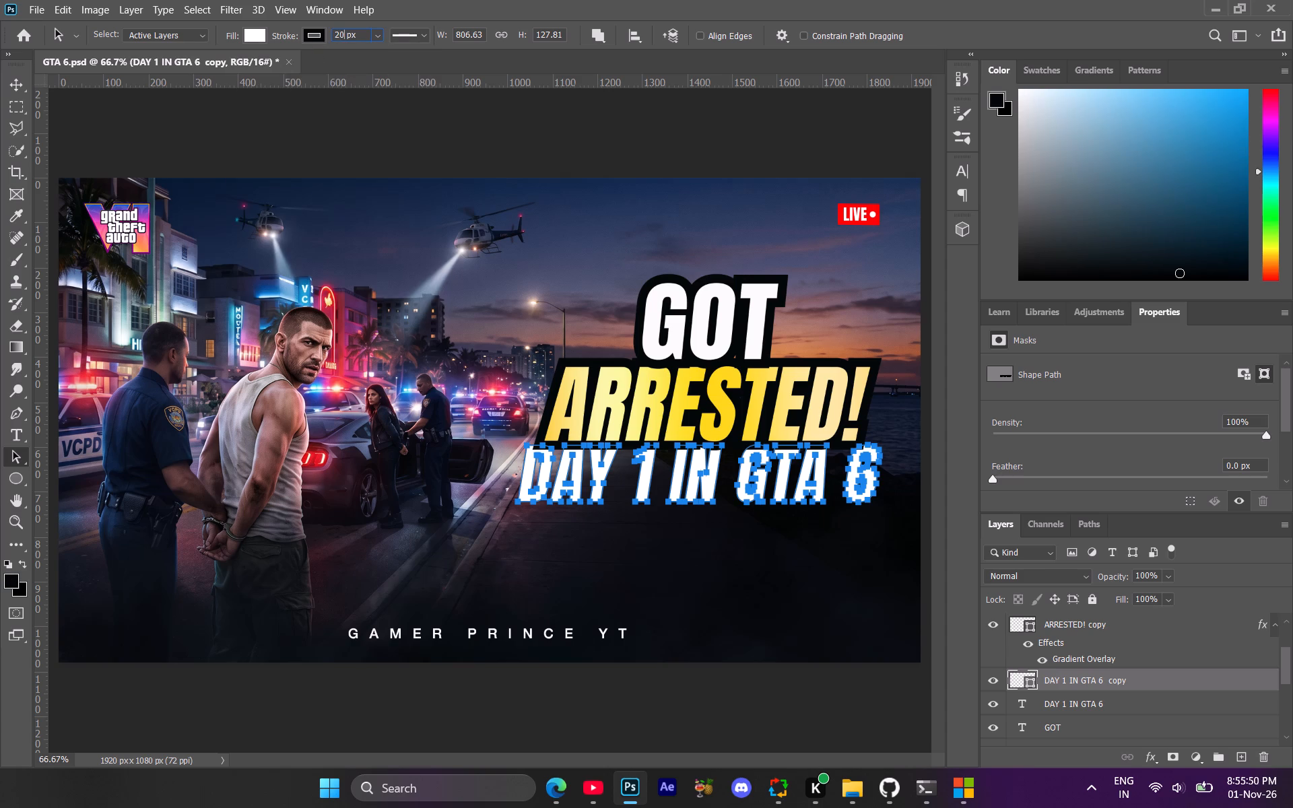
pyautogui.press('Return')
pyautogui.click(418, 26)
pyautogui.click(424, 35)
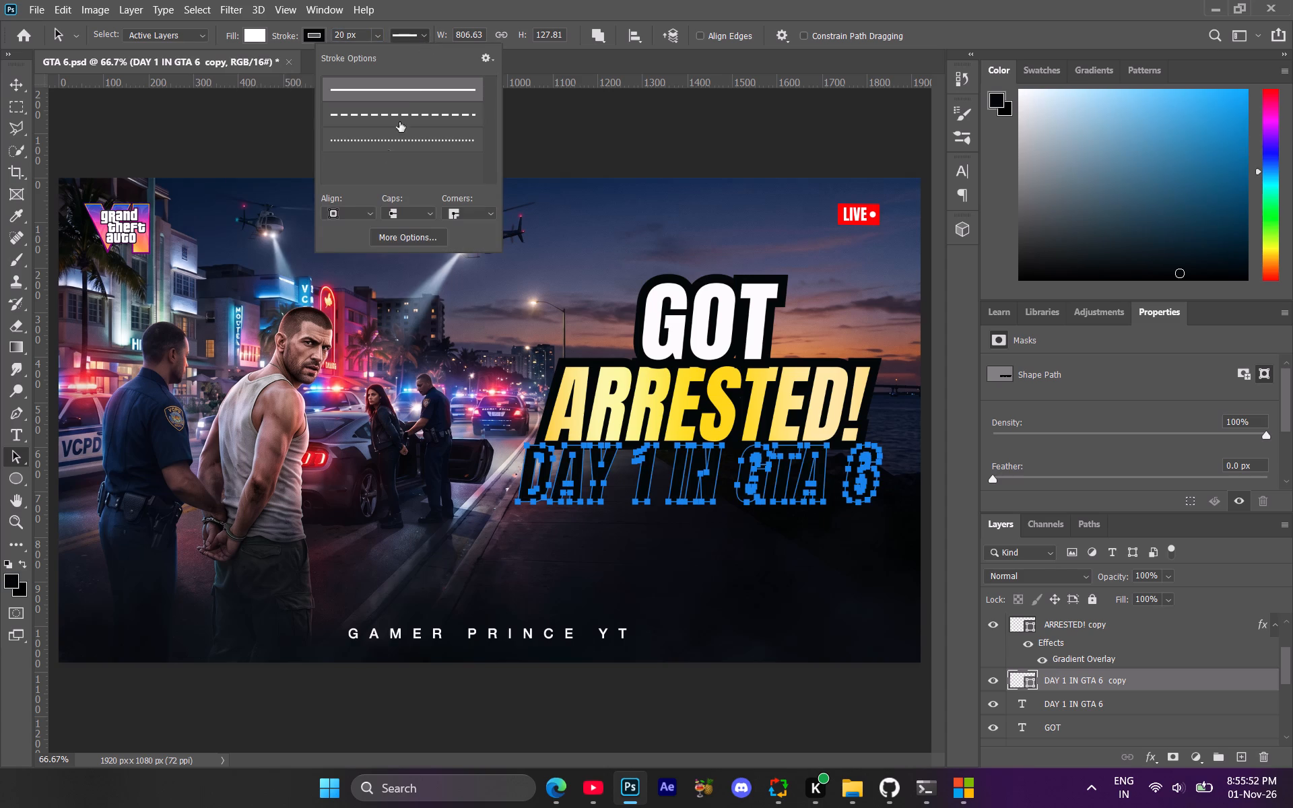
pyautogui.click(352, 211)
pyautogui.click(348, 249)
pyautogui.click(1074, 681)
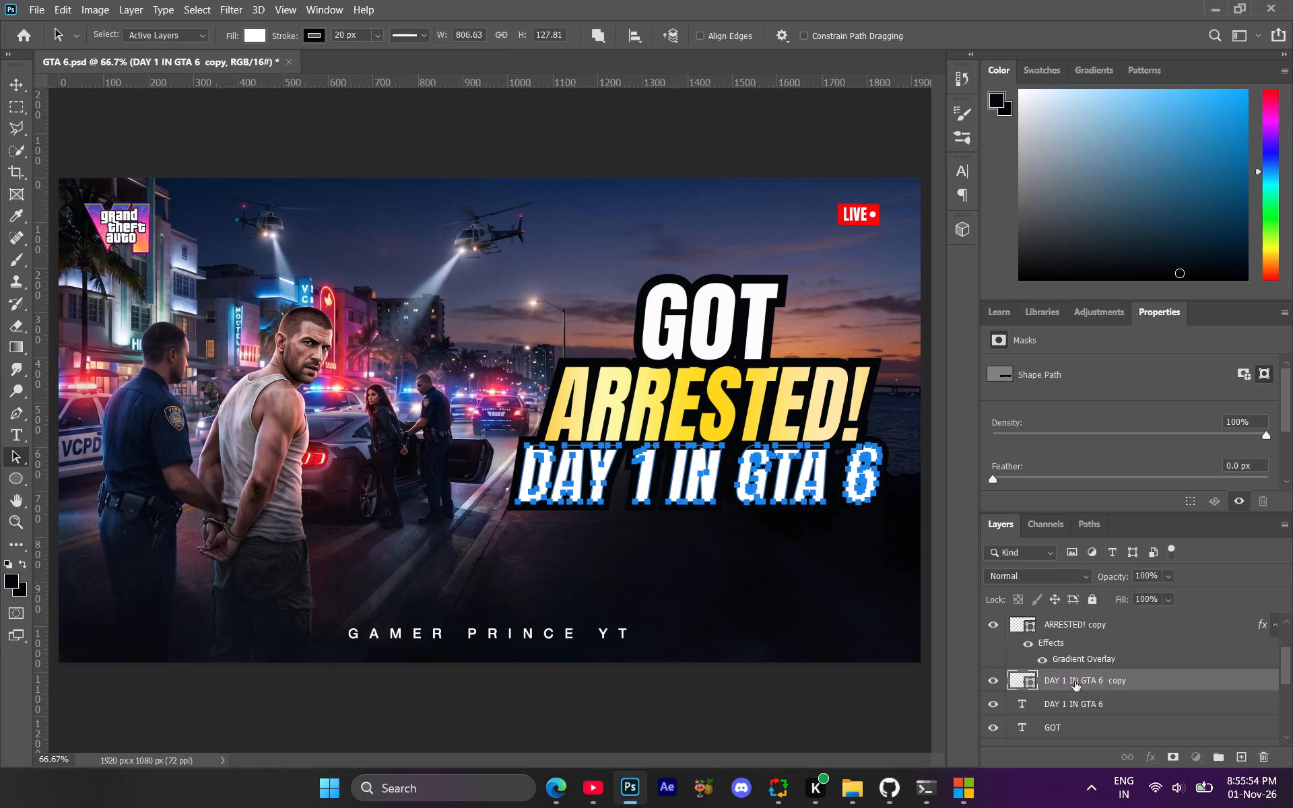
# Move the DAY 1 IN GTA 6 copy shape down to a Y position of 694.78 px.
pyautogui.click(1063, 715)
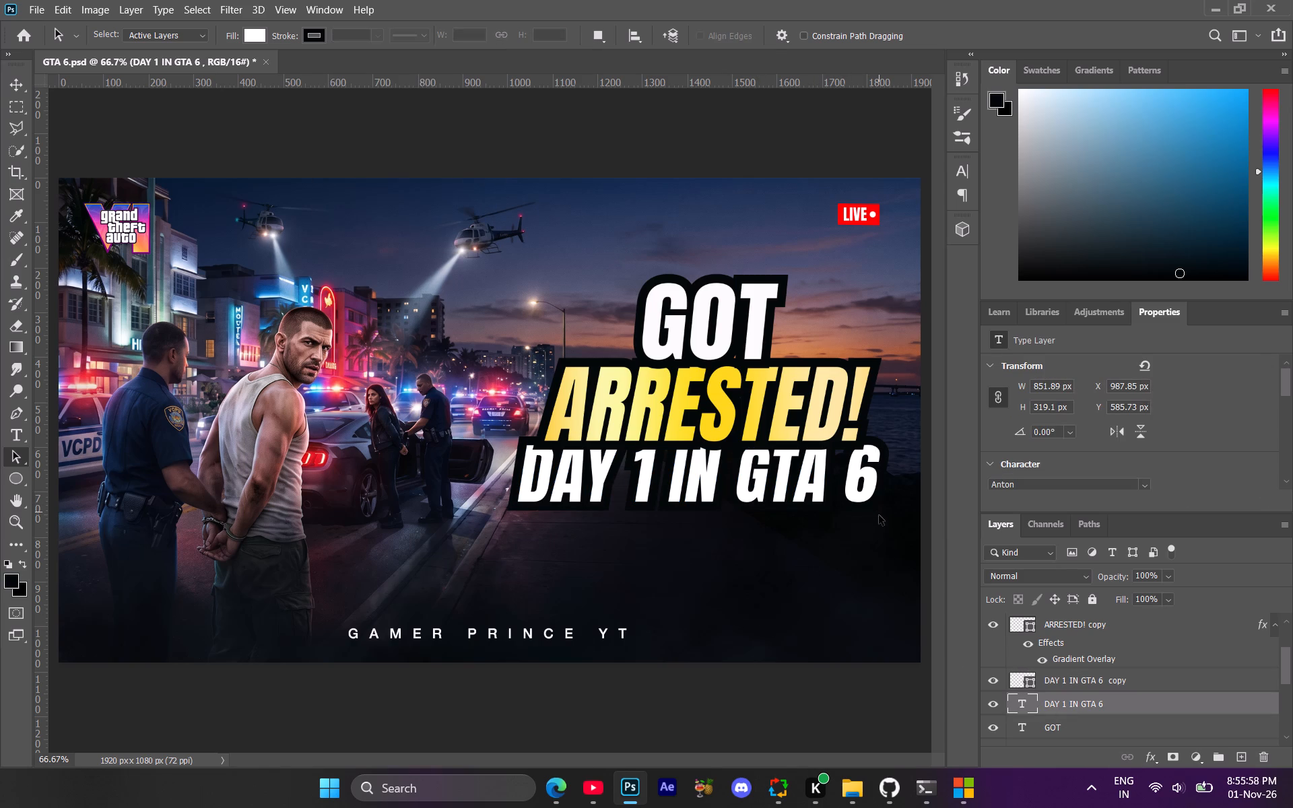
pyautogui.click(1086, 679)
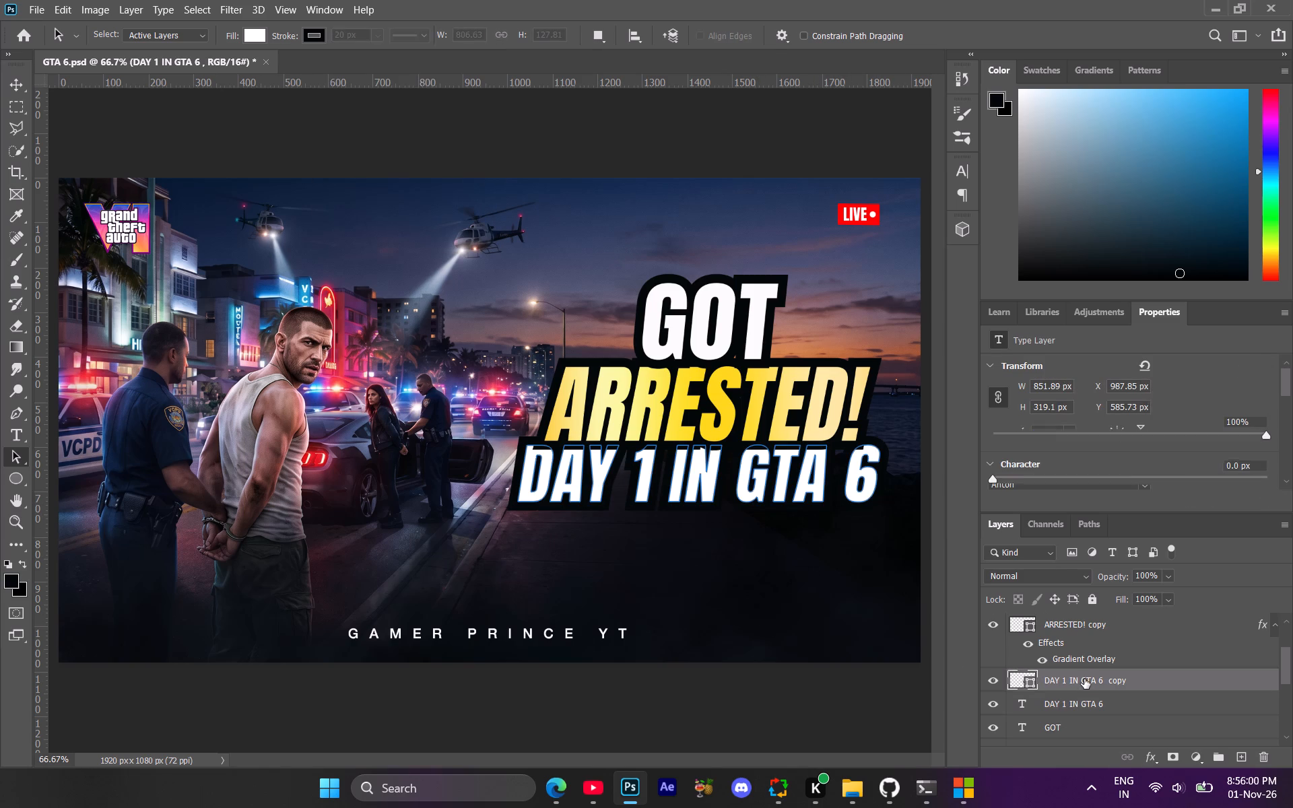
pyautogui.hotkey('ctrl', 't')
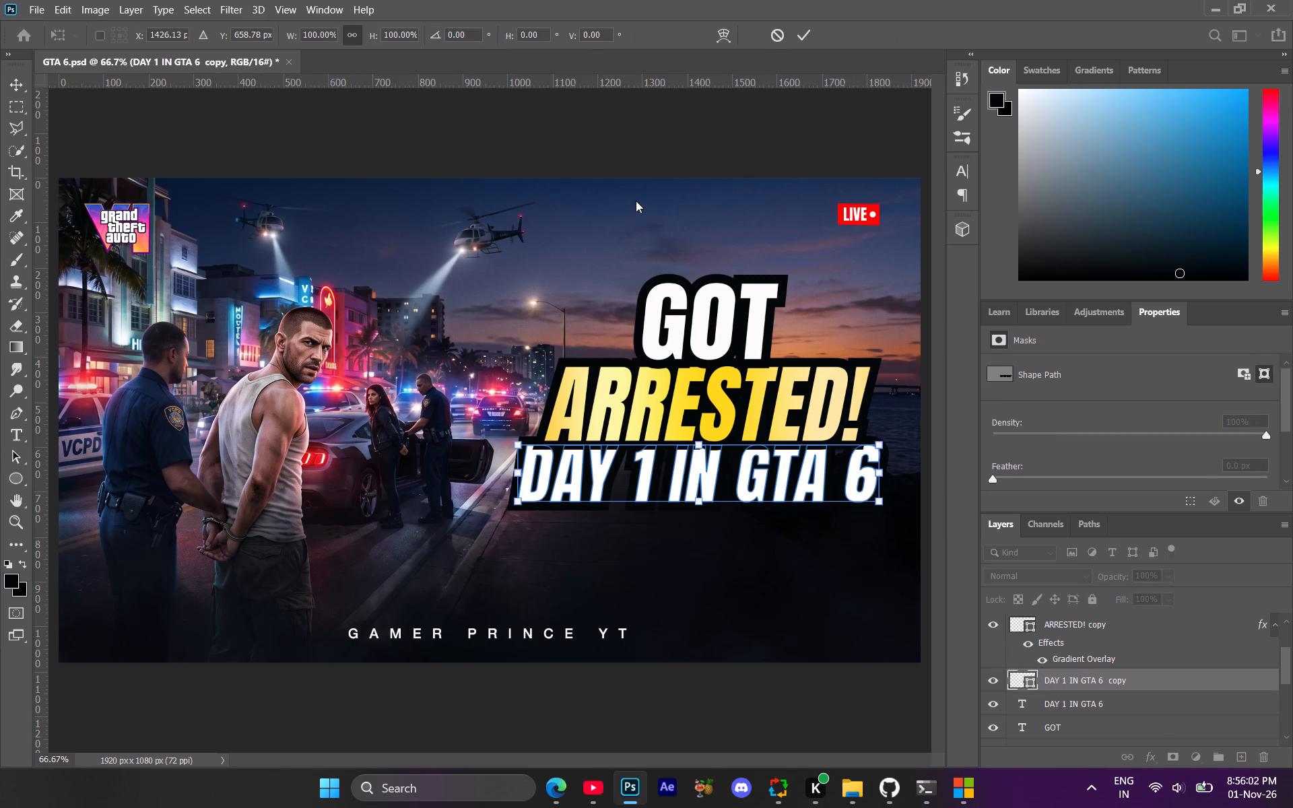
pyautogui.moveTo(224, 35); pyautogui.dragTo(238, 39)
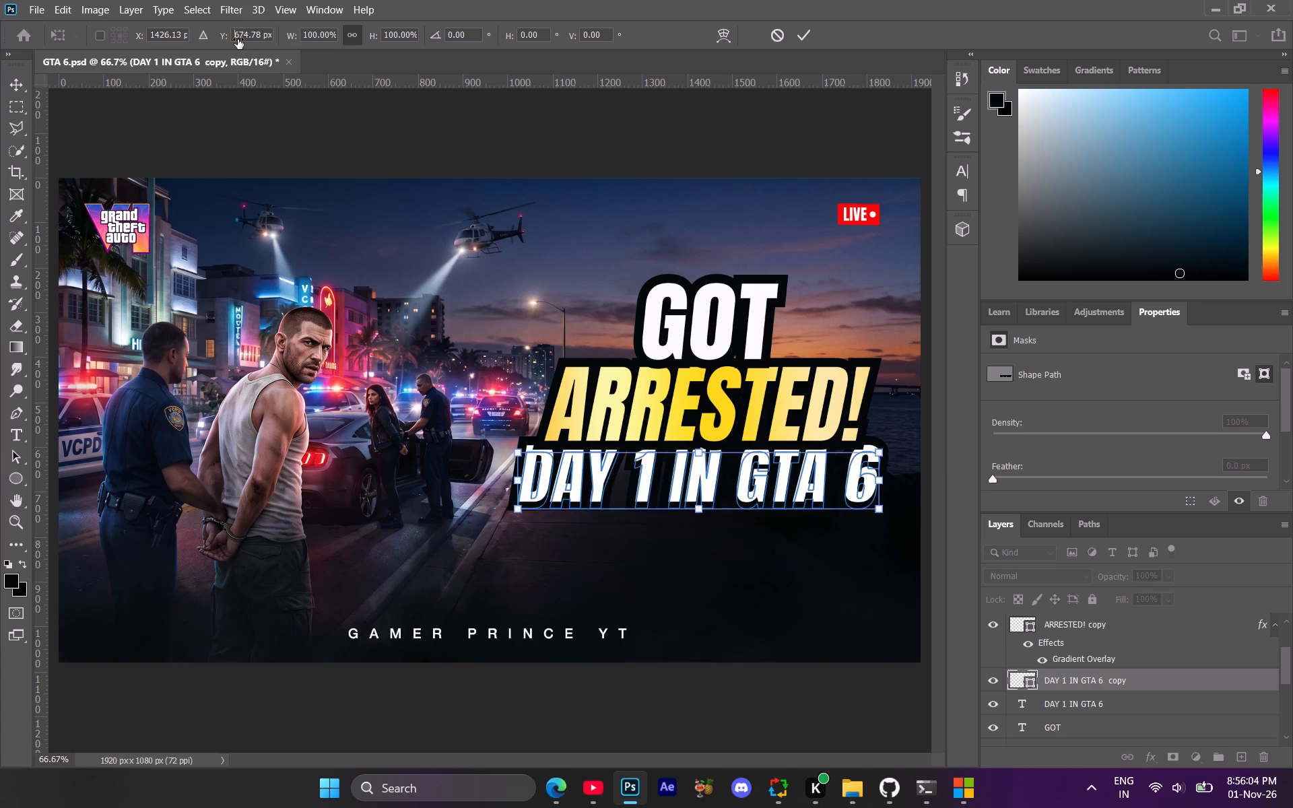
pyautogui.moveTo(238, 39); pyautogui.dragTo(255, 41)
pyautogui.click(1082, 685)
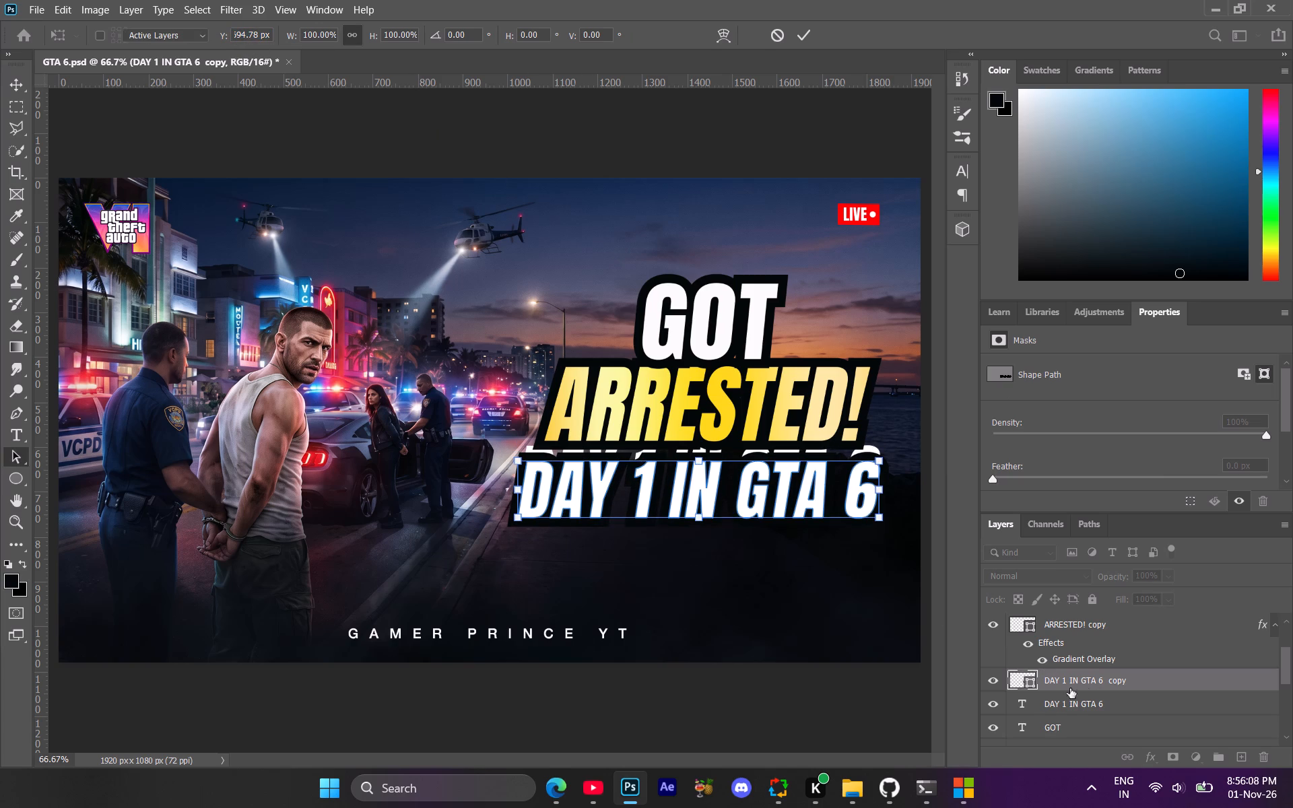
# Hide the original DAY 1 IN GTA 6, GOT, GAMER PRINCE YT and ARRESTED! text layers.
pyautogui.click(991, 704)
pyautogui.click(993, 728)
pyautogui.scroll(-3, 1008, 725)
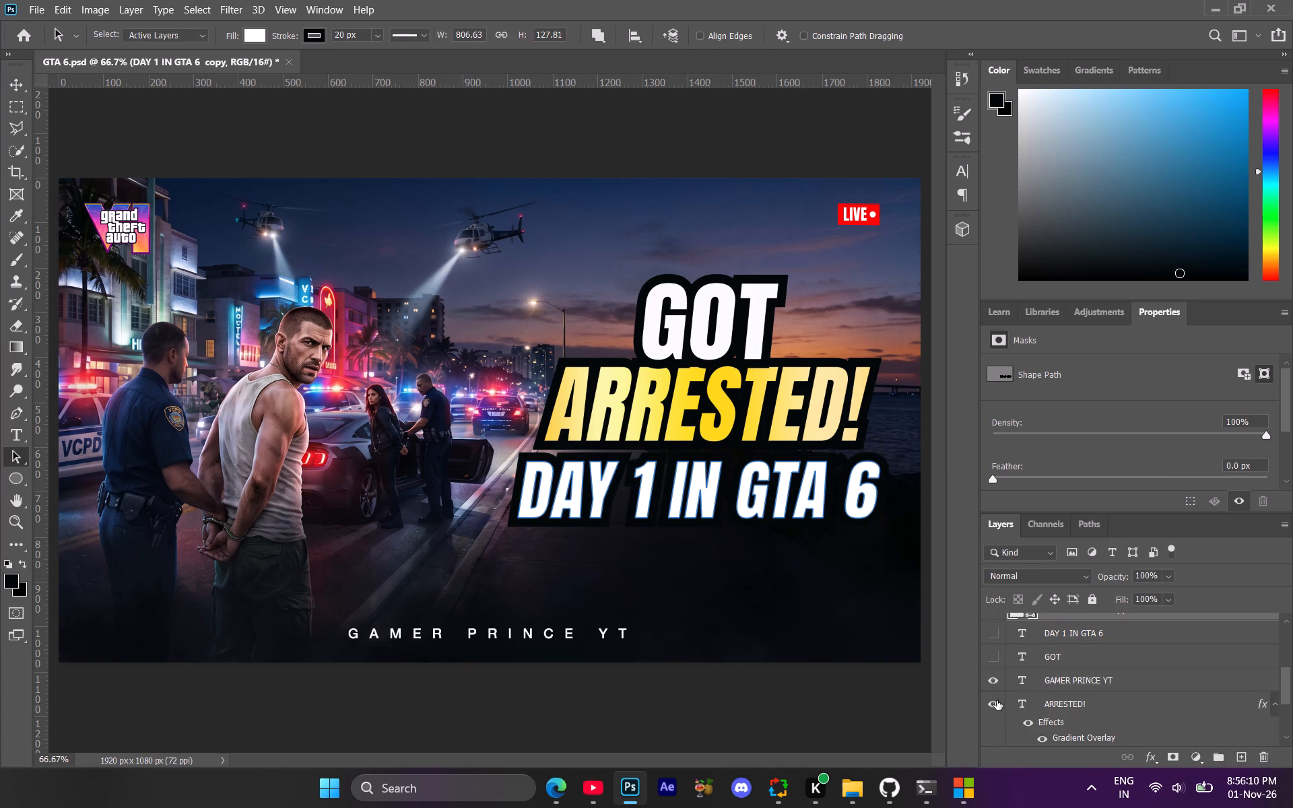
pyautogui.click(991, 681)
pyautogui.click(994, 703)
pyautogui.scroll(-3, 1051, 699)
pyautogui.scroll(6, 1049, 700)
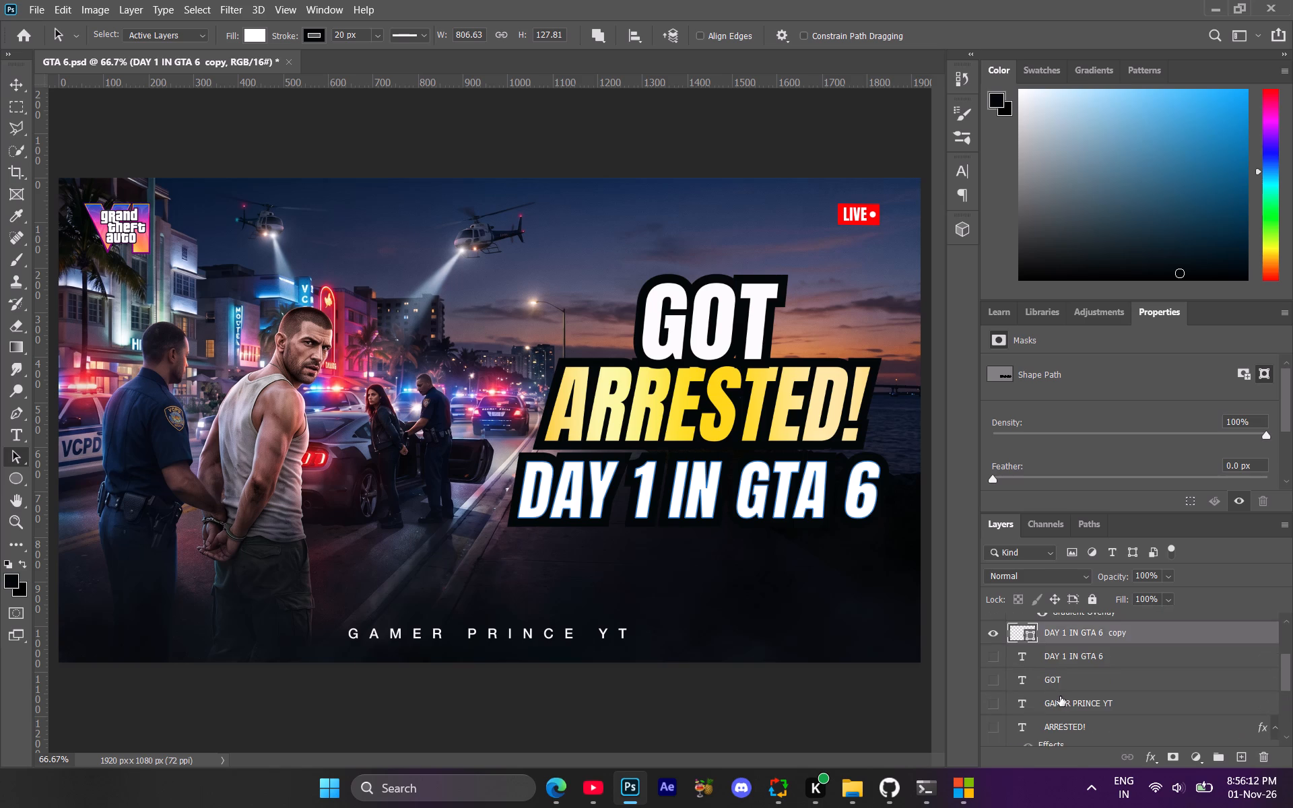
# Move the DAY 1 IN GTA 6 copy shape slightly up to a Y position of 688.78 px.
pyautogui.hotkey('ctrl', 't')
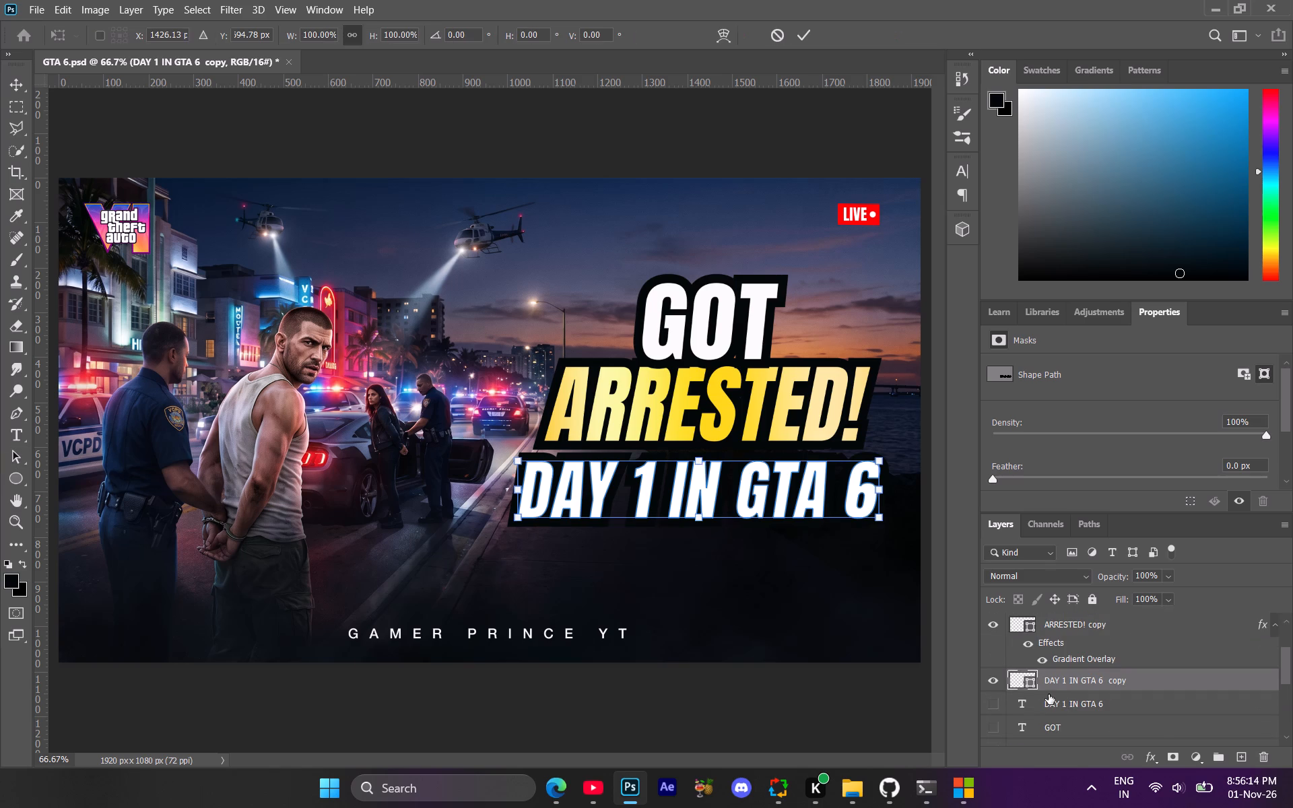
pyautogui.click(224, 34)
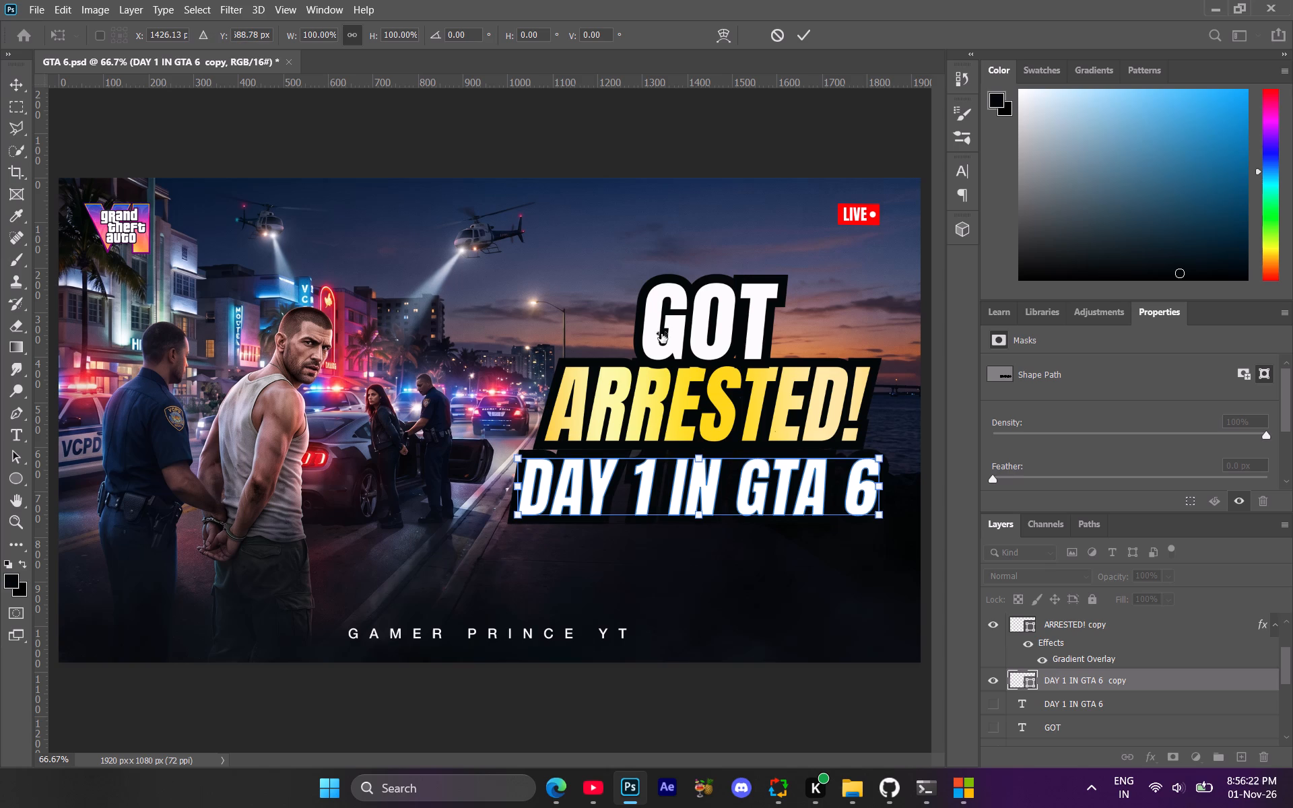
pyautogui.click(1069, 689)
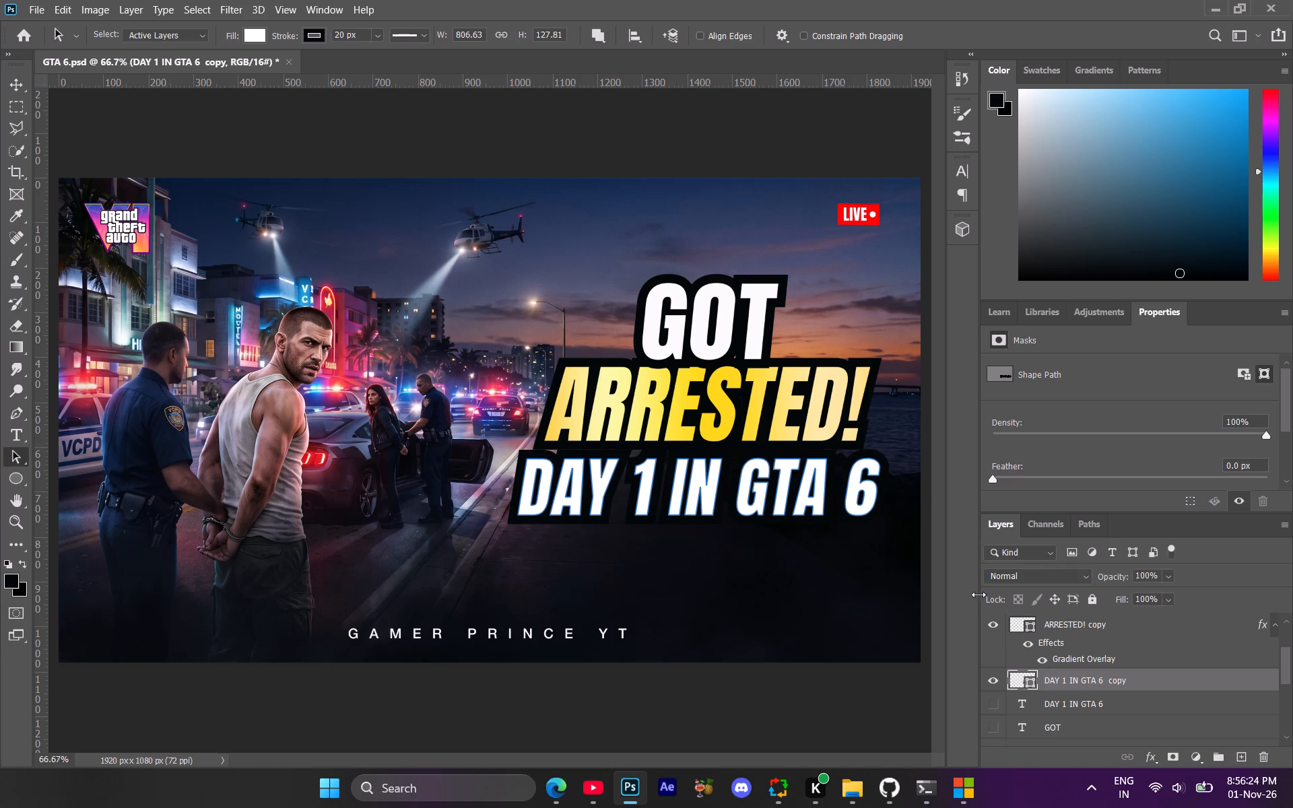
pyautogui.click(786, 654)
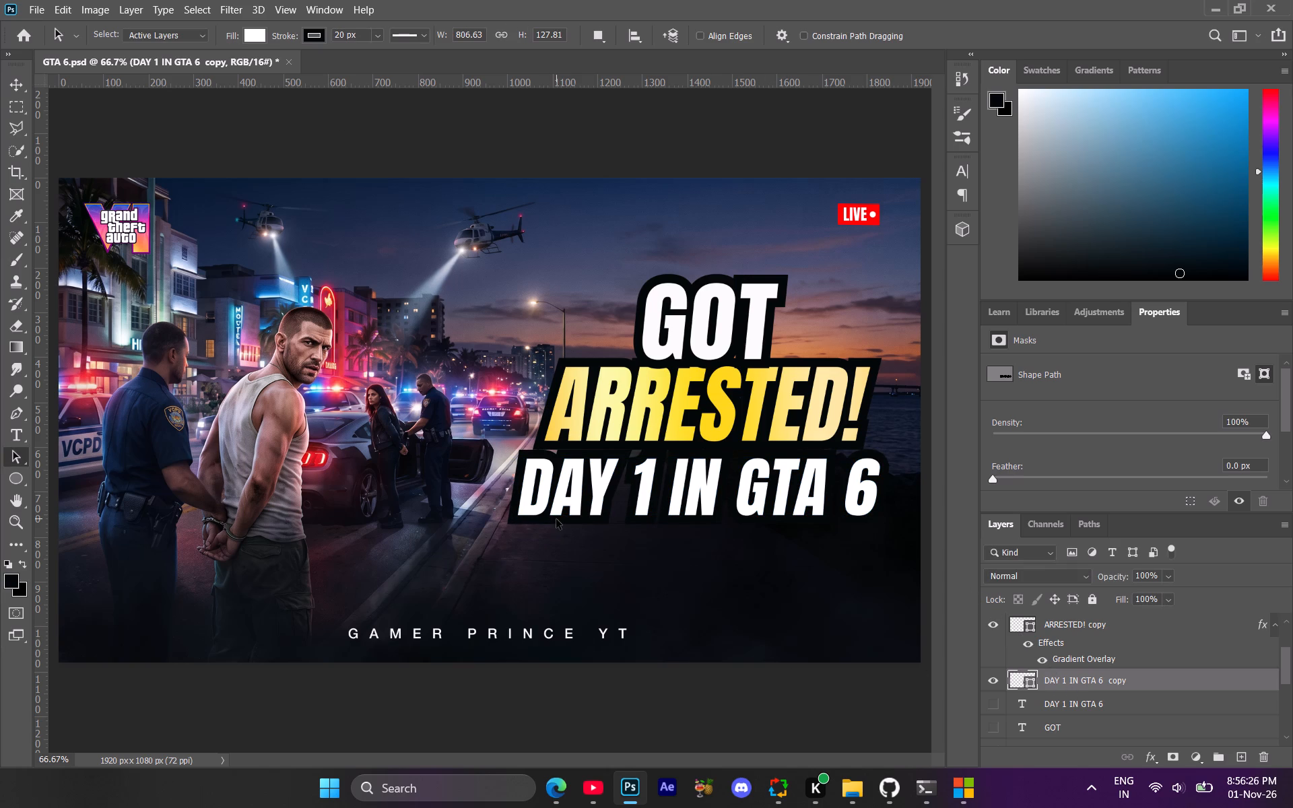
# Move the GOT copy shape slightly up to a Y position of 315.02 px.
pyautogui.scroll(2, 1075, 651)
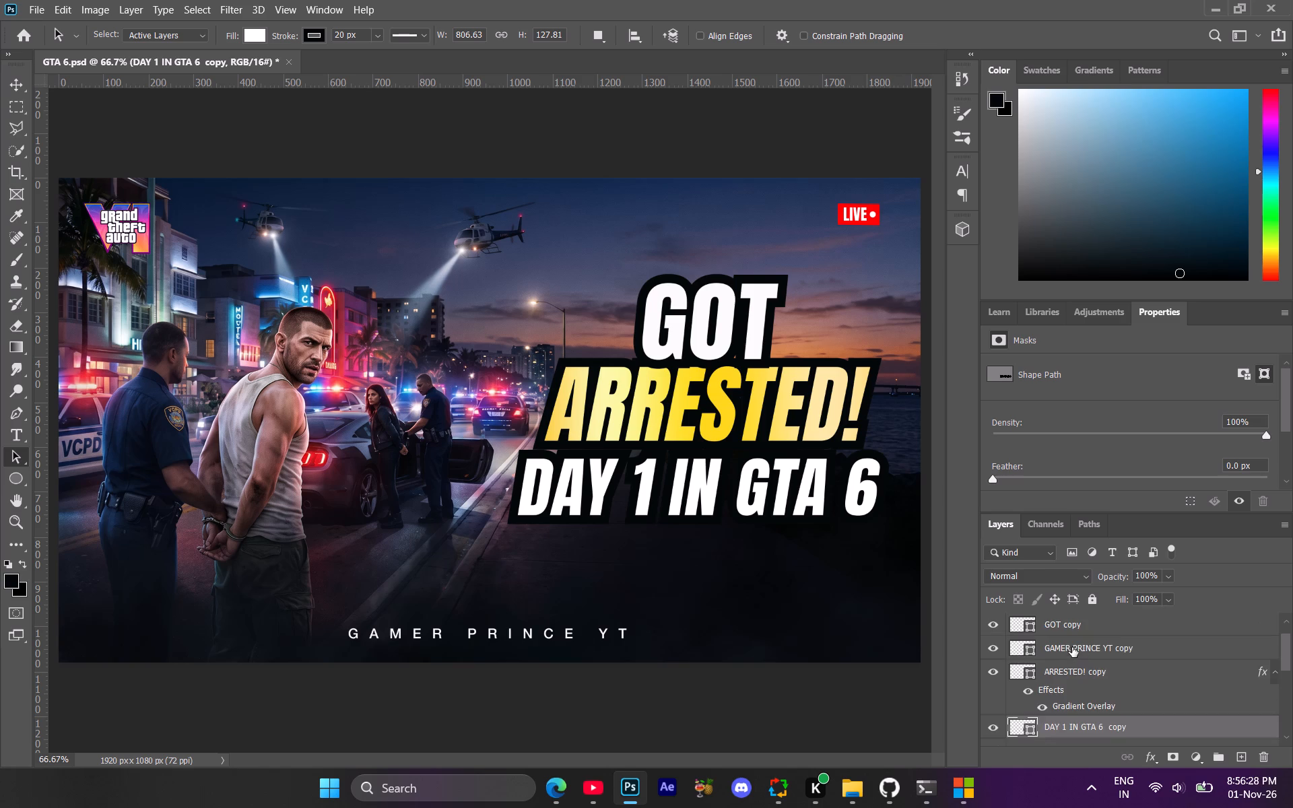
pyautogui.click(1068, 630)
pyautogui.hotkey('ctrl', 't')
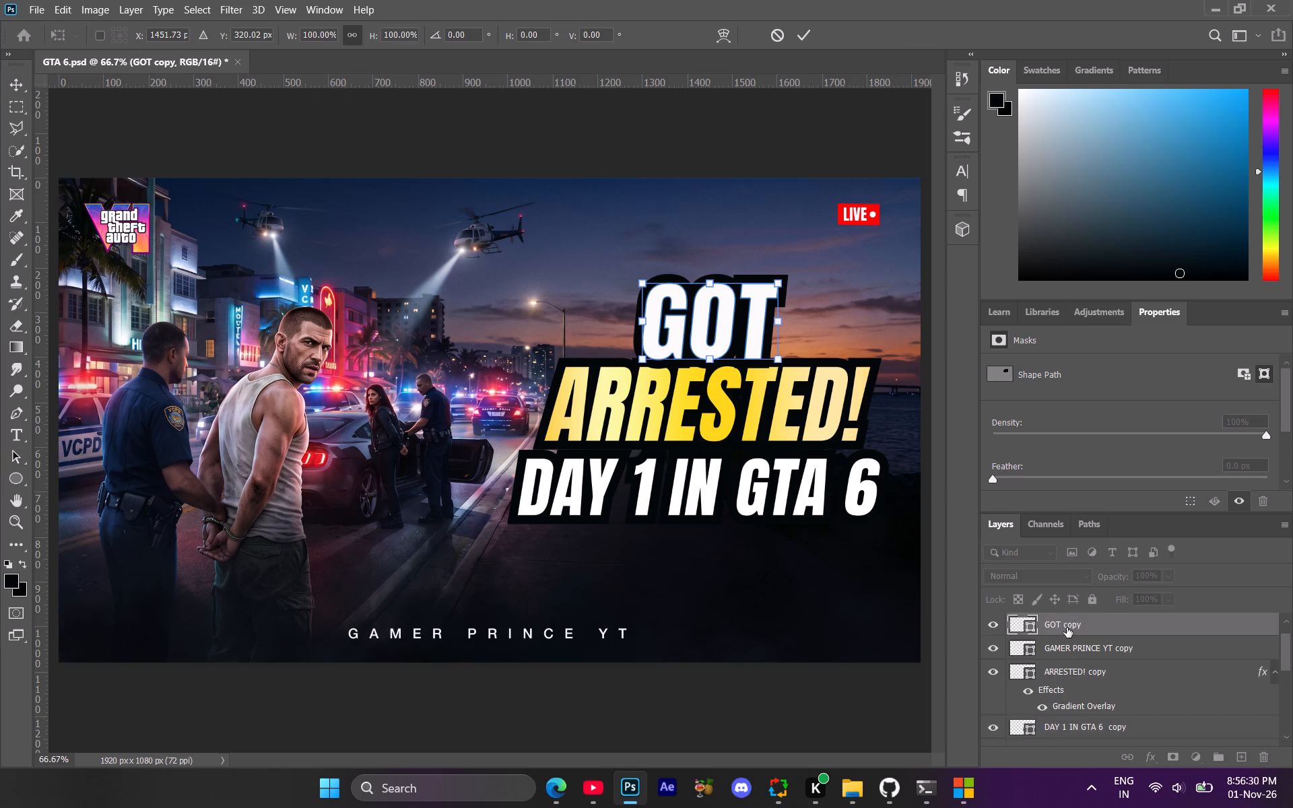
pyautogui.click(225, 32)
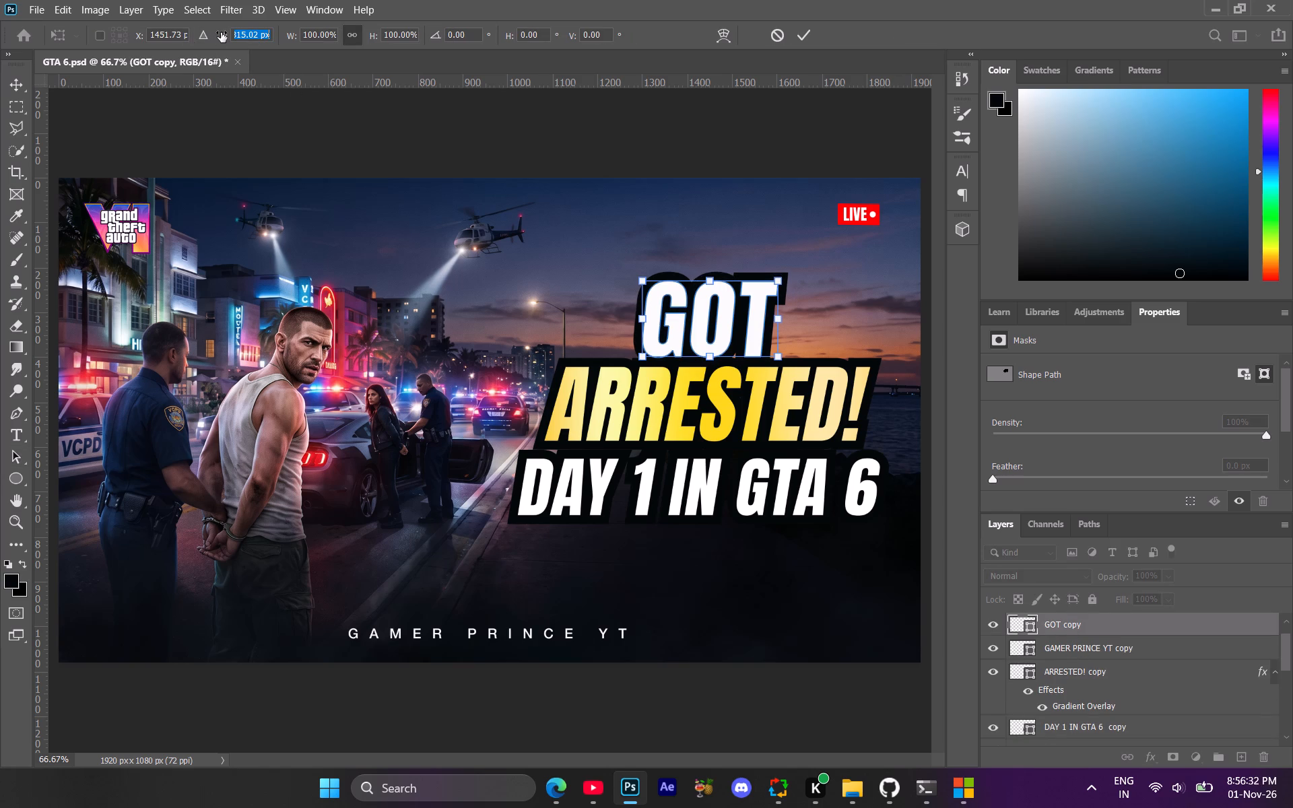
pyautogui.click(1099, 654)
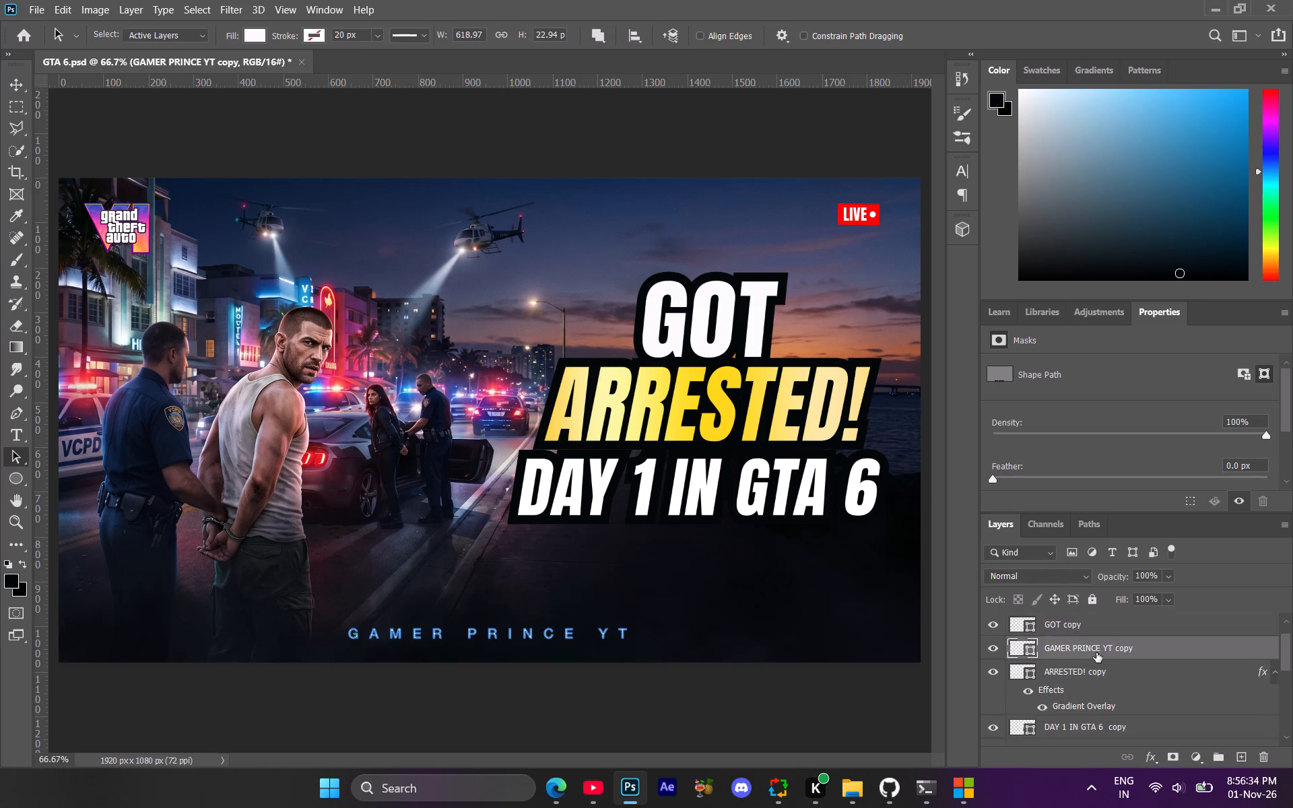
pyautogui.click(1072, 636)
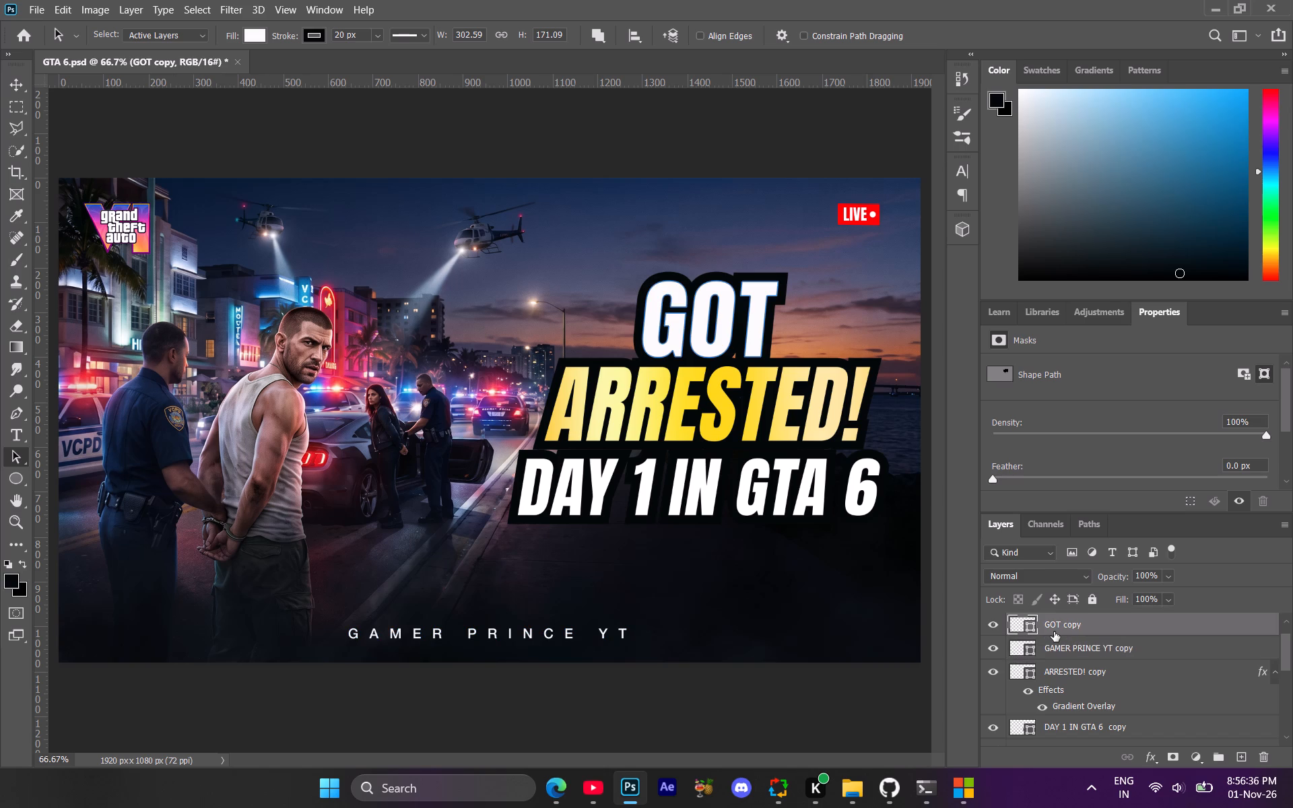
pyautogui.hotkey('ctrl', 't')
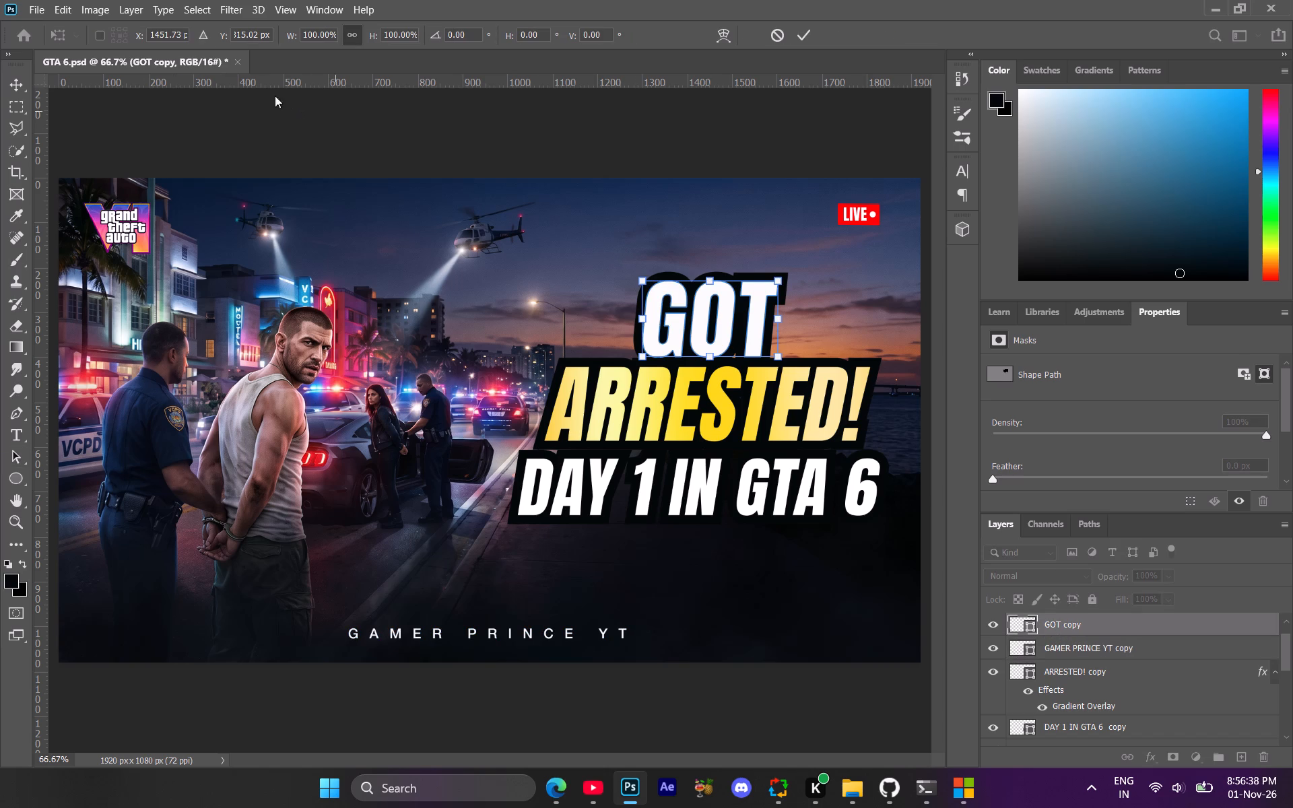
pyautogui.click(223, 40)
# Group the GOT, GAMER PRINCE YT, ARRESTED! and DAY 1 IN GTA 6 shape copies together with their four hidden original text layers.
pyautogui.click(1098, 658)
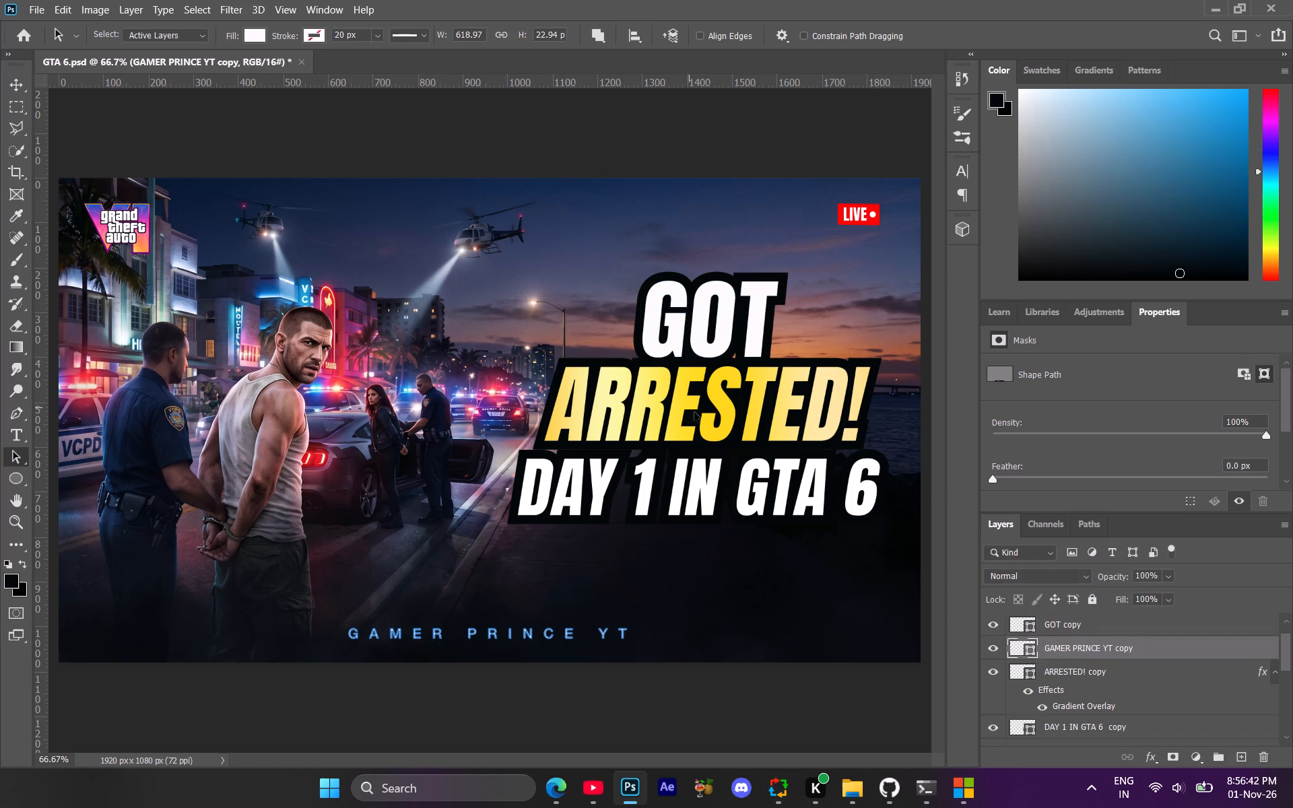
pyautogui.scroll(-3, 1110, 689)
pyautogui.scroll(6, 1098, 693)
pyautogui.keyDown('ctrl'); pyautogui.click(1067, 653); pyautogui.keyUp('ctrl')
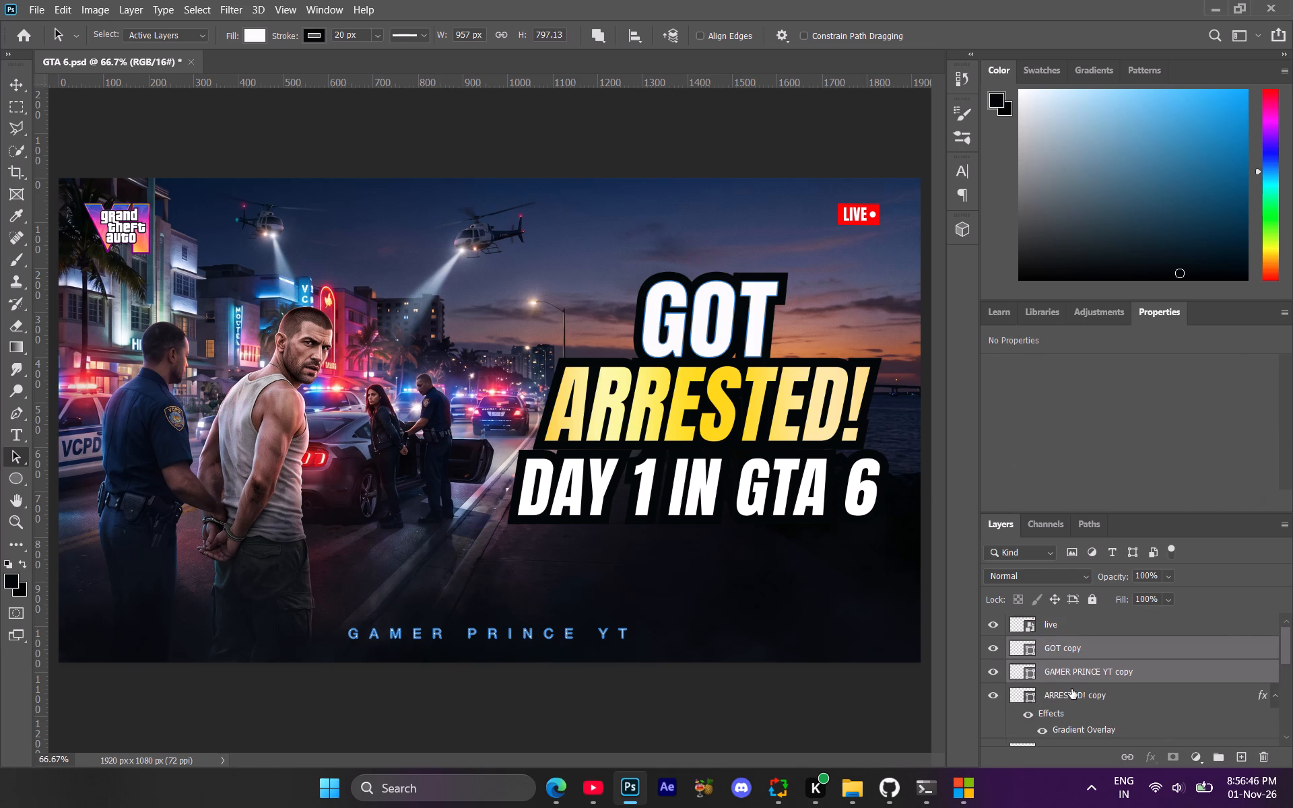
pyautogui.keyDown('ctrl'); pyautogui.click(1071, 692); pyautogui.keyUp('ctrl')
pyautogui.keyDown('ctrl'); pyautogui.scroll(-2, 1080, 697); pyautogui.keyUp('ctrl')
pyautogui.keyDown('ctrl'); pyautogui.click(1075, 699); pyautogui.keyUp('ctrl')
pyautogui.keyDown('ctrl'); pyautogui.click(1075, 718); pyautogui.keyUp('ctrl')
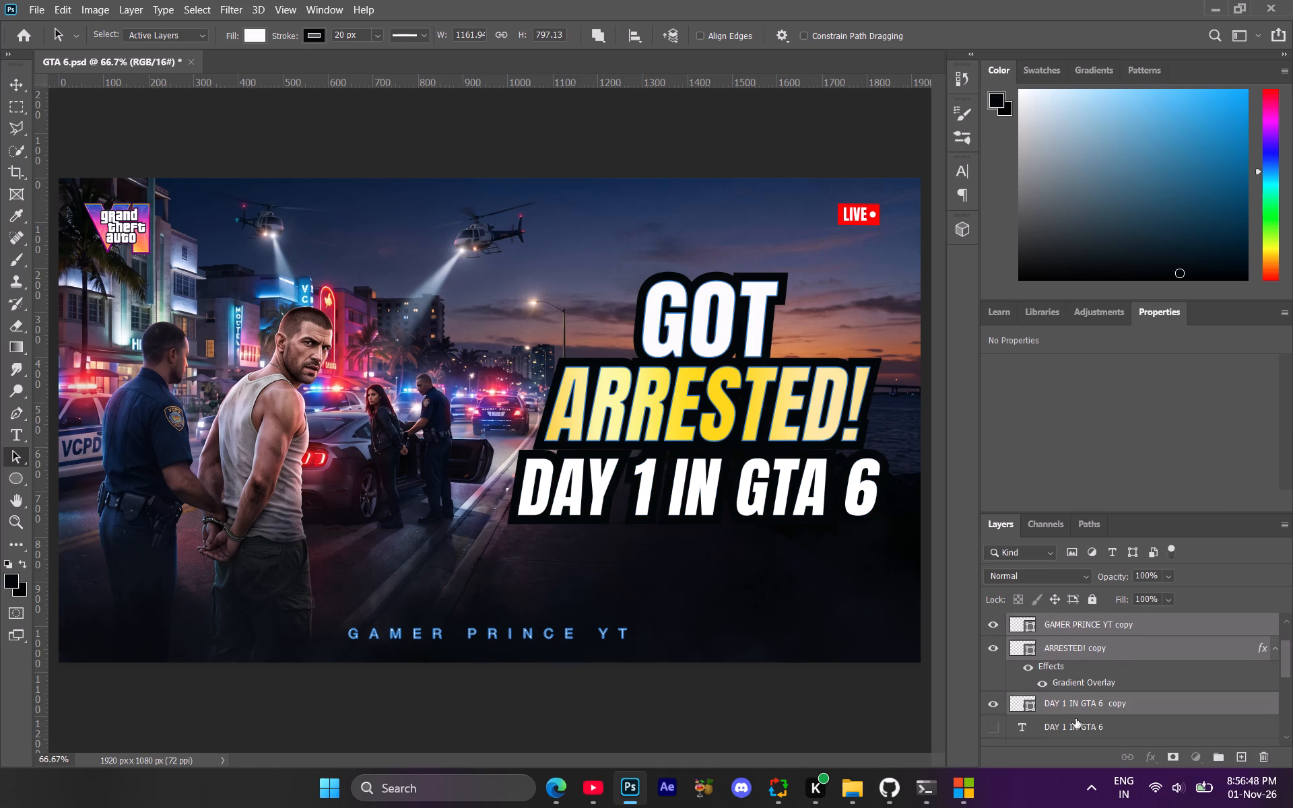
pyautogui.keyDown('ctrl'); pyautogui.scroll(-2, 1076, 717); pyautogui.keyUp('ctrl')
pyautogui.keyDown('ctrl'); pyautogui.click(1070, 674); pyautogui.keyUp('ctrl')
pyautogui.keyDown('ctrl'); pyautogui.click(1077, 654); pyautogui.keyUp('ctrl')
pyautogui.keyDown('ctrl'); pyautogui.click(1072, 697); pyautogui.keyUp('ctrl')
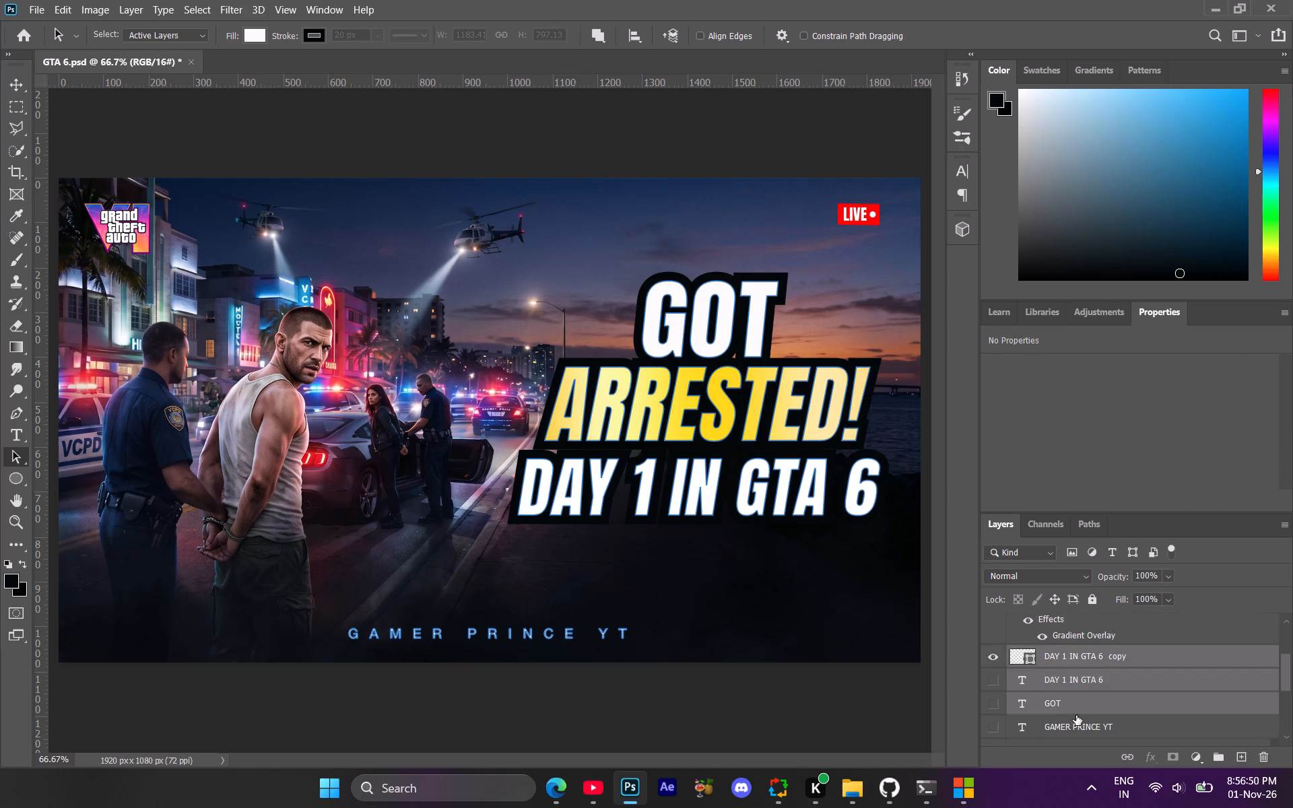
pyautogui.keyDown('ctrl'); pyautogui.scroll(-2, 1077, 715); pyautogui.keyUp('ctrl')
pyautogui.keyDown('ctrl'); pyautogui.click(1078, 673); pyautogui.keyUp('ctrl')
pyautogui.keyDown('ctrl'); pyautogui.click(1079, 701); pyautogui.keyUp('ctrl')
pyautogui.keyDown('ctrl'); pyautogui.scroll(-2, 1080, 712); pyautogui.keyUp('ctrl')
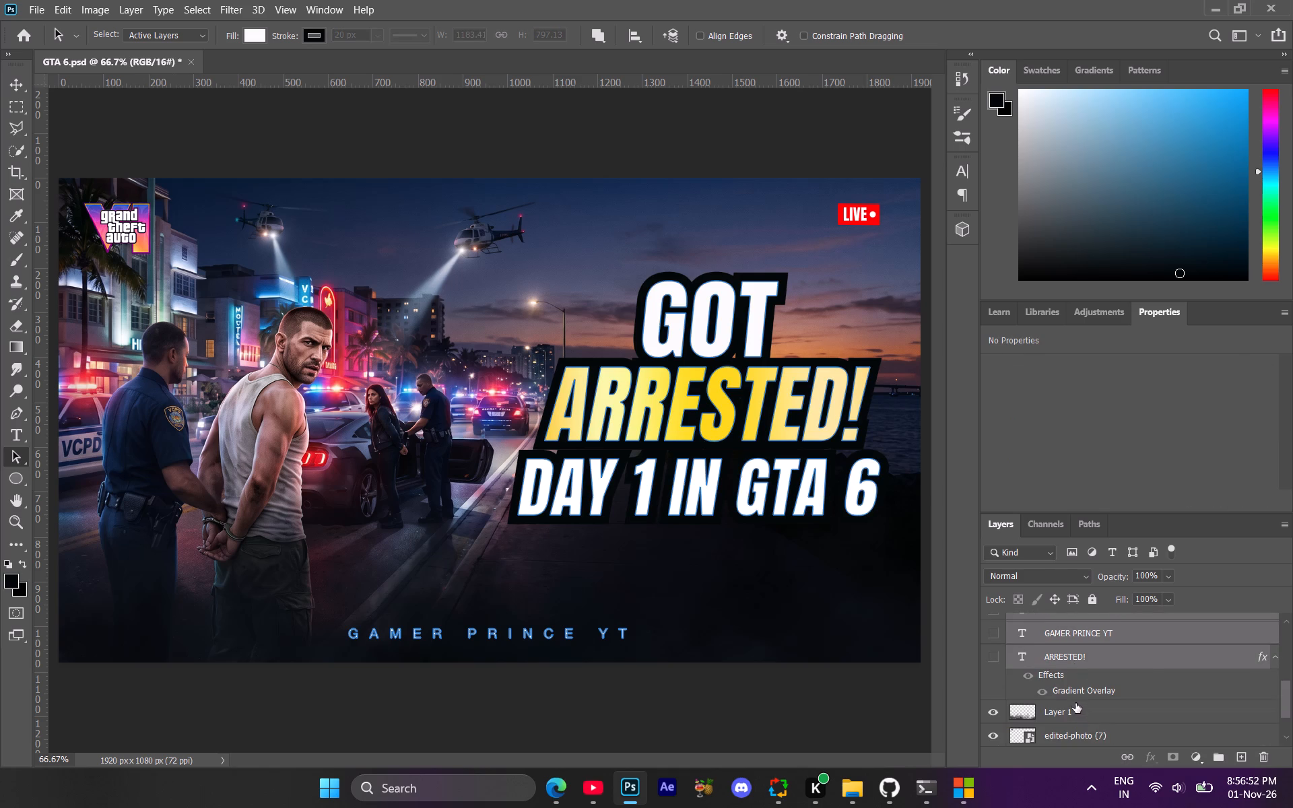
pyautogui.click(1223, 755)
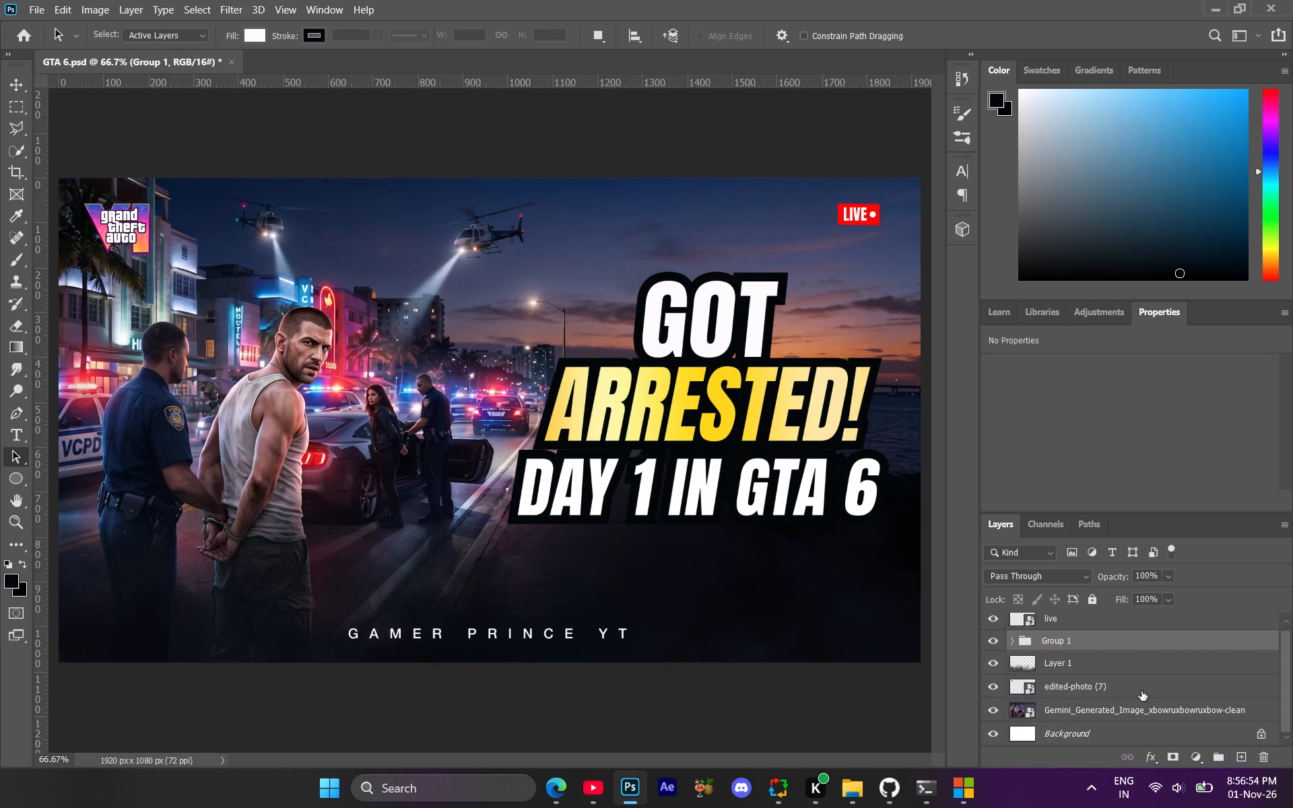
# Save the GTA 6 document.
pyautogui.hotkey('ctrl', 's')
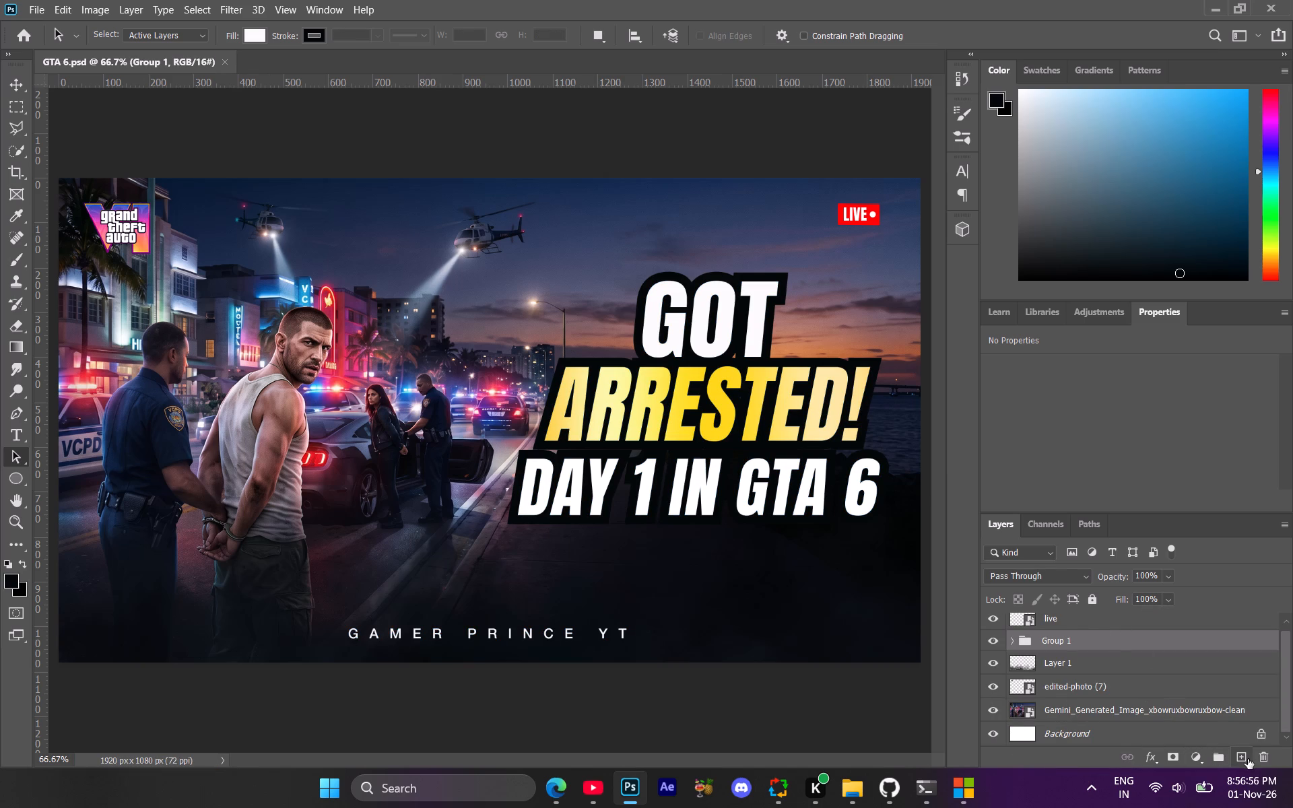
# Add a new empty layer directly above the text group.
pyautogui.click(1248, 759)
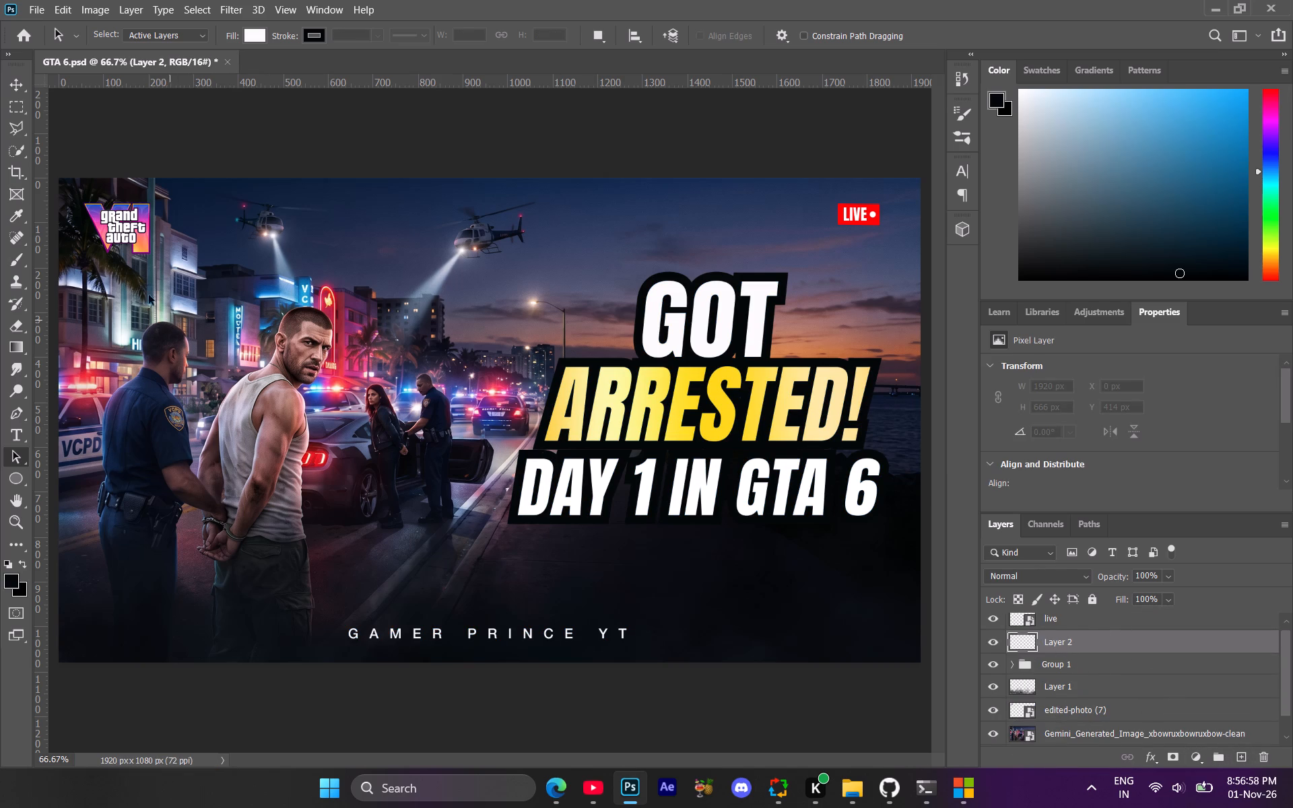
# Trace a closed Polygonal Lasso selection, about 797 × 517 px, just inside the black outline around GOT, ARRESTED! and DAY 1 IN GTA 6.
pyautogui.click(15, 147)
pyautogui.click(15, 133)
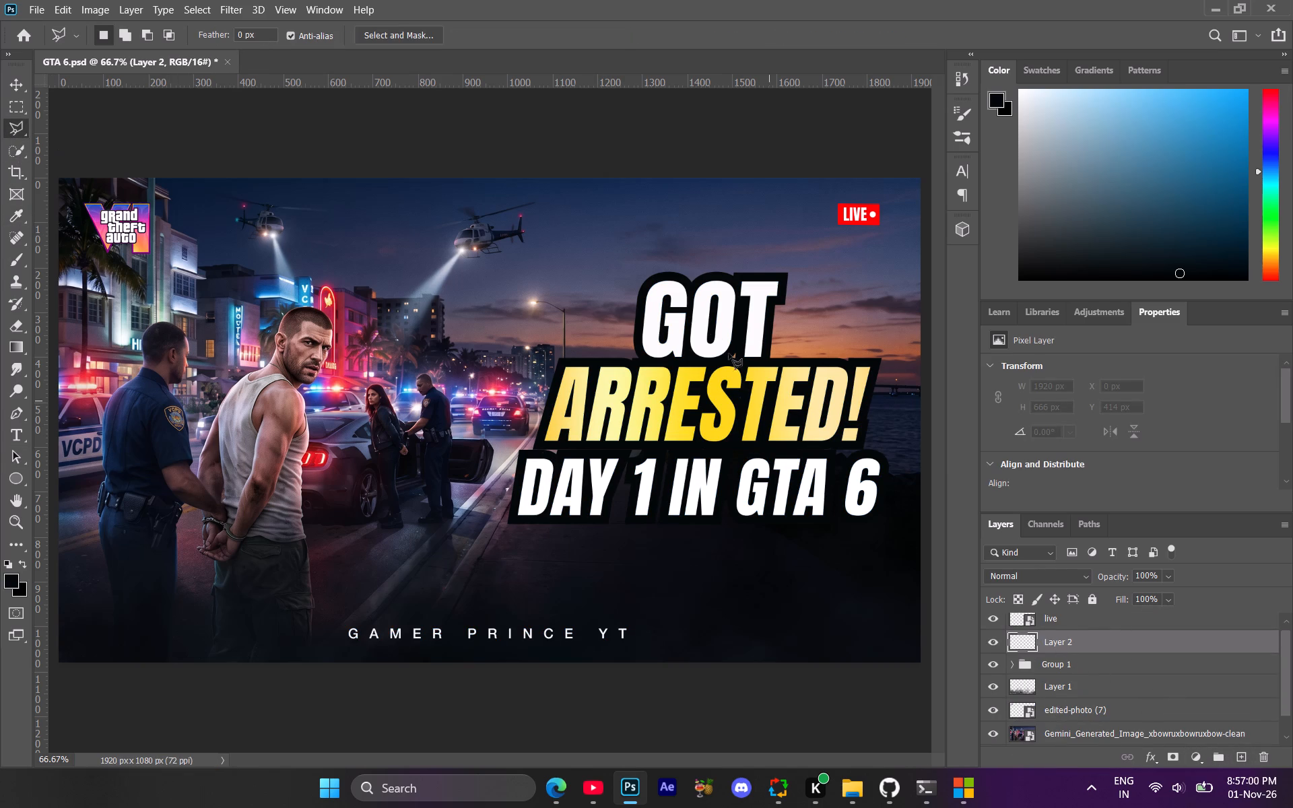
pyautogui.click(658, 292)
pyautogui.click(733, 288)
pyautogui.click(764, 292)
pyautogui.click(760, 342)
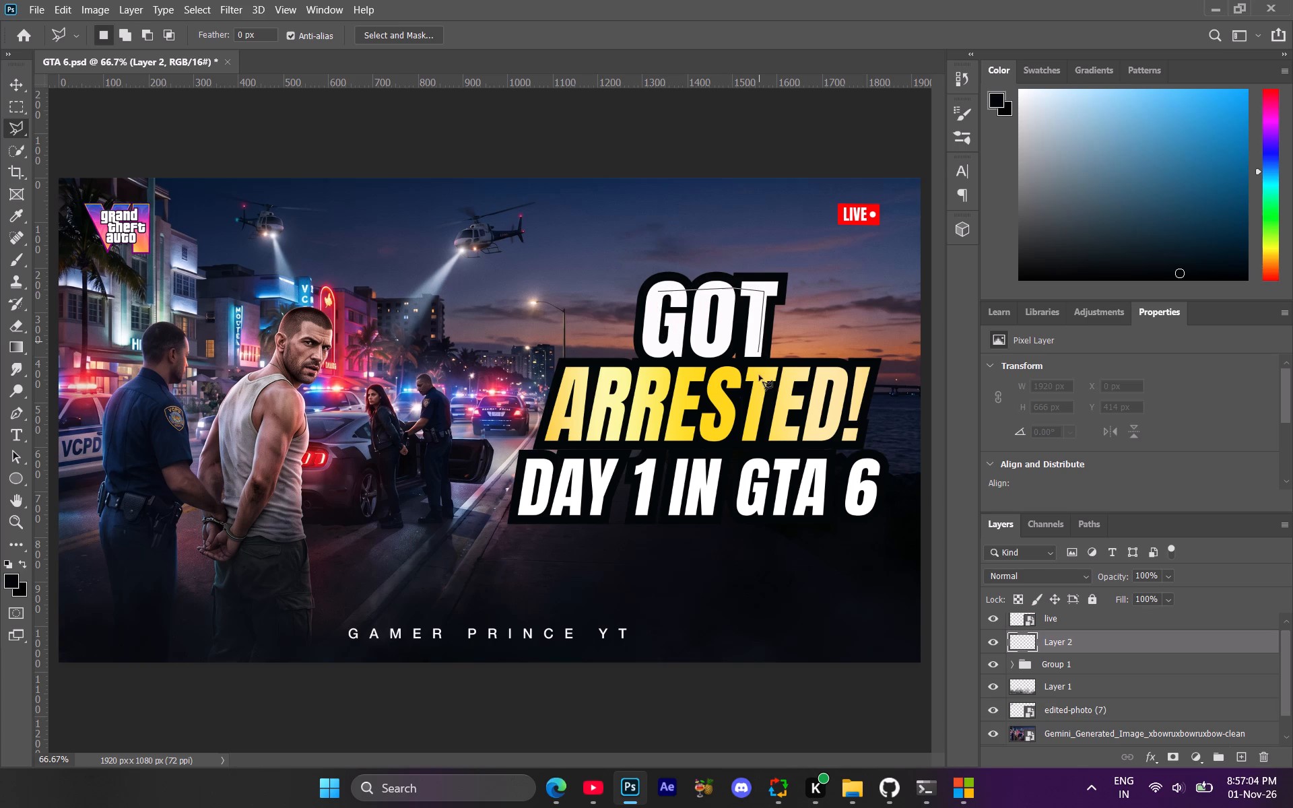
pyautogui.click(757, 386)
pyautogui.click(828, 376)
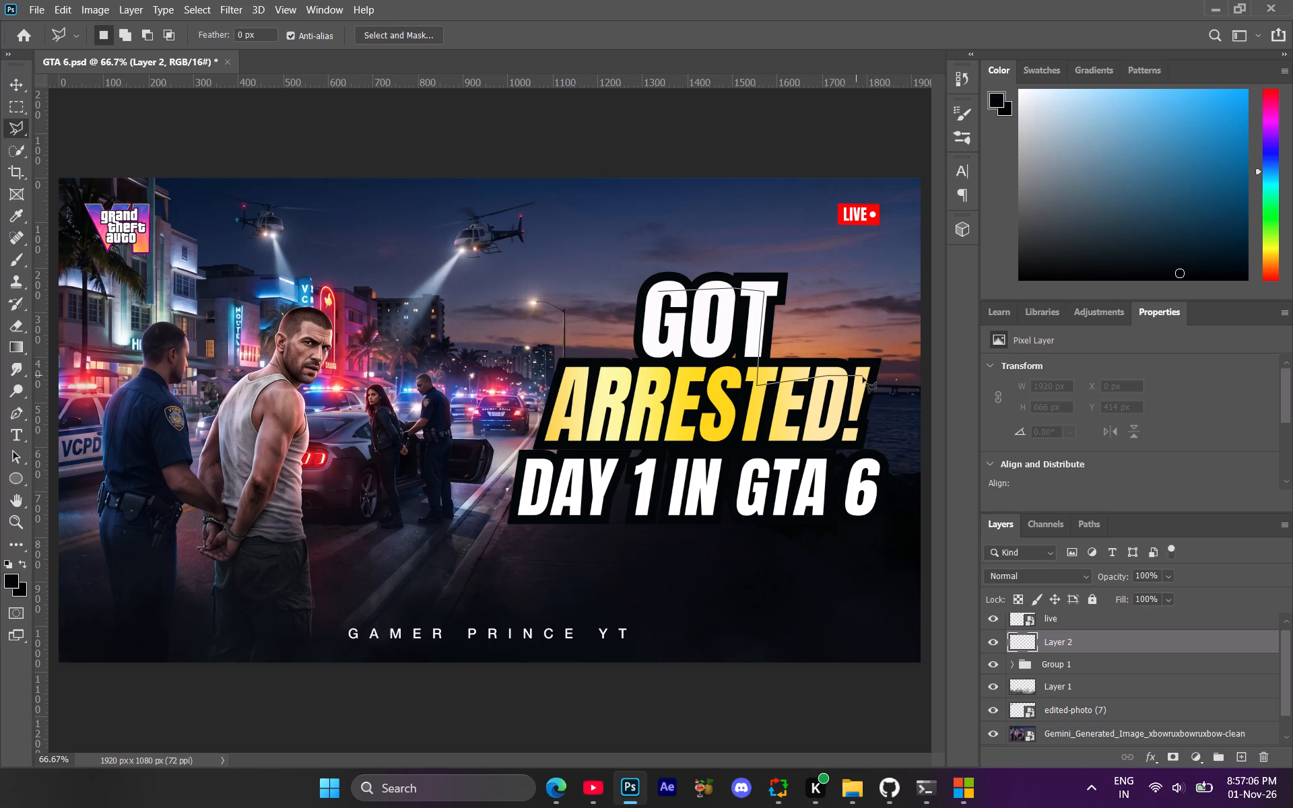
pyautogui.click(864, 377)
pyautogui.click(858, 417)
pyautogui.click(853, 442)
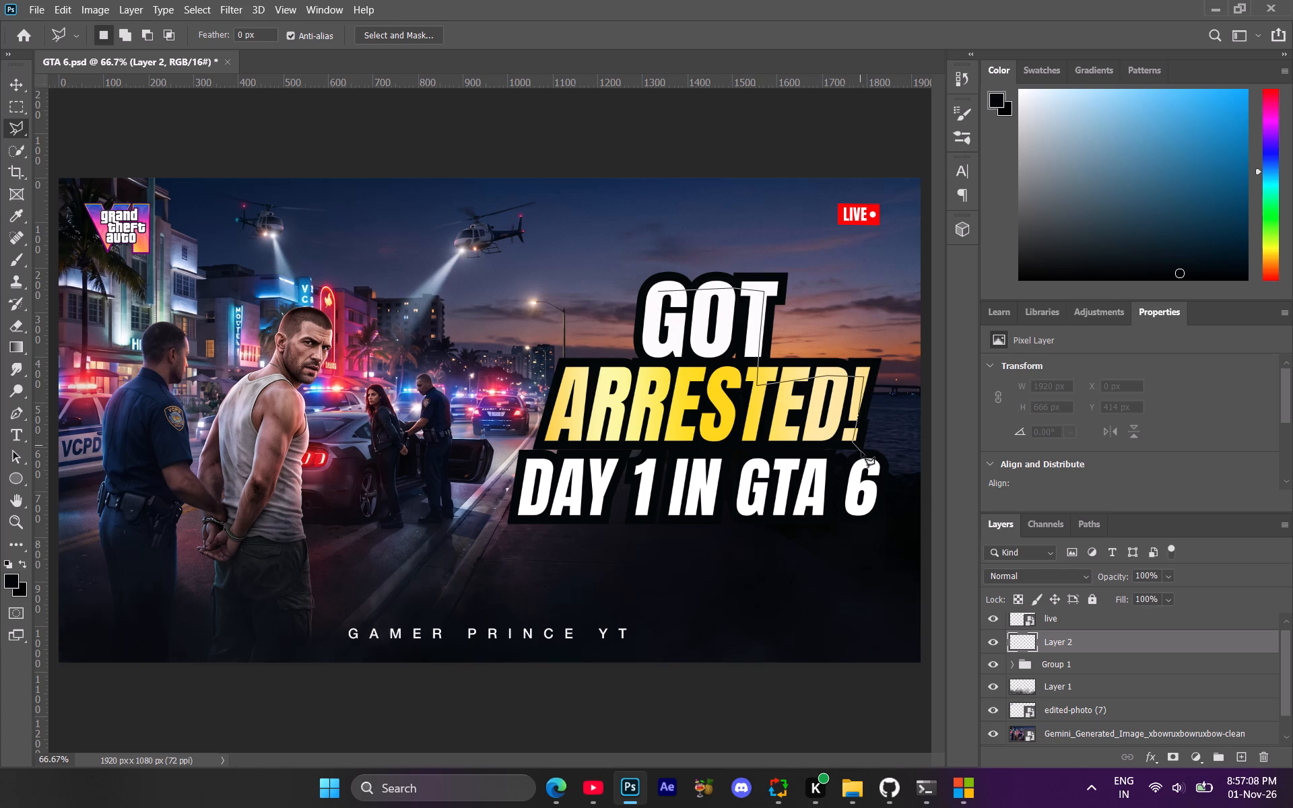
pyautogui.click(861, 452)
pyautogui.click(871, 463)
pyautogui.click(872, 478)
pyautogui.click(872, 504)
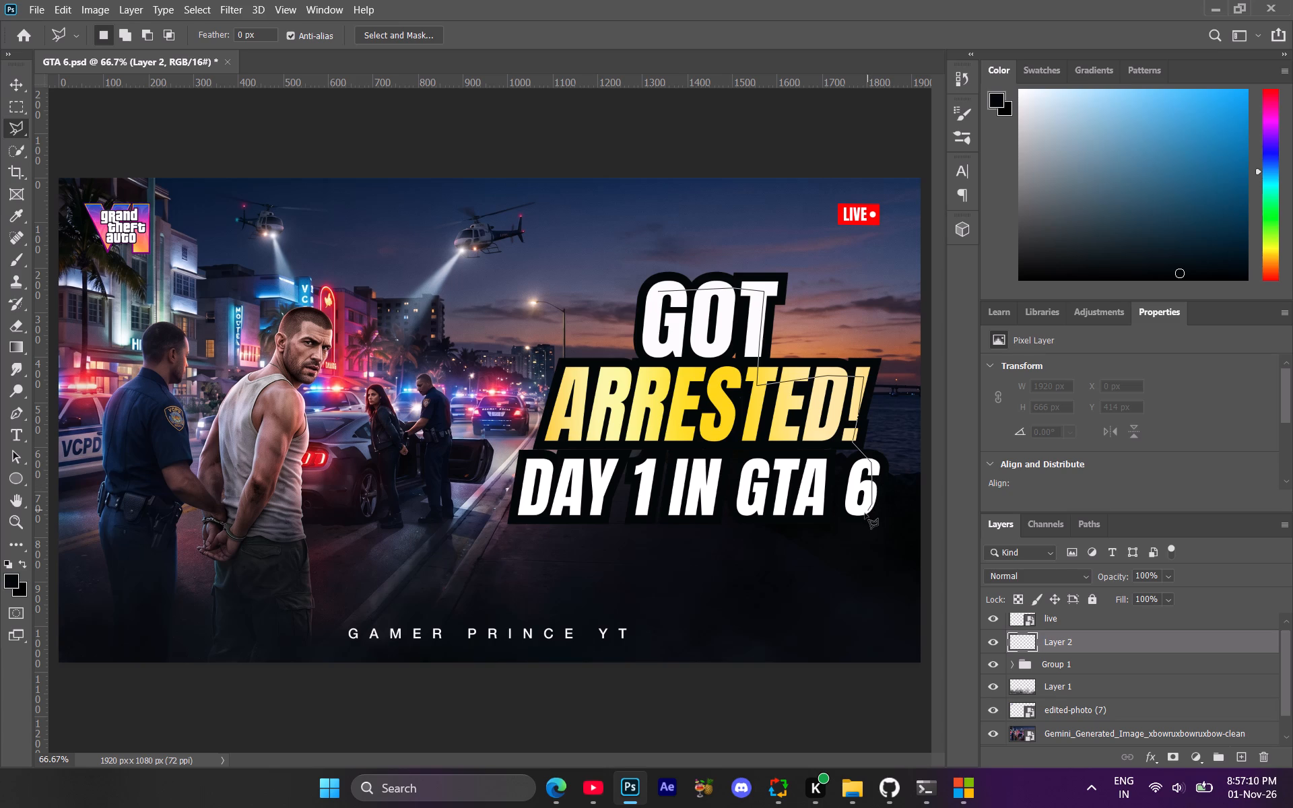
pyautogui.click(863, 516)
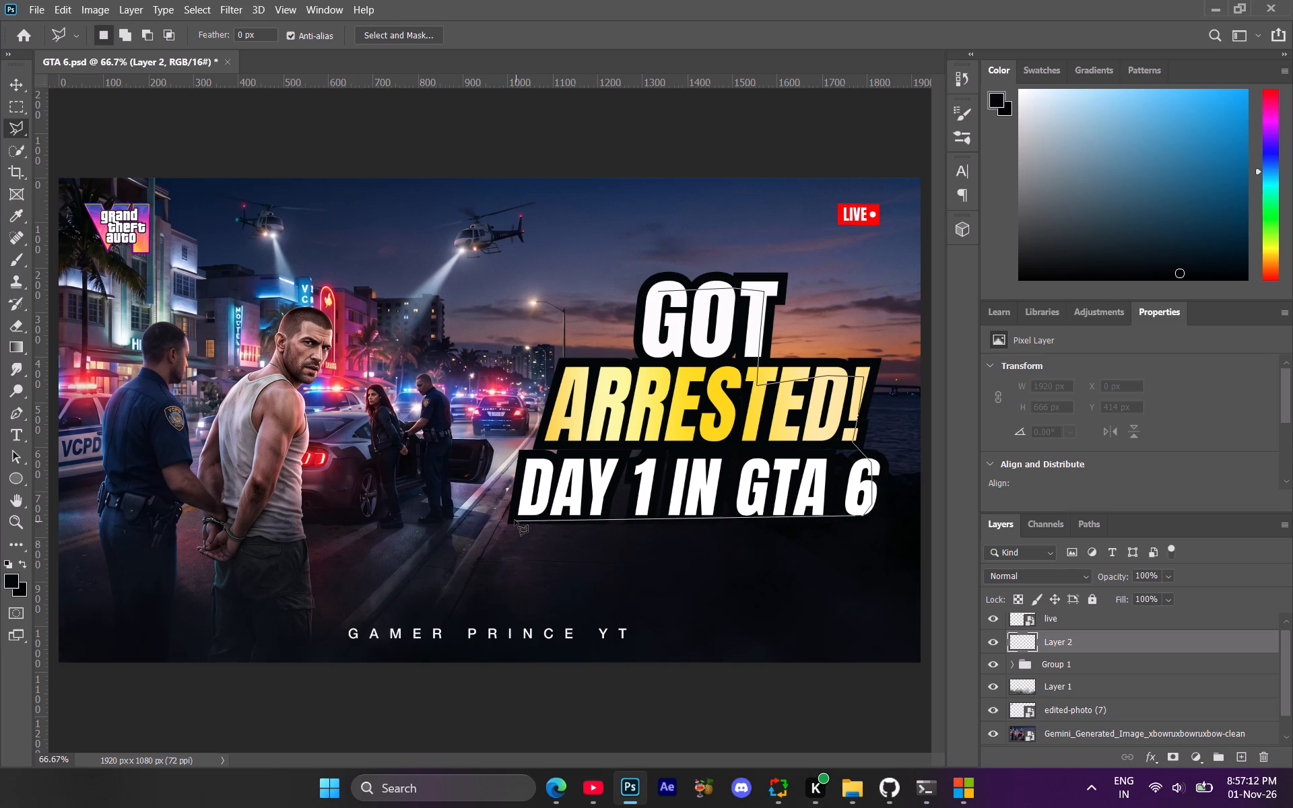
pyautogui.click(515, 520)
pyautogui.click(528, 461)
pyautogui.click(535, 448)
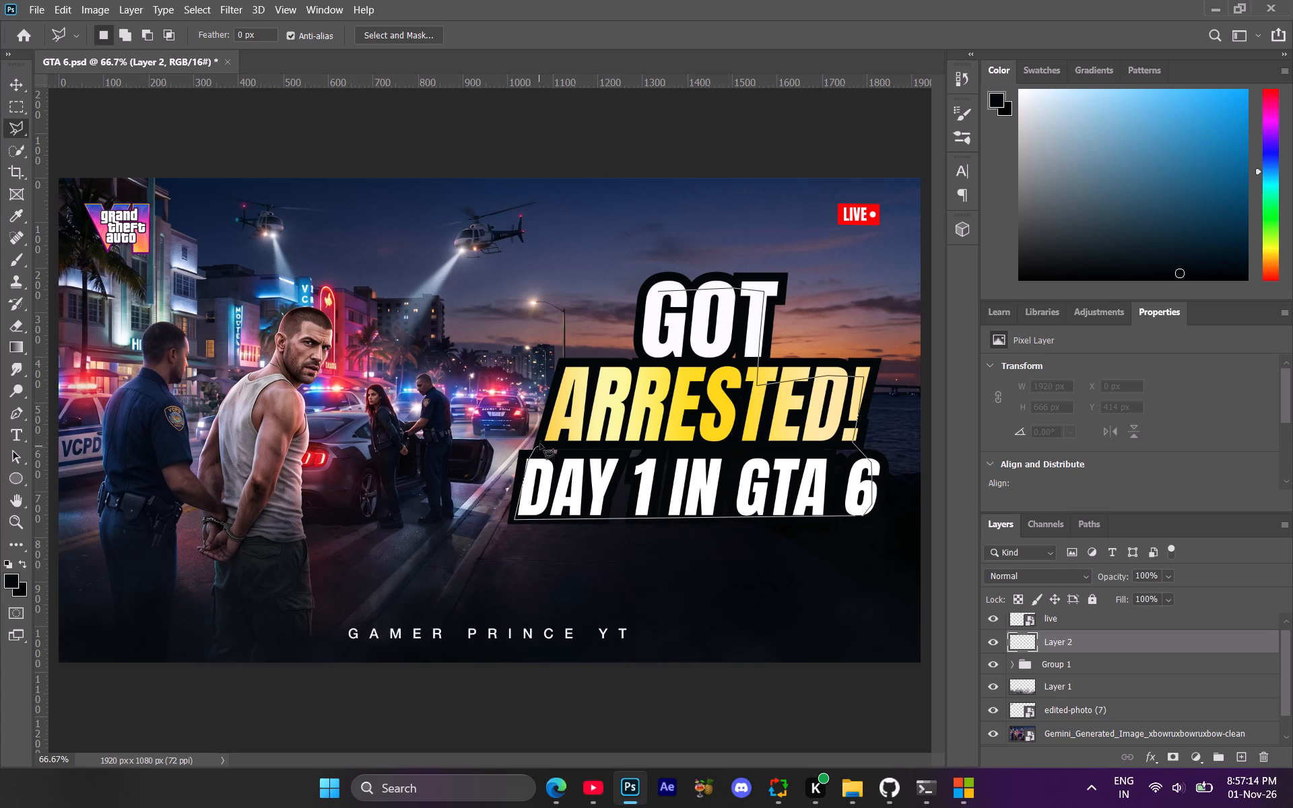
pyautogui.click(540, 439)
pyautogui.click(555, 397)
pyautogui.click(564, 372)
pyautogui.click(661, 364)
pyautogui.click(658, 316)
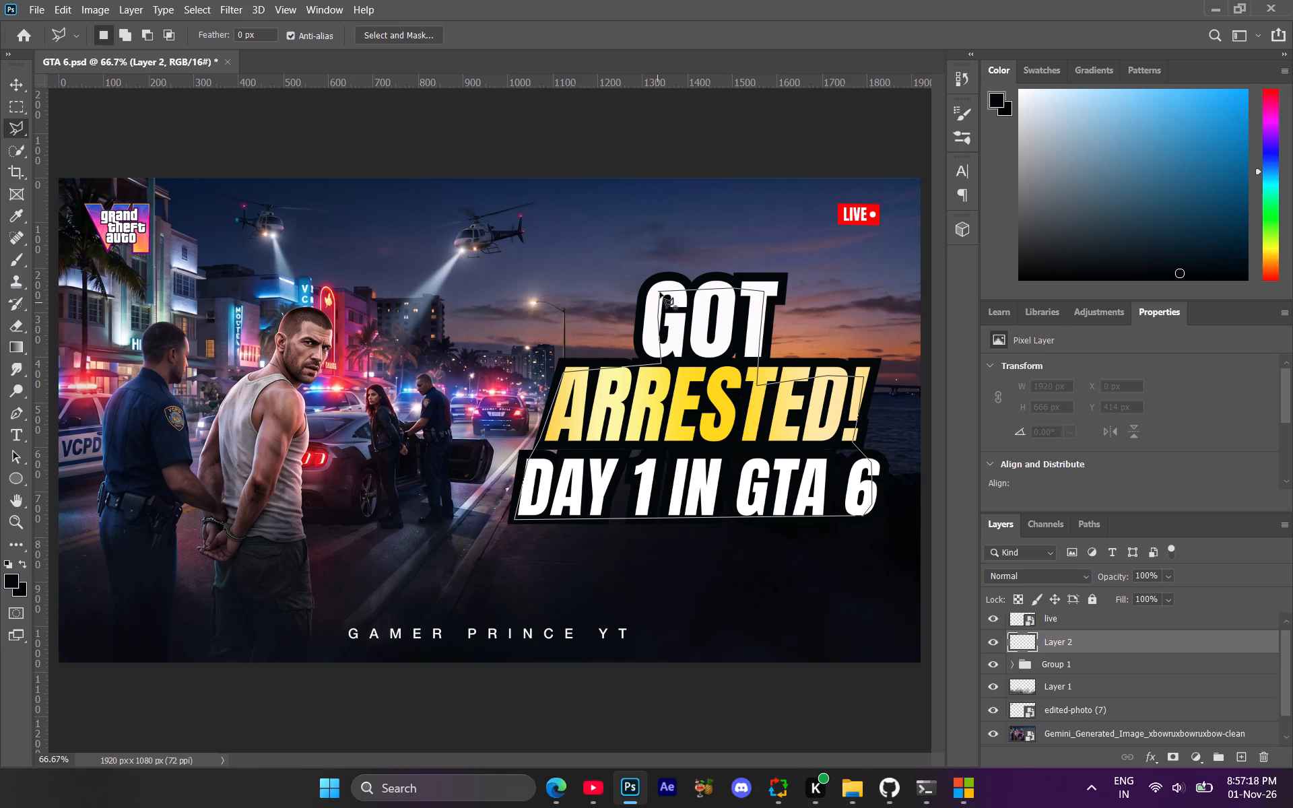
pyautogui.click(660, 292)
pyautogui.click(660, 290)
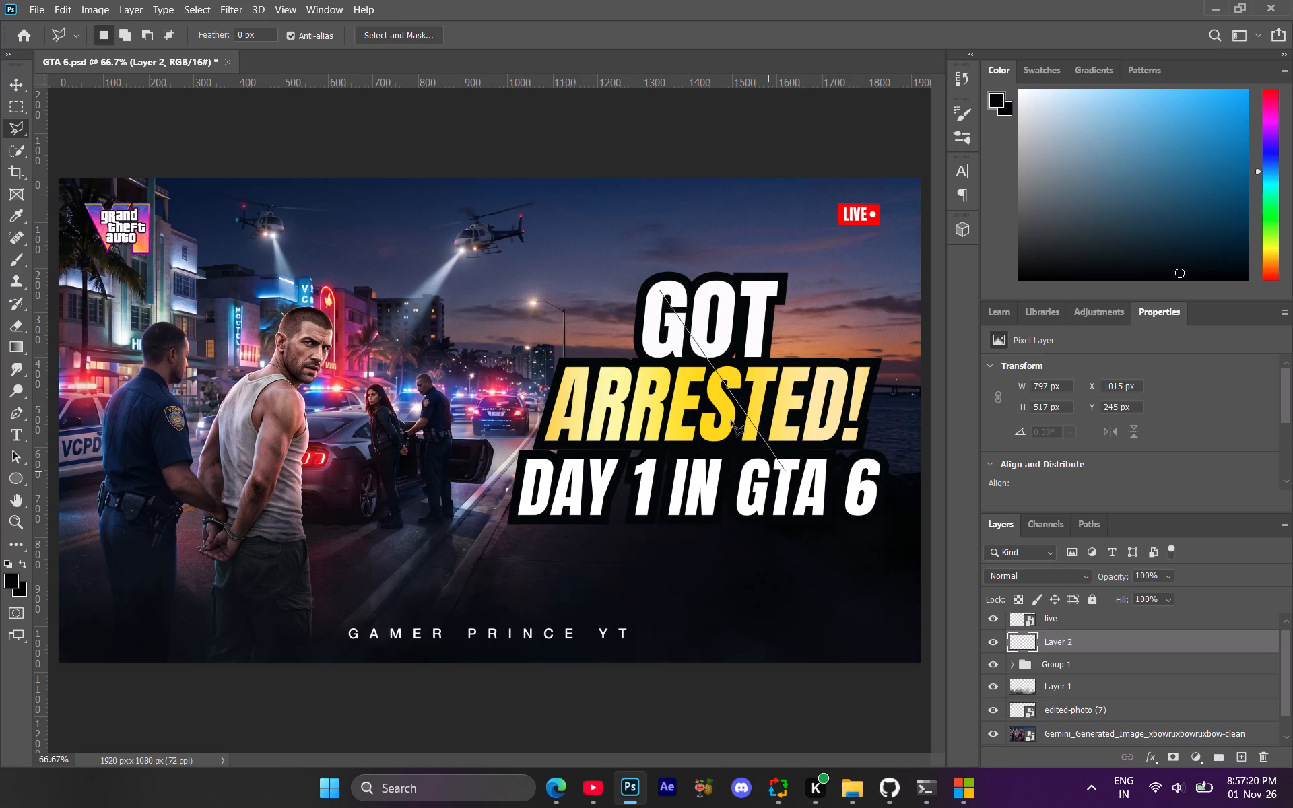
pyautogui.hotkey('ctrl', 'z')
pyautogui.press('BackSpace')
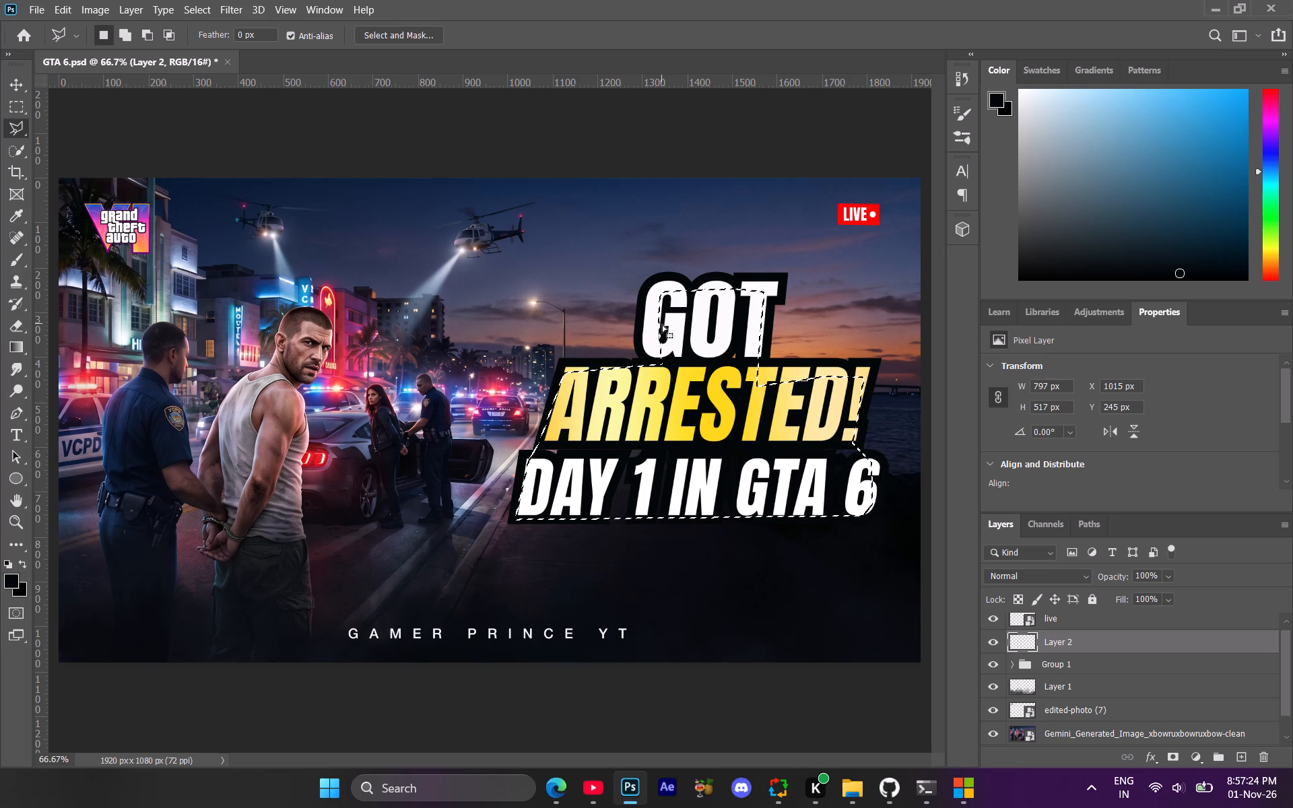
# Fill the selected headline area with black at 100% on Layer 2.
pyautogui.click(23, 494)
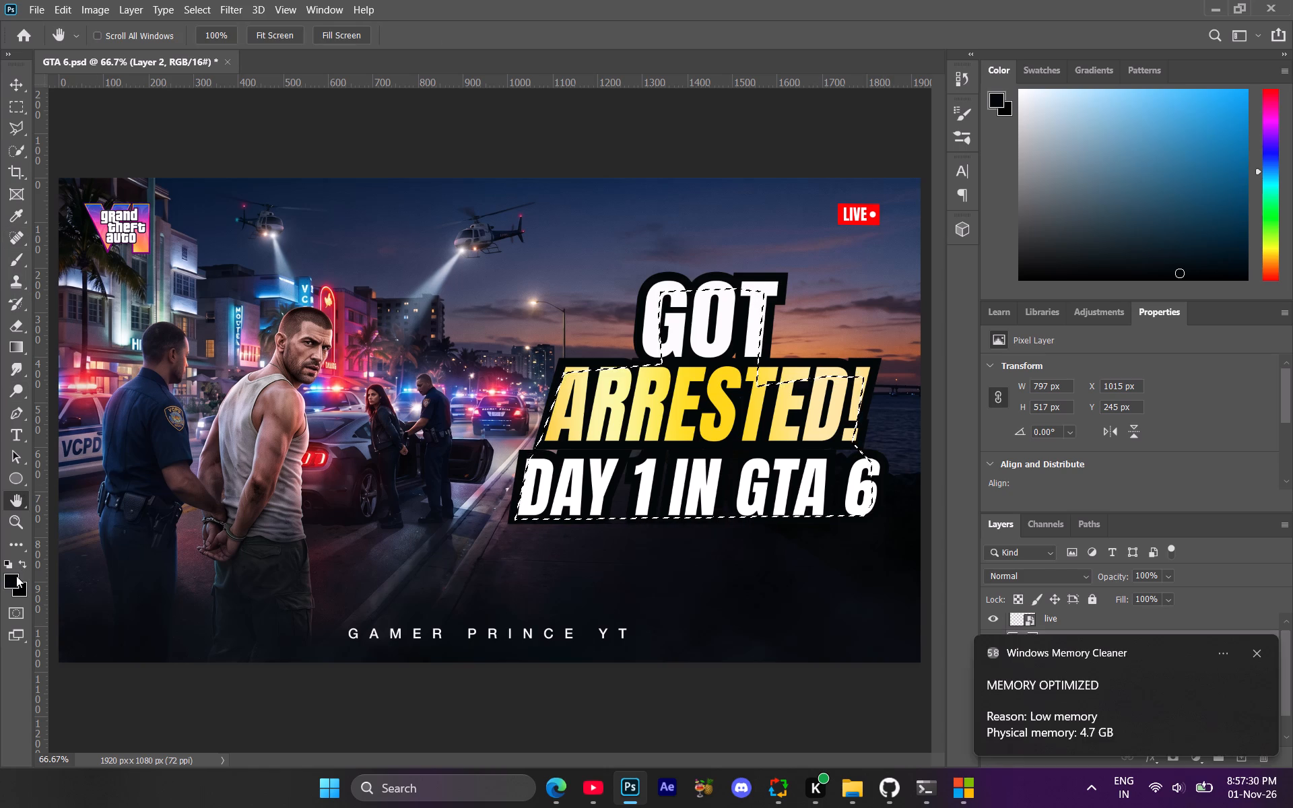
pyautogui.hotkey('shift', 'BackSpace')
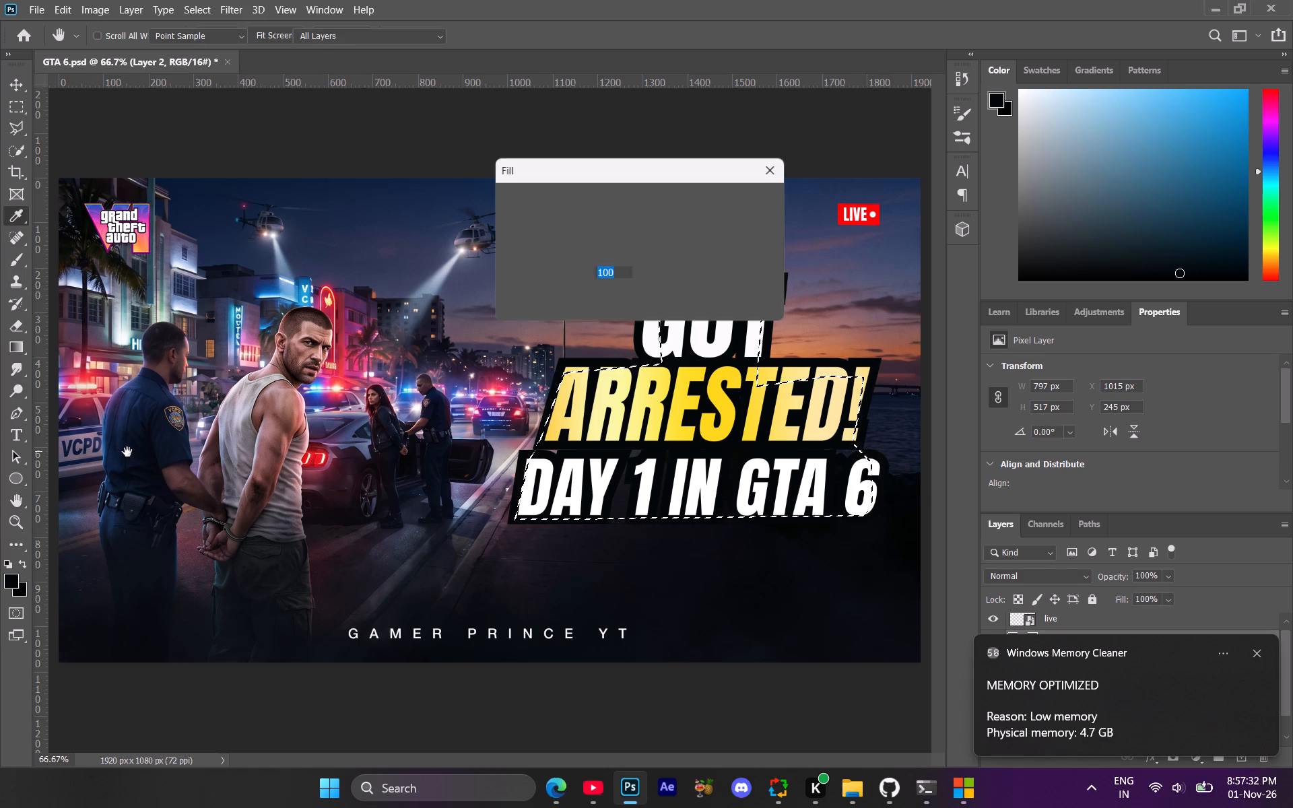
pyautogui.press('Return')
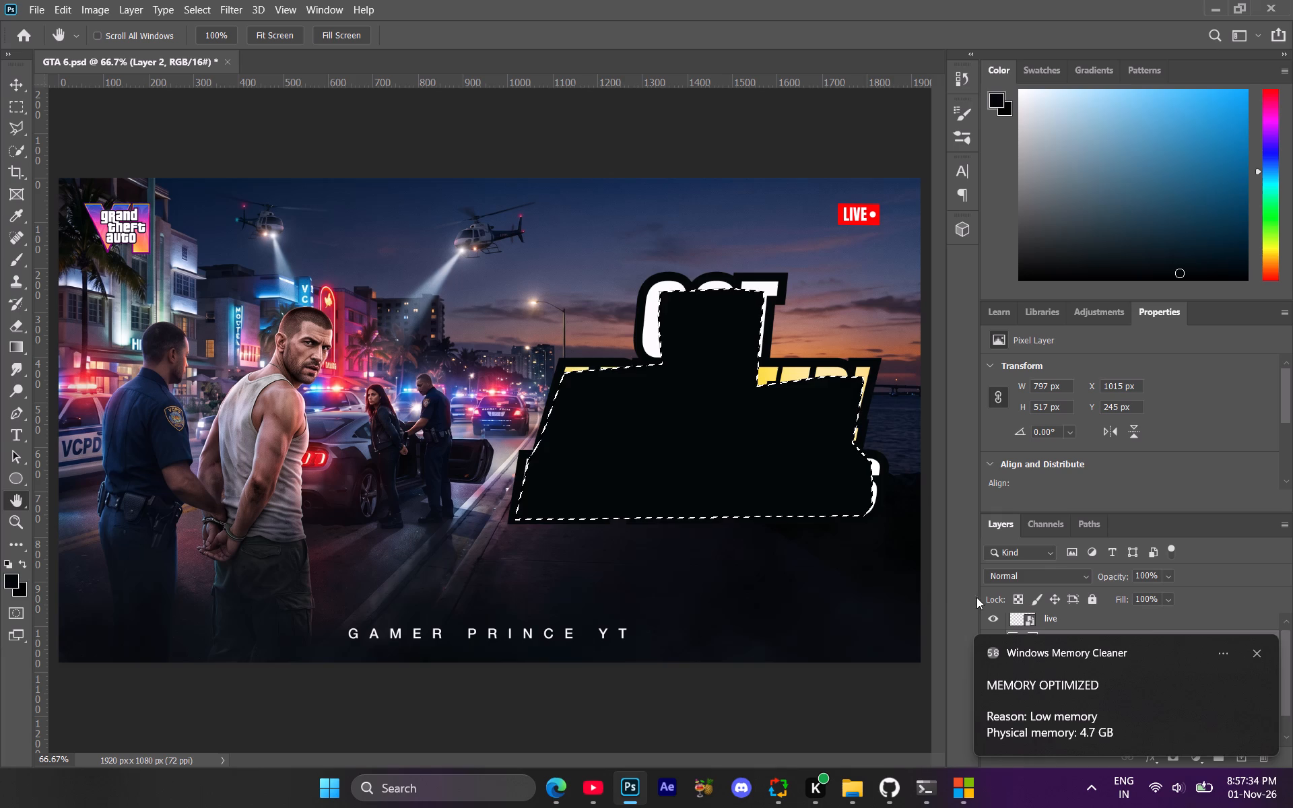
pyautogui.click(1260, 648)
# Move the black-filled Layer 2 to the bottom of Group 1, beneath all the headline text shapes.
pyautogui.moveTo(1065, 647); pyautogui.dragTo(1067, 656)
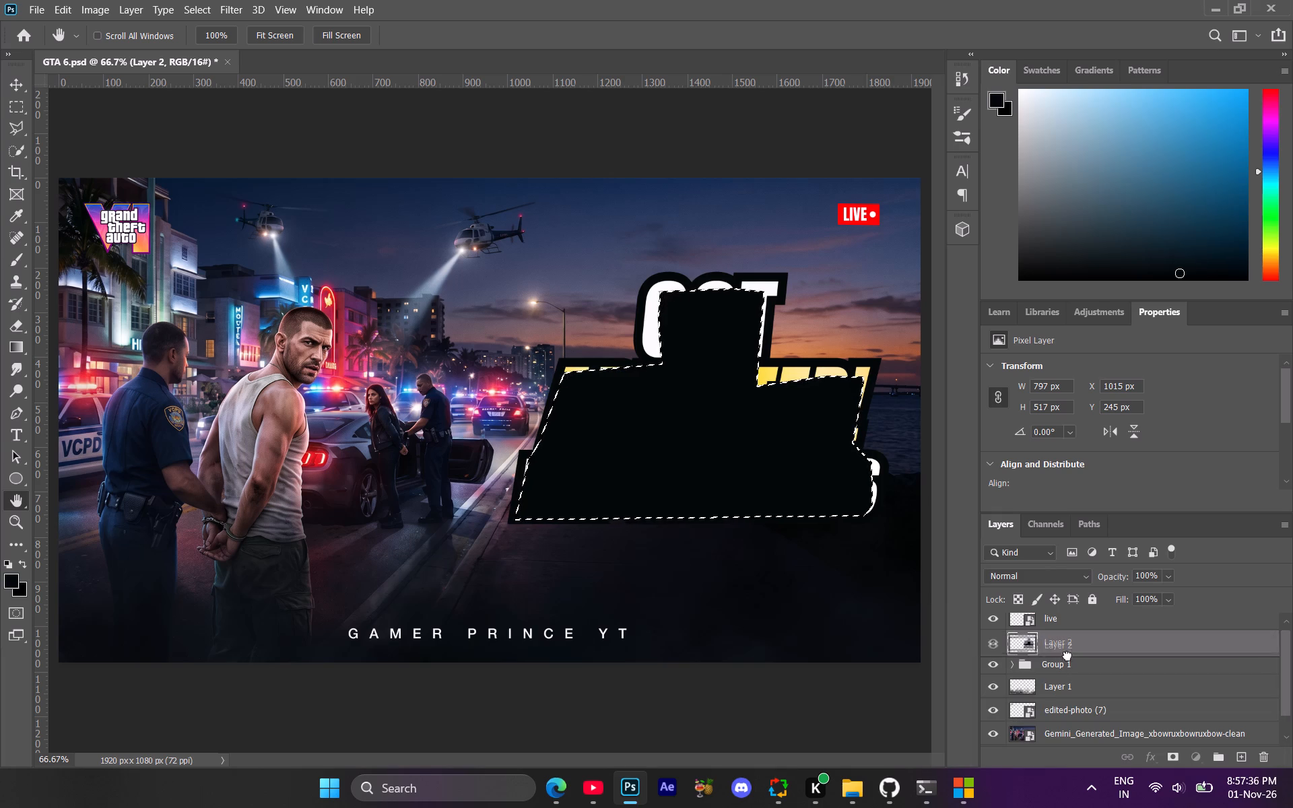
pyautogui.moveTo(1067, 656); pyautogui.dragTo(1071, 671)
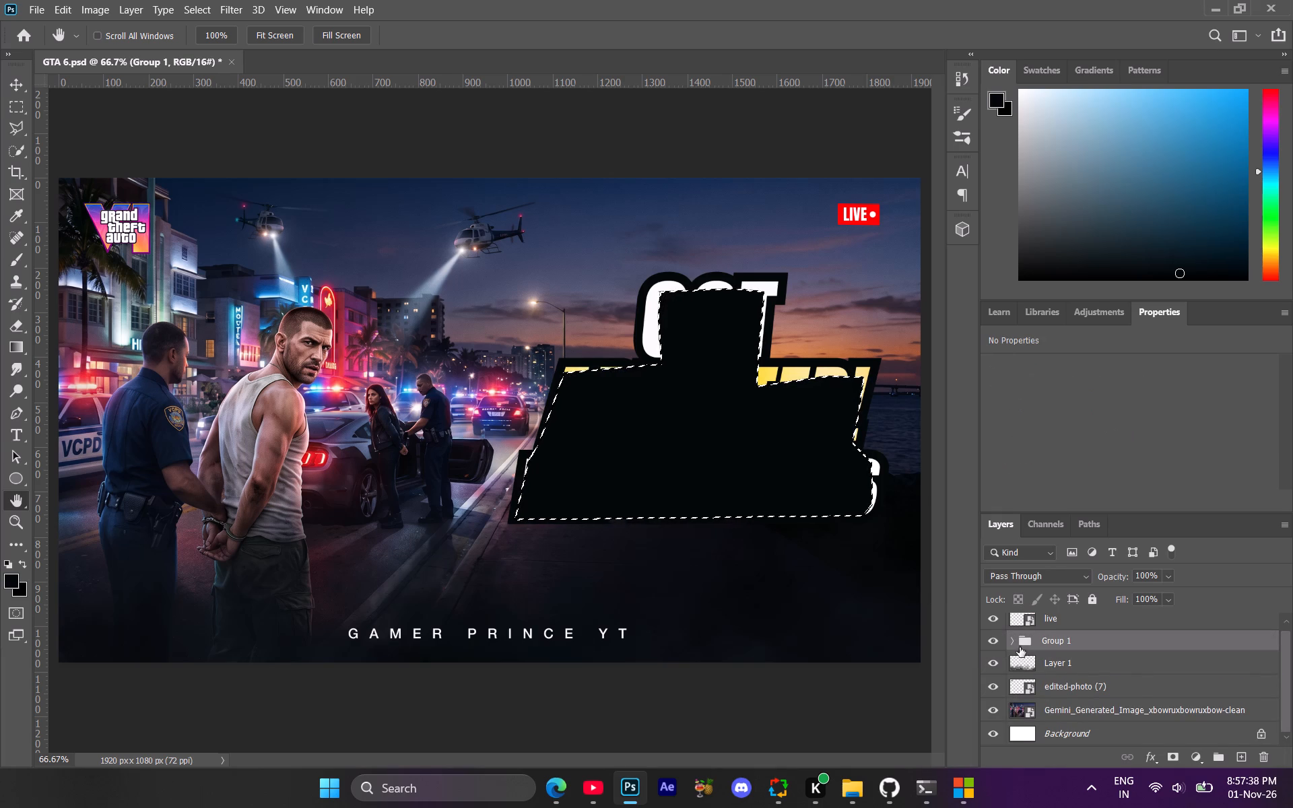
pyautogui.click(1012, 642)
pyautogui.click(1068, 665)
pyautogui.moveTo(1067, 663); pyautogui.dragTo(1067, 664)
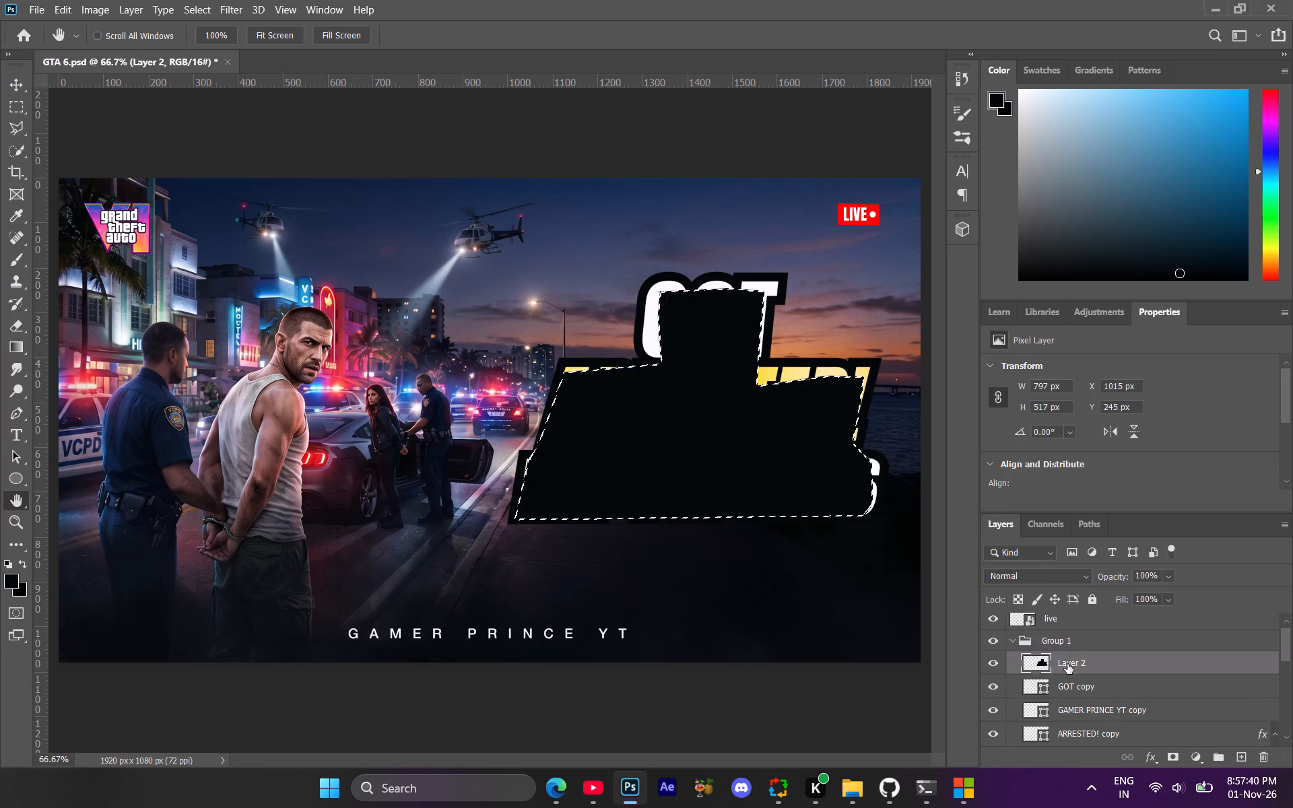
pyautogui.moveTo(1067, 664); pyautogui.dragTo(1086, 733)
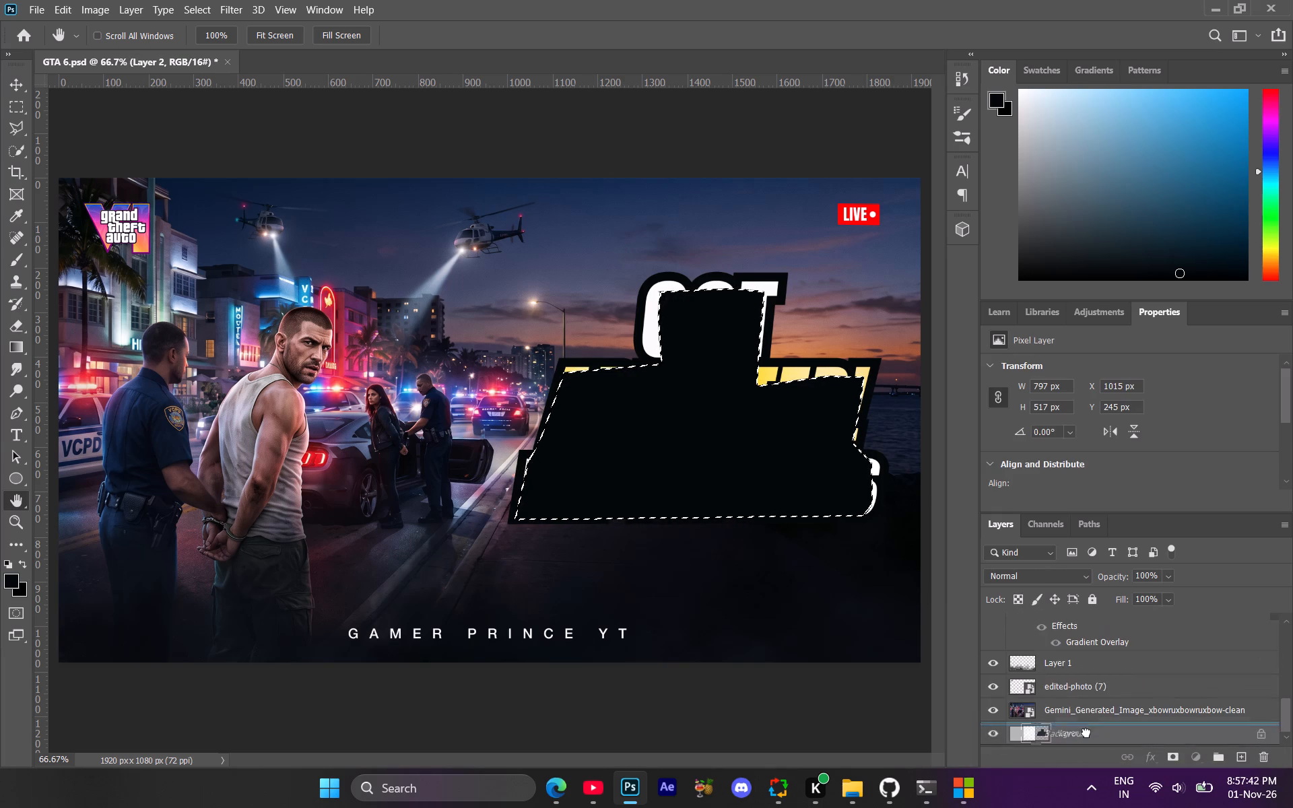
pyautogui.moveTo(1086, 733); pyautogui.dragTo(1082, 642)
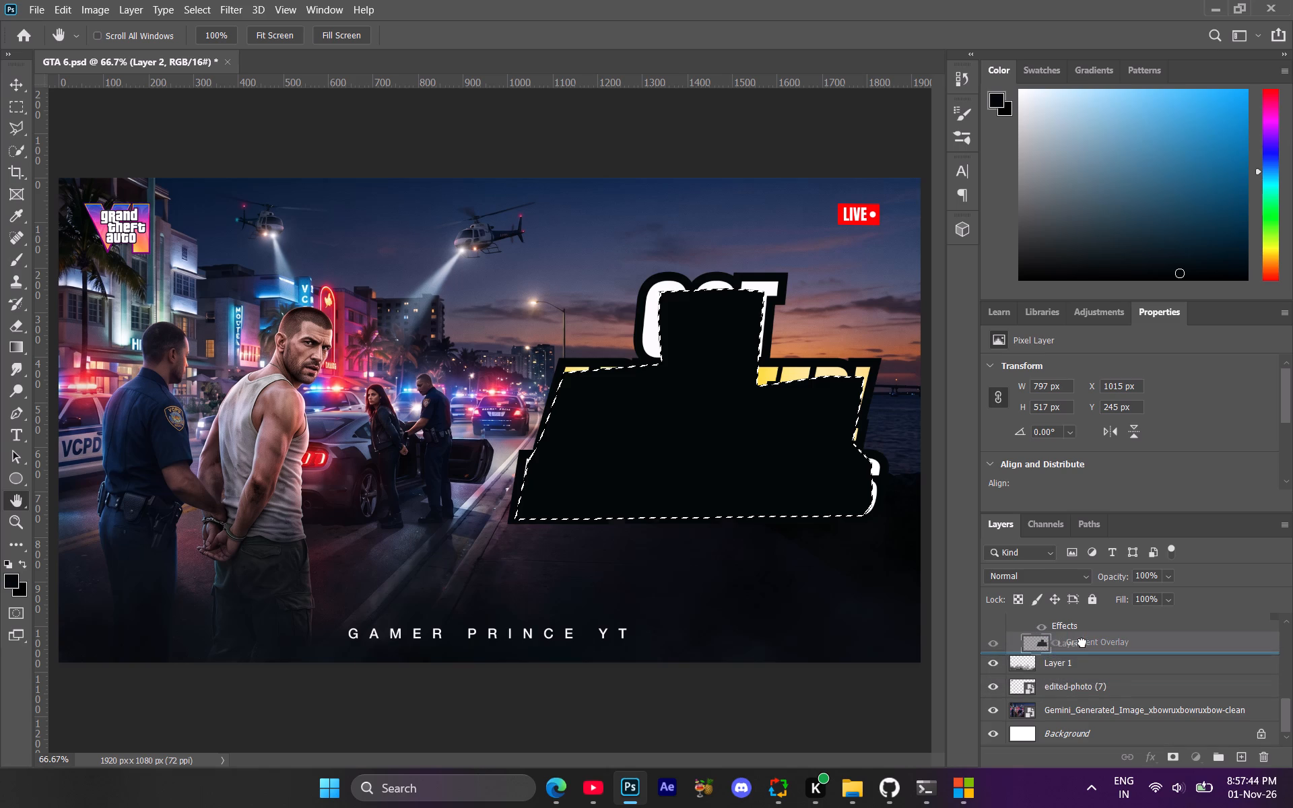
pyautogui.moveTo(1082, 642); pyautogui.dragTo(1085, 644)
pyautogui.scroll(12, 1078, 650)
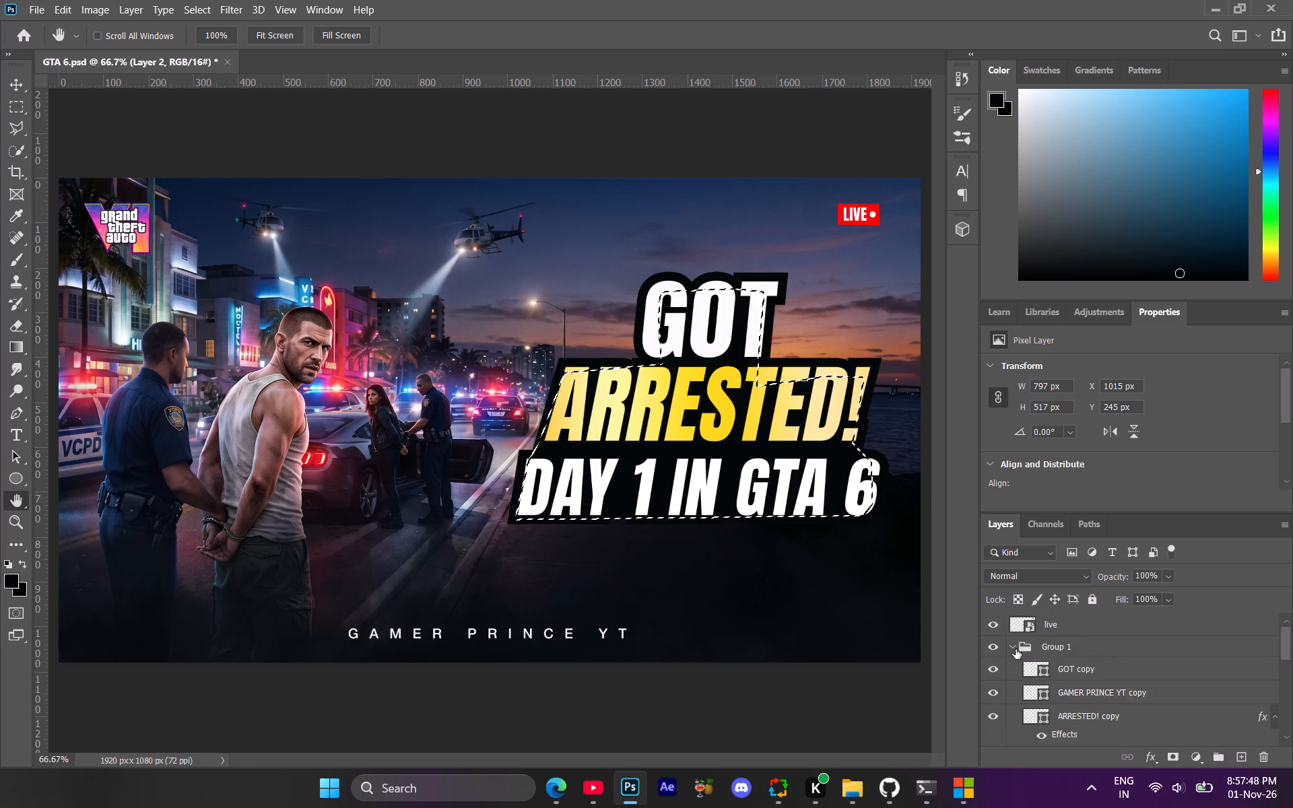
pyautogui.click(1016, 649)
pyautogui.click(993, 644)
pyautogui.click(993, 644)
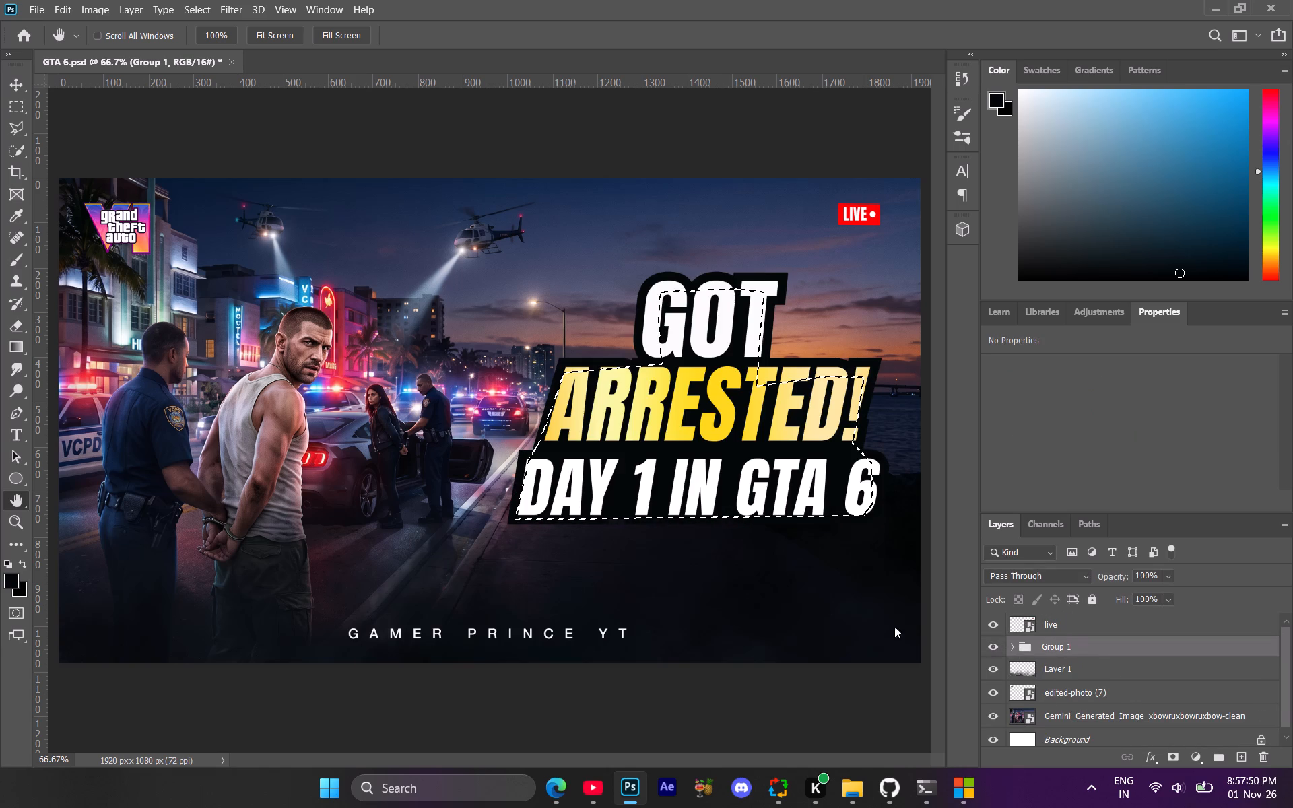
# Deselect the traced headline area.
pyautogui.click(16, 123)
pyautogui.rightClick(716, 448)
pyautogui.click(745, 457)
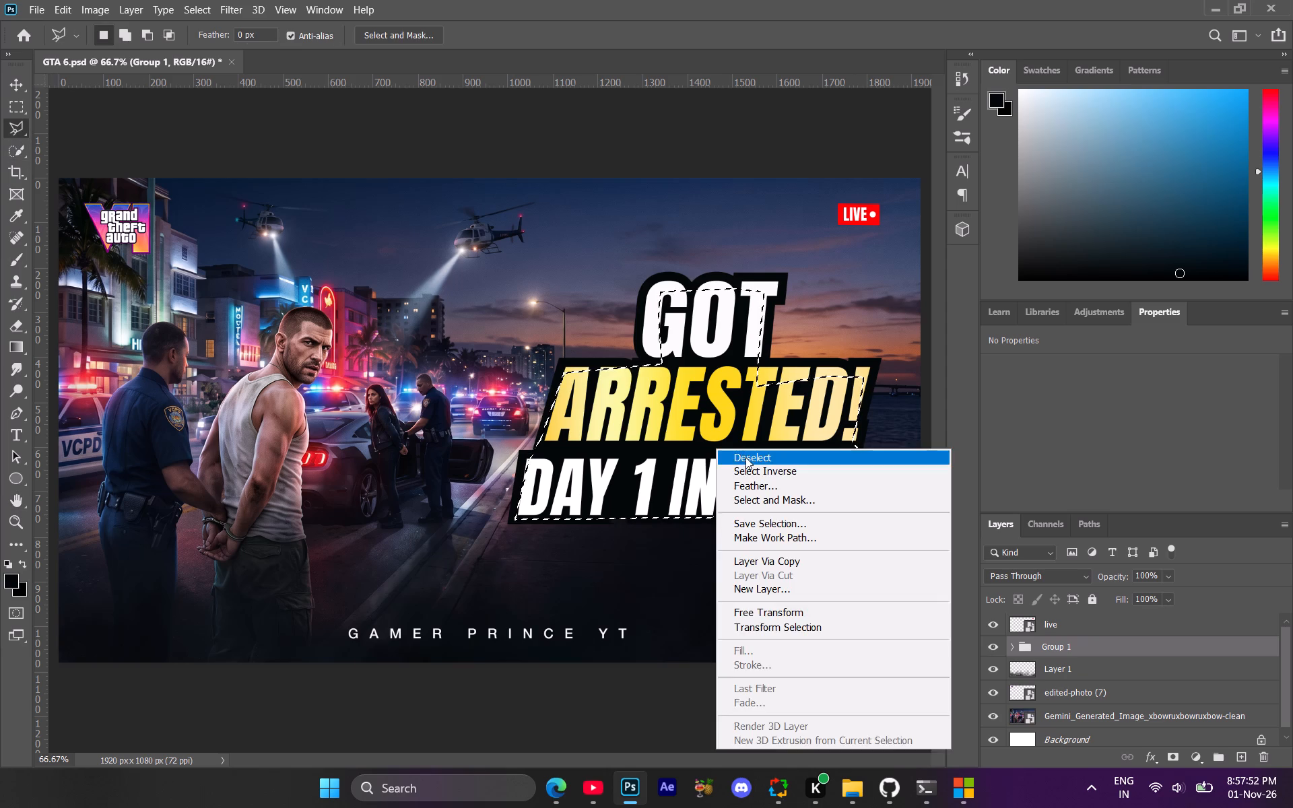
pyautogui.click(20, 496)
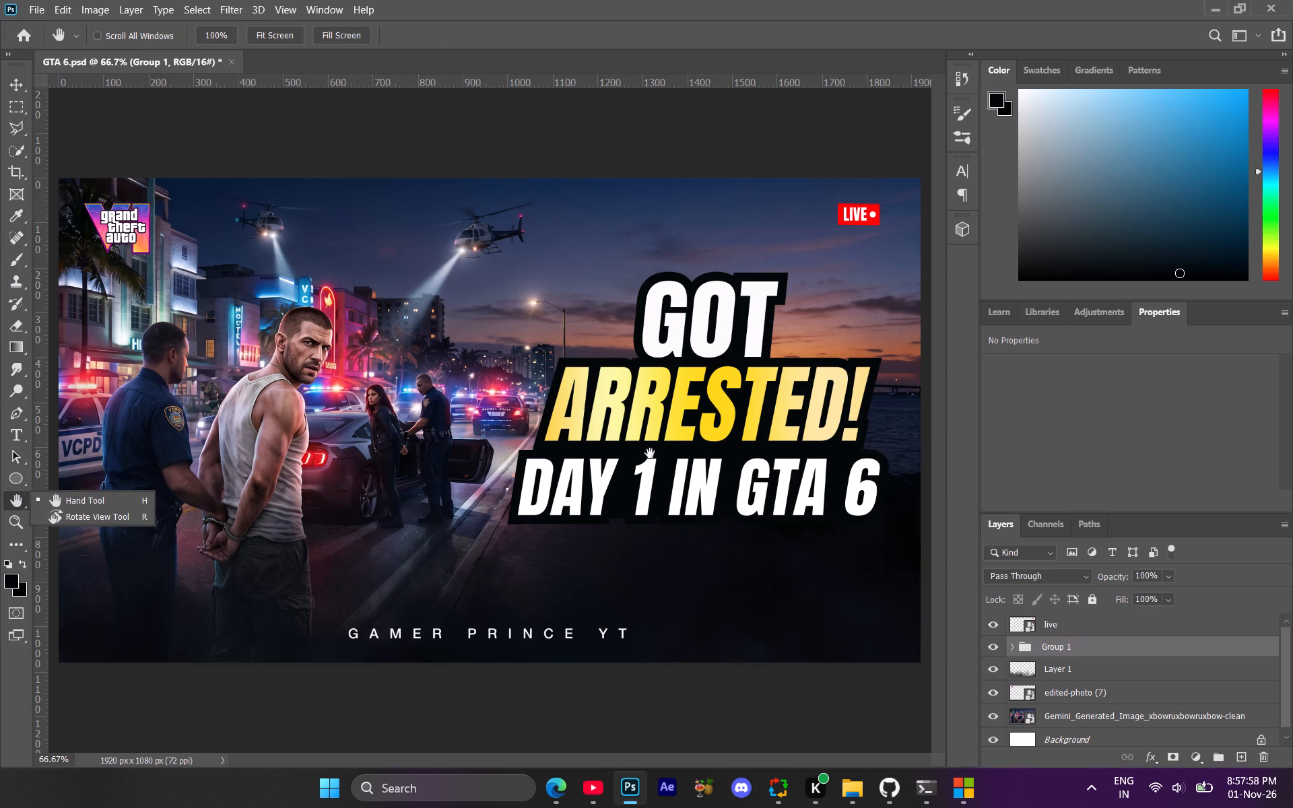
pyautogui.click(652, 592)
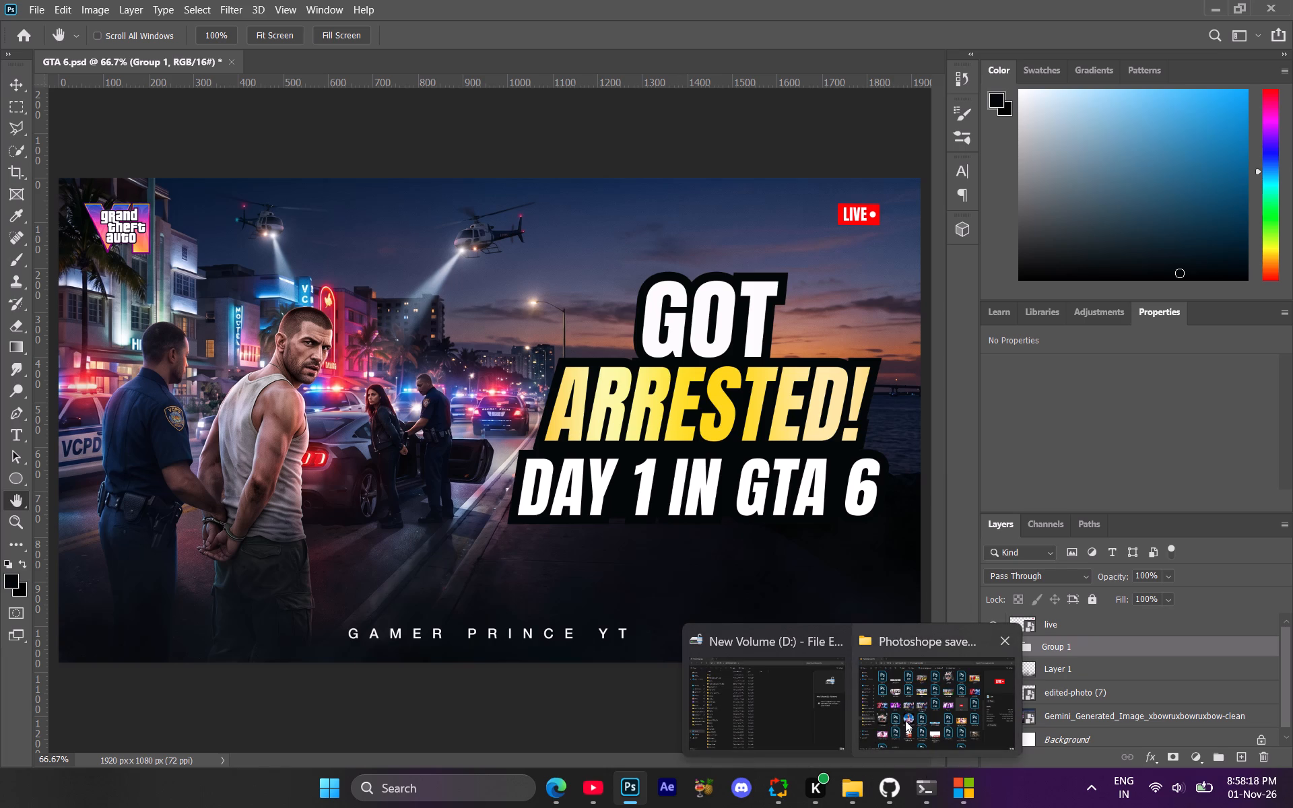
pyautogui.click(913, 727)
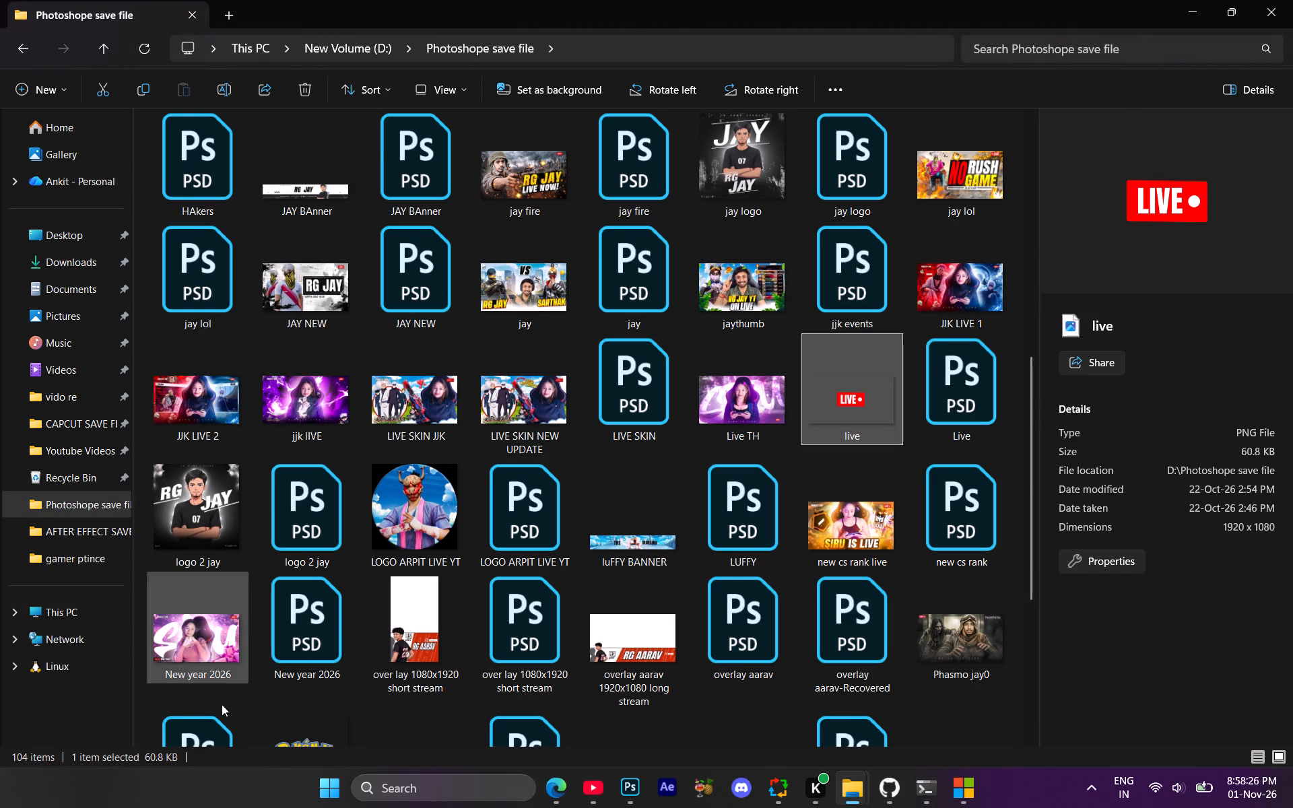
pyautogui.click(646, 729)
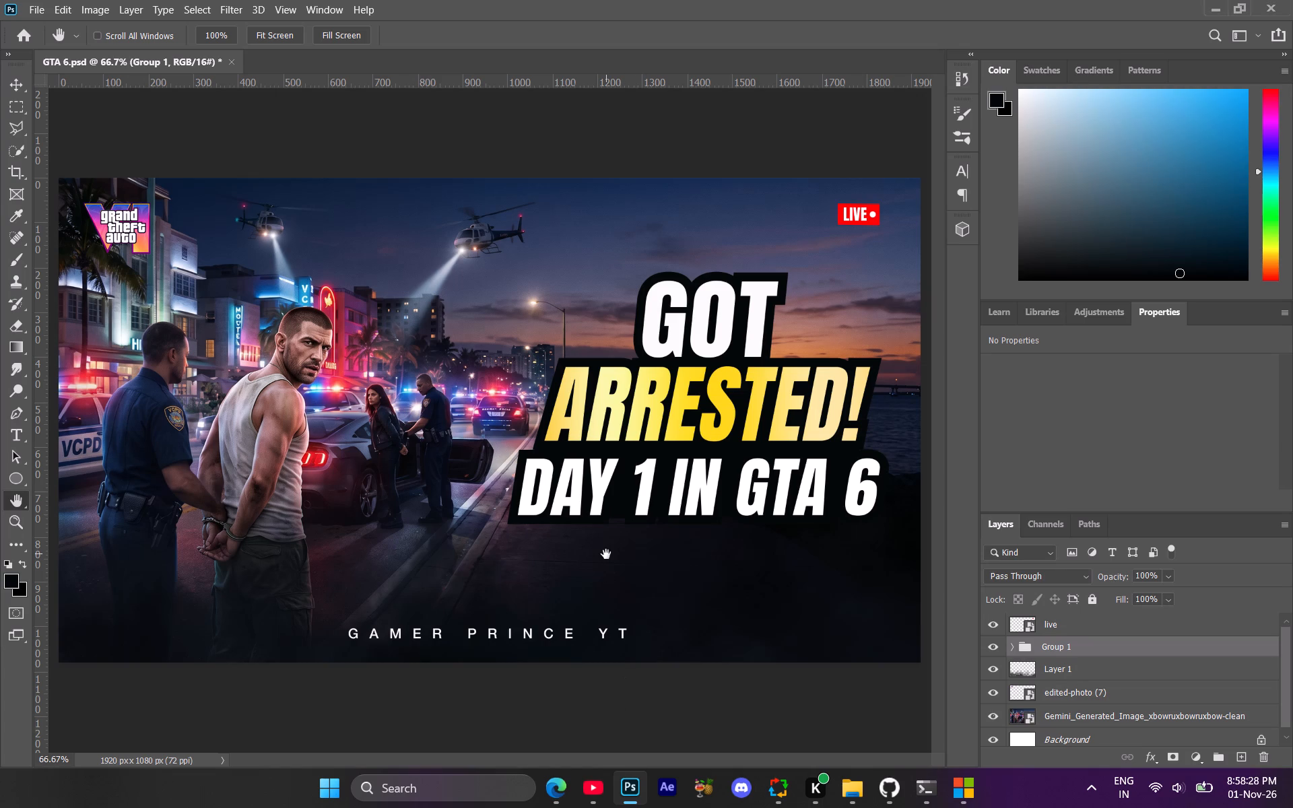
# Save the GTA 6 document.
pyautogui.hotkey('ctrl', 's')
pyautogui.hotkey('ctrl', 's')
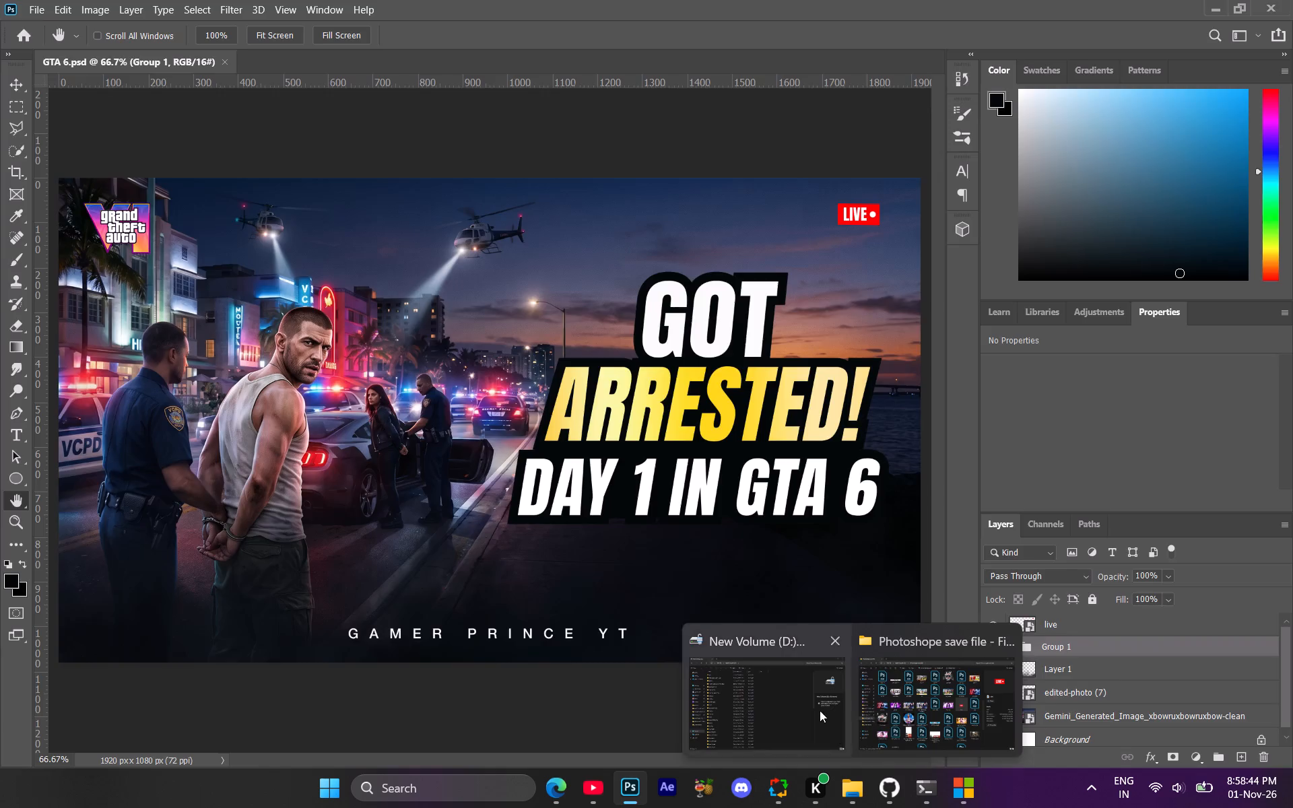
pyautogui.click(820, 710)
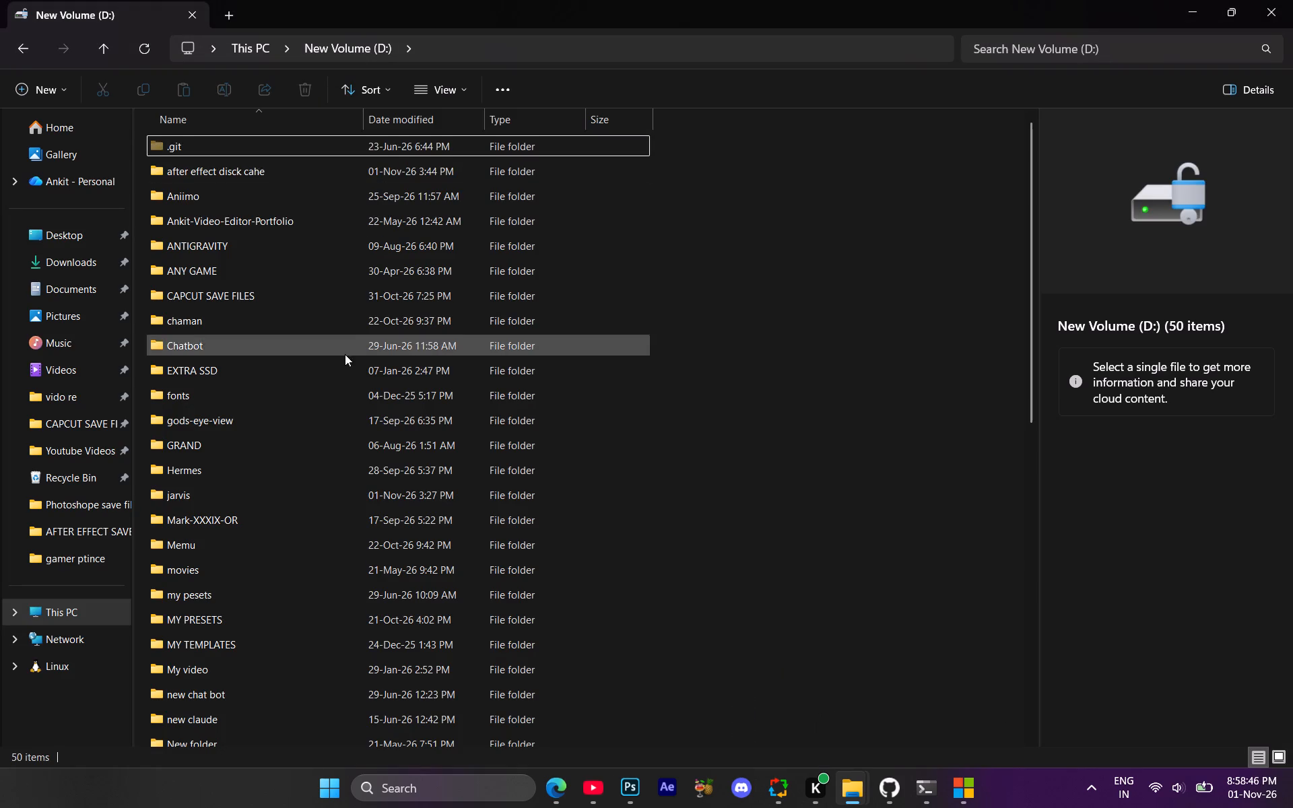
pyautogui.scroll(-4, 345, 354)
pyautogui.scroll(-3, 328, 417)
pyautogui.doubleClick(284, 329)
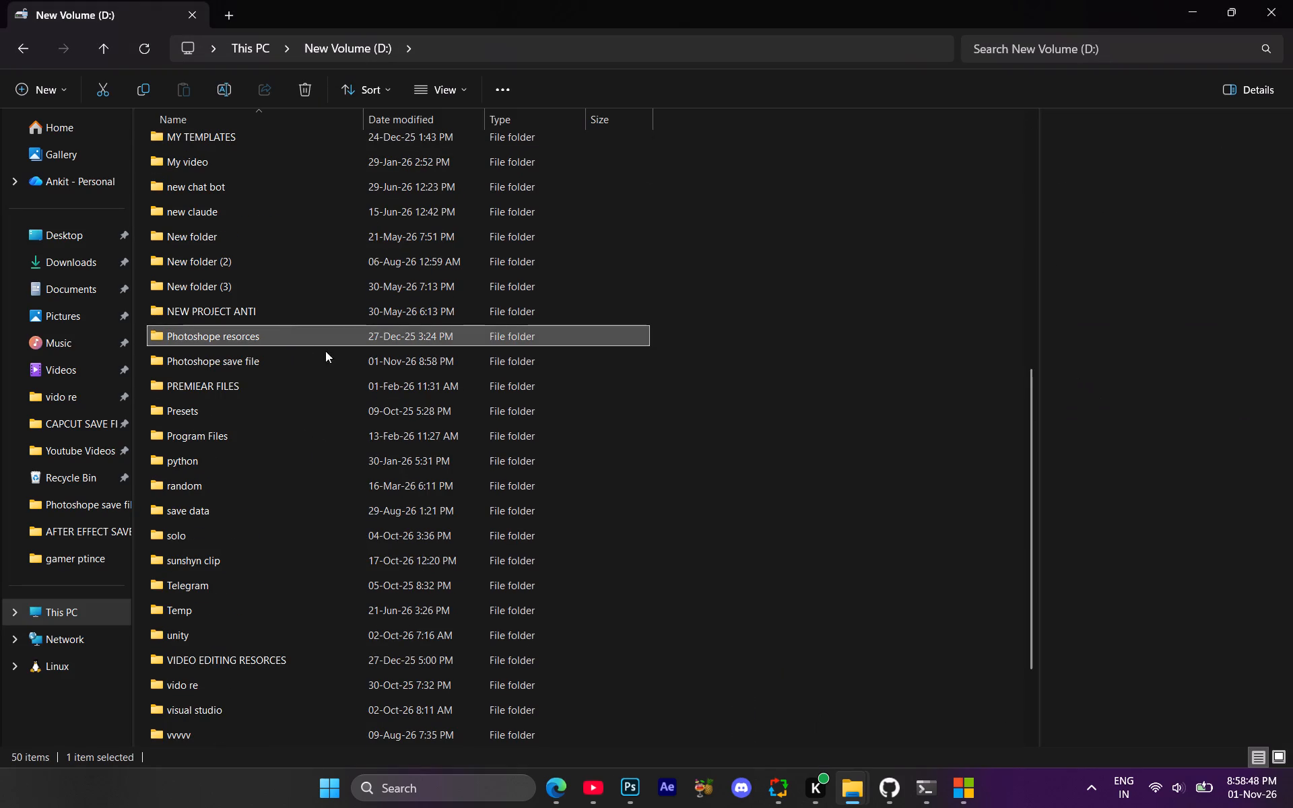
pyautogui.scroll(-2, 725, 322)
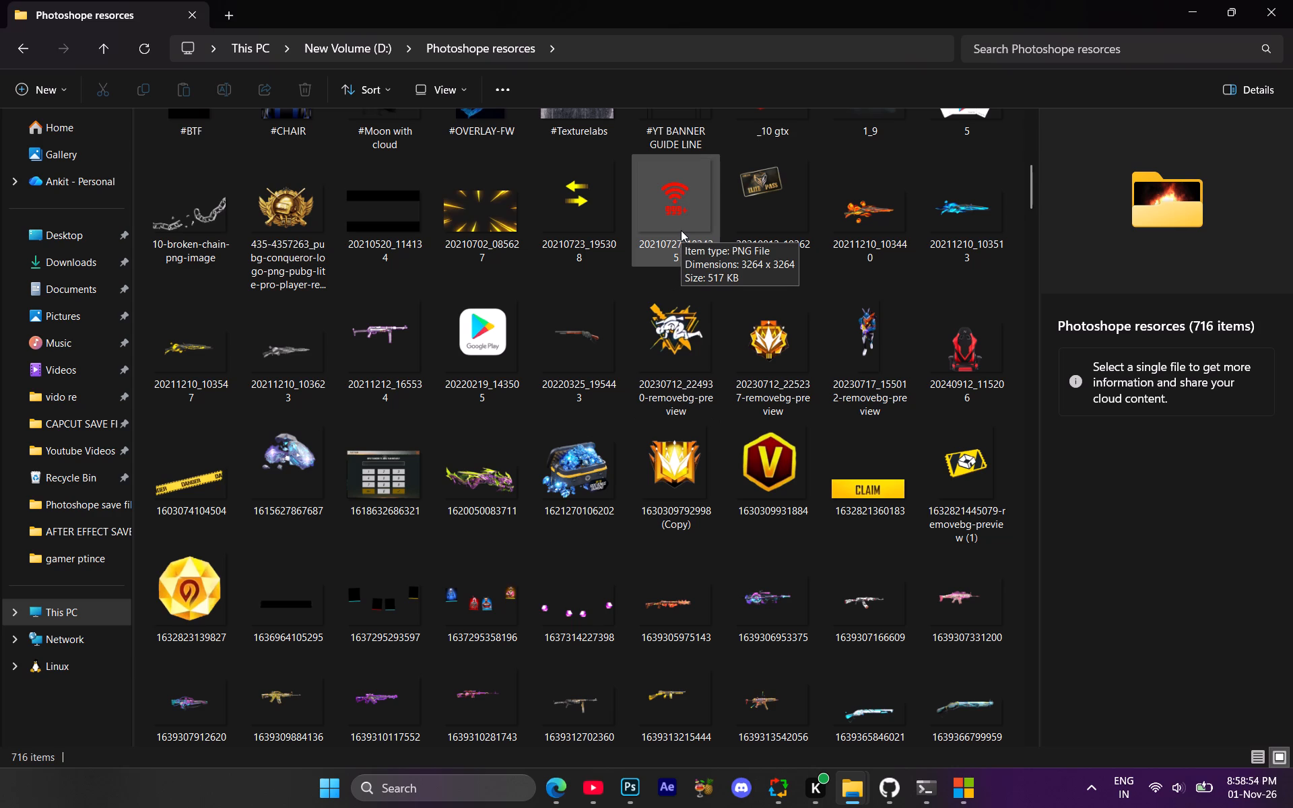
pyautogui.scroll(-1, 614, 282)
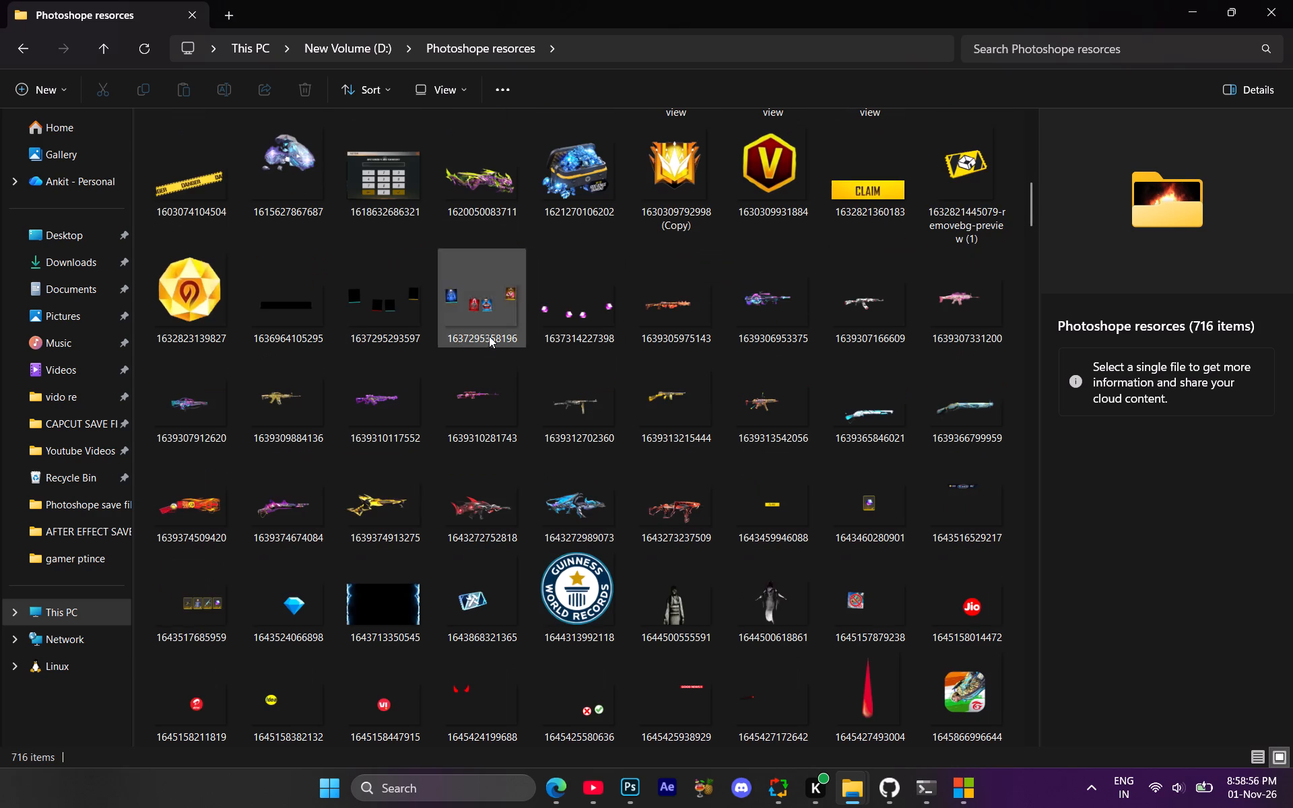
pyautogui.click(198, 191)
pyautogui.moveTo(195, 184); pyautogui.dragTo(729, 652)
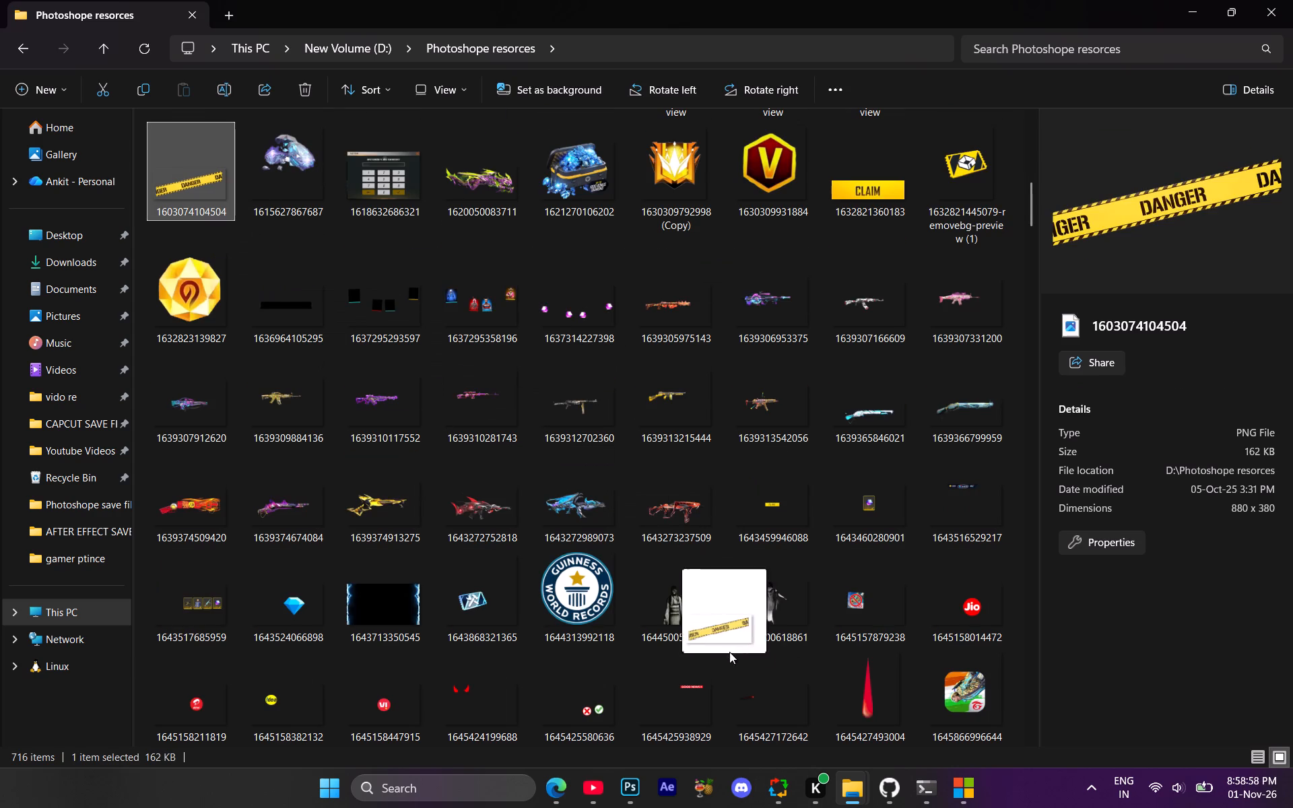
pyautogui.moveTo(729, 652); pyautogui.dragTo(735, 671)
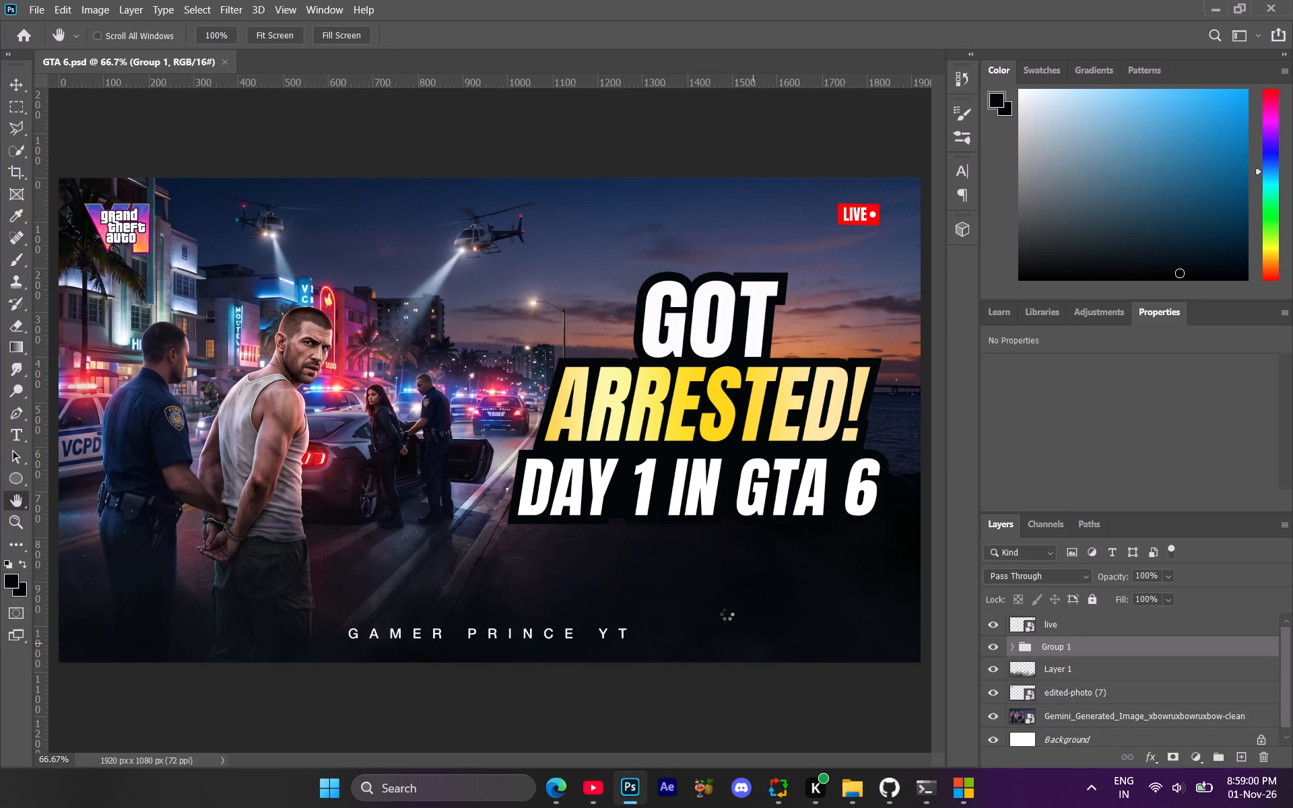
# Scale the placed danger tape to about 98% and position it diagonally across the canvas's bottom-right corner.
pyautogui.moveTo(462, 437); pyautogui.dragTo(712, 681)
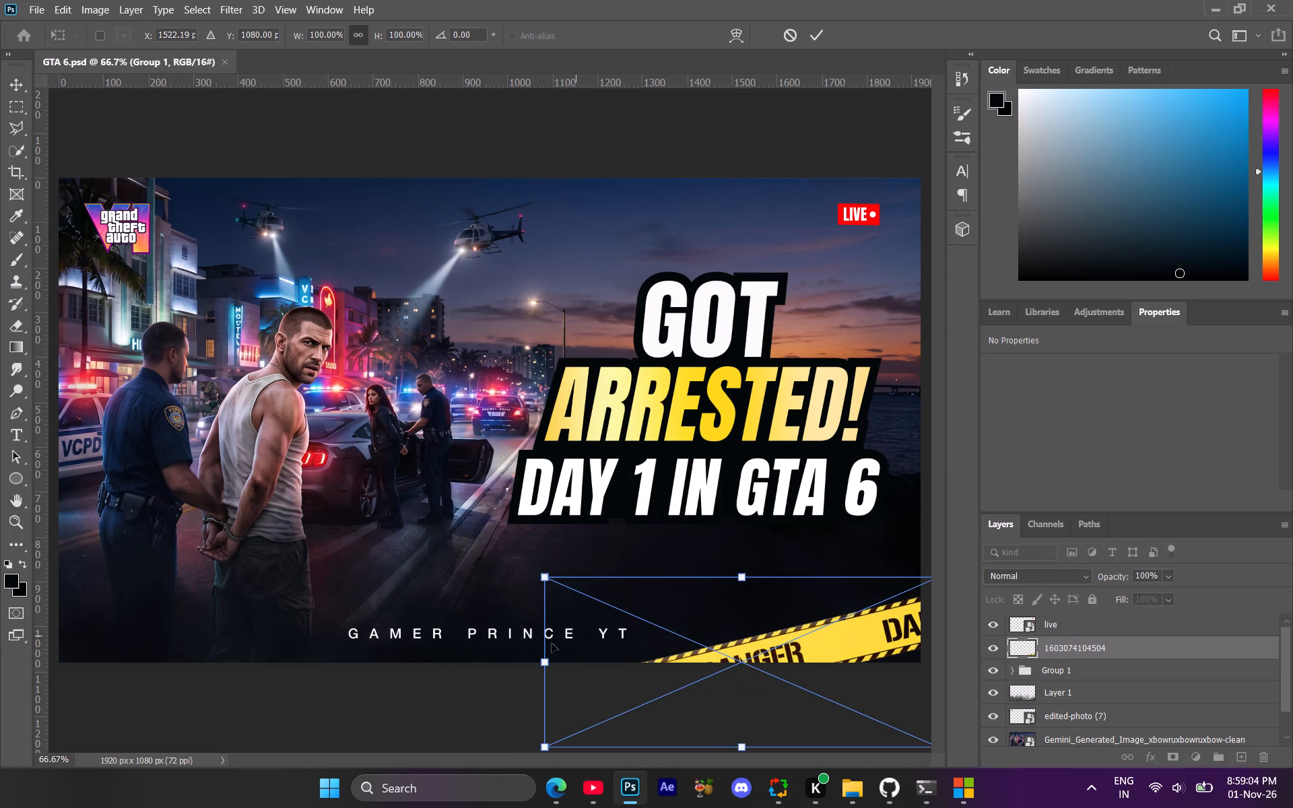
pyautogui.moveTo(642, 623); pyautogui.dragTo(661, 607)
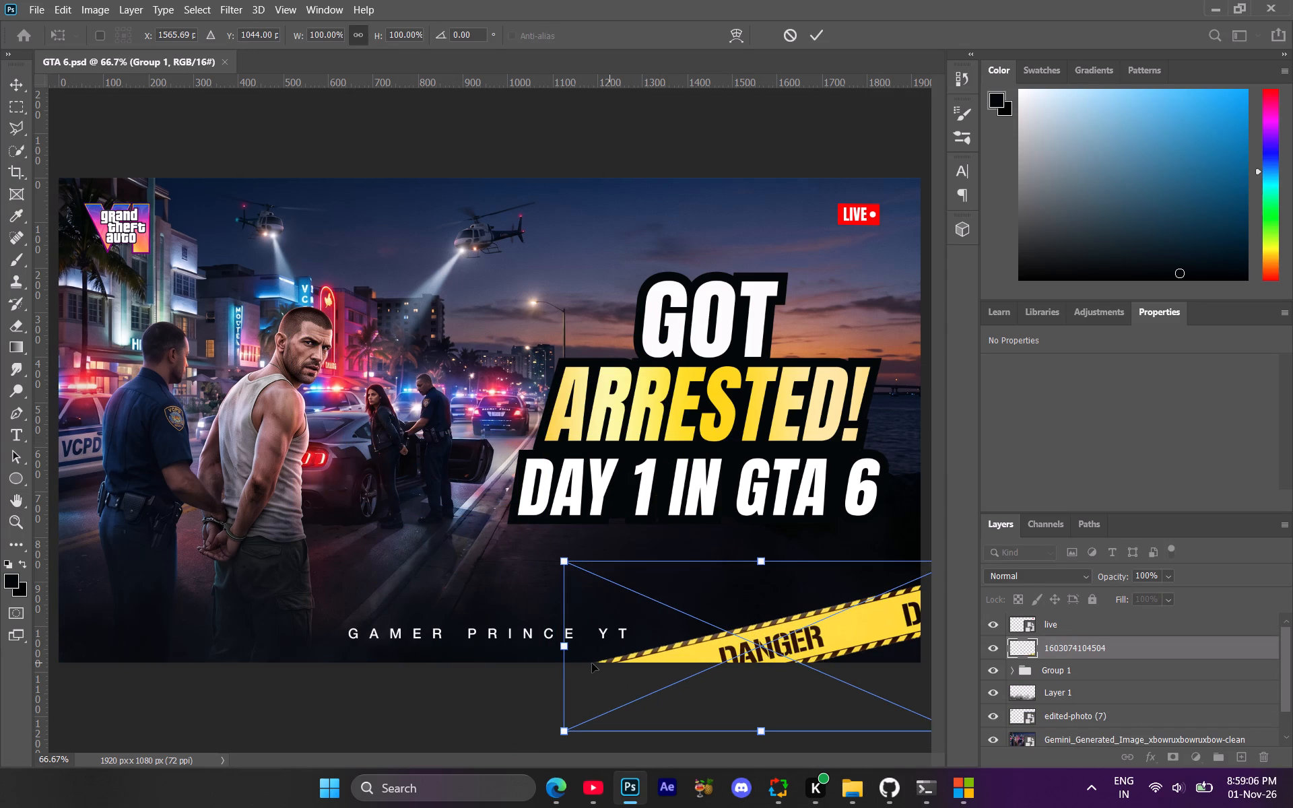
pyautogui.moveTo(567, 648); pyautogui.dragTo(552, 650)
pyautogui.moveTo(552, 650); pyautogui.dragTo(579, 653)
pyautogui.moveTo(703, 621); pyautogui.dragTo(694, 617)
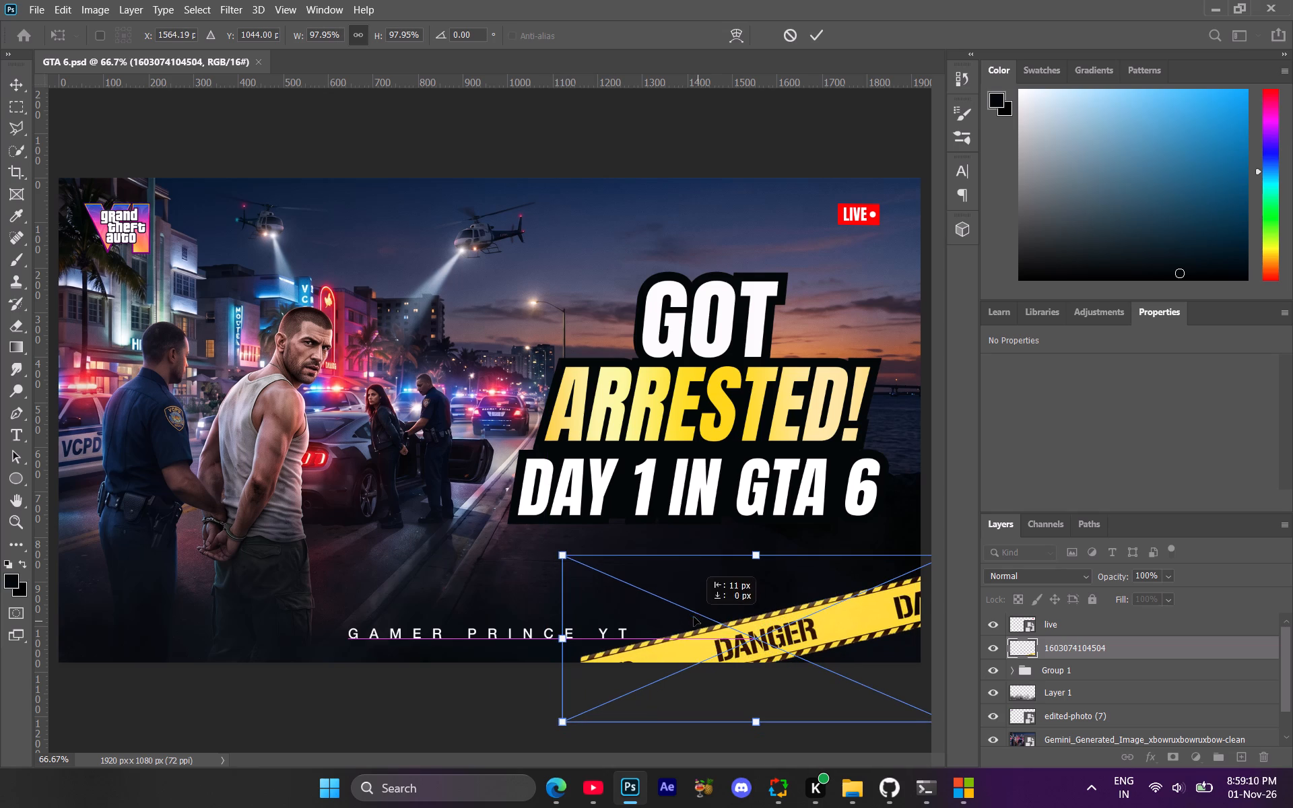
pyautogui.moveTo(720, 599); pyautogui.dragTo(706, 609)
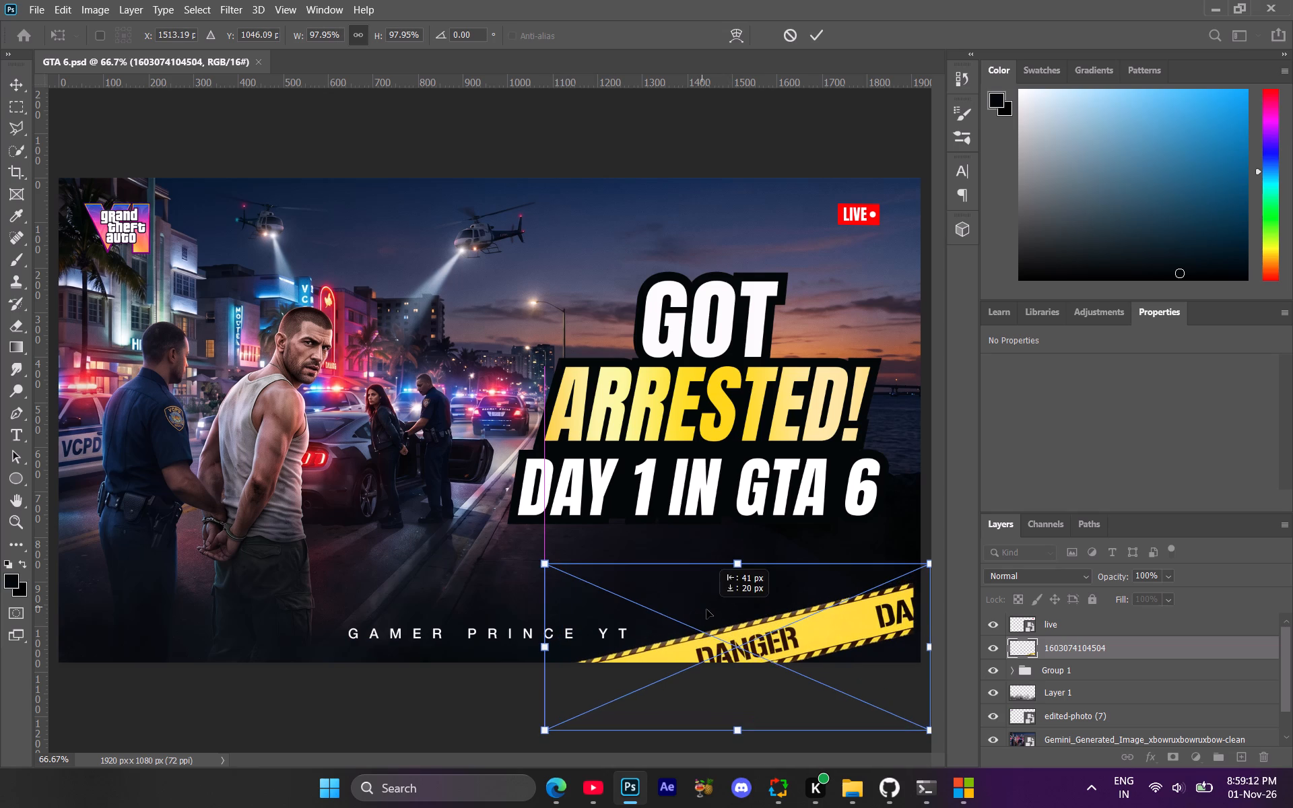
pyautogui.moveTo(706, 609); pyautogui.dragTo(714, 609)
# Duplicate the danger tape and fit the copy across the canvas's bottom-left corner, rotated about 28.7° and scaled to about 119.4%.
pyautogui.click(1107, 652)
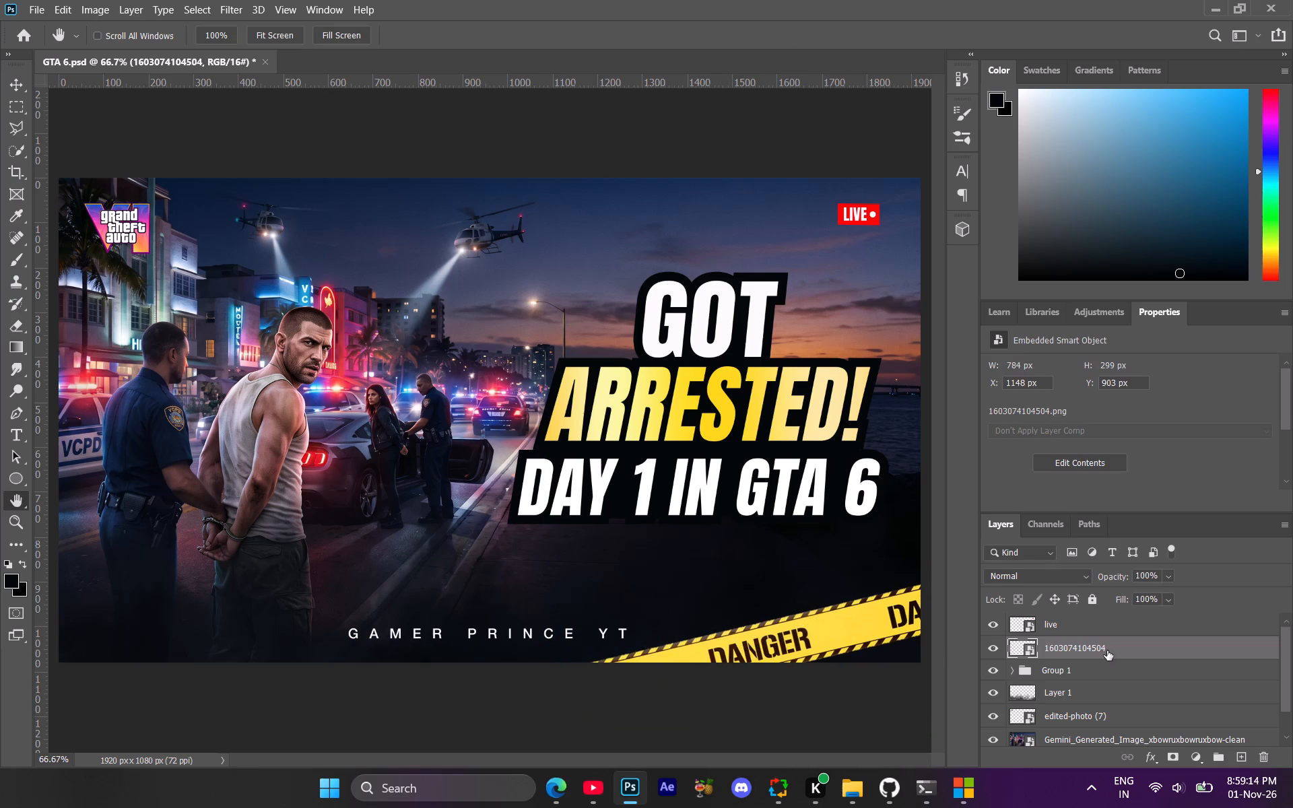
pyautogui.hotkey('ctrl', 'j')
pyautogui.hotkey('ctrl', 't')
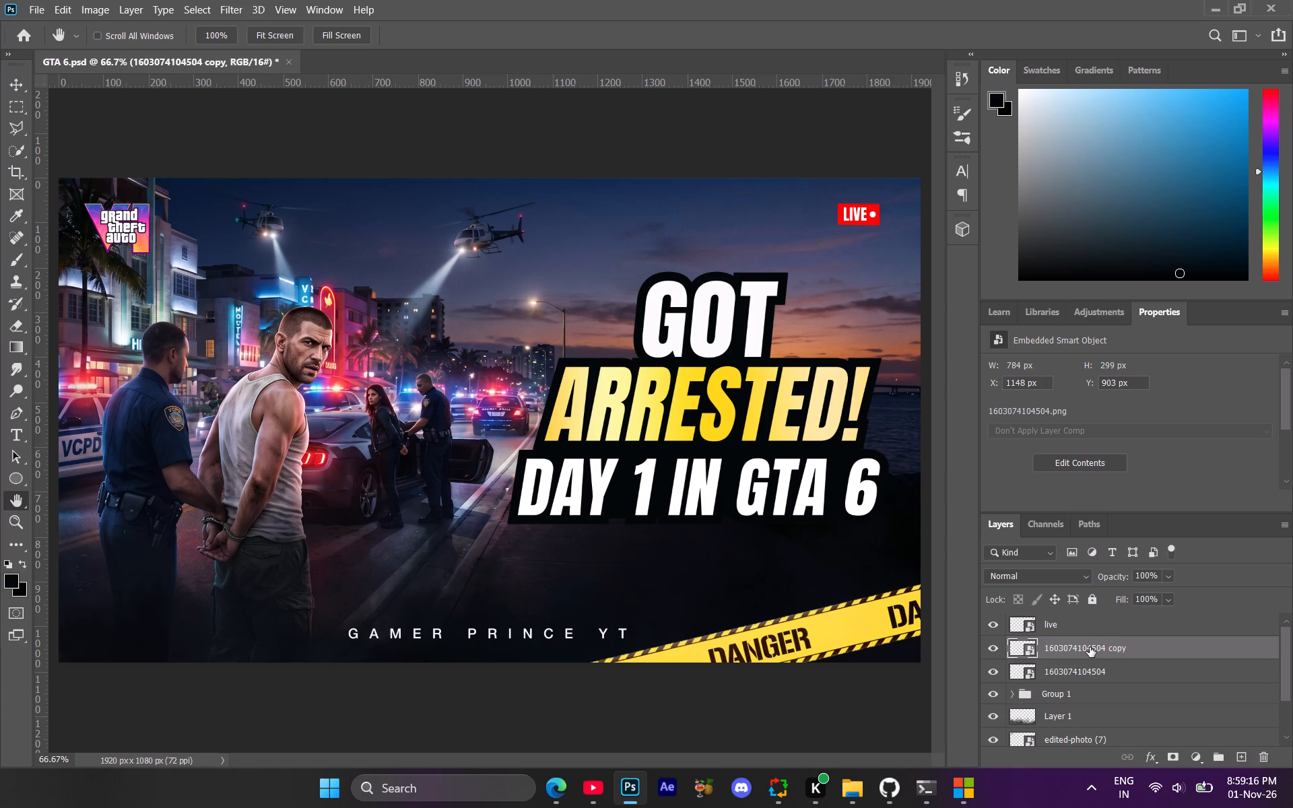
pyautogui.moveTo(767, 617); pyautogui.dragTo(231, 608)
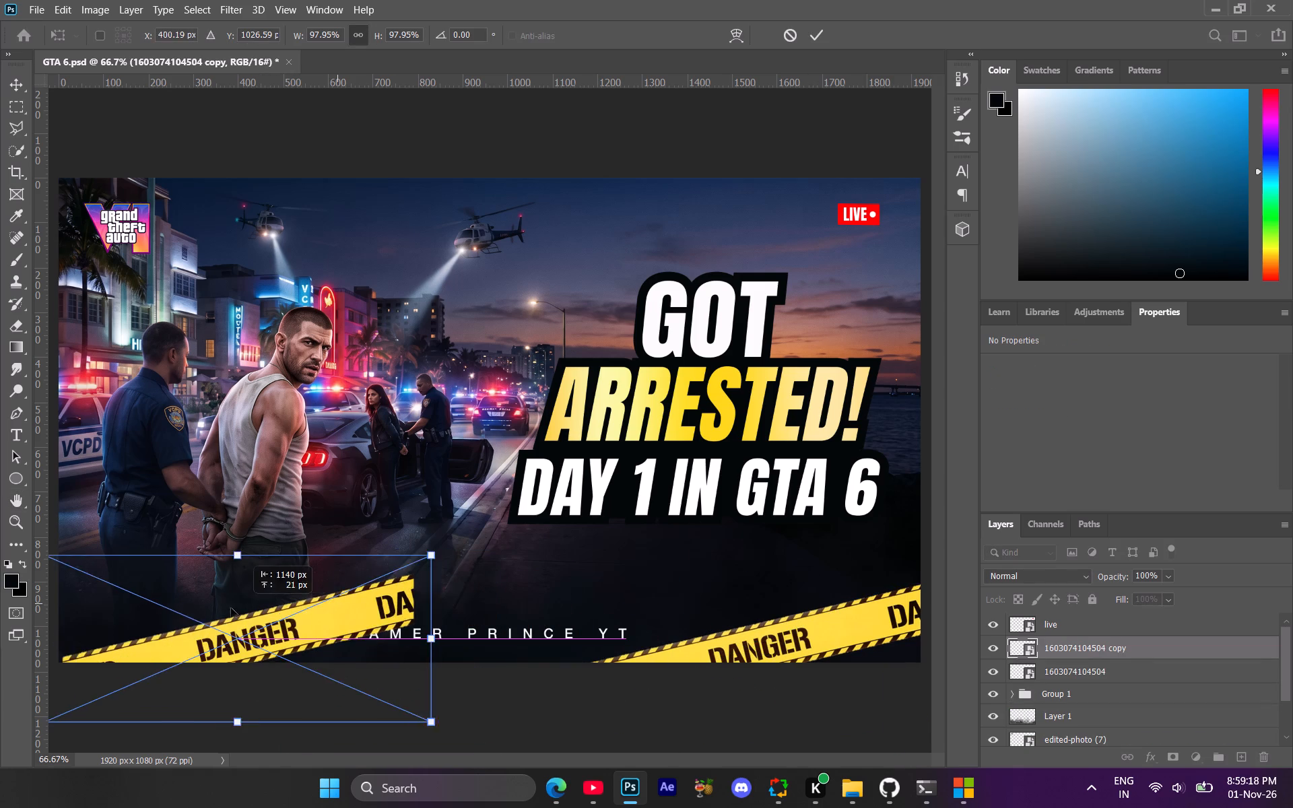
pyautogui.moveTo(231, 608); pyautogui.dragTo(226, 610)
pyautogui.moveTo(448, 553); pyautogui.dragTo(483, 681)
pyautogui.moveTo(267, 640); pyautogui.dragTo(200, 636)
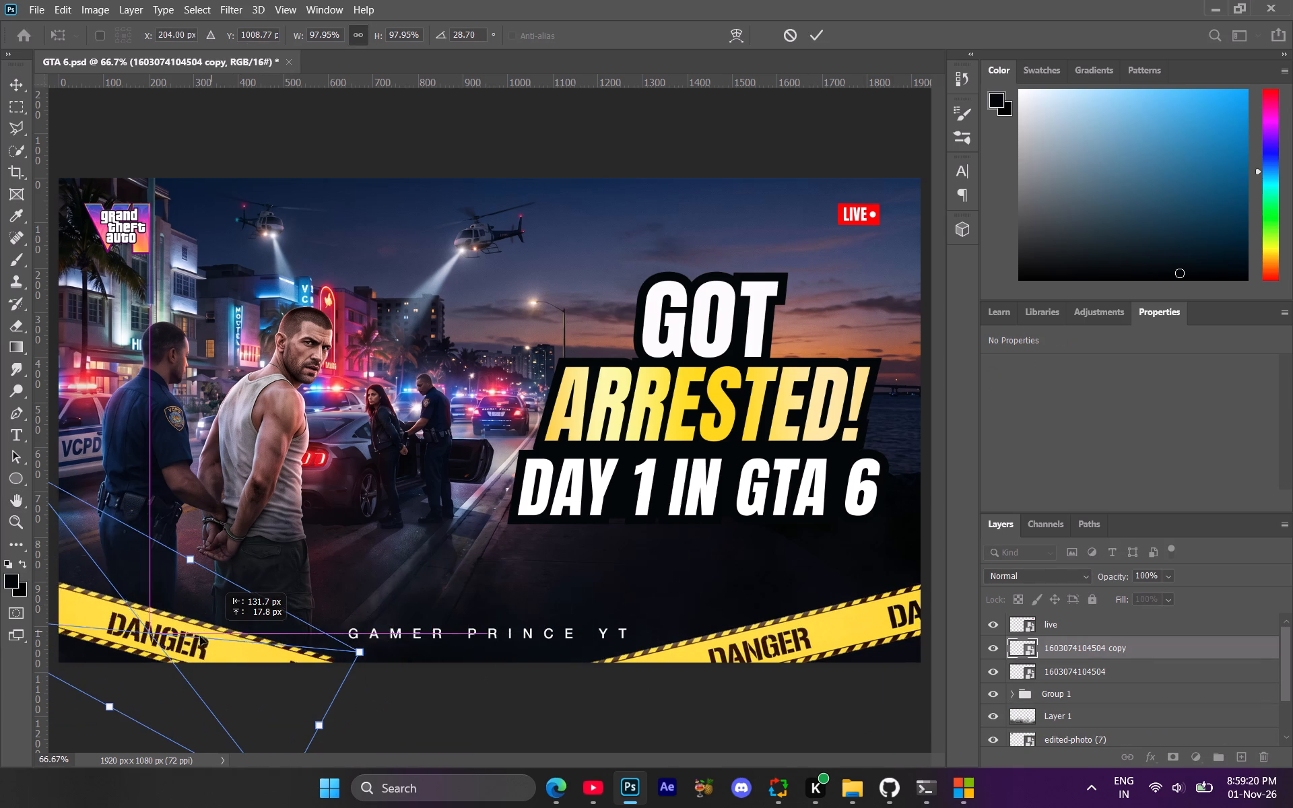
pyautogui.moveTo(200, 636); pyautogui.dragTo(195, 644)
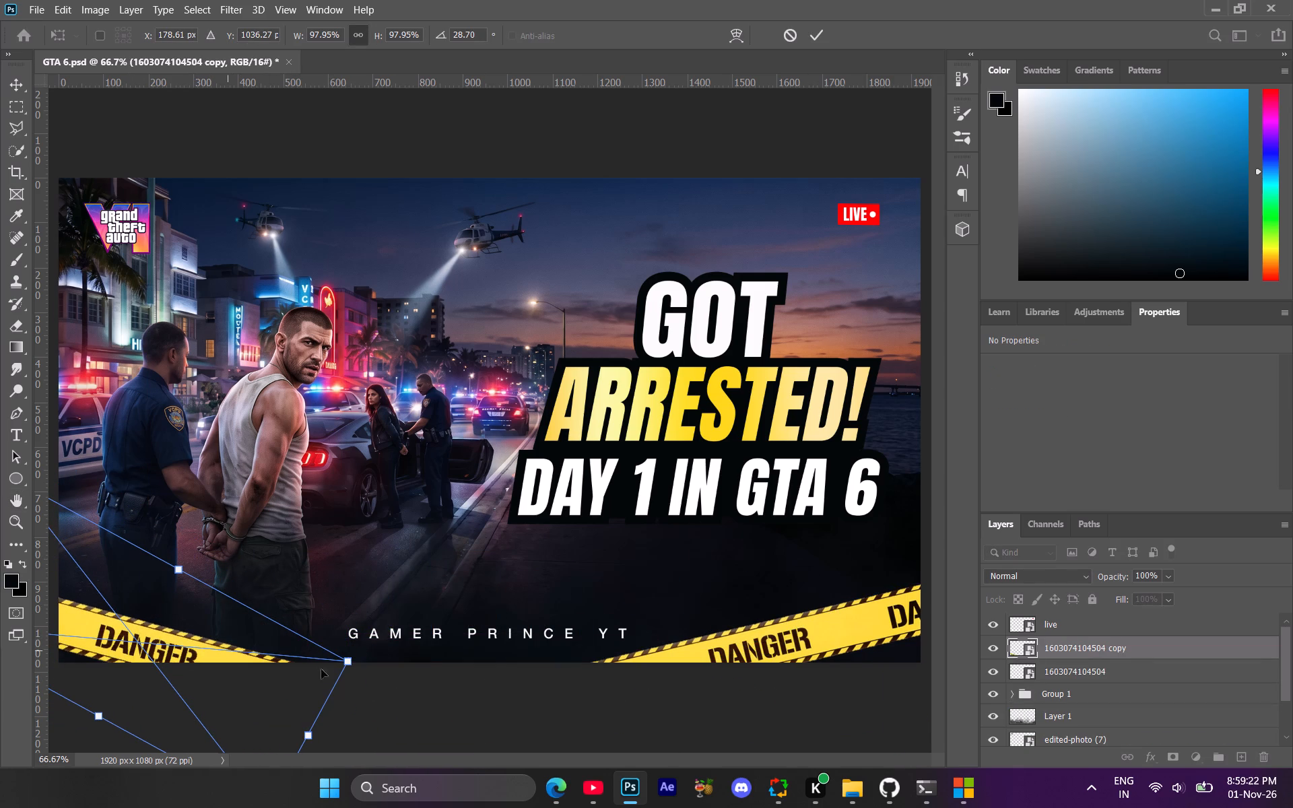
pyautogui.moveTo(352, 661); pyautogui.dragTo(444, 658)
pyautogui.moveTo(378, 679); pyautogui.dragTo(404, 677)
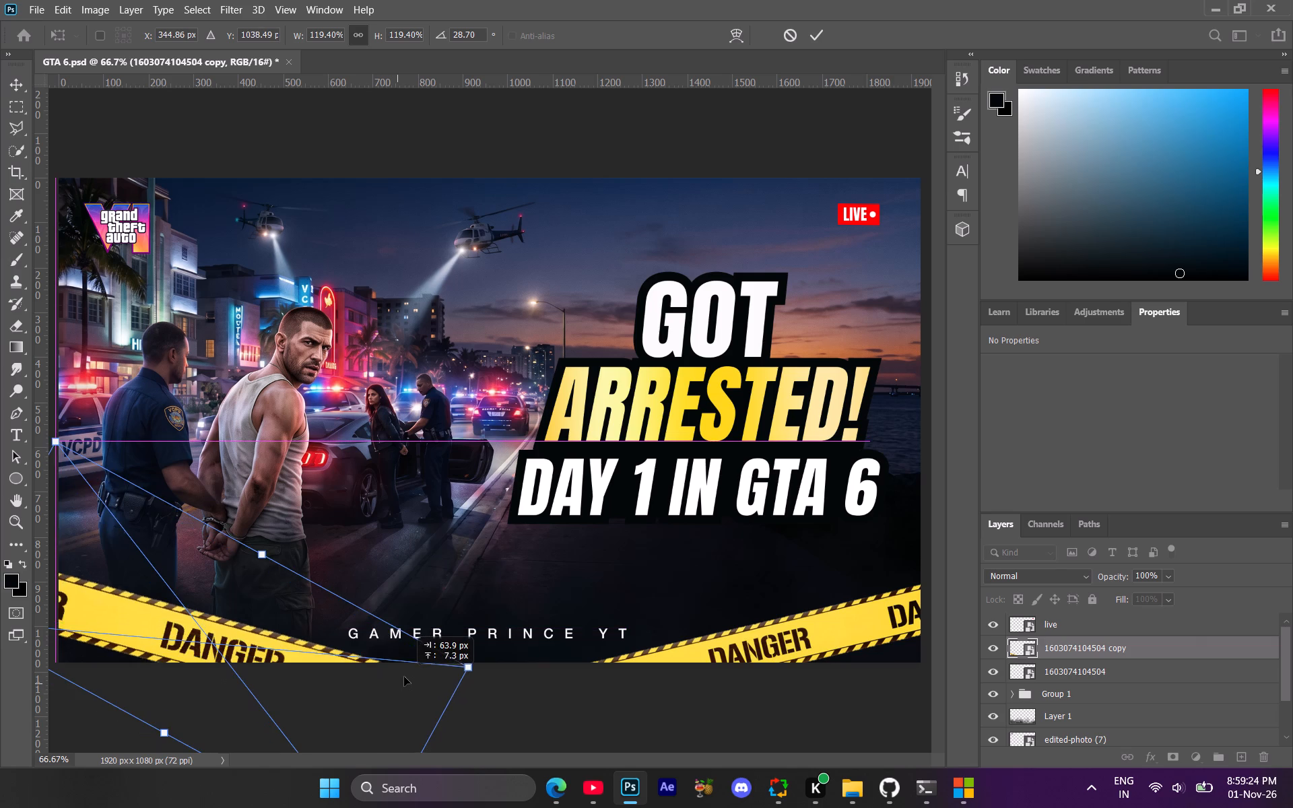
pyautogui.moveTo(404, 677); pyautogui.dragTo(387, 671)
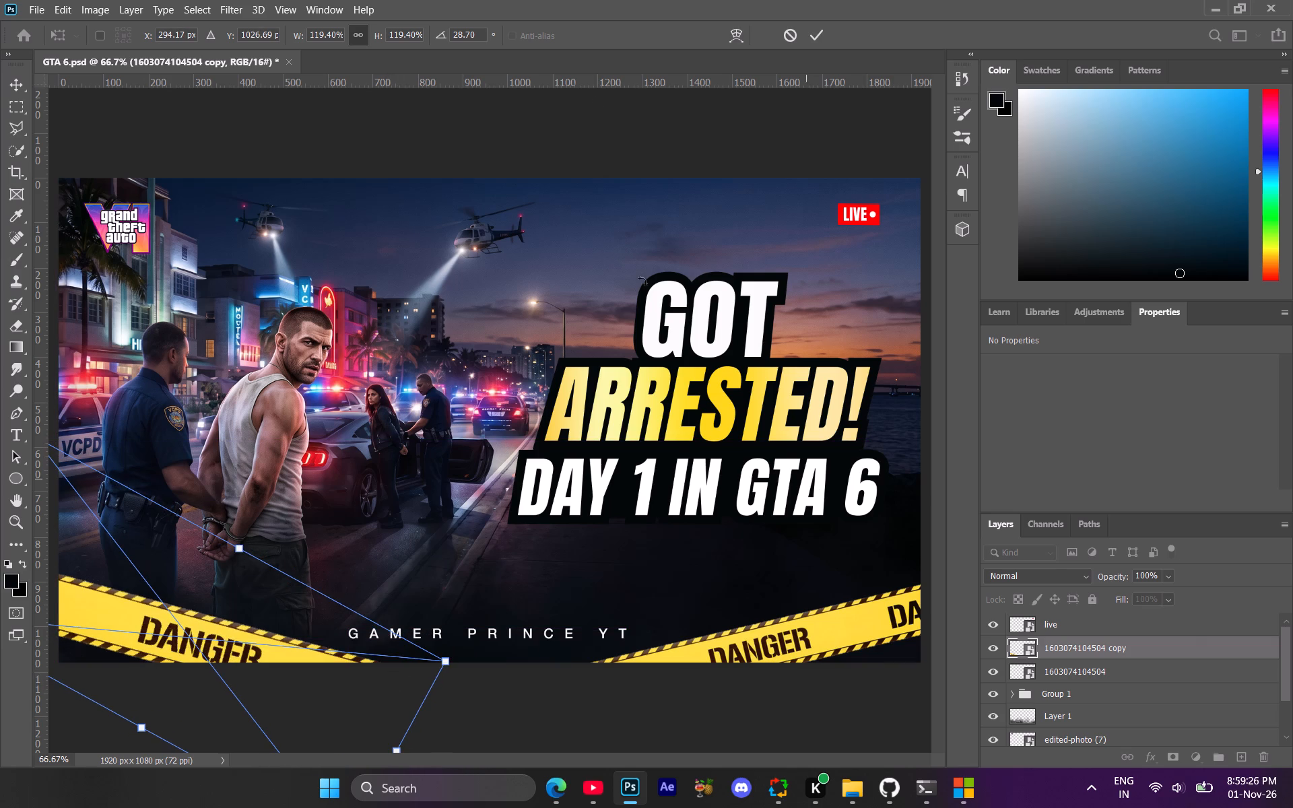
# Warp the bottom-left tape copy slightly toward the canvas corner and shift it to about X 243 px, Y 1015 px.
pyautogui.click(741, 27)
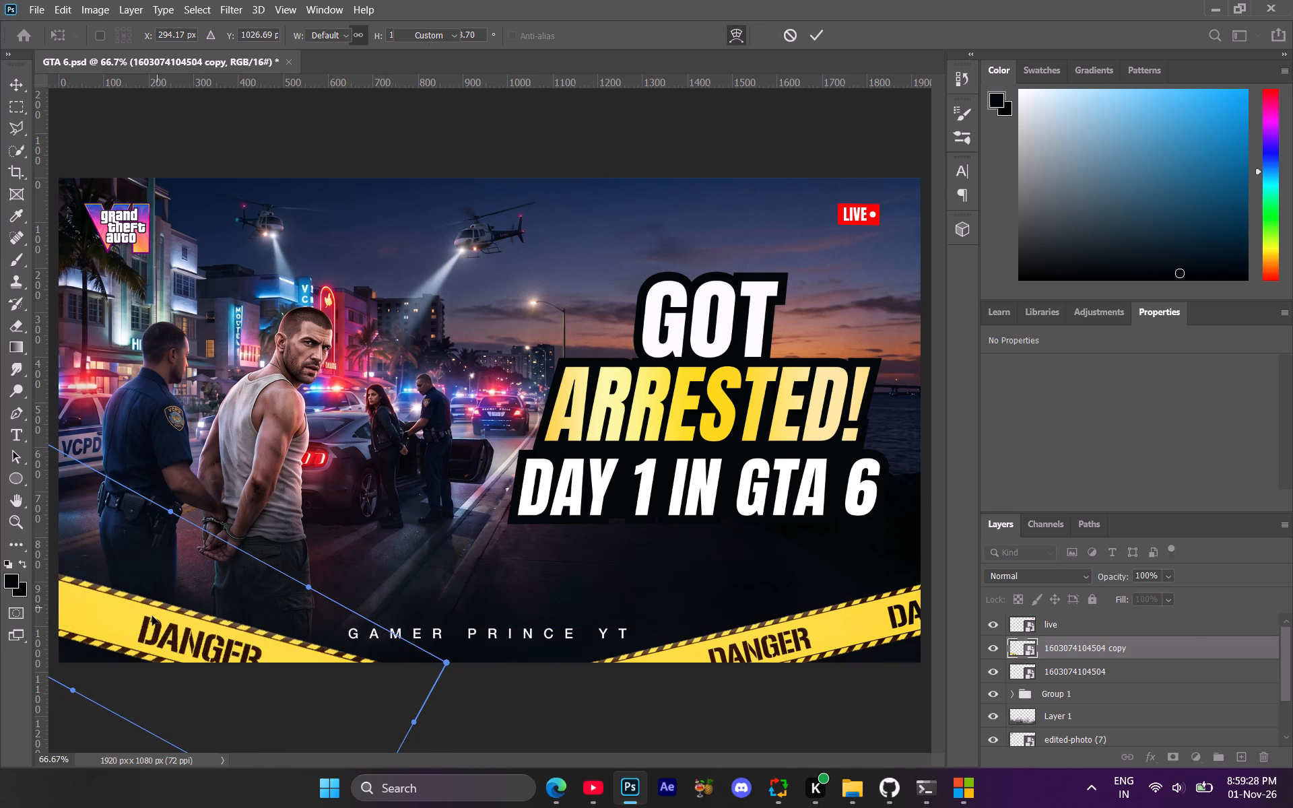
pyautogui.moveTo(147, 627); pyautogui.dragTo(103, 638)
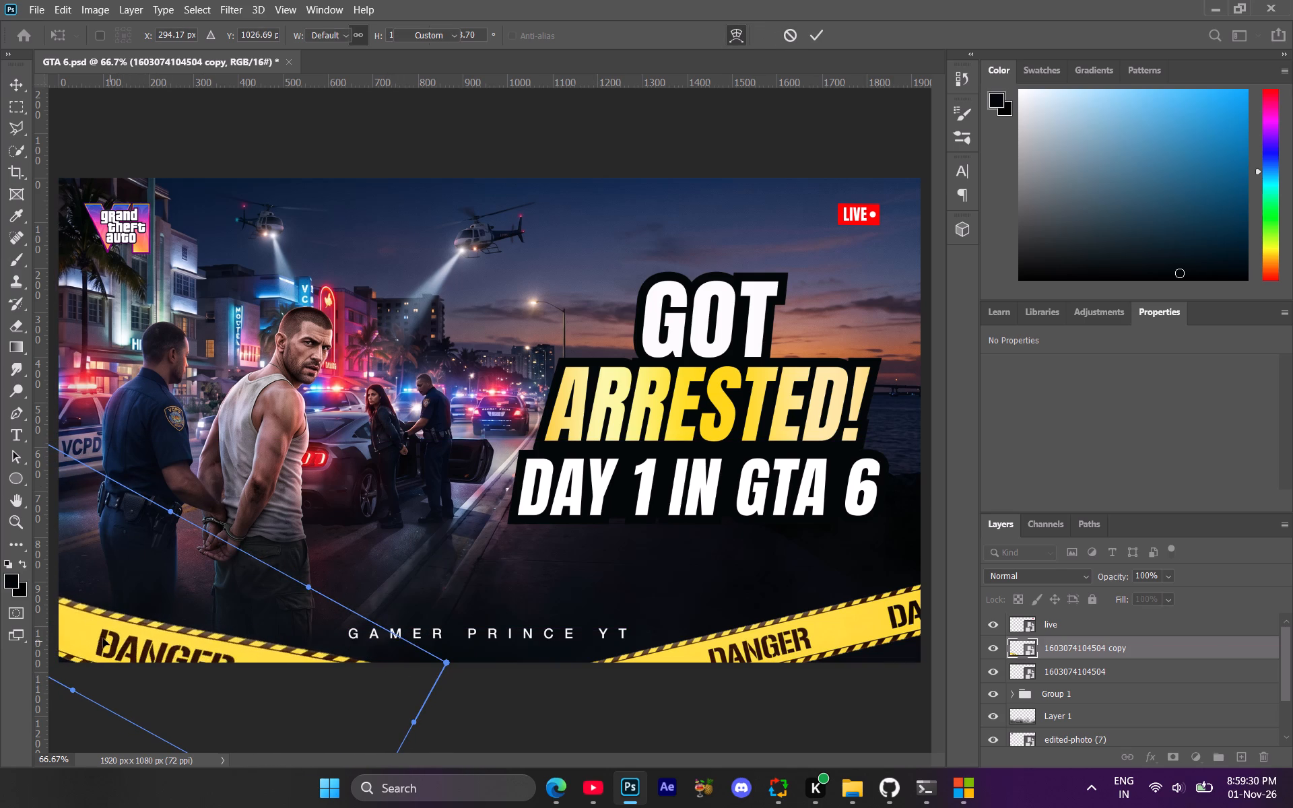
pyautogui.moveTo(103, 638); pyautogui.dragTo(104, 628)
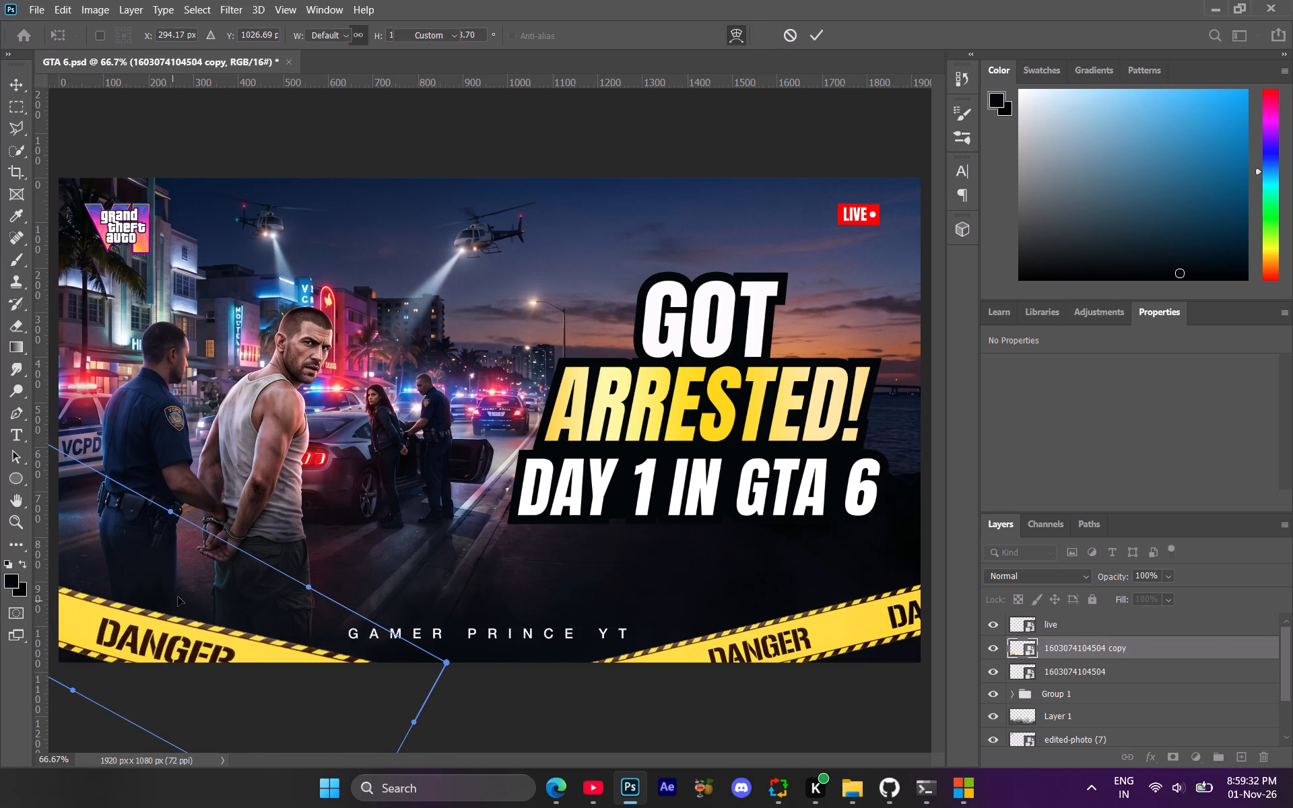
pyautogui.click(735, 41)
pyautogui.moveTo(198, 611); pyautogui.dragTo(191, 610)
pyautogui.moveTo(188, 609); pyautogui.dragTo(179, 605)
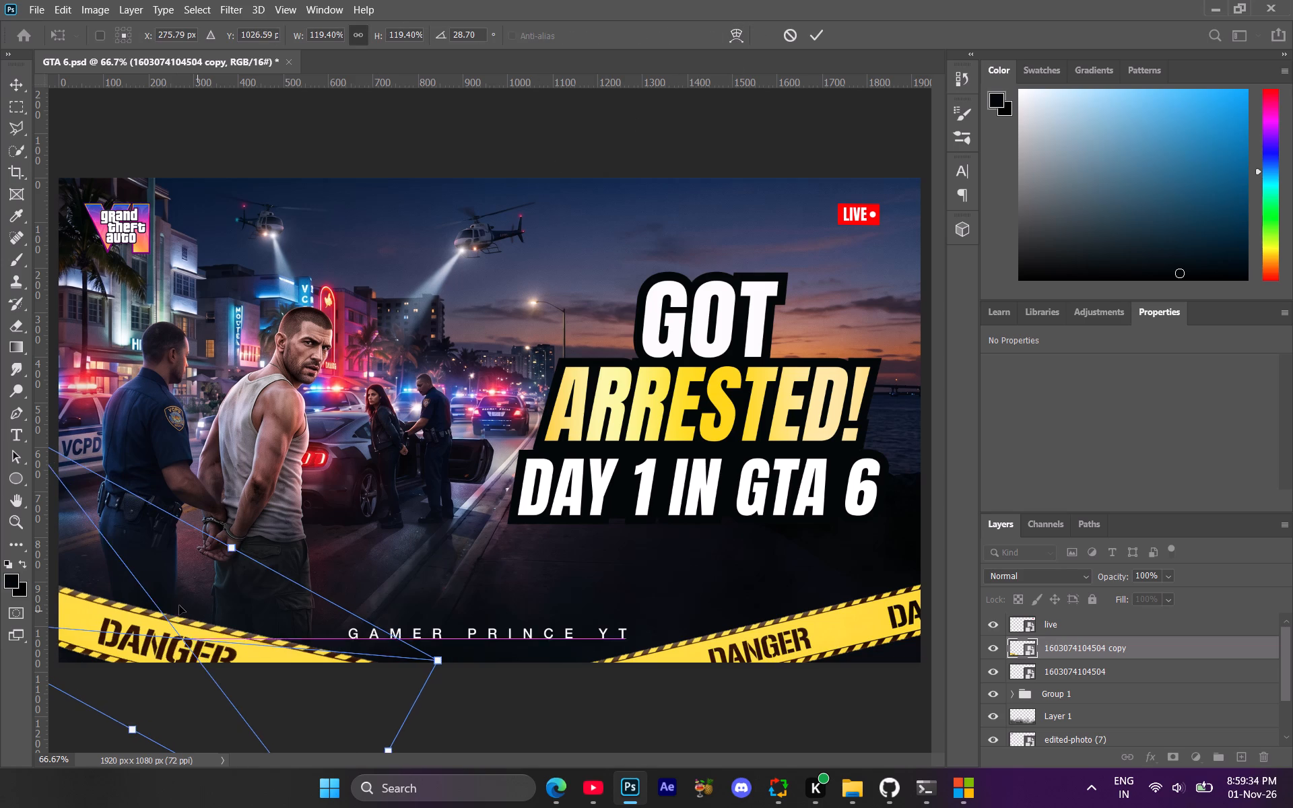
pyautogui.moveTo(179, 605); pyautogui.dragTo(173, 603)
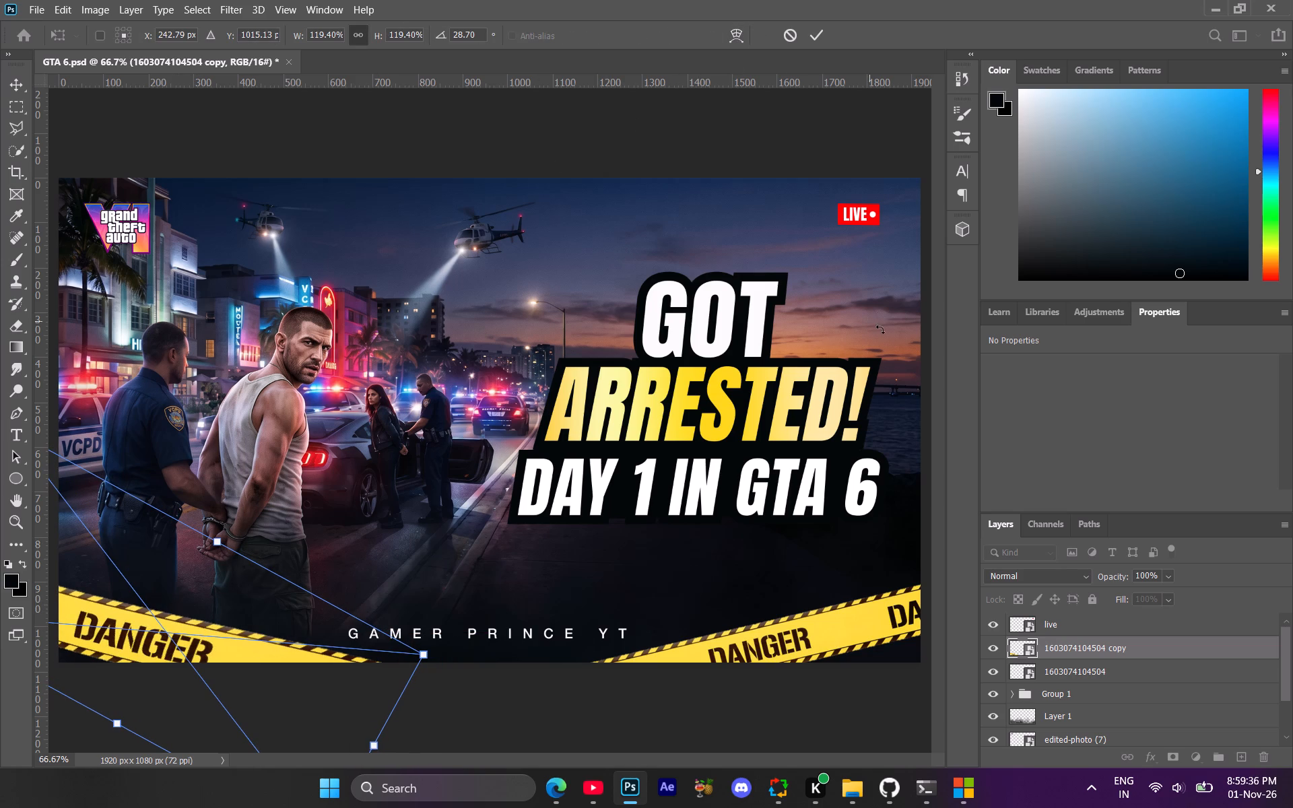
pyautogui.click(830, 652)
pyautogui.click(1086, 656)
# Warp the original bottom-right tape so its full DANGER word sits nearer the canvas's right edge.
pyautogui.click(1079, 669)
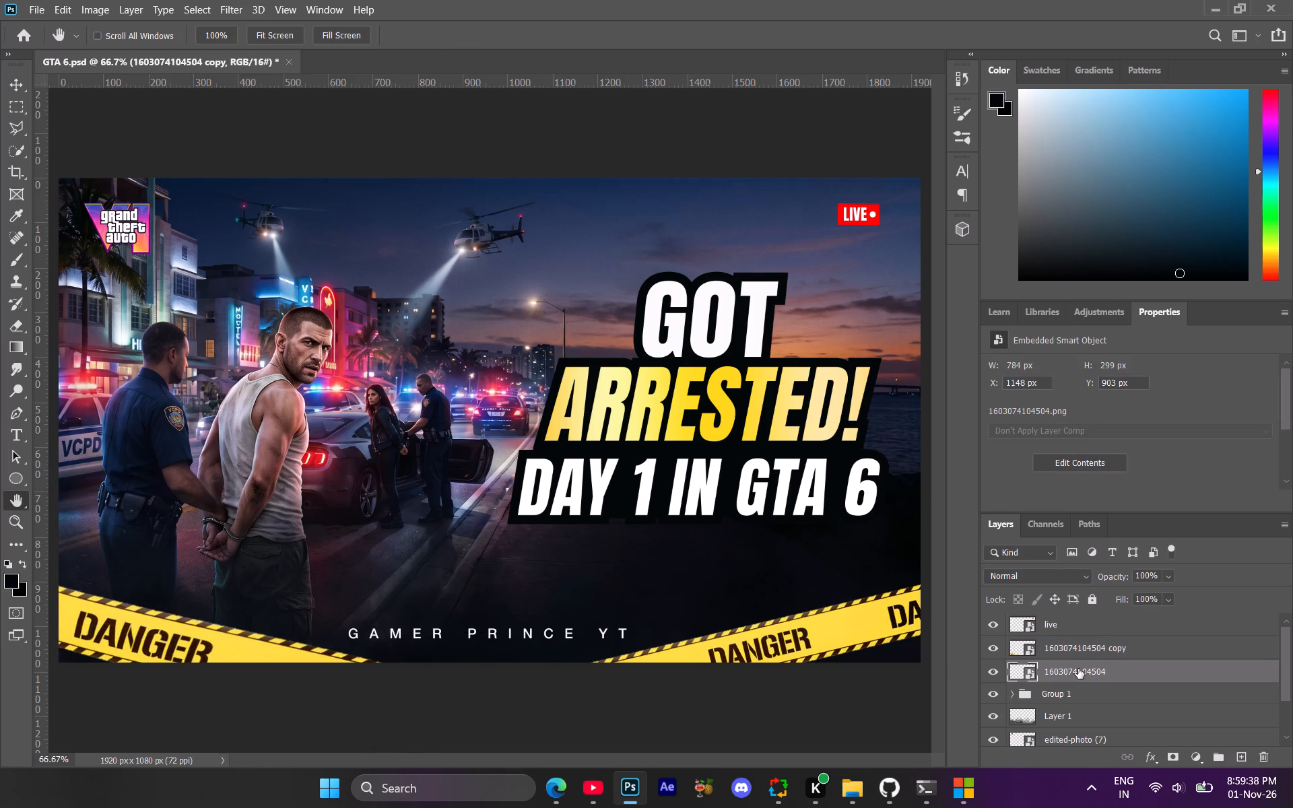
pyautogui.hotkey('ctrl', 't')
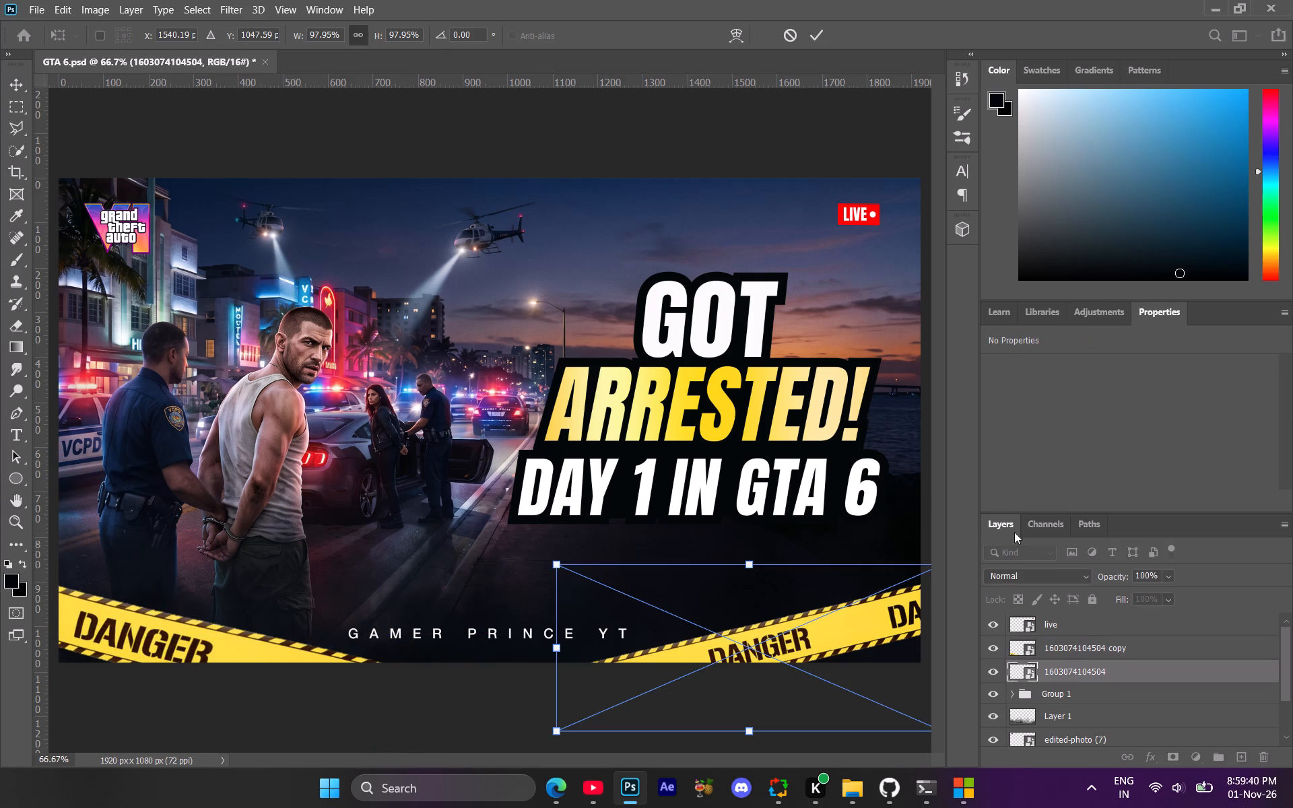
pyautogui.click(739, 31)
pyautogui.moveTo(789, 636); pyautogui.dragTo(798, 636)
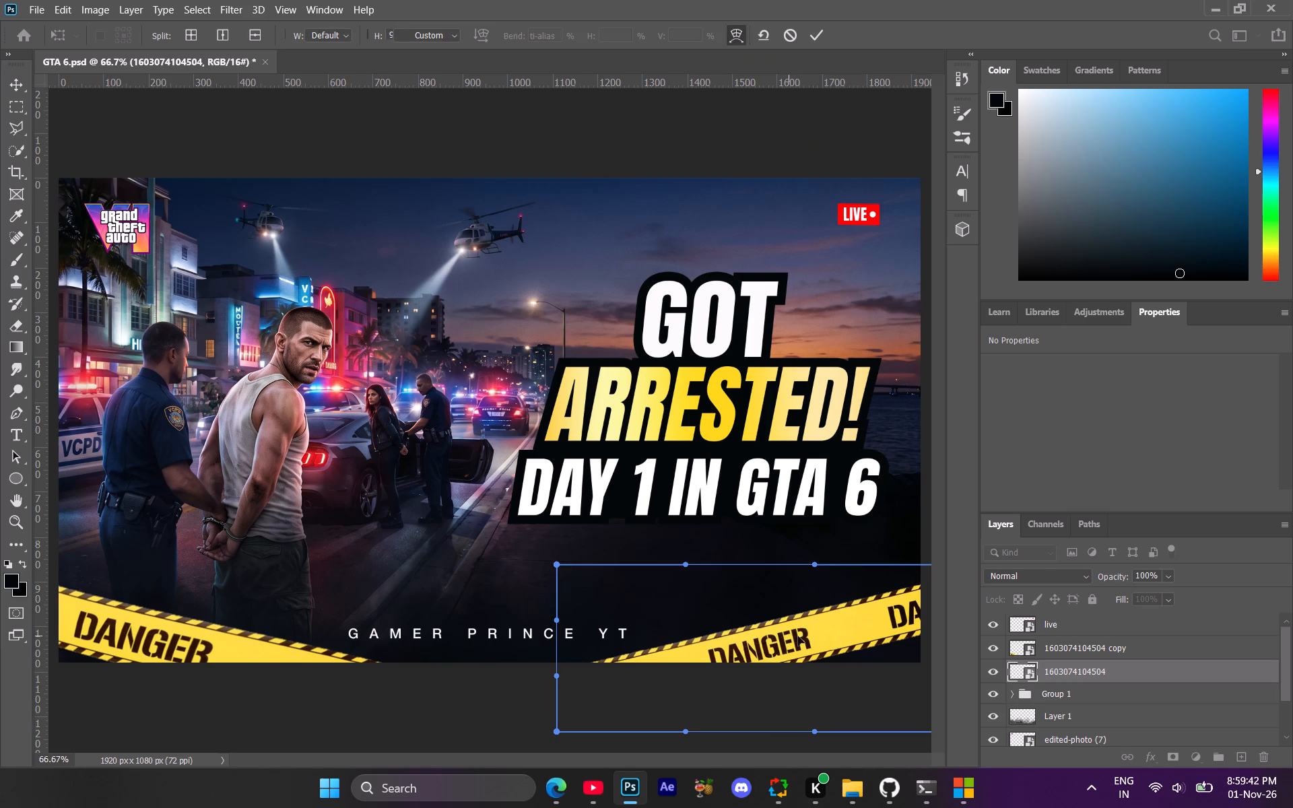
pyautogui.moveTo(798, 636); pyautogui.dragTo(847, 613)
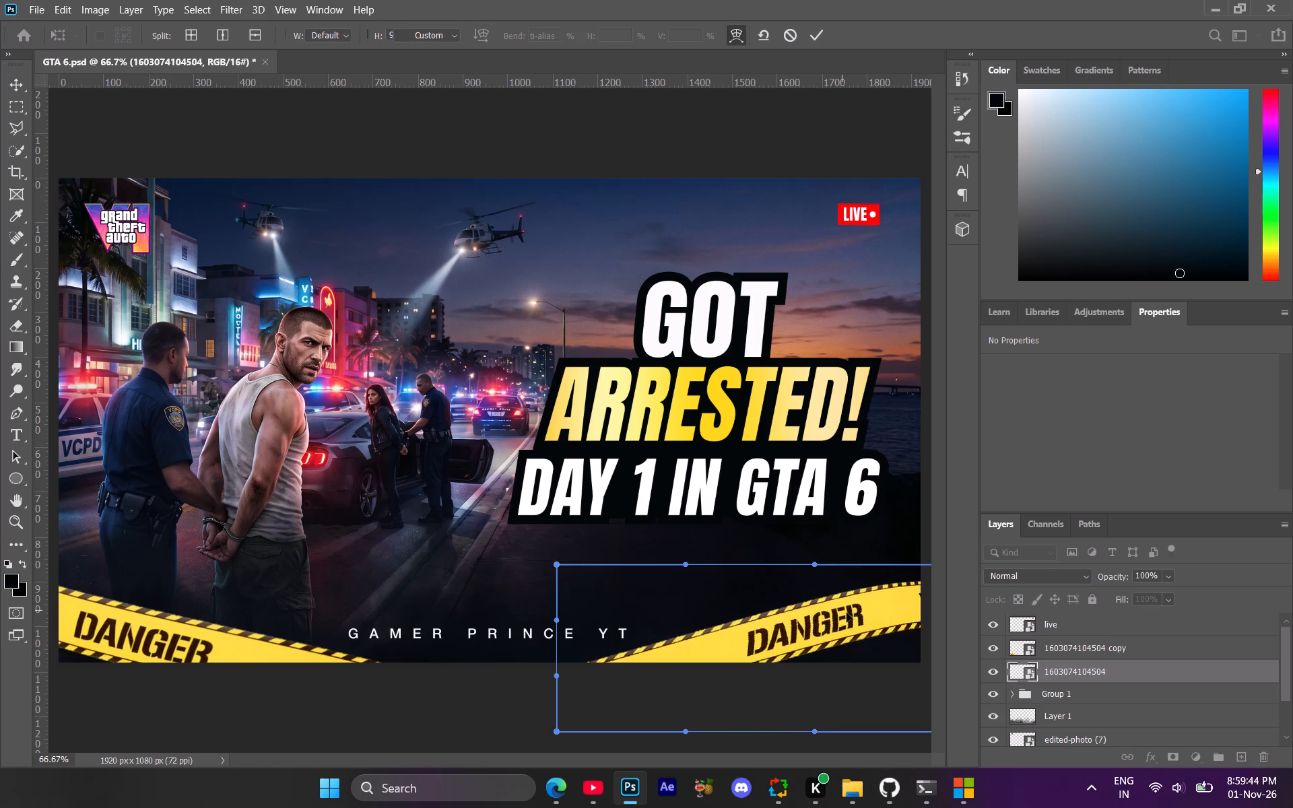
pyautogui.moveTo(847, 613); pyautogui.dragTo(865, 621)
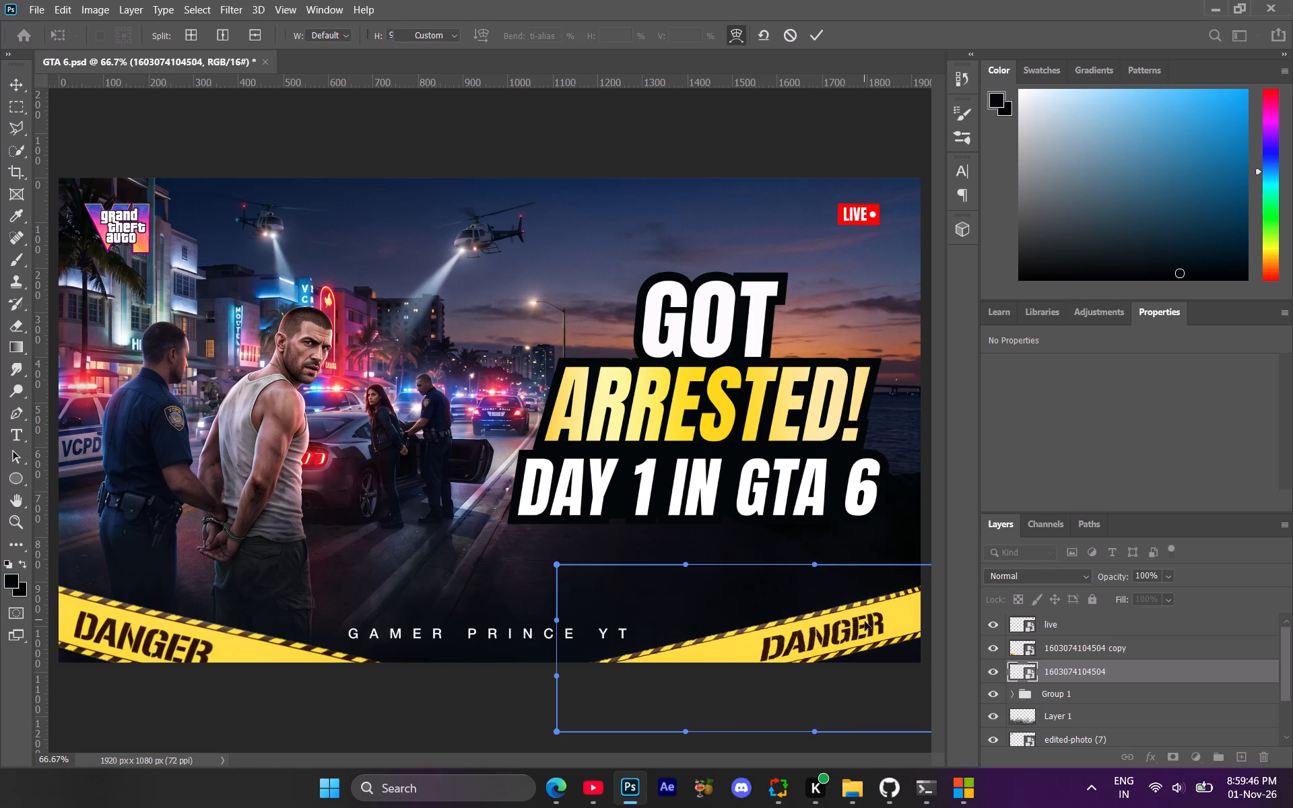
pyautogui.moveTo(865, 621); pyautogui.dragTo(865, 625)
# Group the two danger tape layers together.
pyautogui.click(1075, 683)
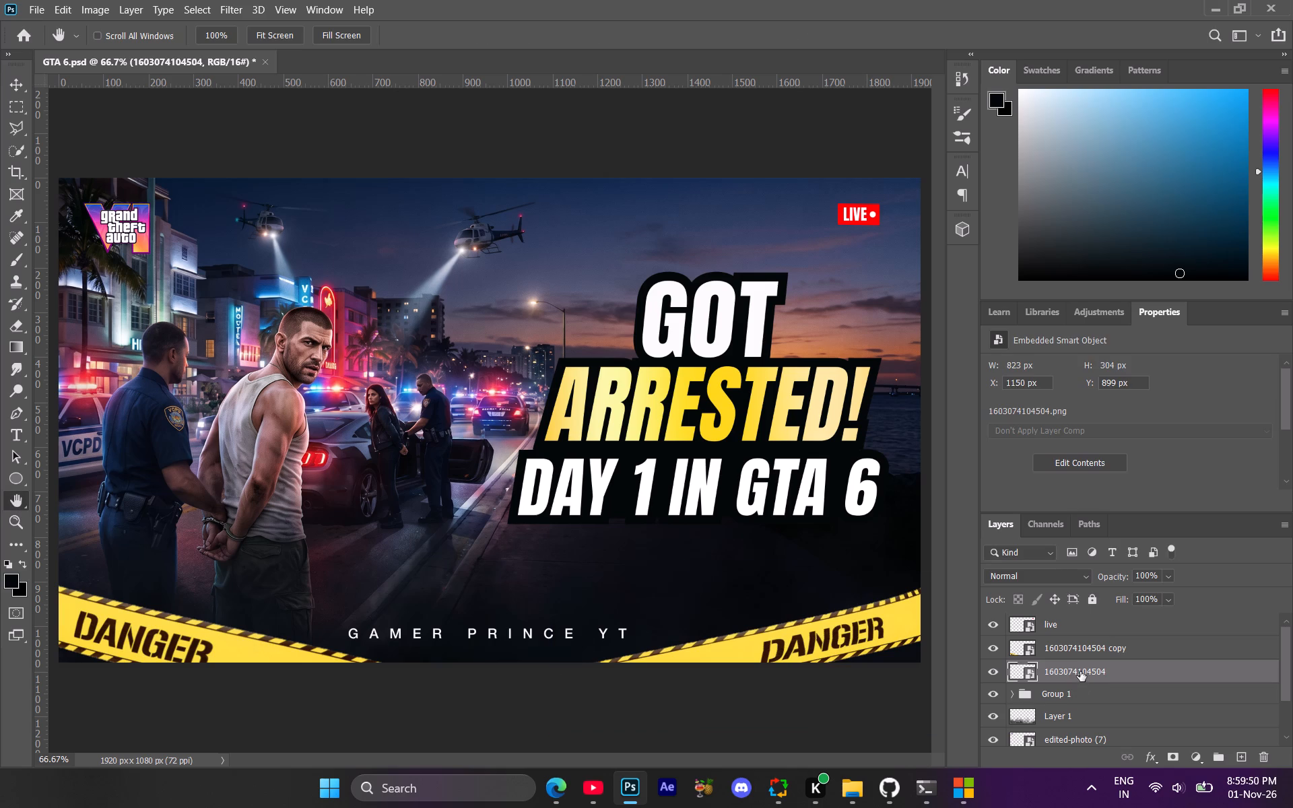
pyautogui.keyDown('ctrl'); pyautogui.click(1085, 652); pyautogui.keyUp('ctrl')
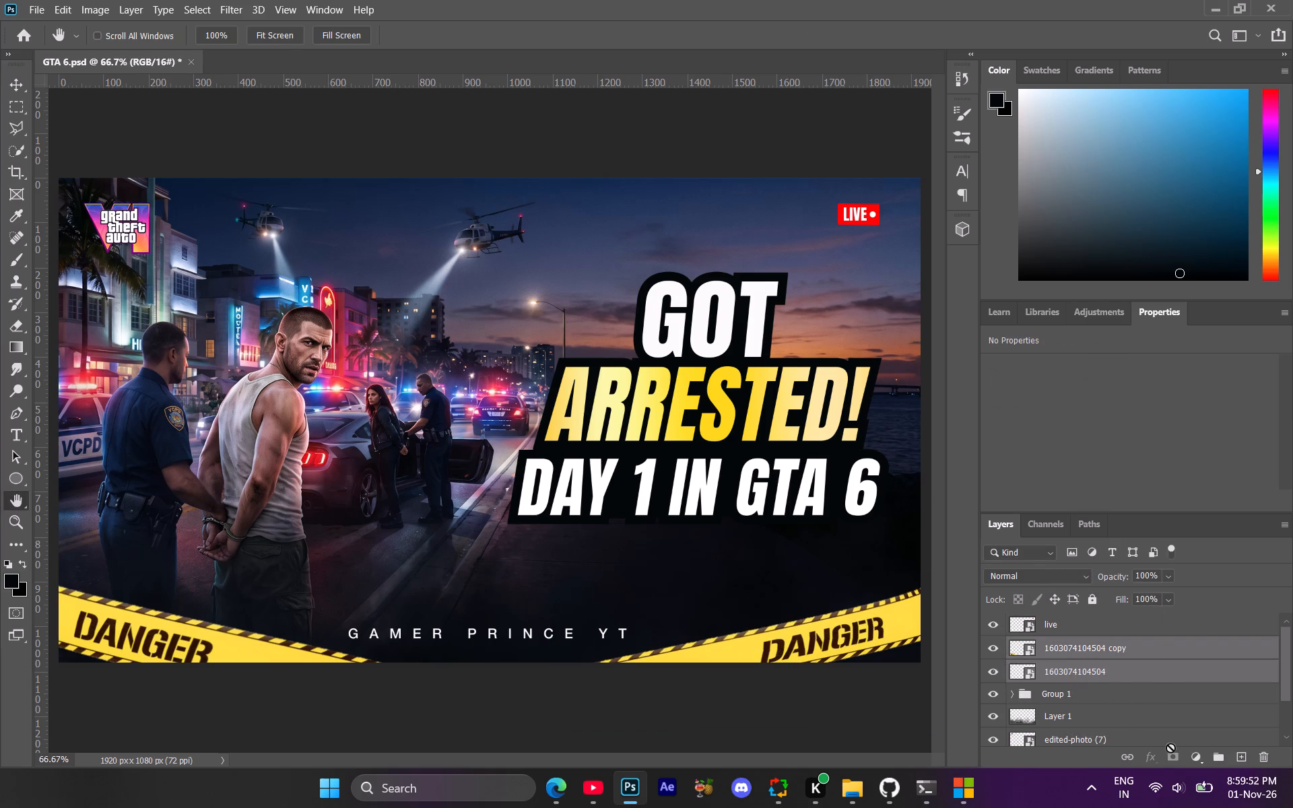
pyautogui.click(1224, 769)
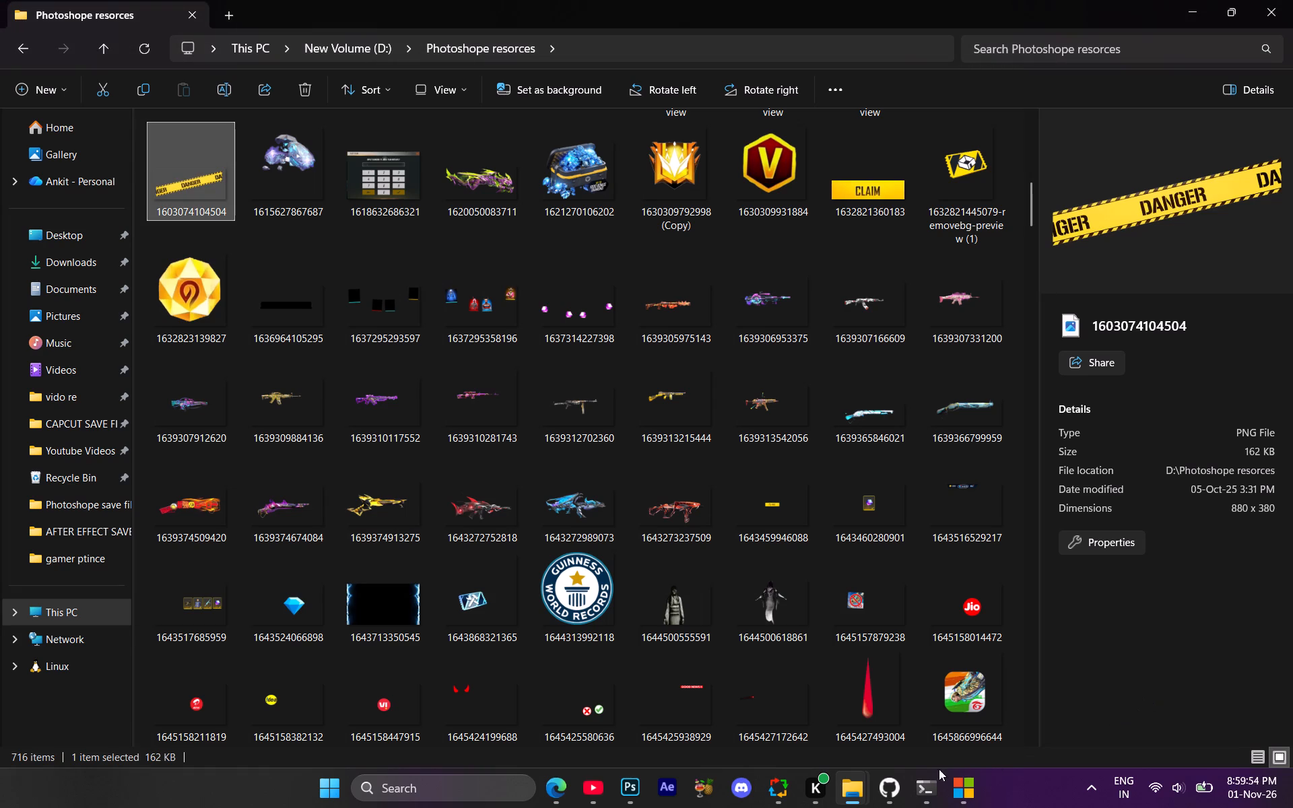
pyautogui.click(653, 716)
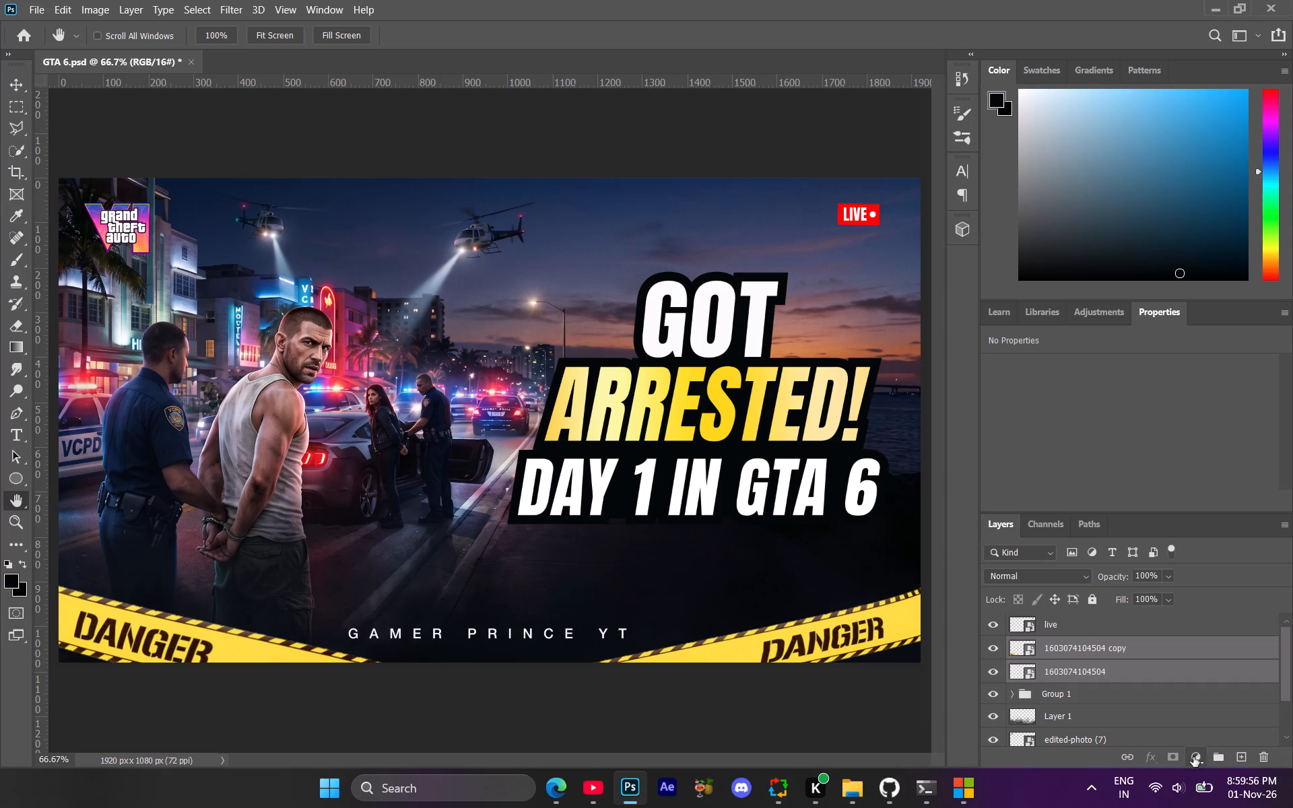
pyautogui.click(1213, 757)
# Convert the danger tape group to a smart object.
pyautogui.rightClick(1072, 648)
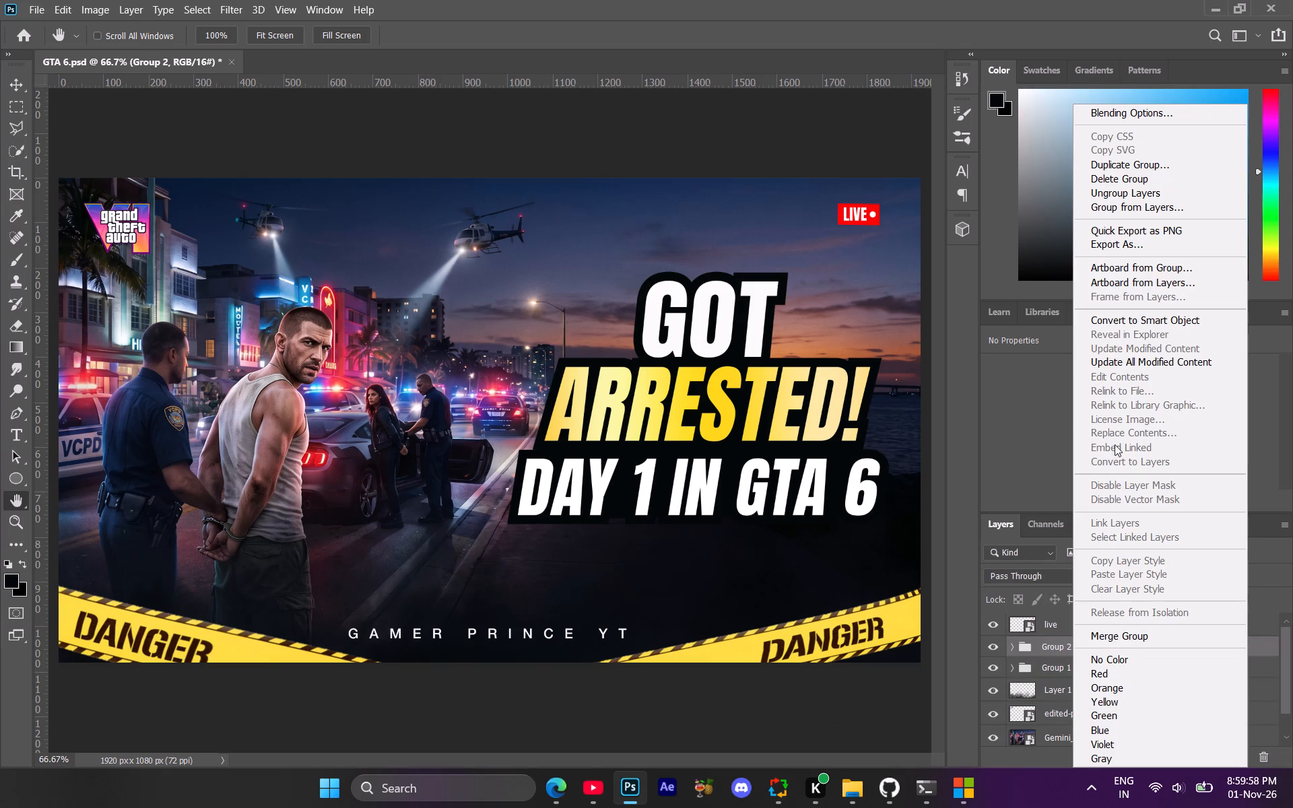
pyautogui.click(1131, 327)
pyautogui.moveTo(1131, 312); pyautogui.dragTo(1132, 318)
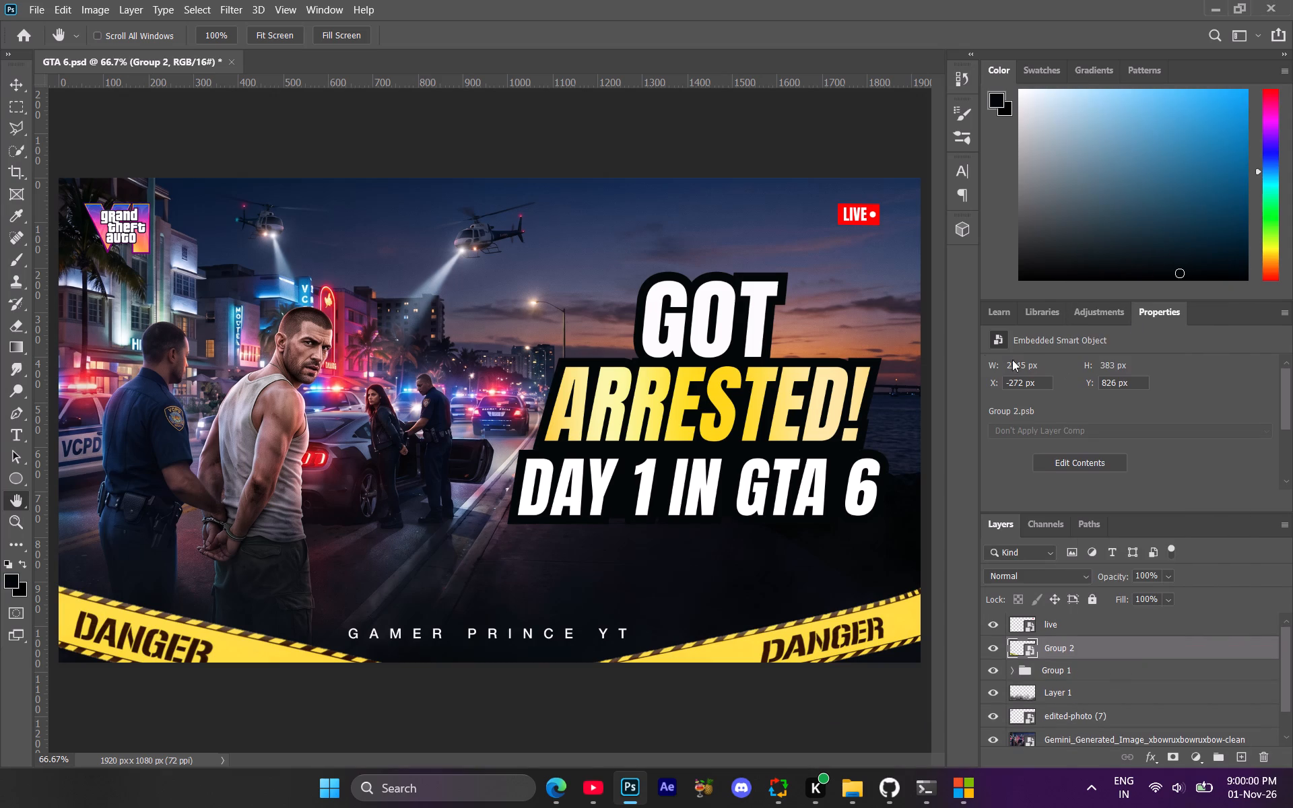
# Apply a Gaussian Blur with a 3.0 px radius to the danger tape smart object.
pyautogui.click(232, 5)
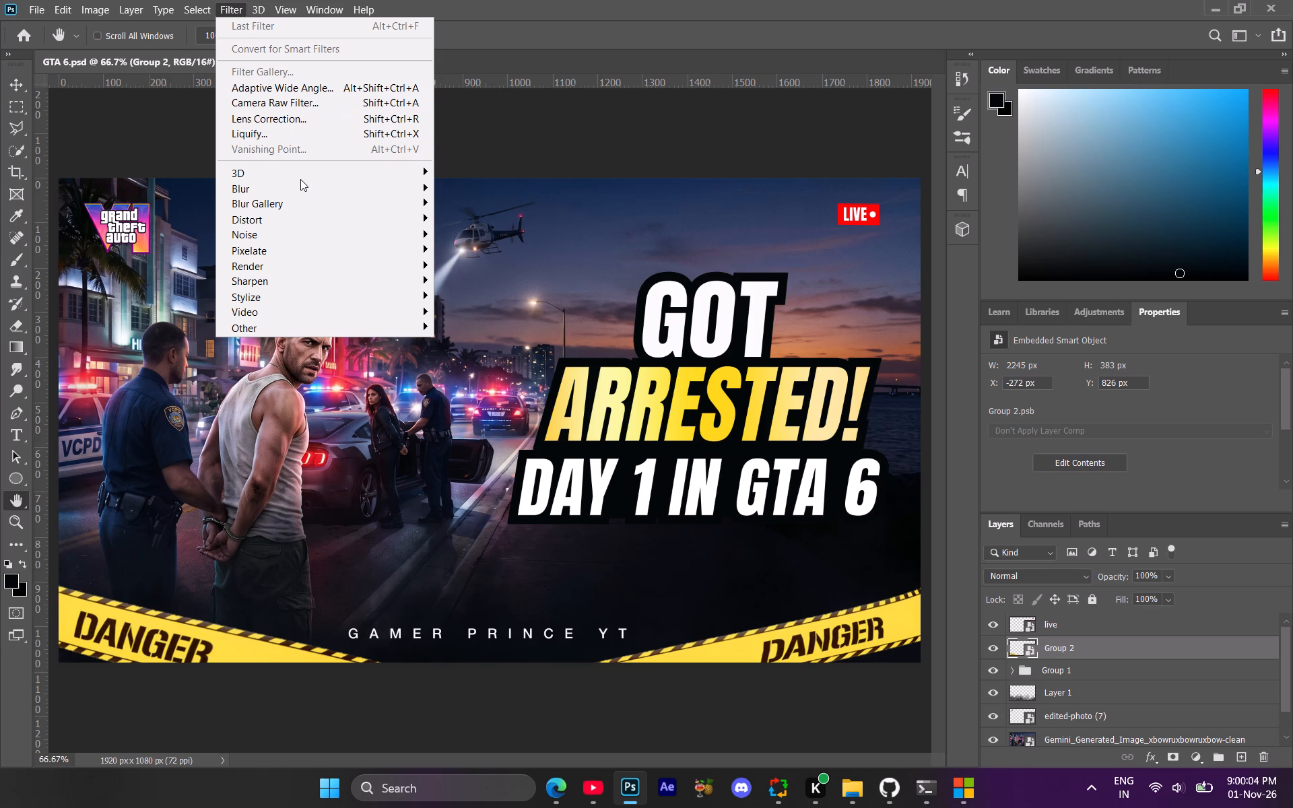
pyautogui.click(304, 184)
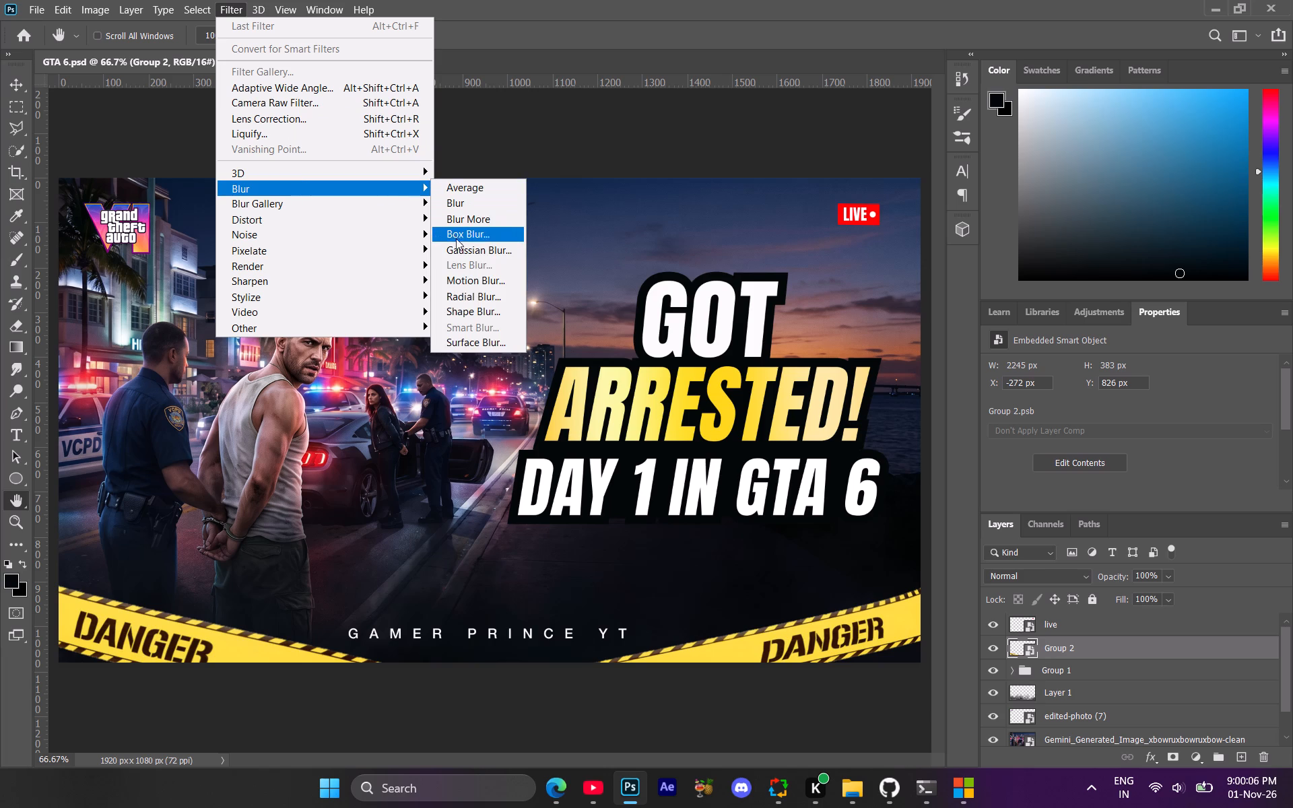
pyautogui.click(460, 244)
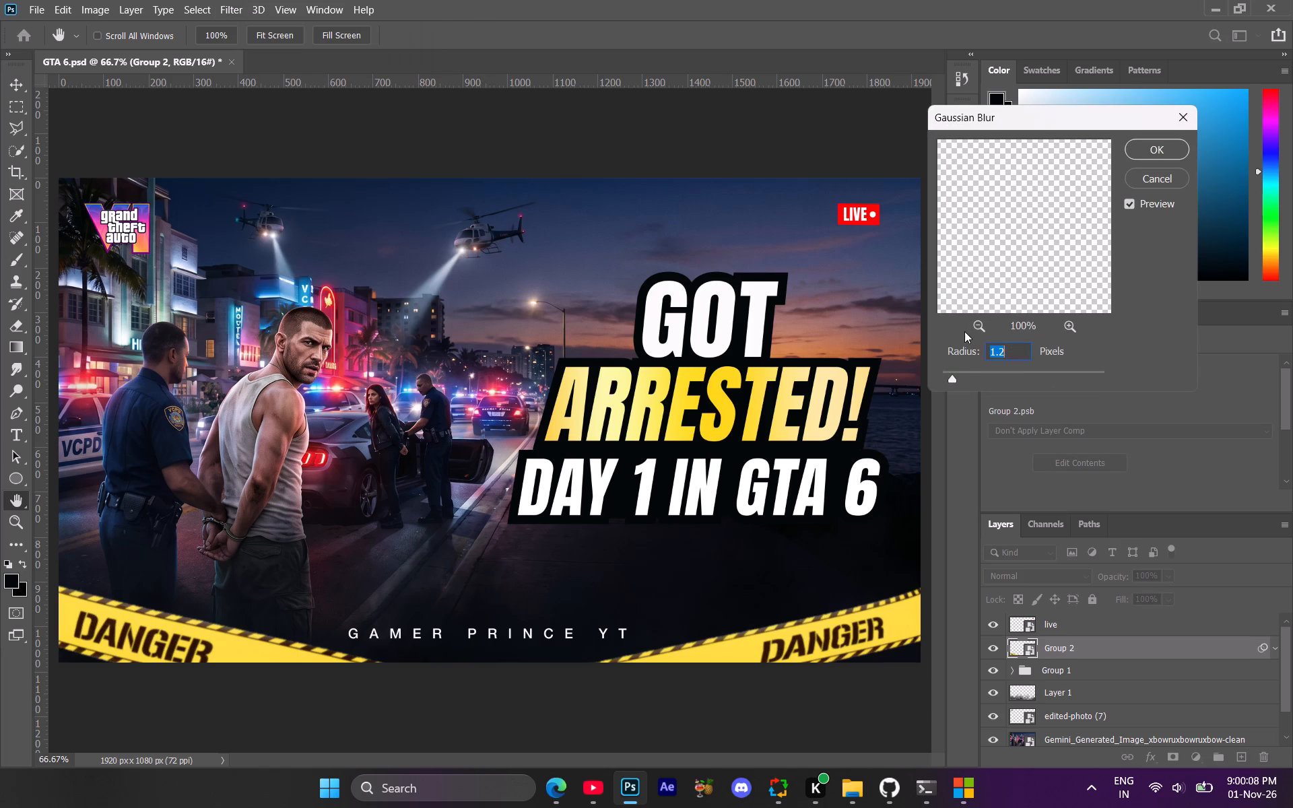
pyautogui.moveTo(956, 371); pyautogui.dragTo(968, 375)
pyautogui.moveTo(979, 377); pyautogui.dragTo(985, 378)
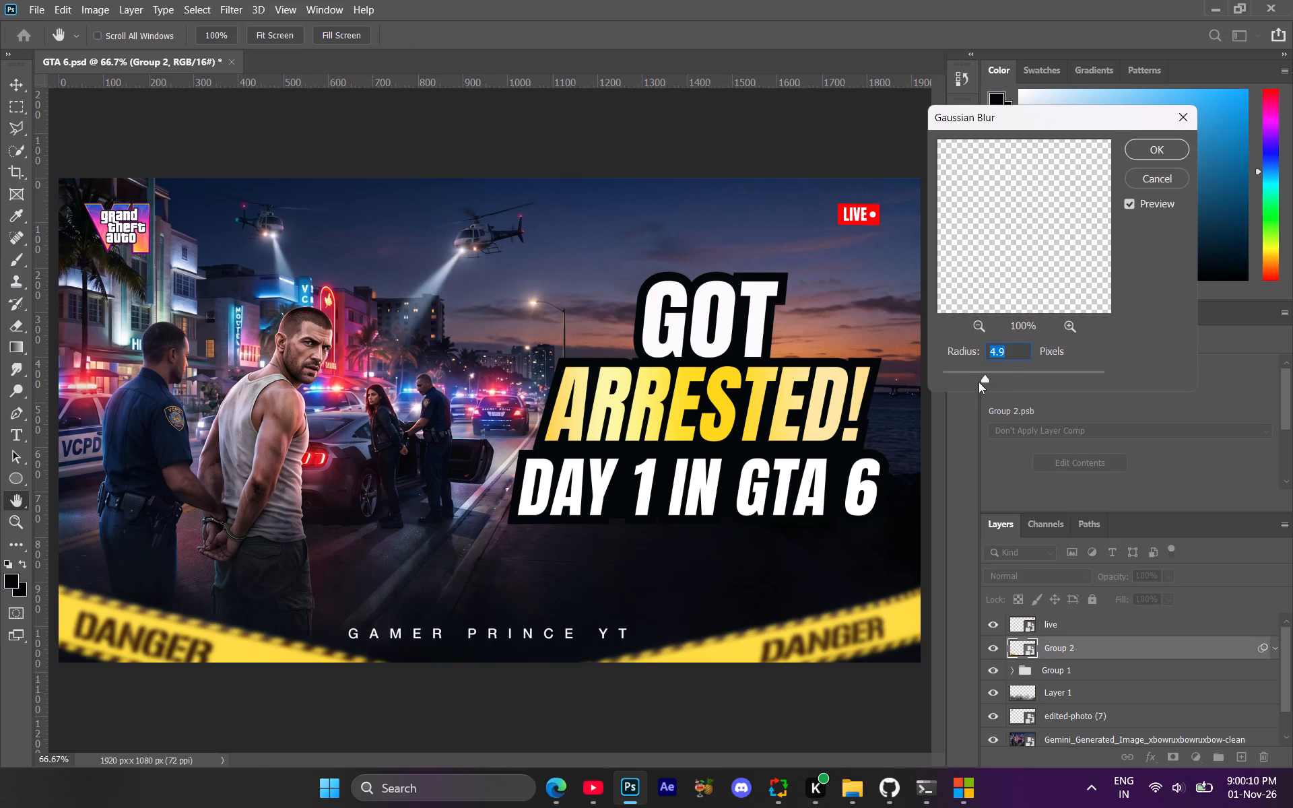
pyautogui.click(967, 379)
pyautogui.click(963, 374)
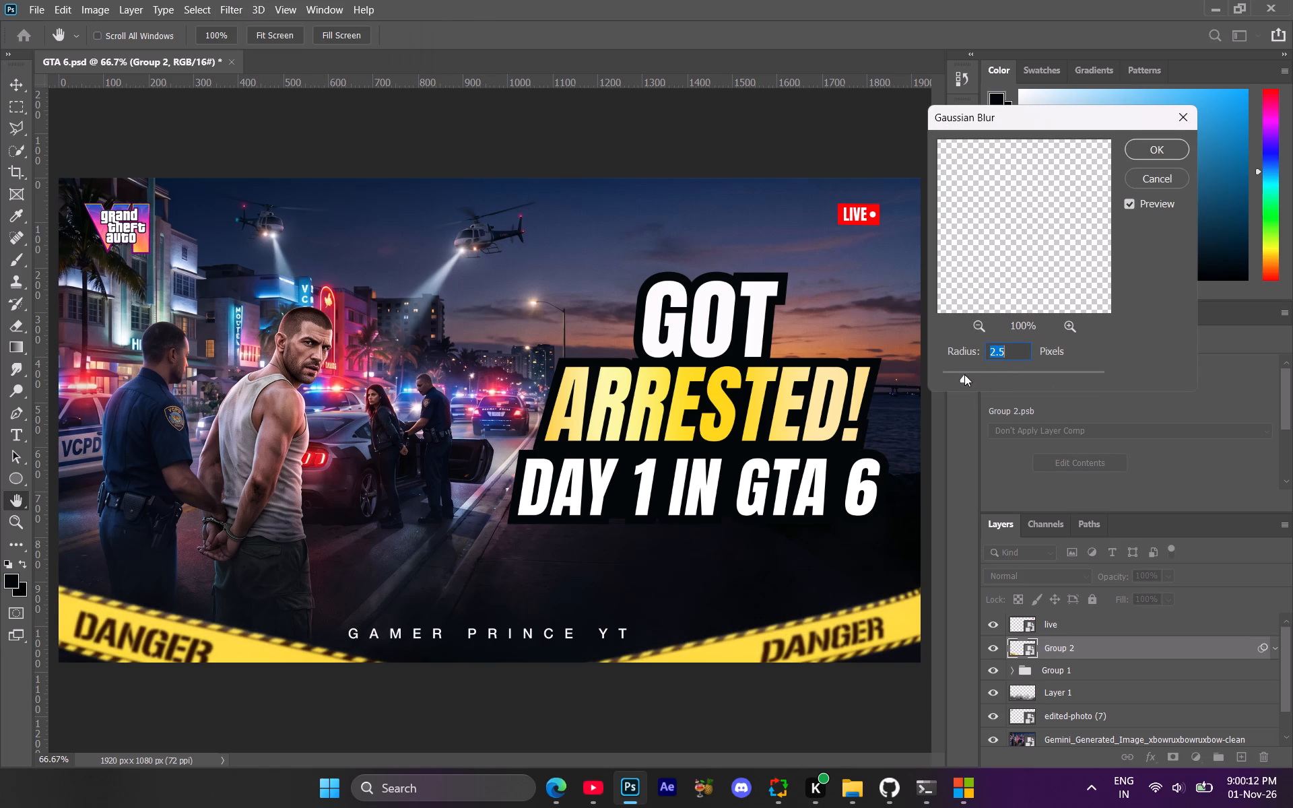
pyautogui.click(962, 372)
pyautogui.click(962, 372)
pyautogui.click(958, 372)
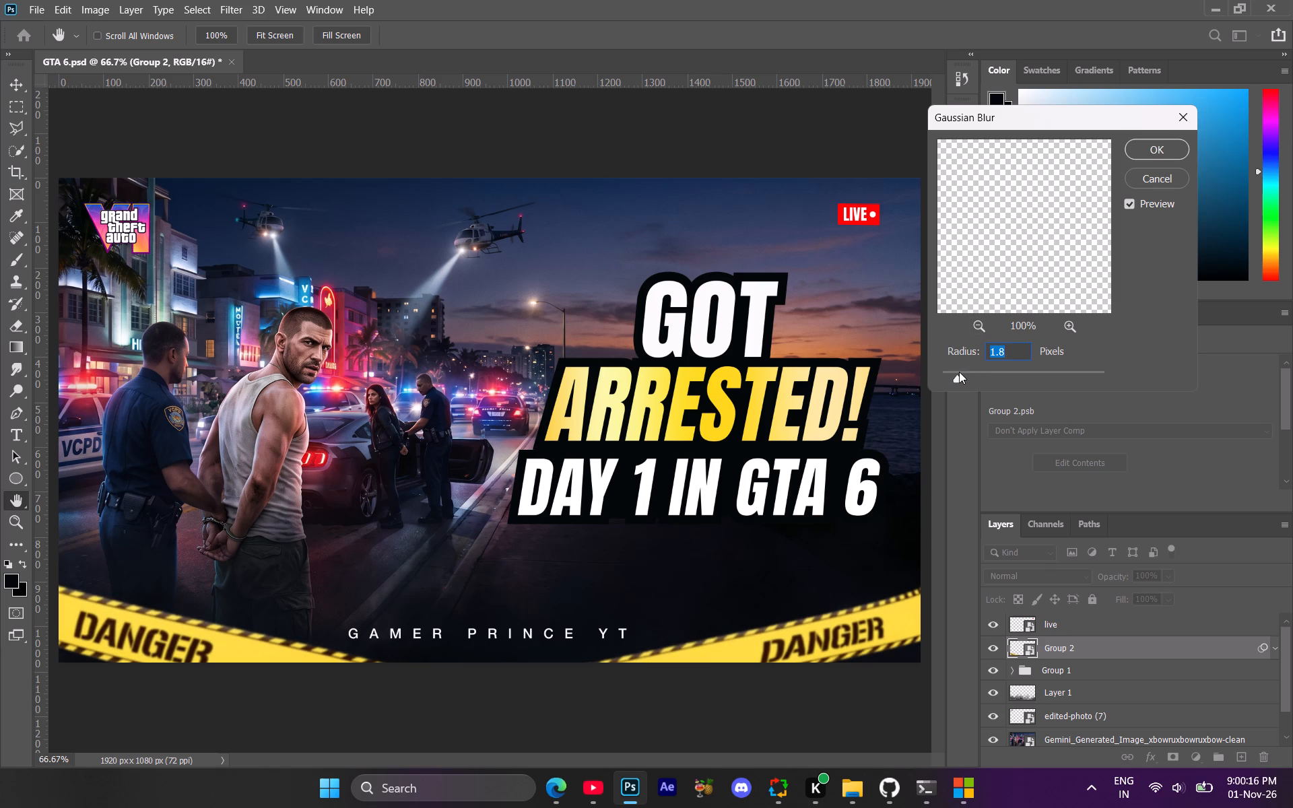
pyautogui.click(959, 372)
pyautogui.click(964, 374)
pyautogui.click(966, 375)
pyautogui.click(965, 375)
pyautogui.moveTo(964, 375); pyautogui.dragTo(983, 376)
pyautogui.moveTo(987, 374); pyautogui.dragTo(1004, 374)
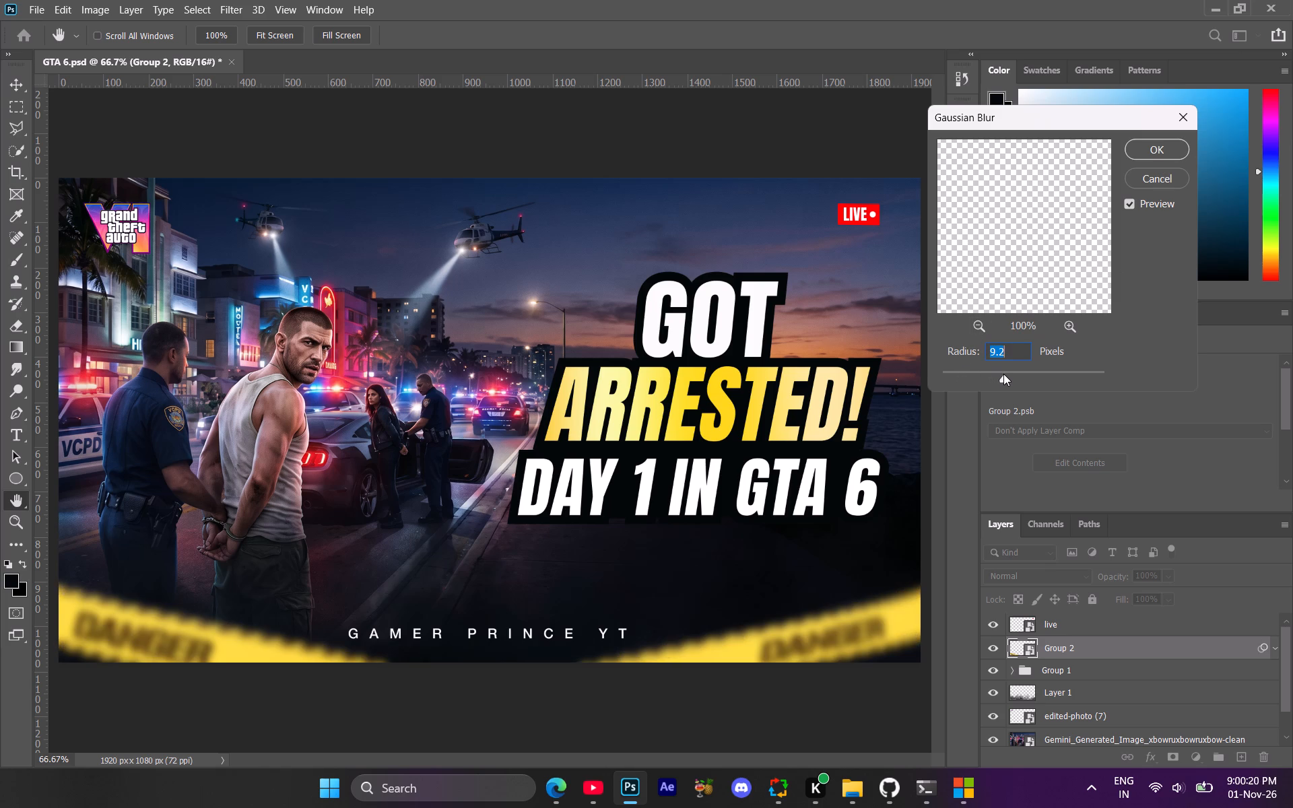
pyautogui.click(984, 372)
pyautogui.click(973, 372)
pyautogui.click(973, 372)
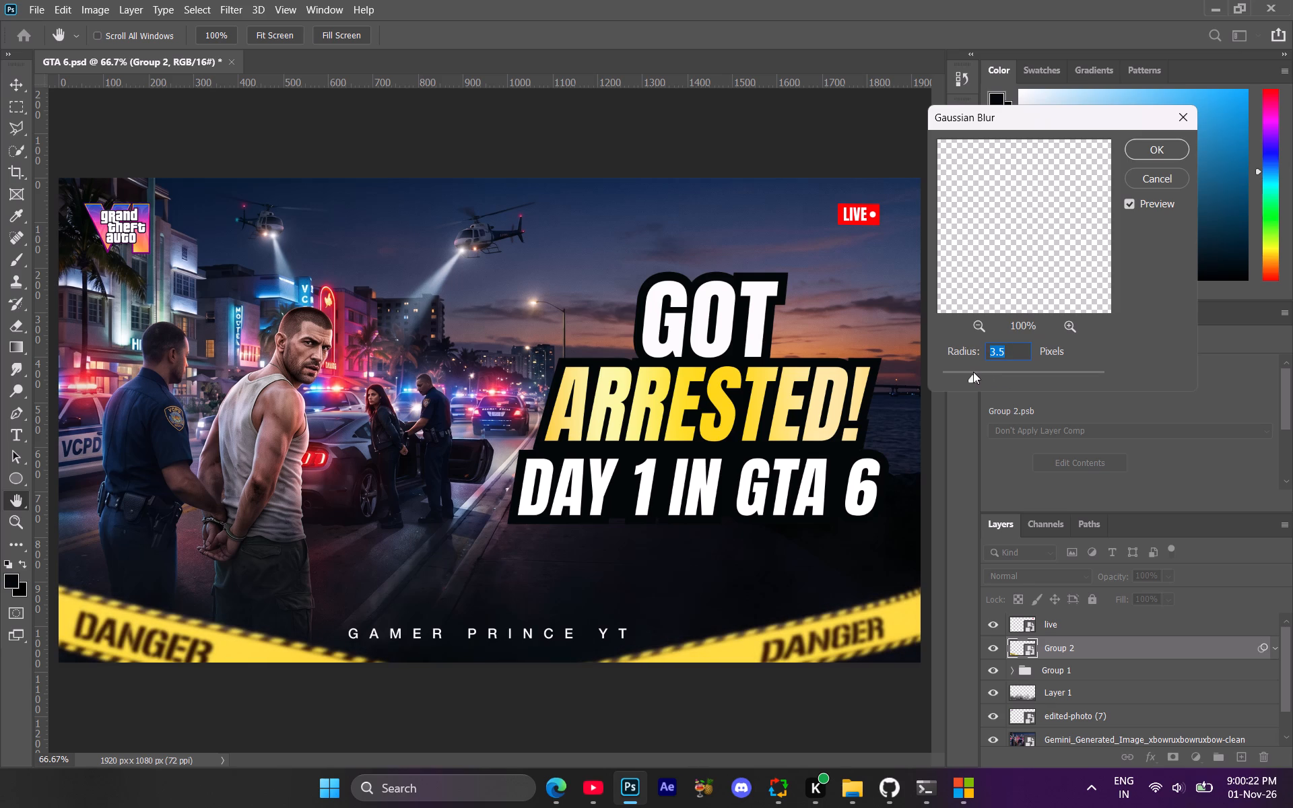
pyautogui.click(968, 372)
pyautogui.click(1152, 153)
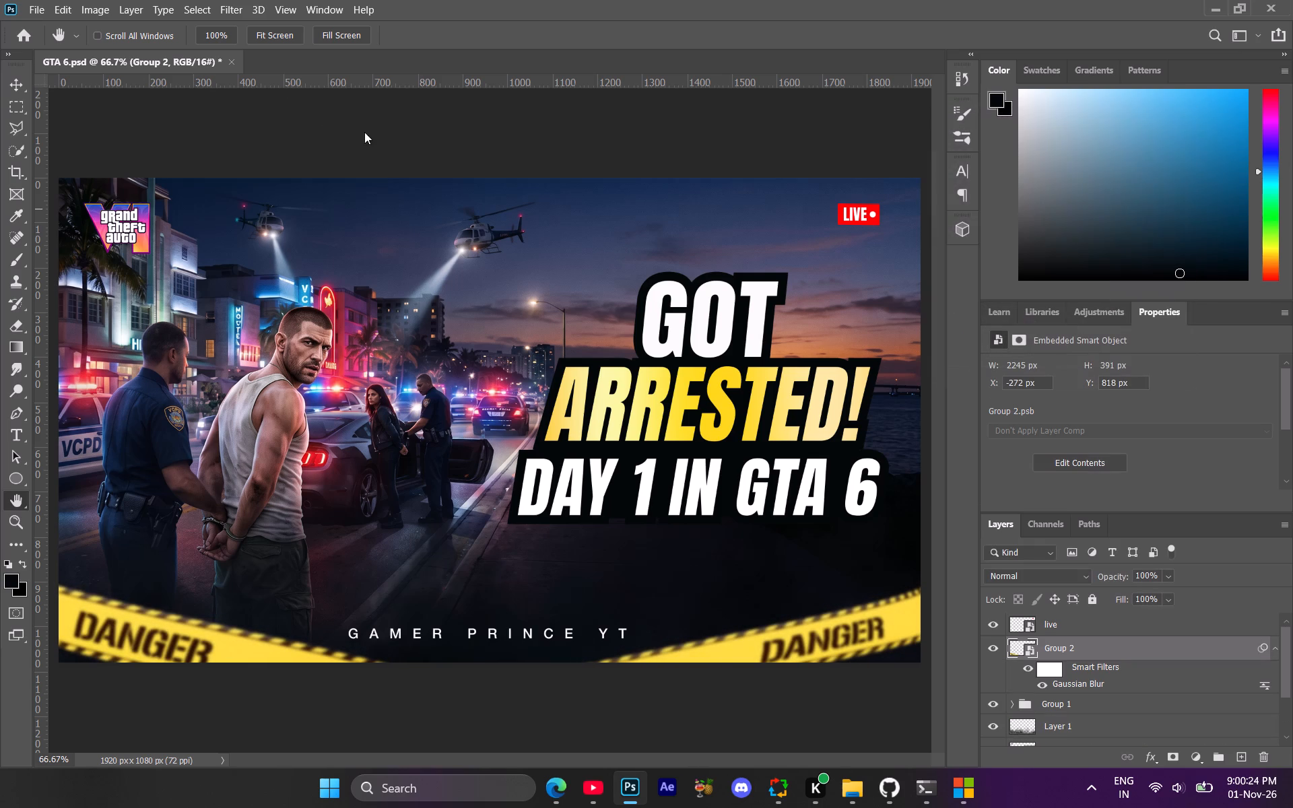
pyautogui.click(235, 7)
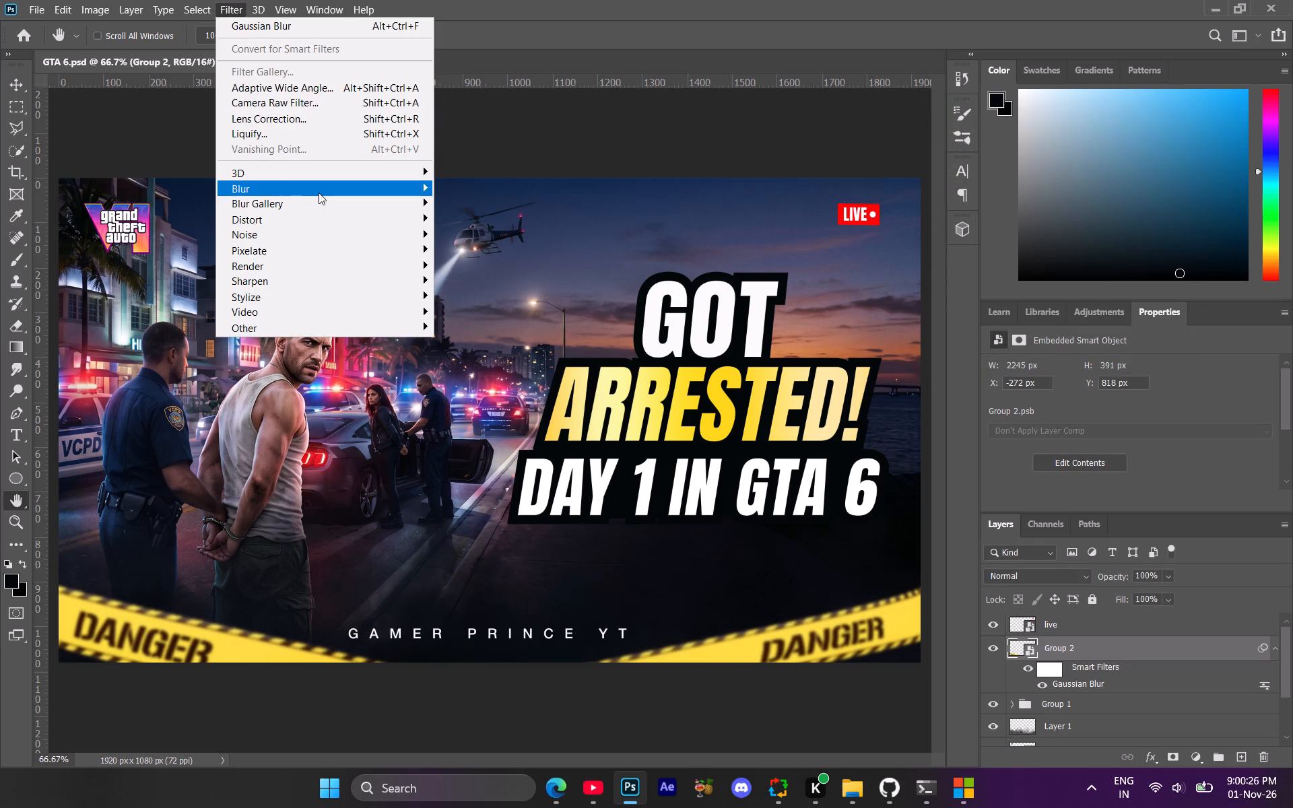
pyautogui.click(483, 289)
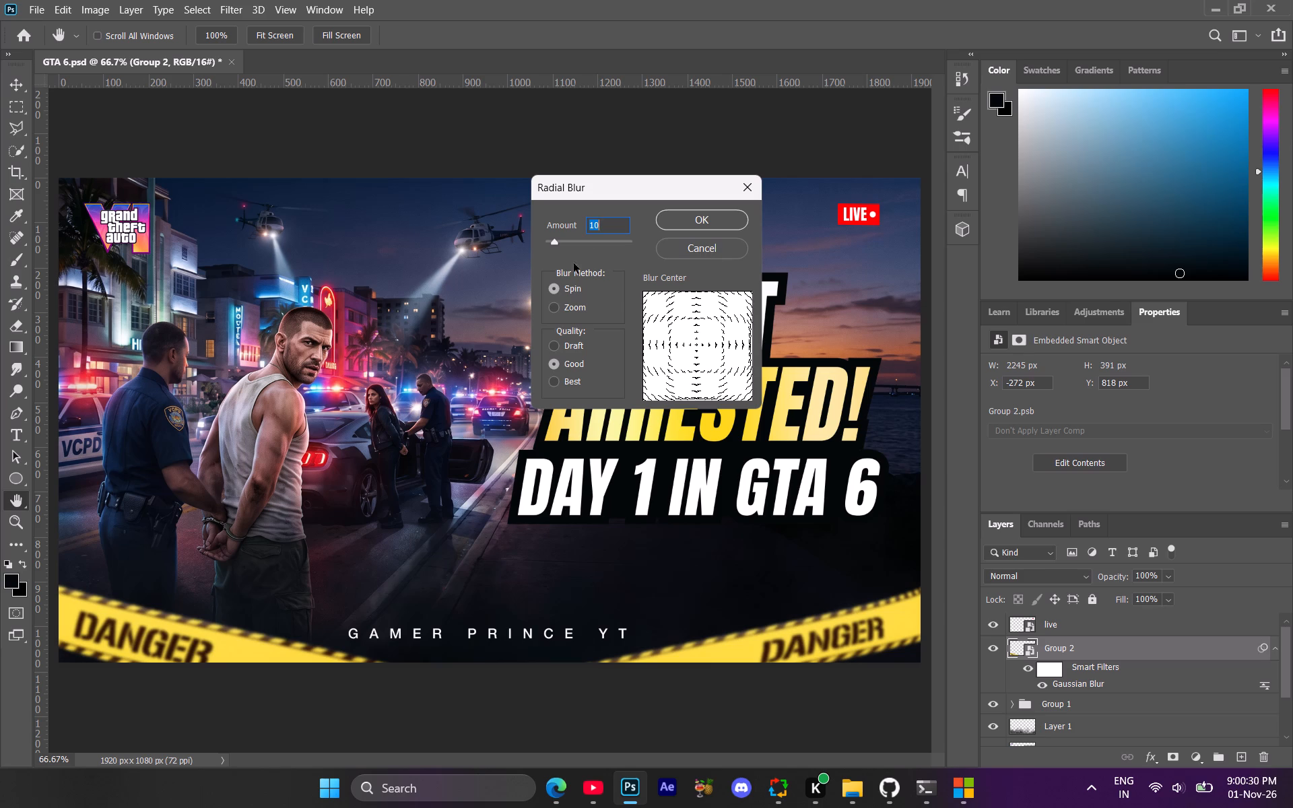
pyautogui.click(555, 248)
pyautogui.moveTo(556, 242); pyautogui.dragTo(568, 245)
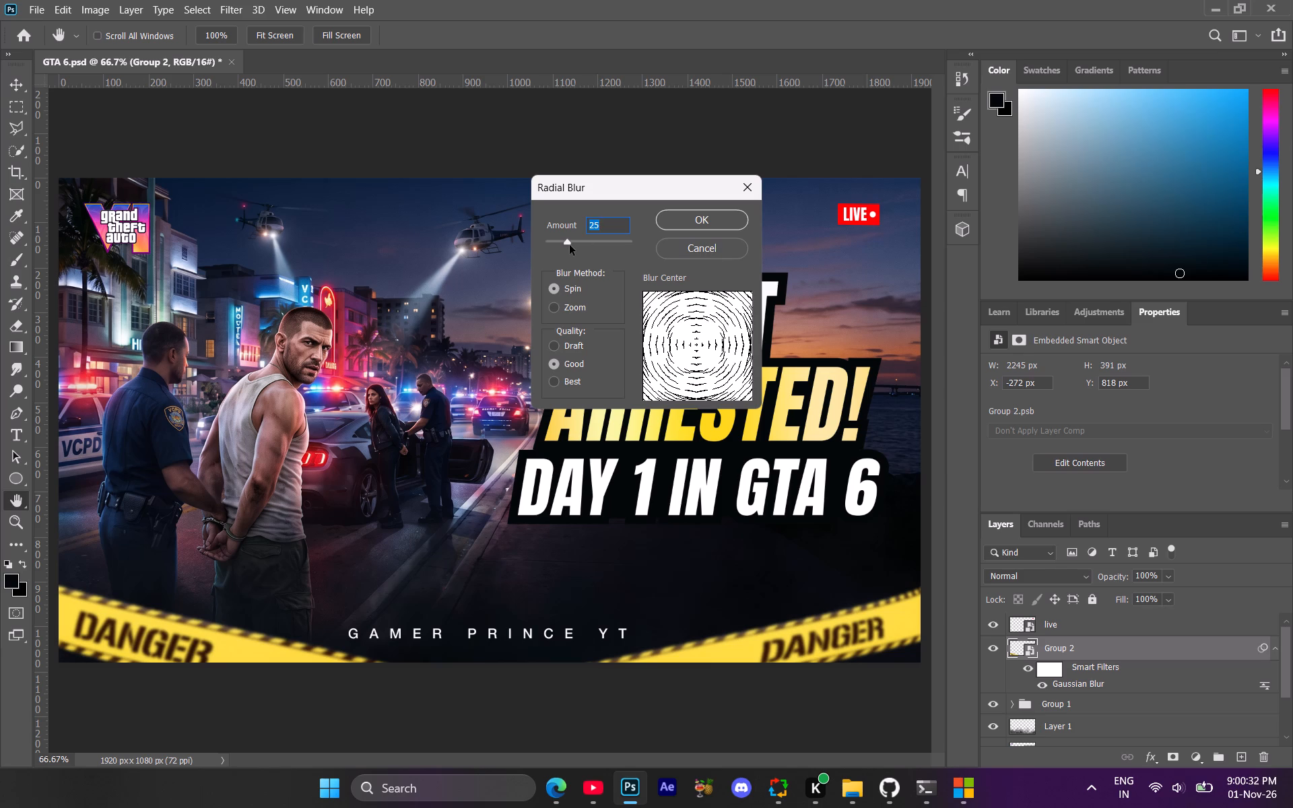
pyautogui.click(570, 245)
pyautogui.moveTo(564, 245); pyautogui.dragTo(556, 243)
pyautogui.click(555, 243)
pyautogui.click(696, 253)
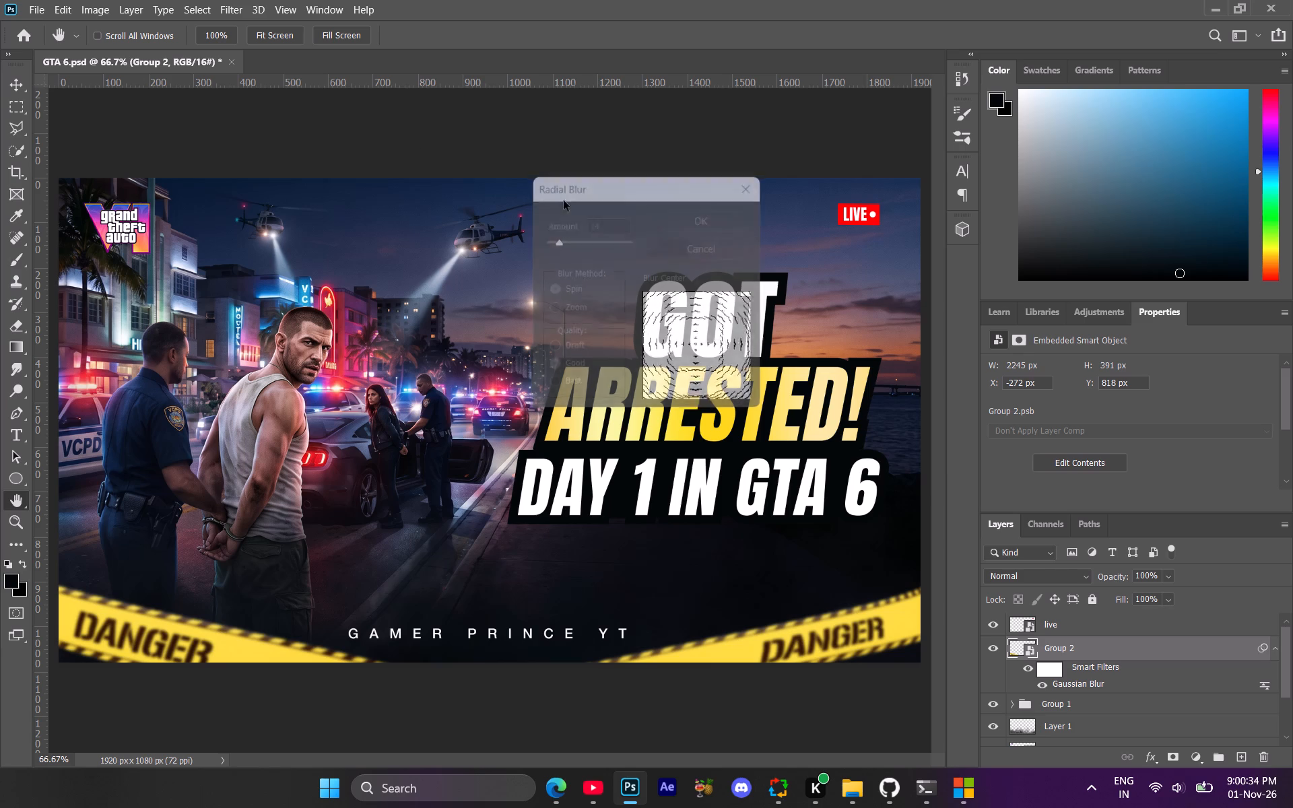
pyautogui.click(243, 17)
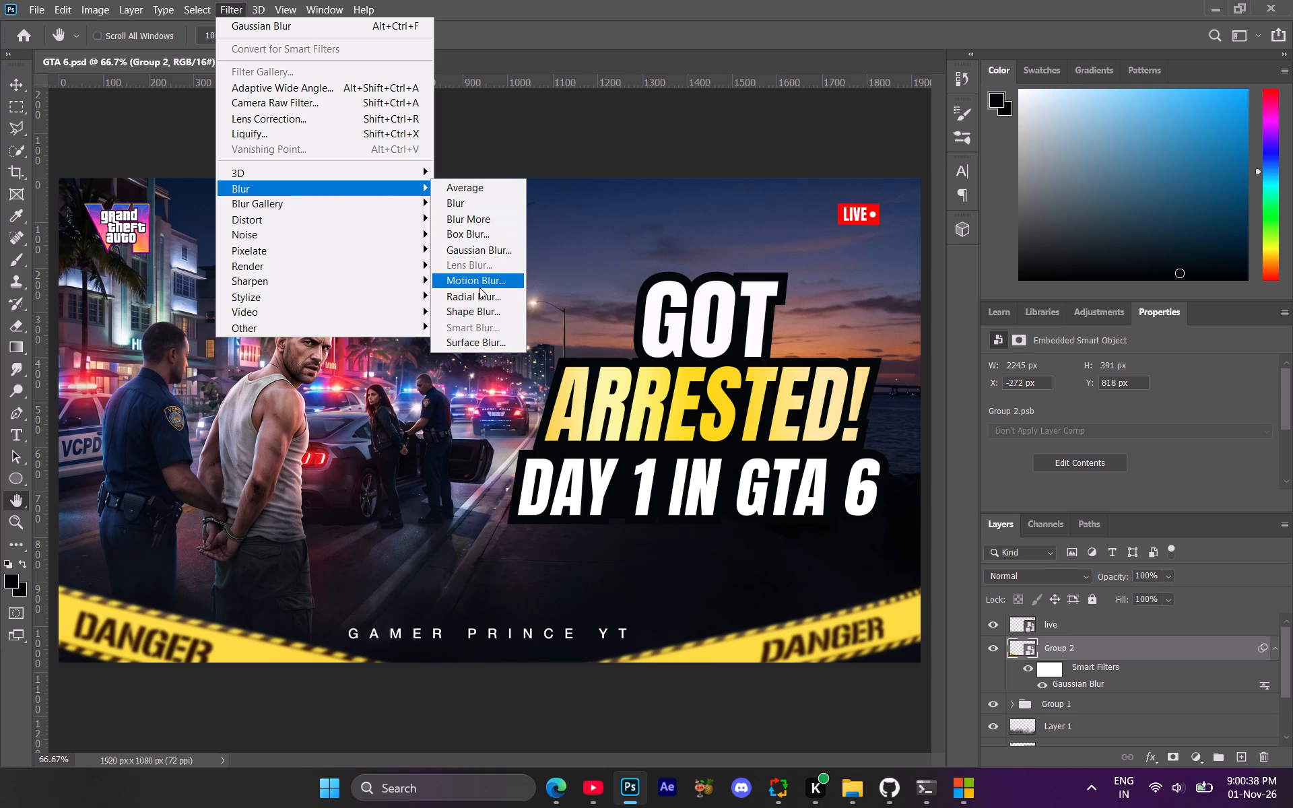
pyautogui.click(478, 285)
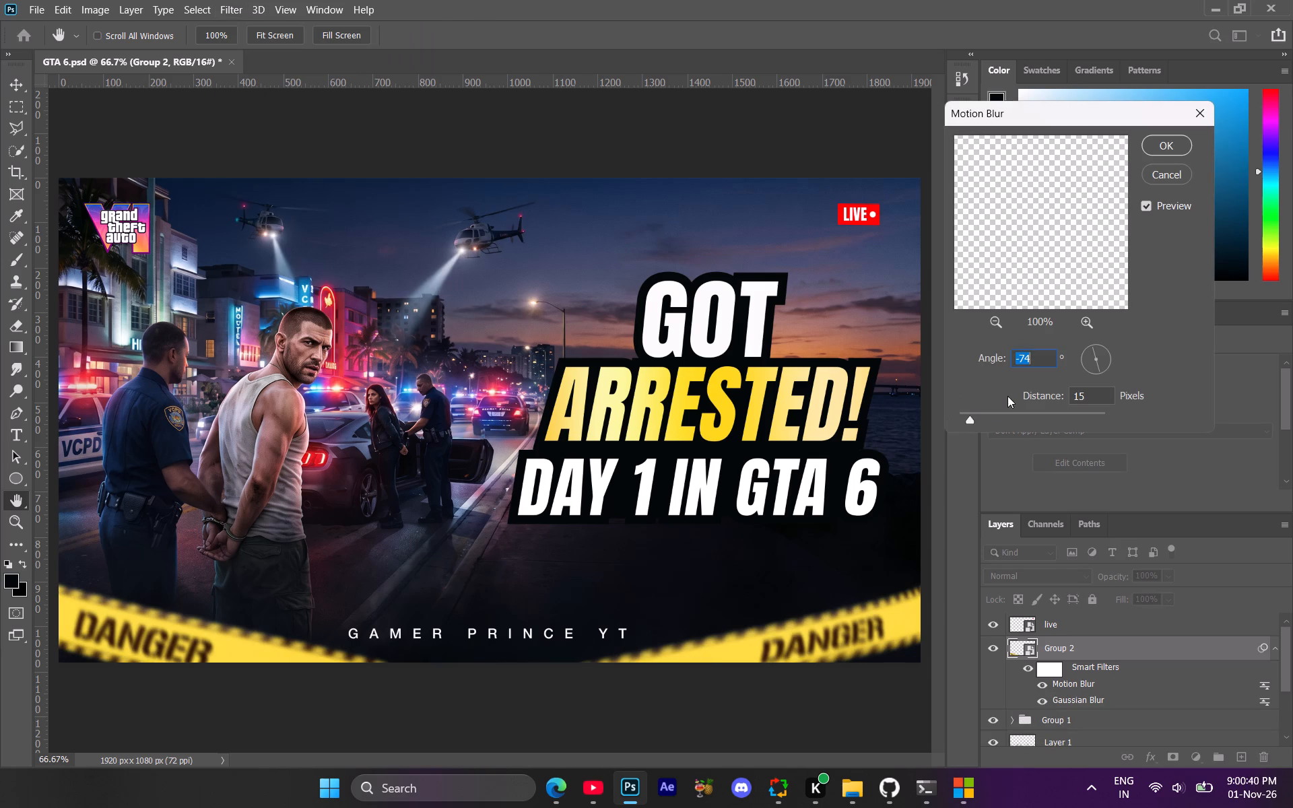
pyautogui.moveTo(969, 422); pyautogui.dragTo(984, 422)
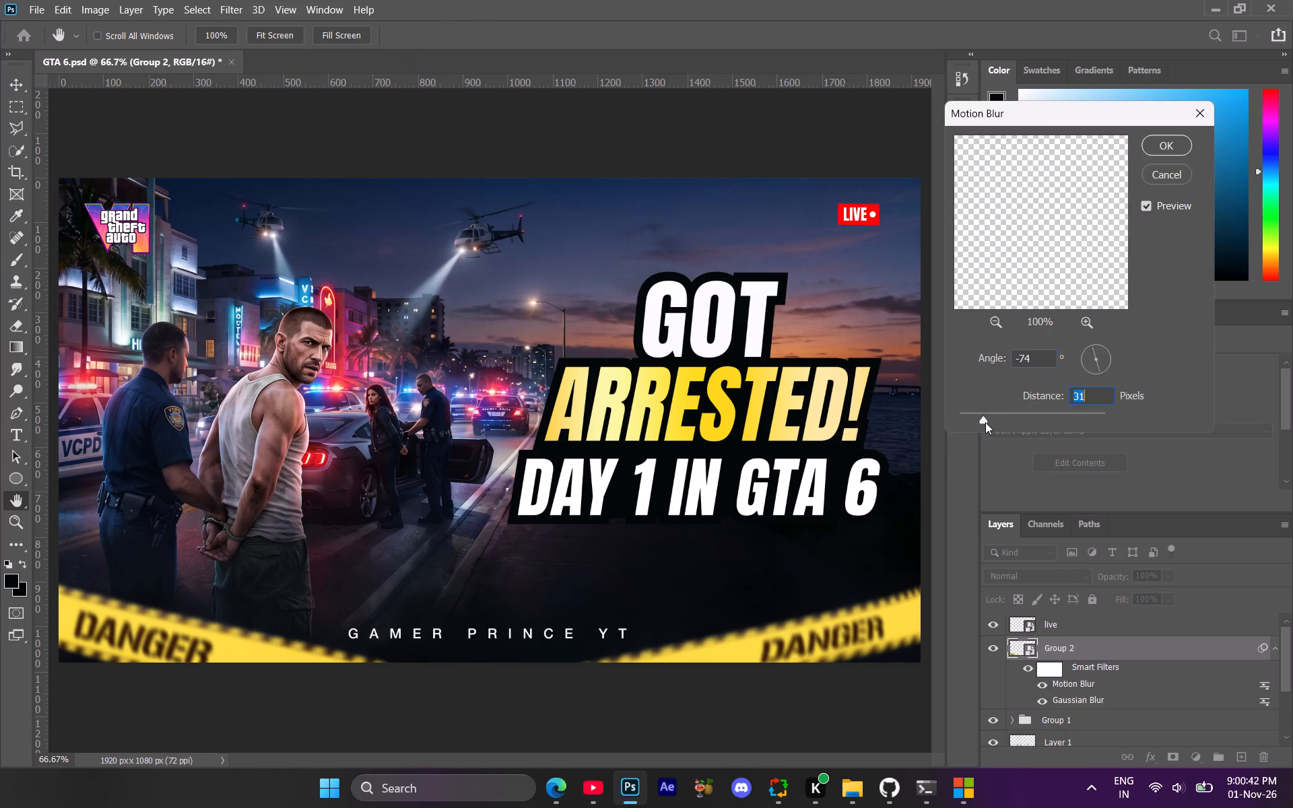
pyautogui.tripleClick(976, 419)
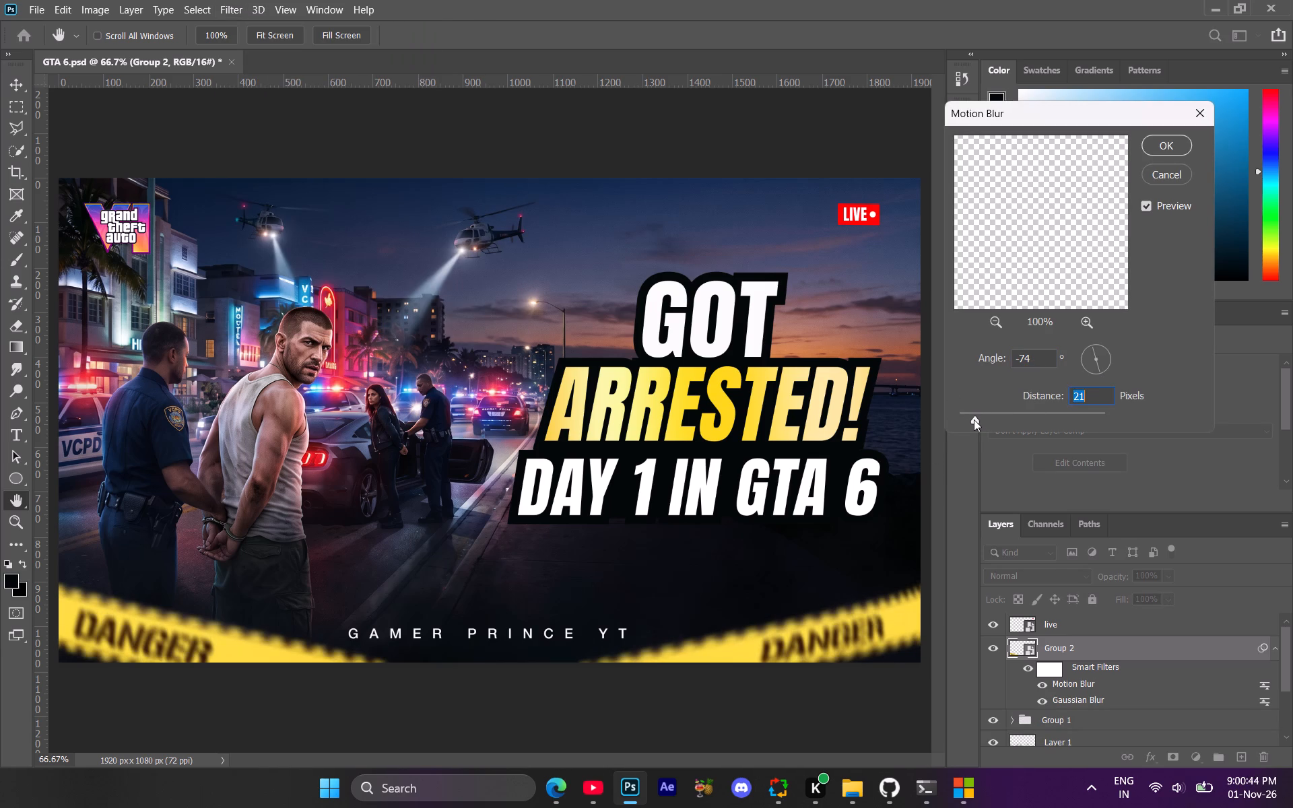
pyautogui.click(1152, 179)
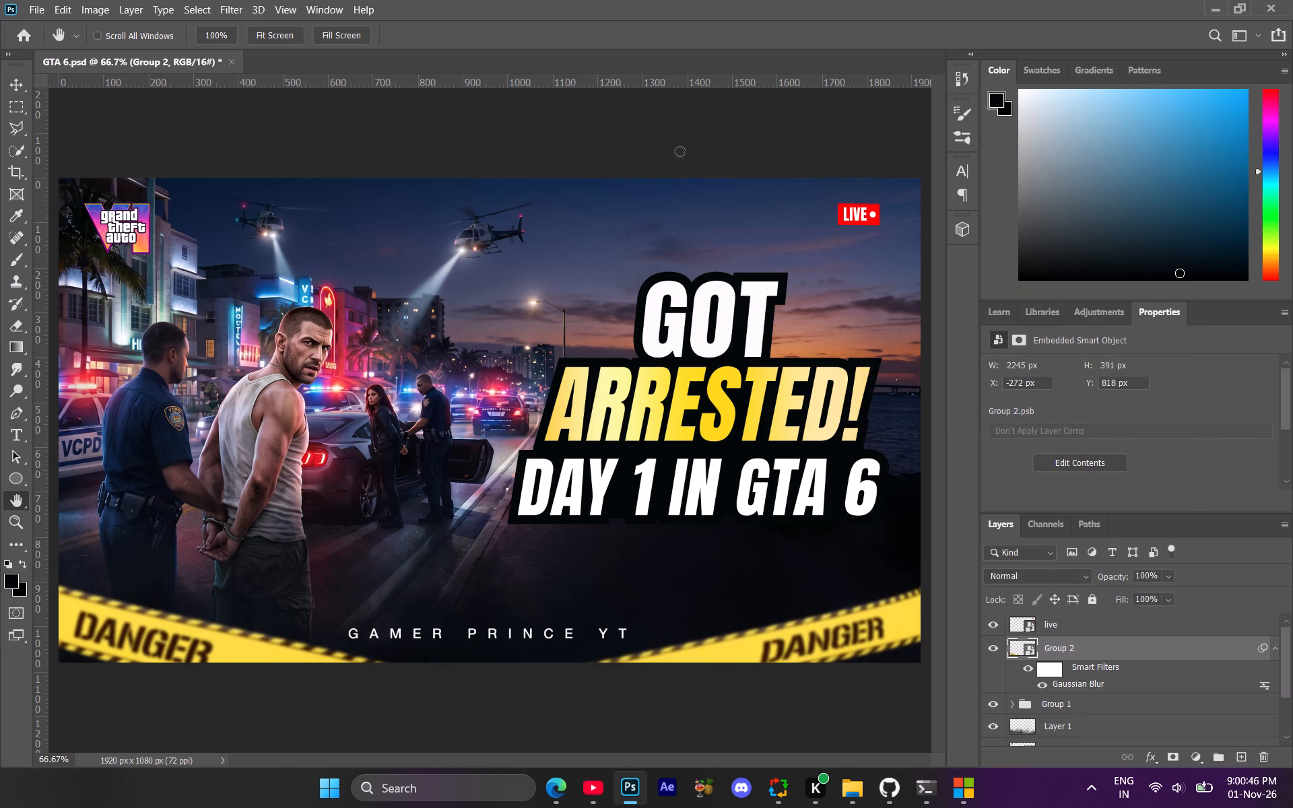
# Apply a 12 px Field Blur to the danger tape smart object, with its pin just below the canvas's bottom edge.
pyautogui.click(240, 8)
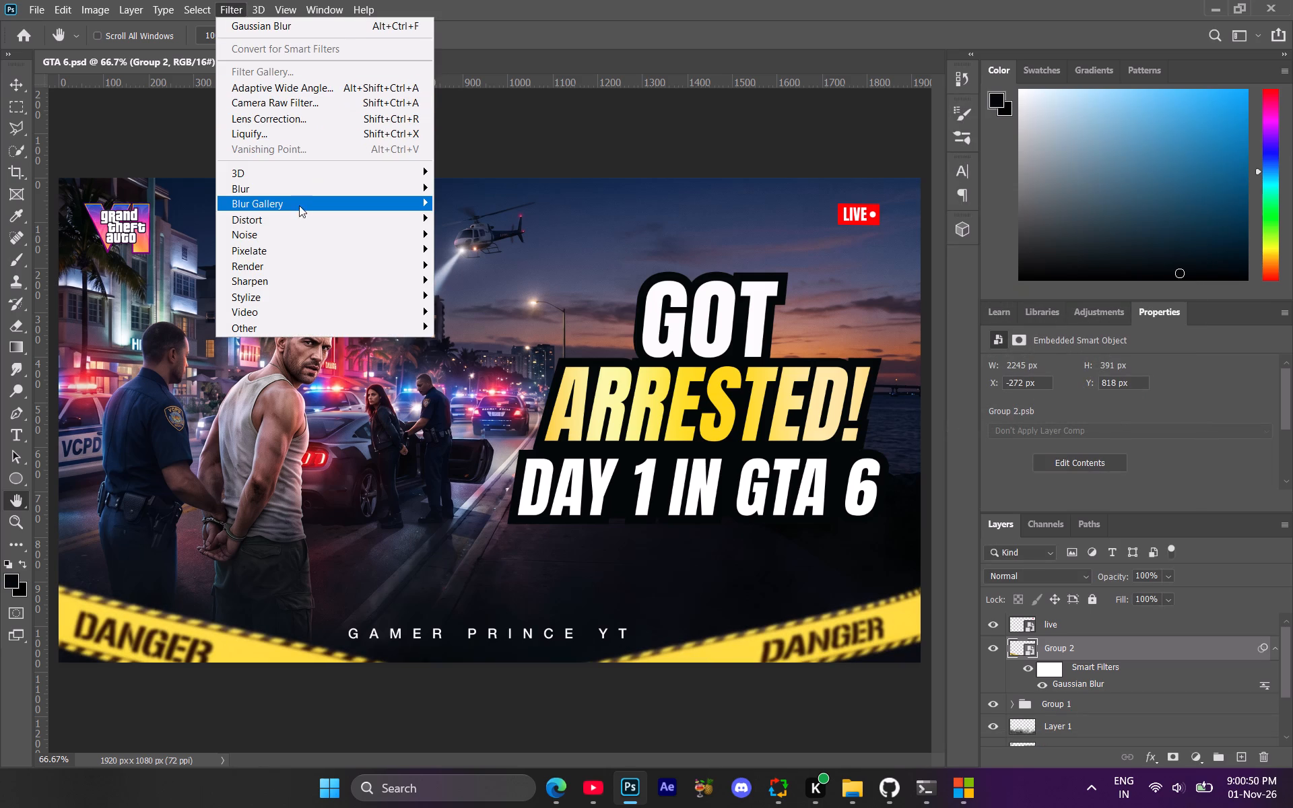
pyautogui.click(462, 201)
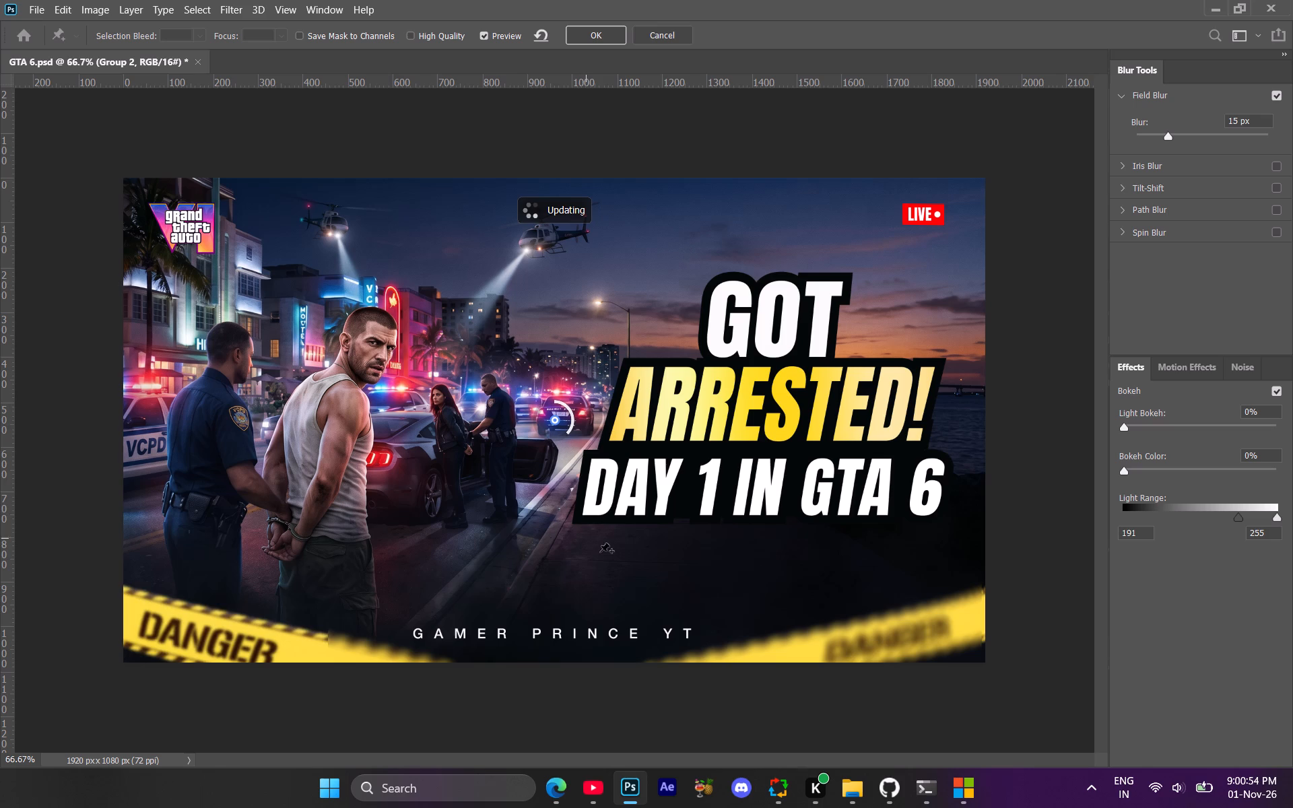
pyautogui.moveTo(566, 432); pyautogui.dragTo(577, 422)
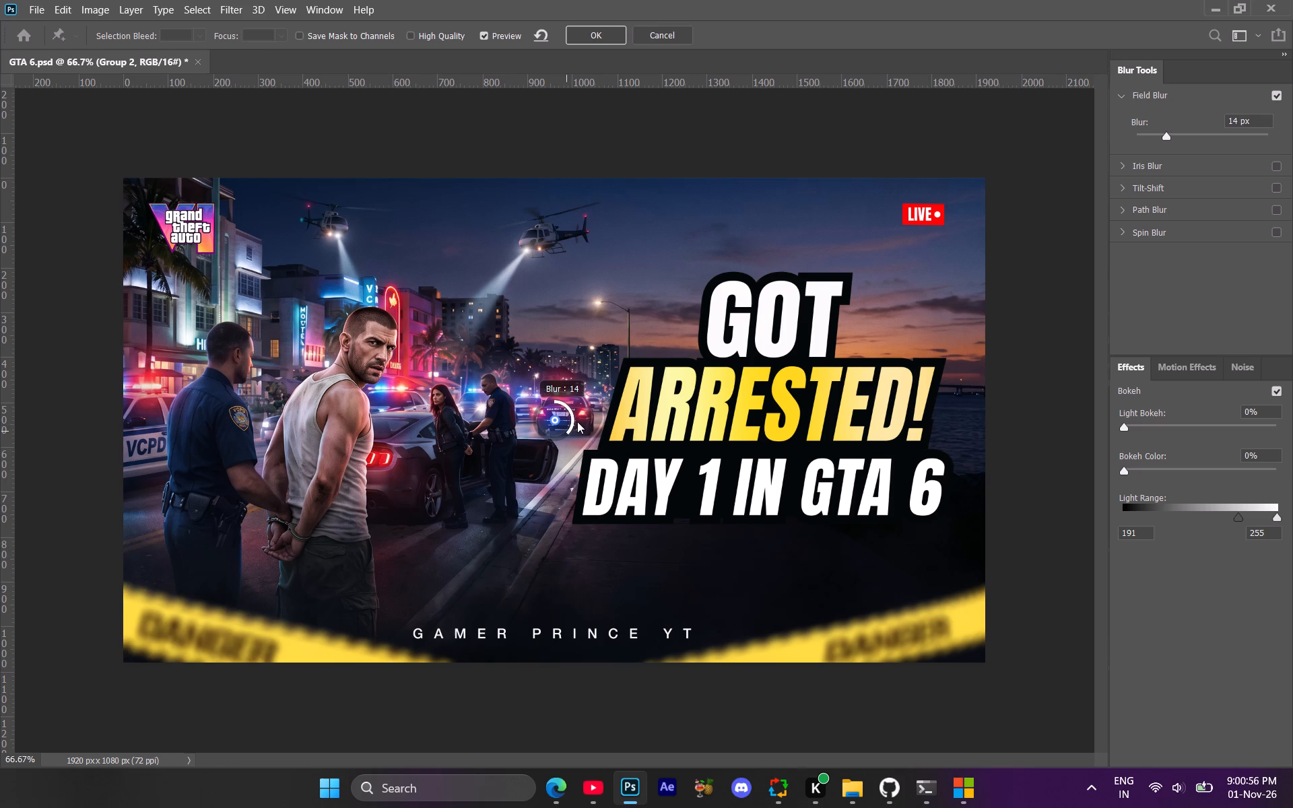
pyautogui.moveTo(577, 422); pyautogui.dragTo(566, 407)
pyautogui.moveTo(566, 407); pyautogui.dragTo(559, 404)
pyautogui.click(545, 692)
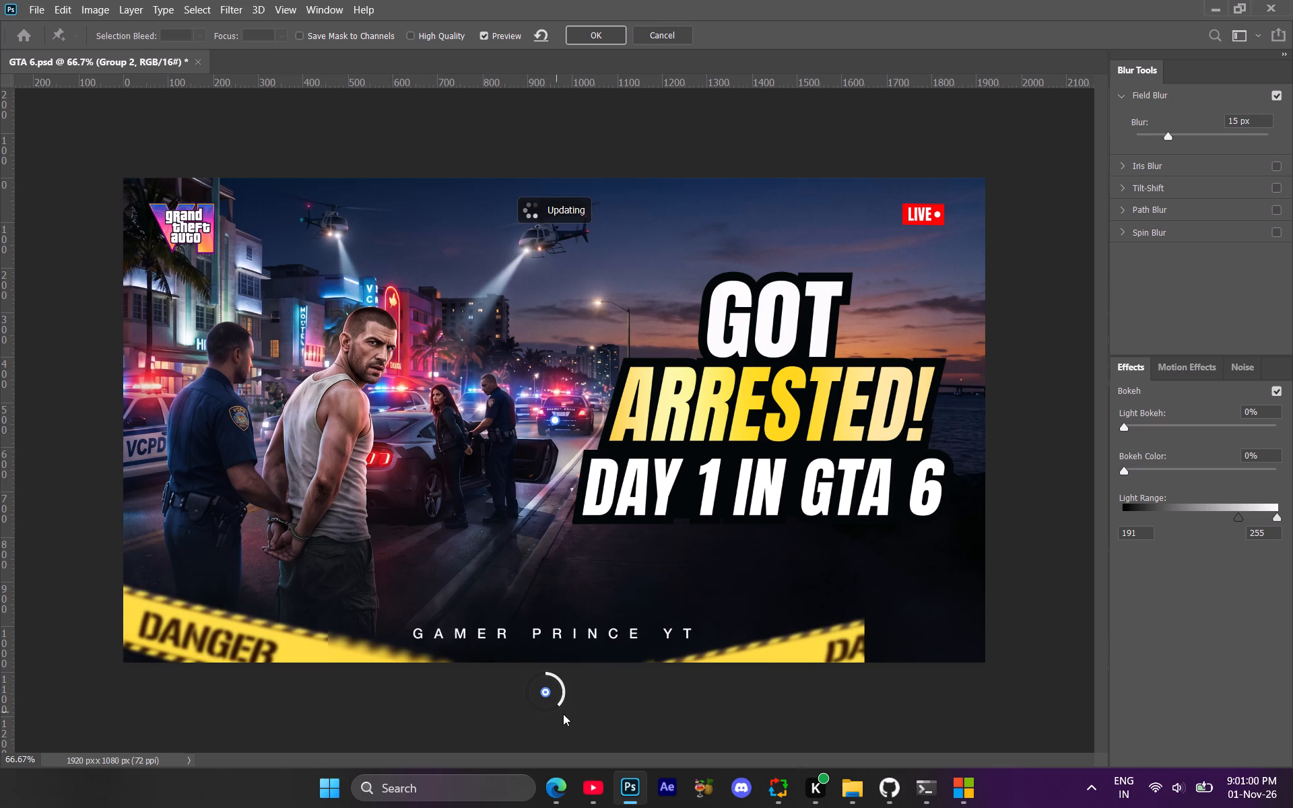
pyautogui.click(560, 706)
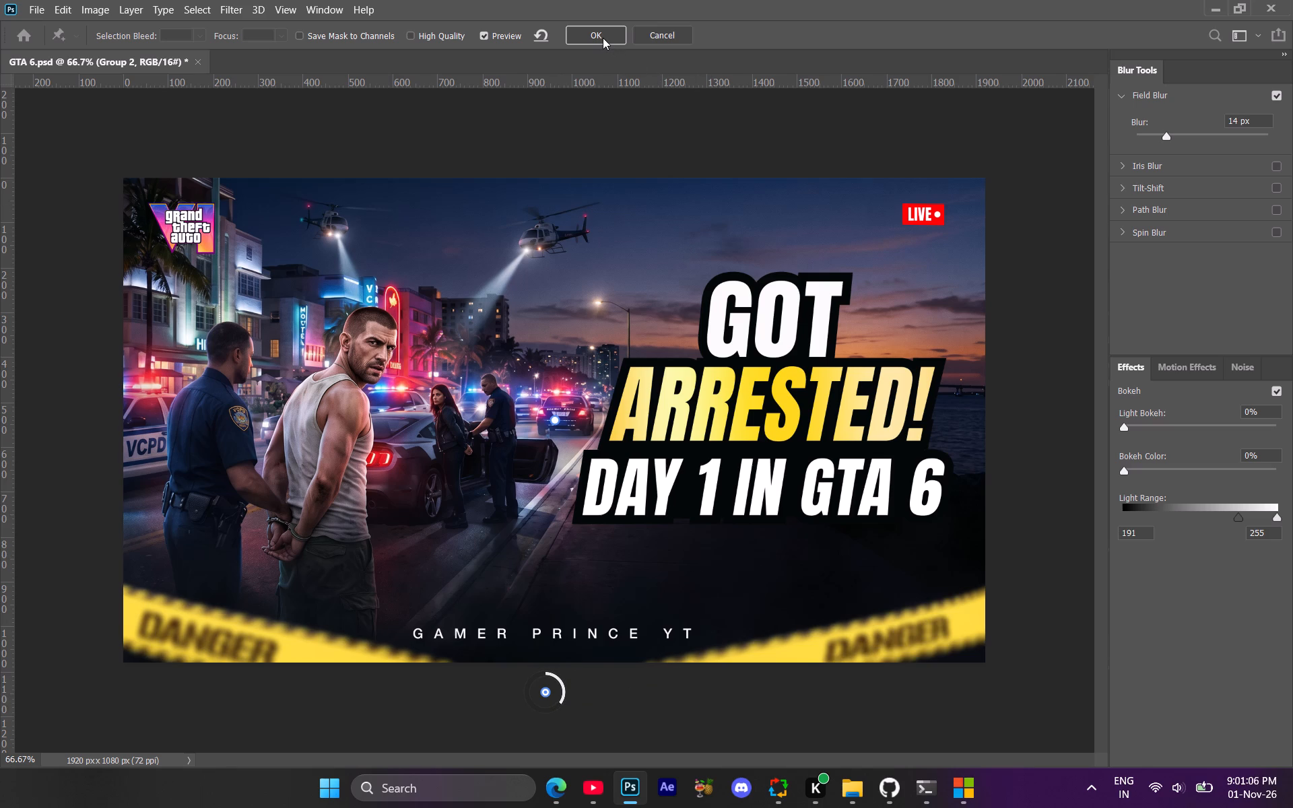
pyautogui.click(562, 703)
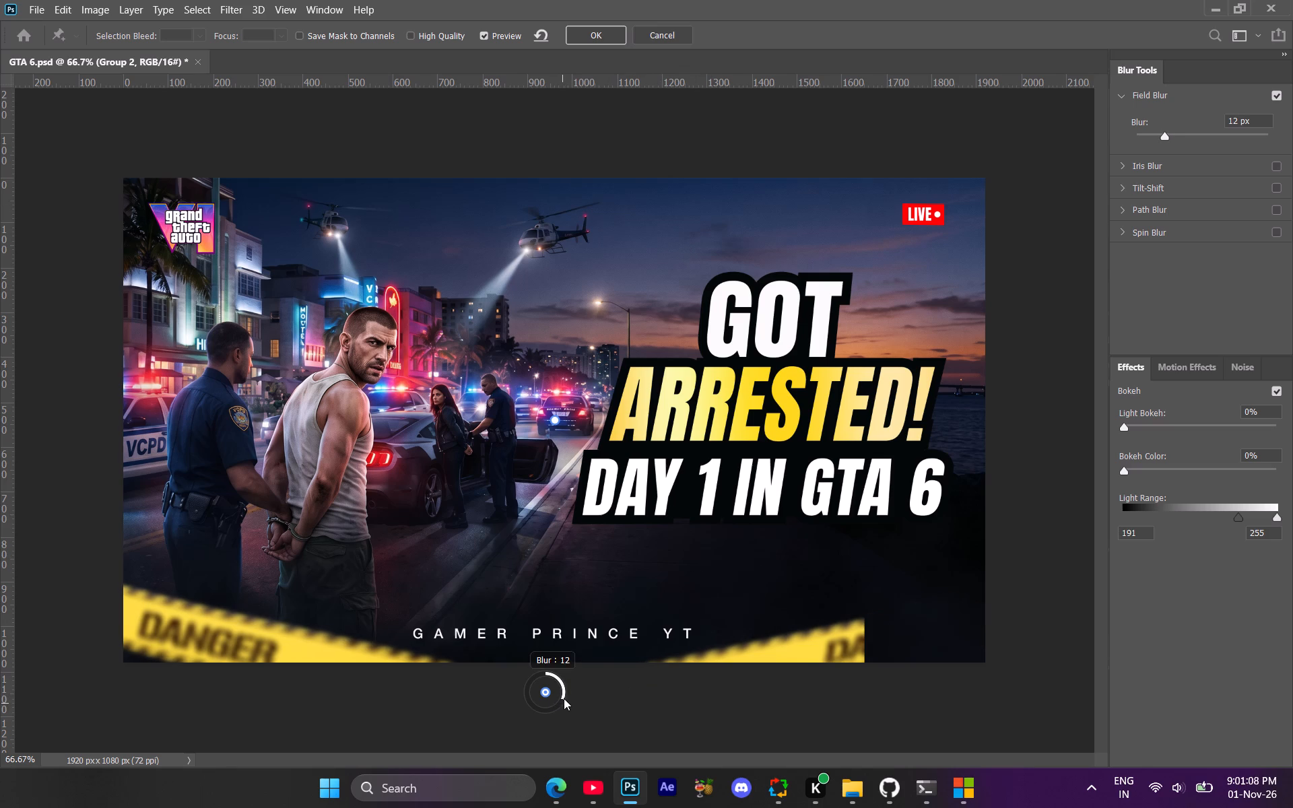
pyautogui.click(593, 36)
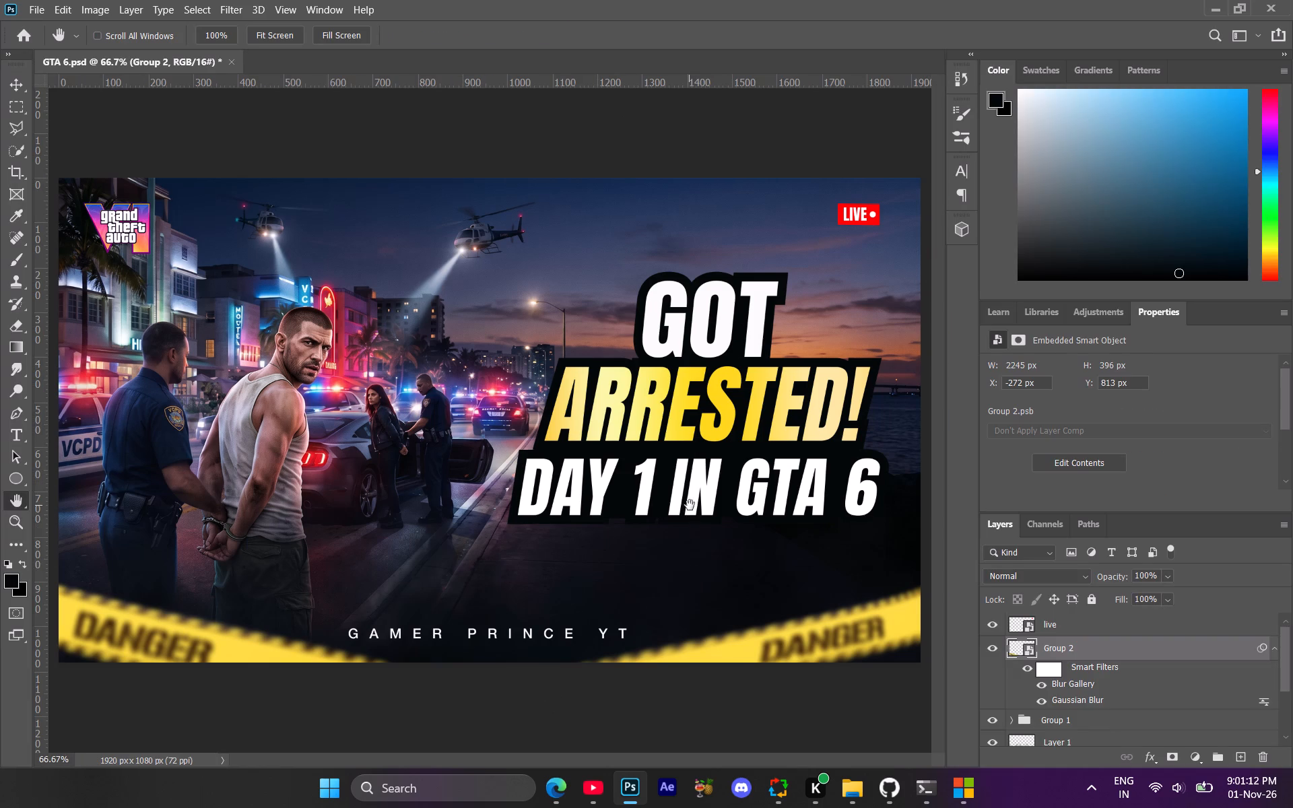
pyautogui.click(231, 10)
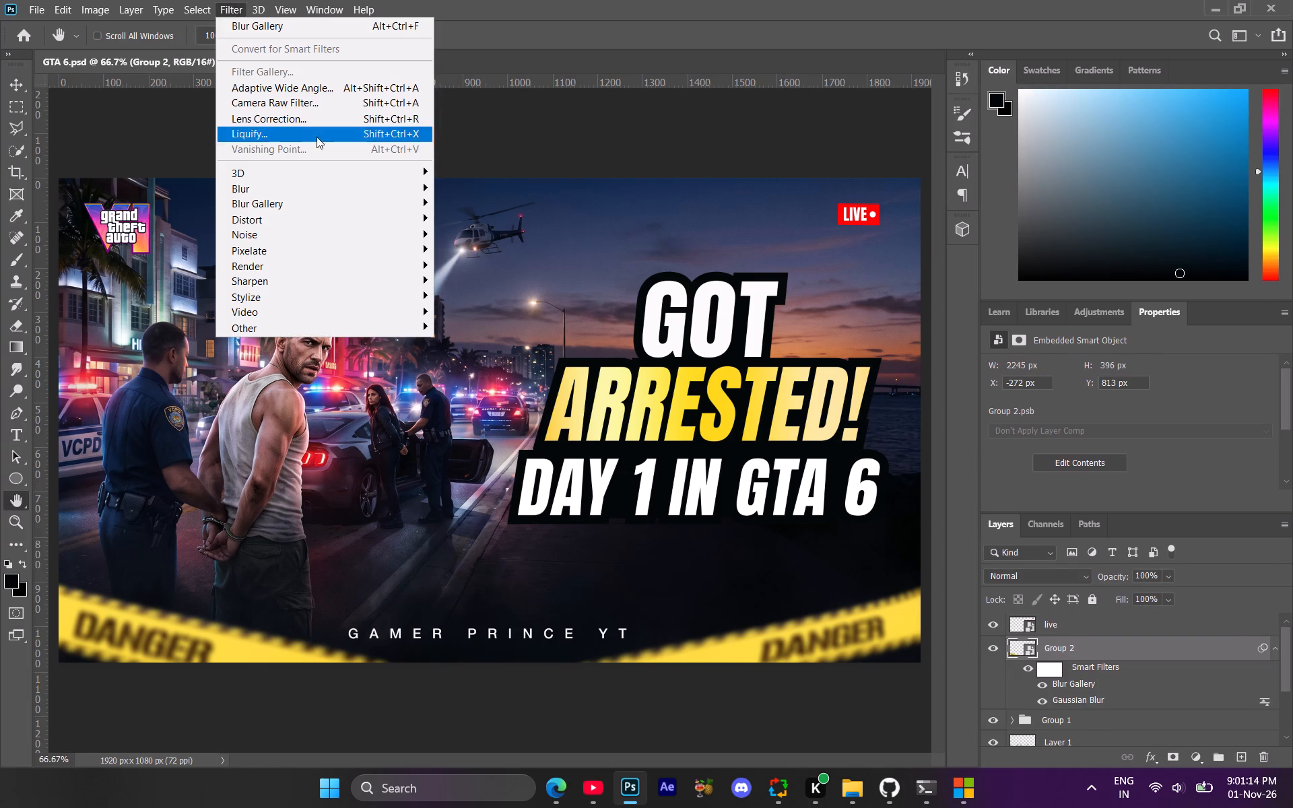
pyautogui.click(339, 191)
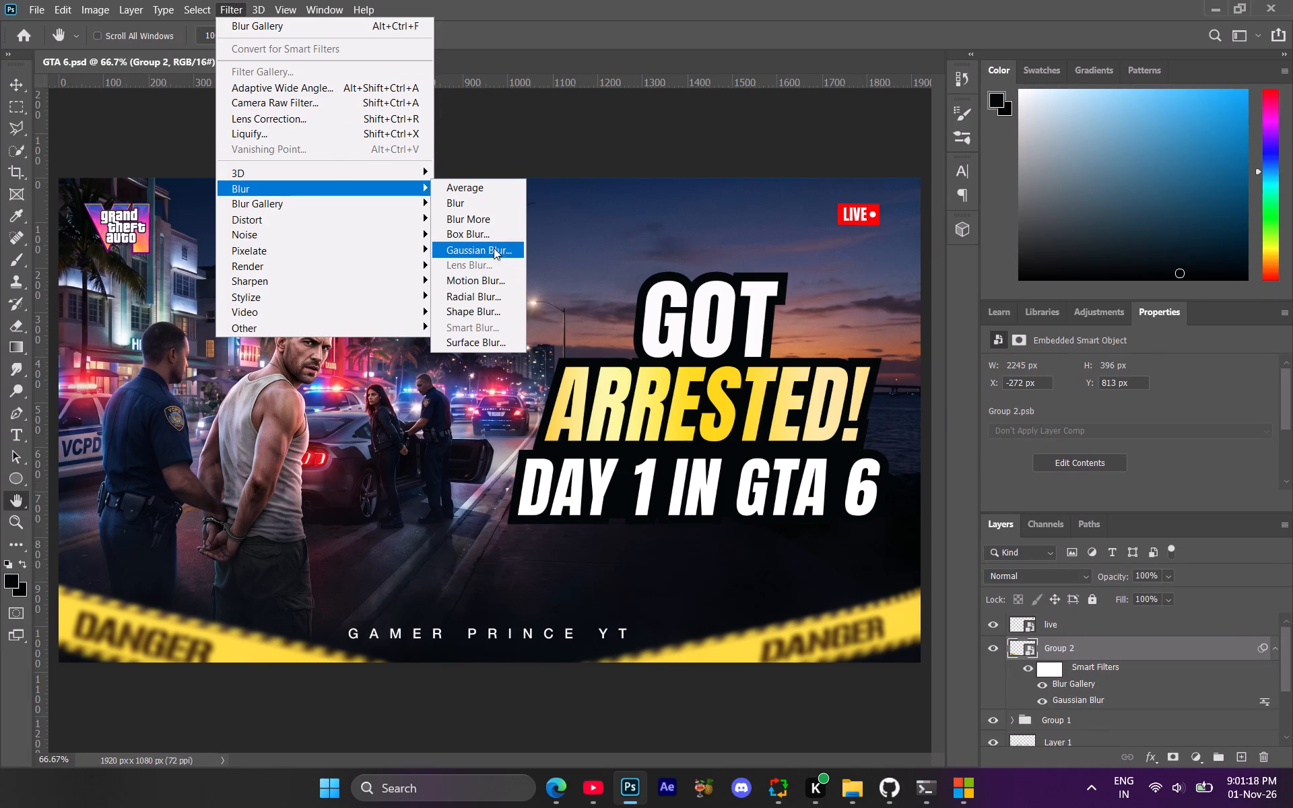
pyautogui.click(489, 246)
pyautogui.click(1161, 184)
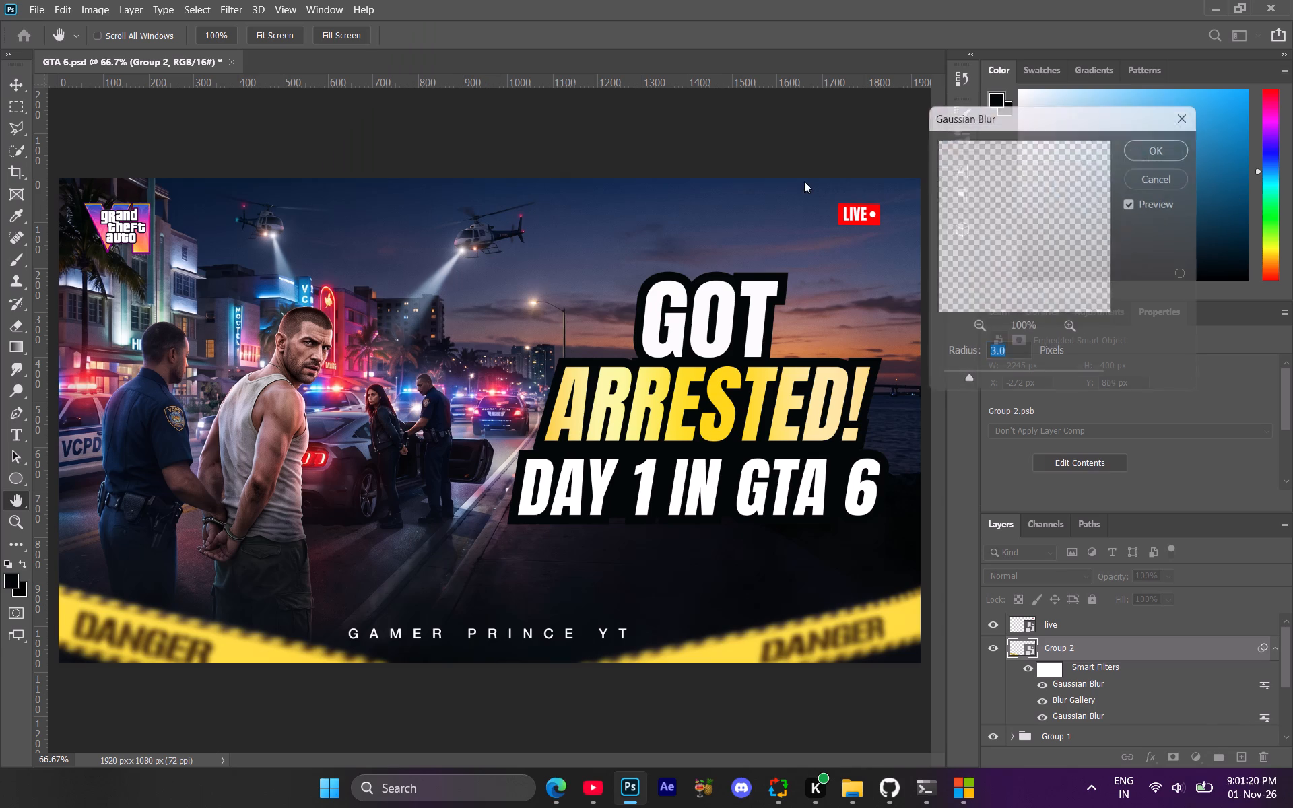
# Apply a Motion Blur to the danger tape smart object at a -90° angle and 22 px distance.
pyautogui.click(237, 1)
pyautogui.click(299, 184)
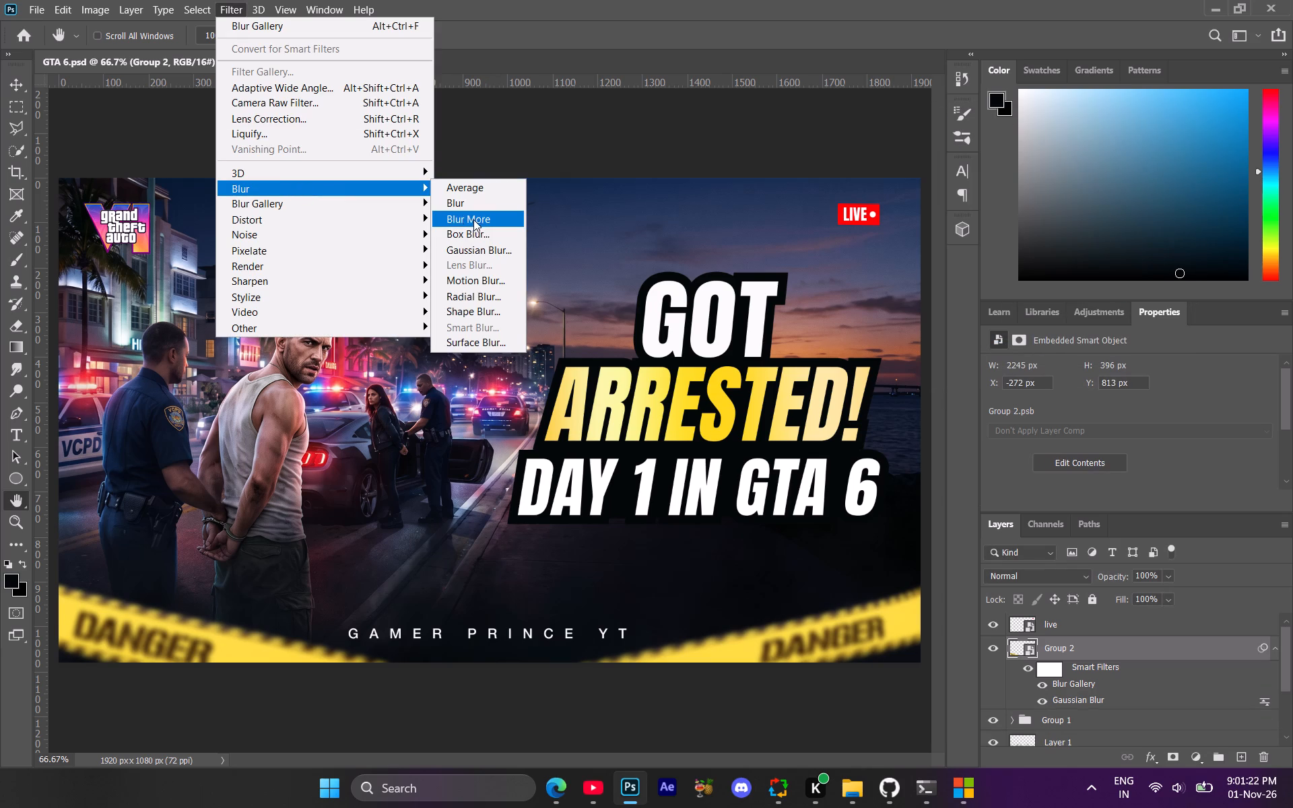
pyautogui.click(486, 281)
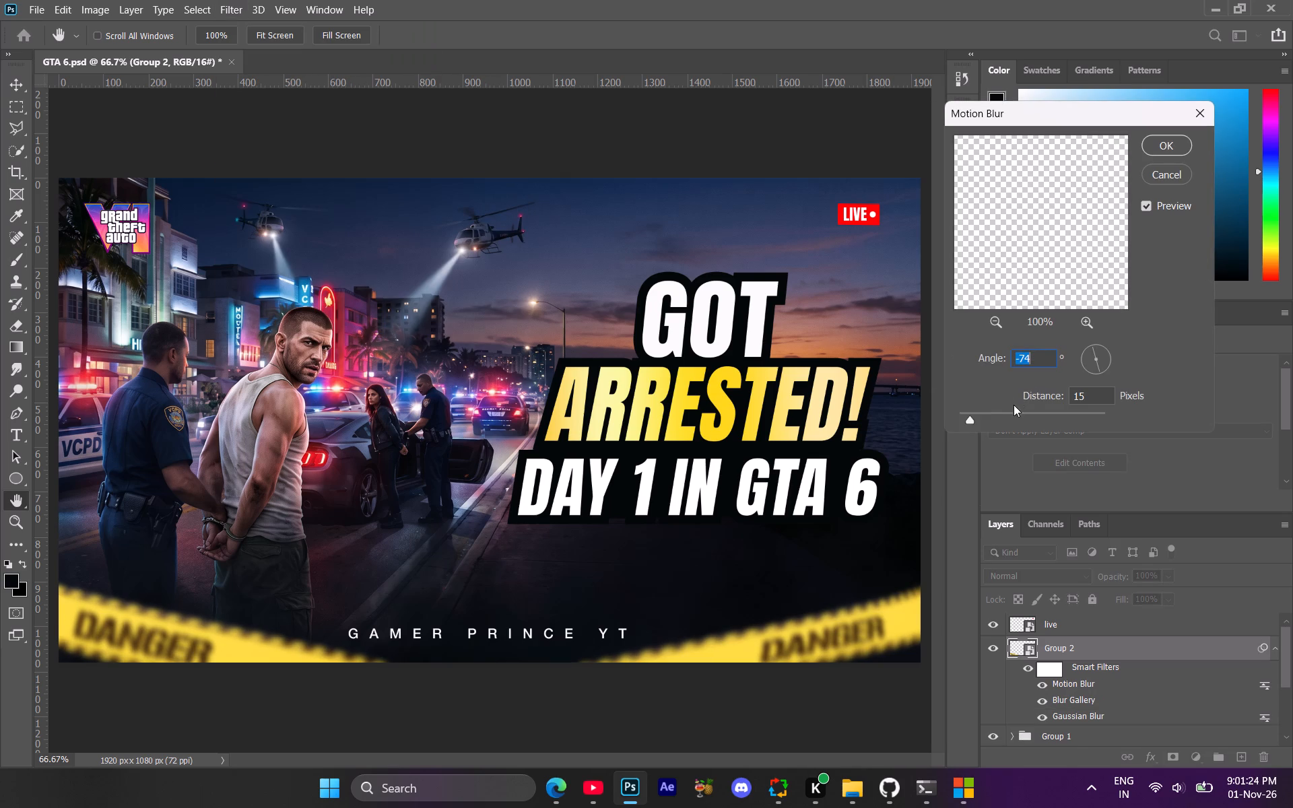
pyautogui.doubleClick(1098, 374)
pyautogui.moveTo(966, 415); pyautogui.dragTo(976, 419)
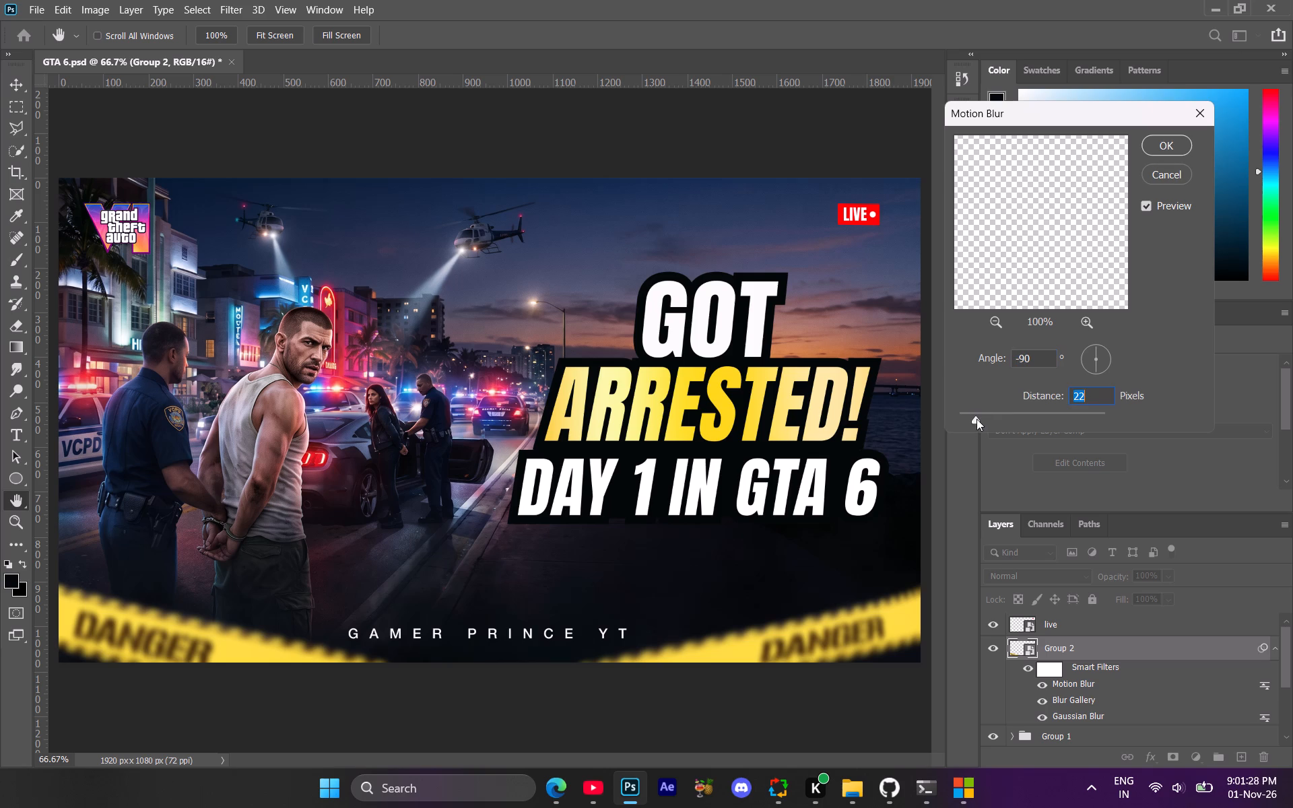
pyautogui.click(1165, 151)
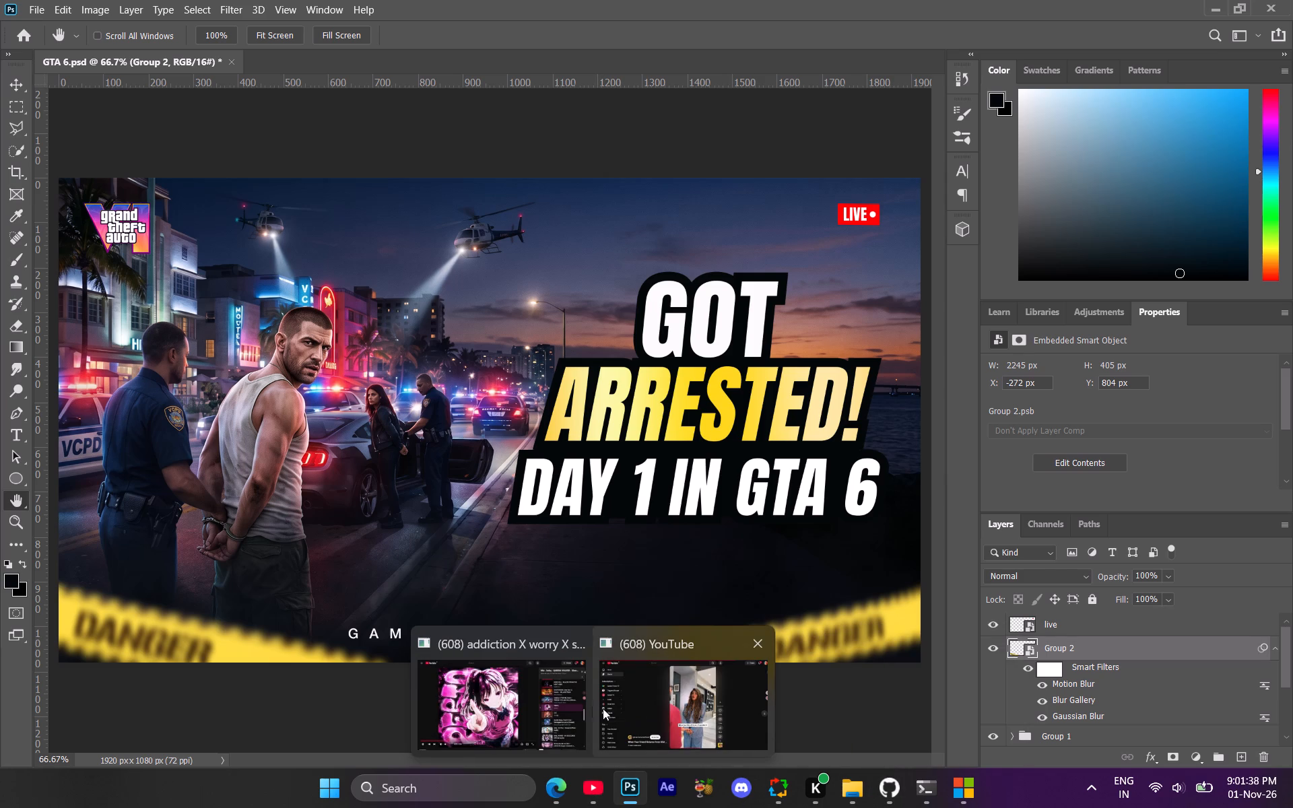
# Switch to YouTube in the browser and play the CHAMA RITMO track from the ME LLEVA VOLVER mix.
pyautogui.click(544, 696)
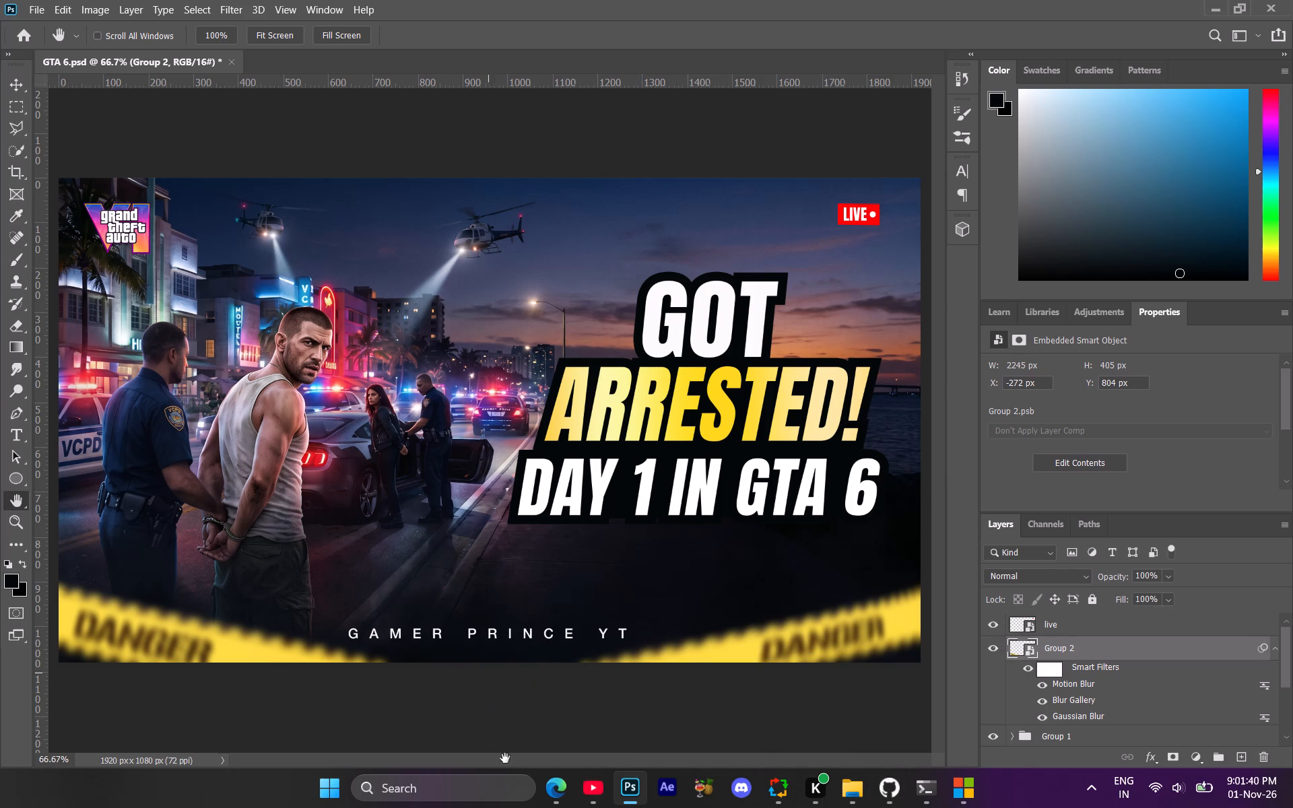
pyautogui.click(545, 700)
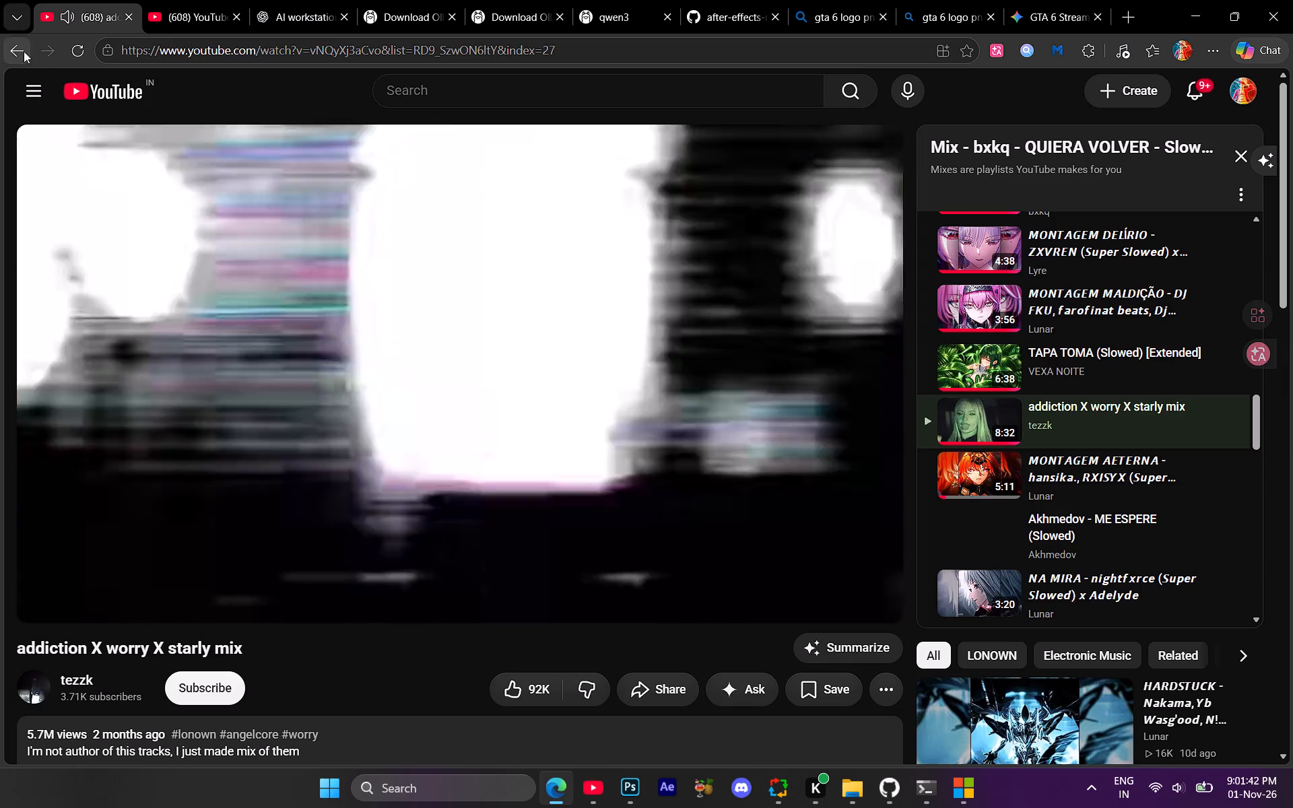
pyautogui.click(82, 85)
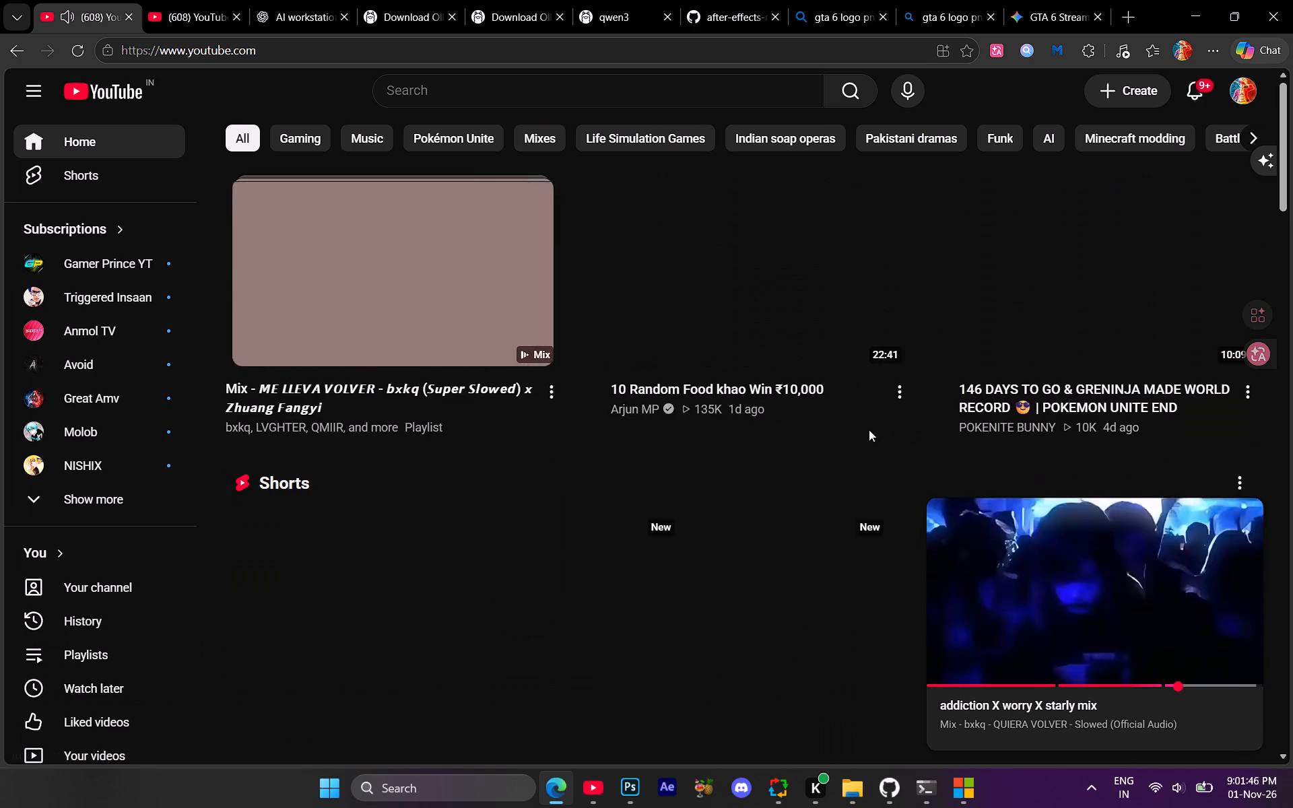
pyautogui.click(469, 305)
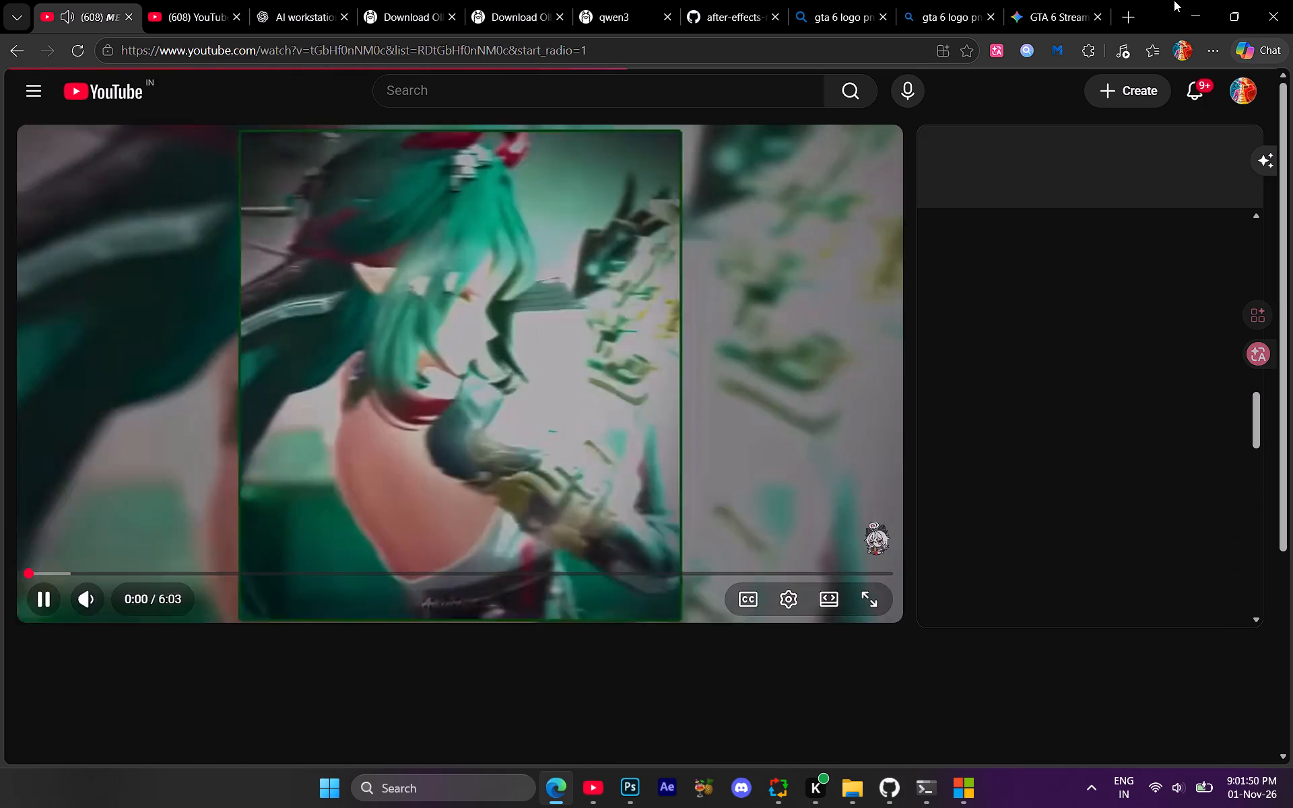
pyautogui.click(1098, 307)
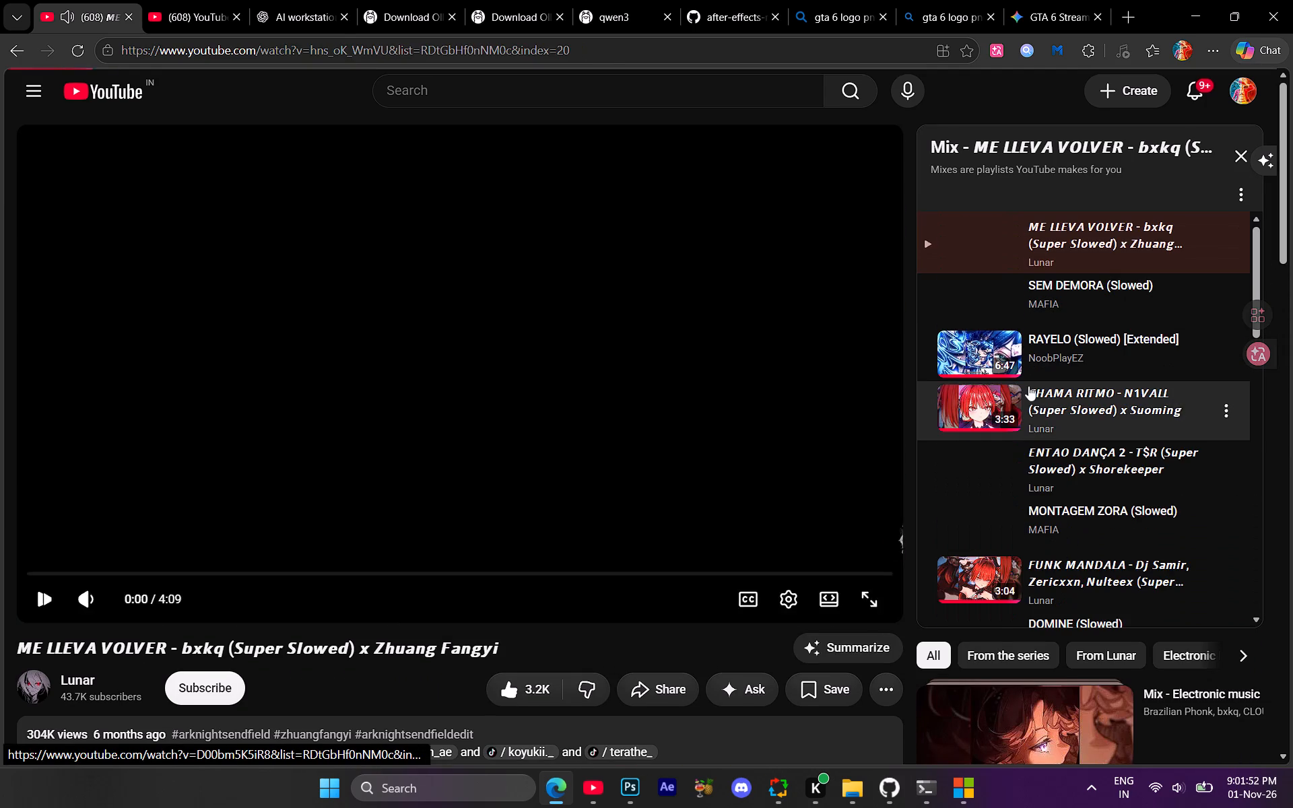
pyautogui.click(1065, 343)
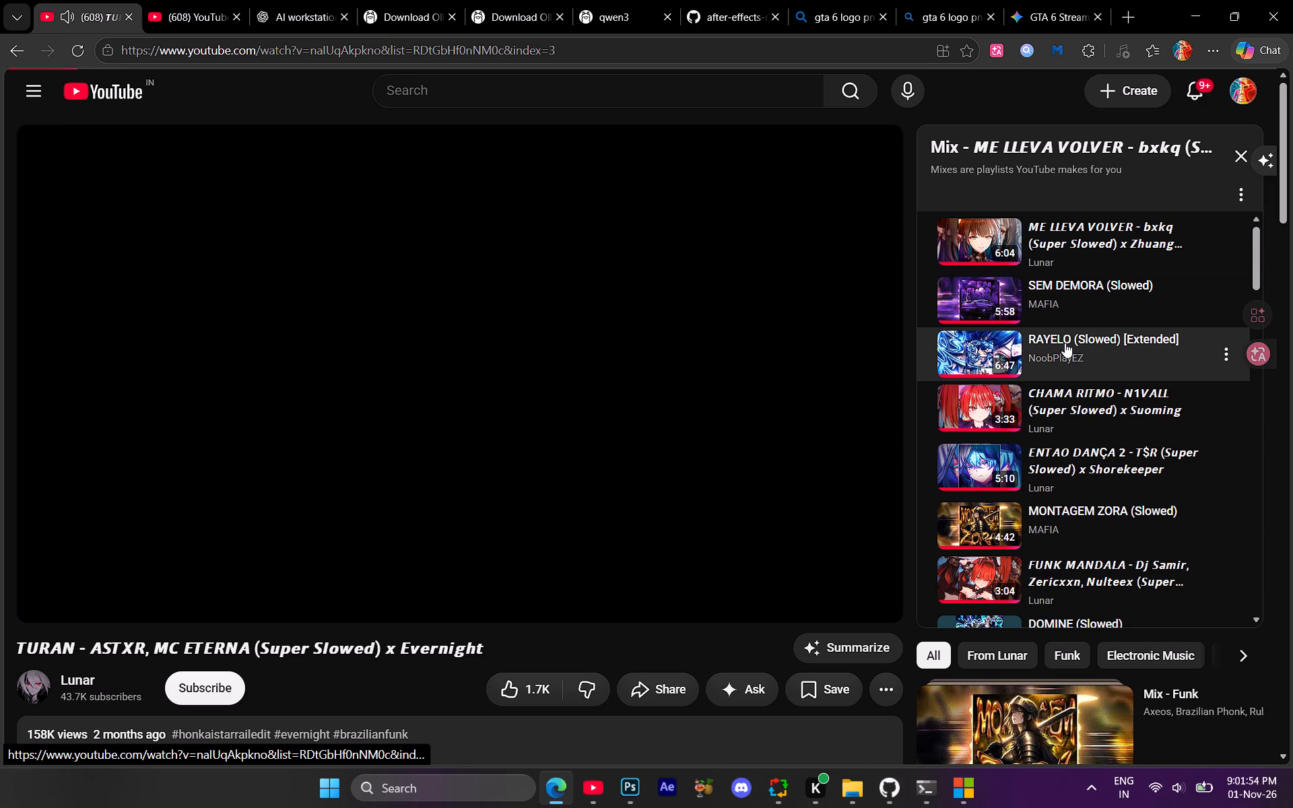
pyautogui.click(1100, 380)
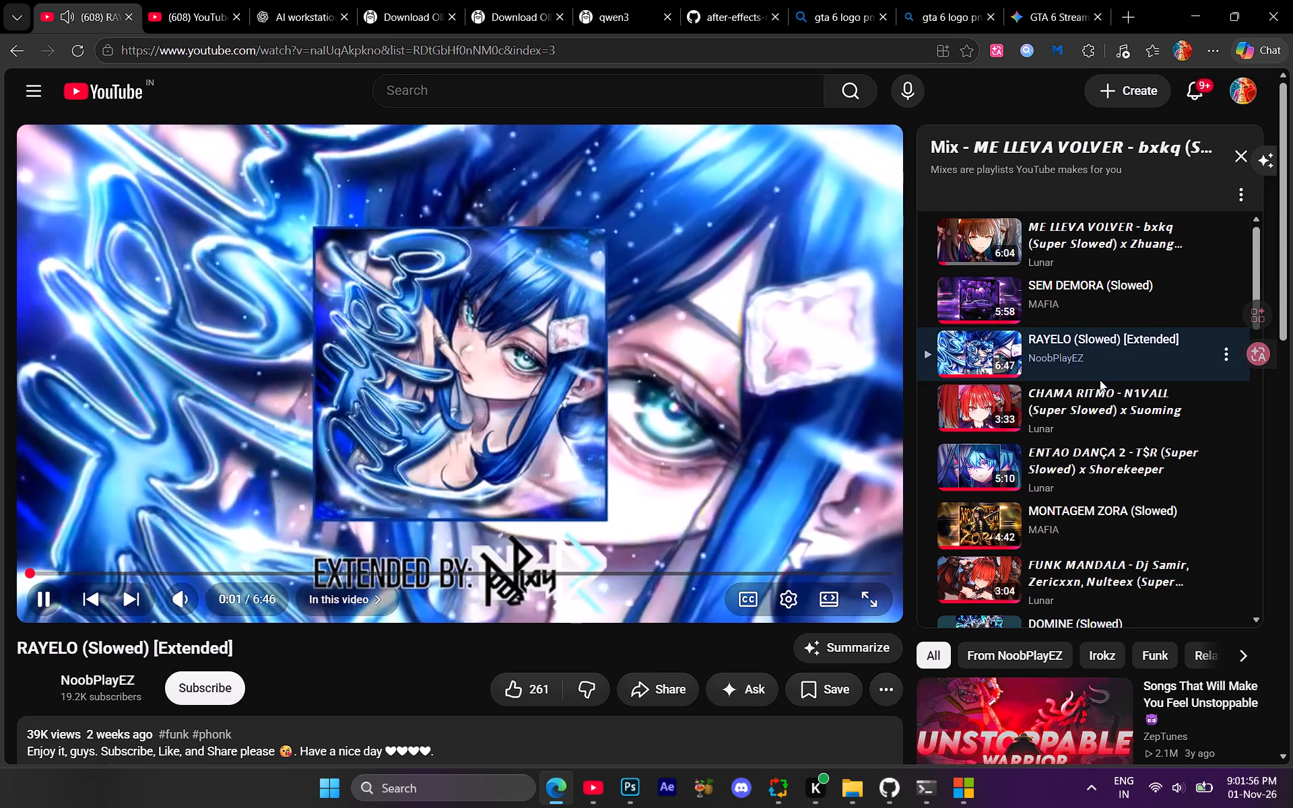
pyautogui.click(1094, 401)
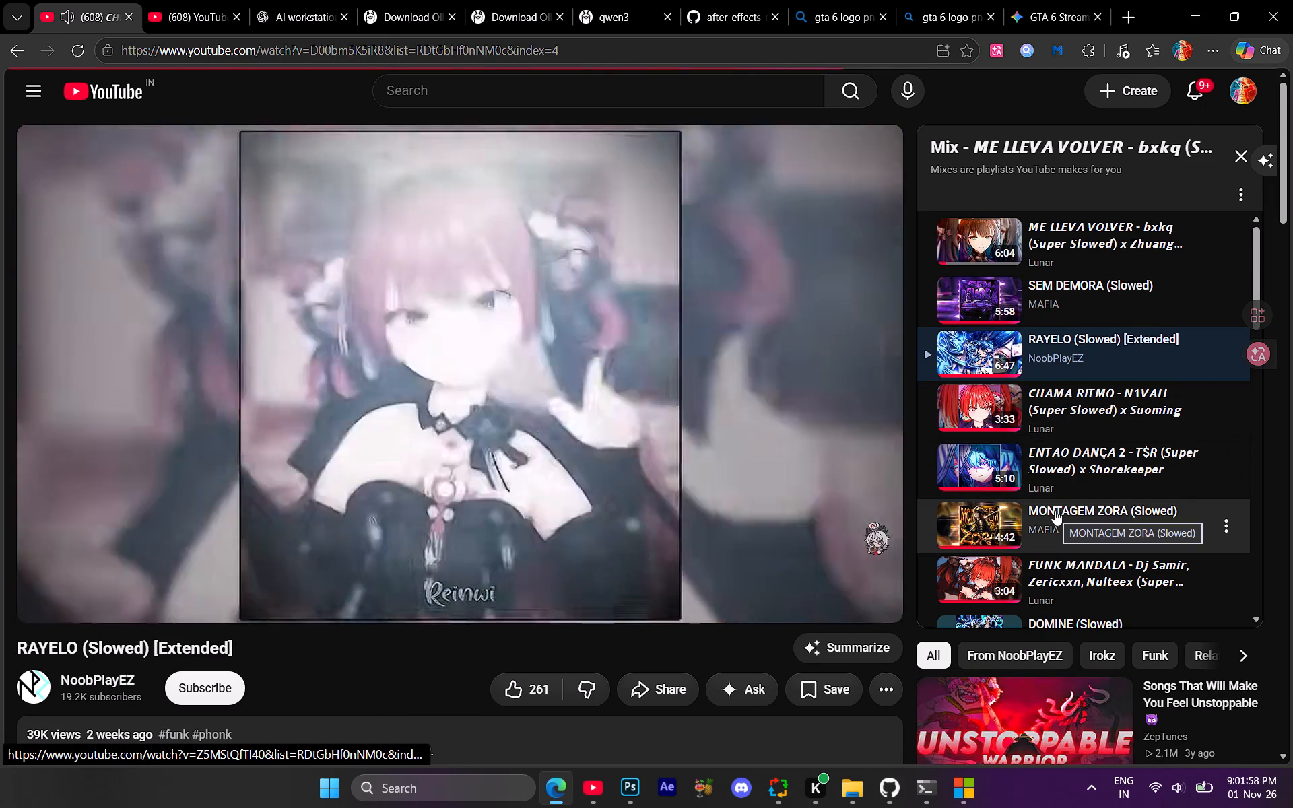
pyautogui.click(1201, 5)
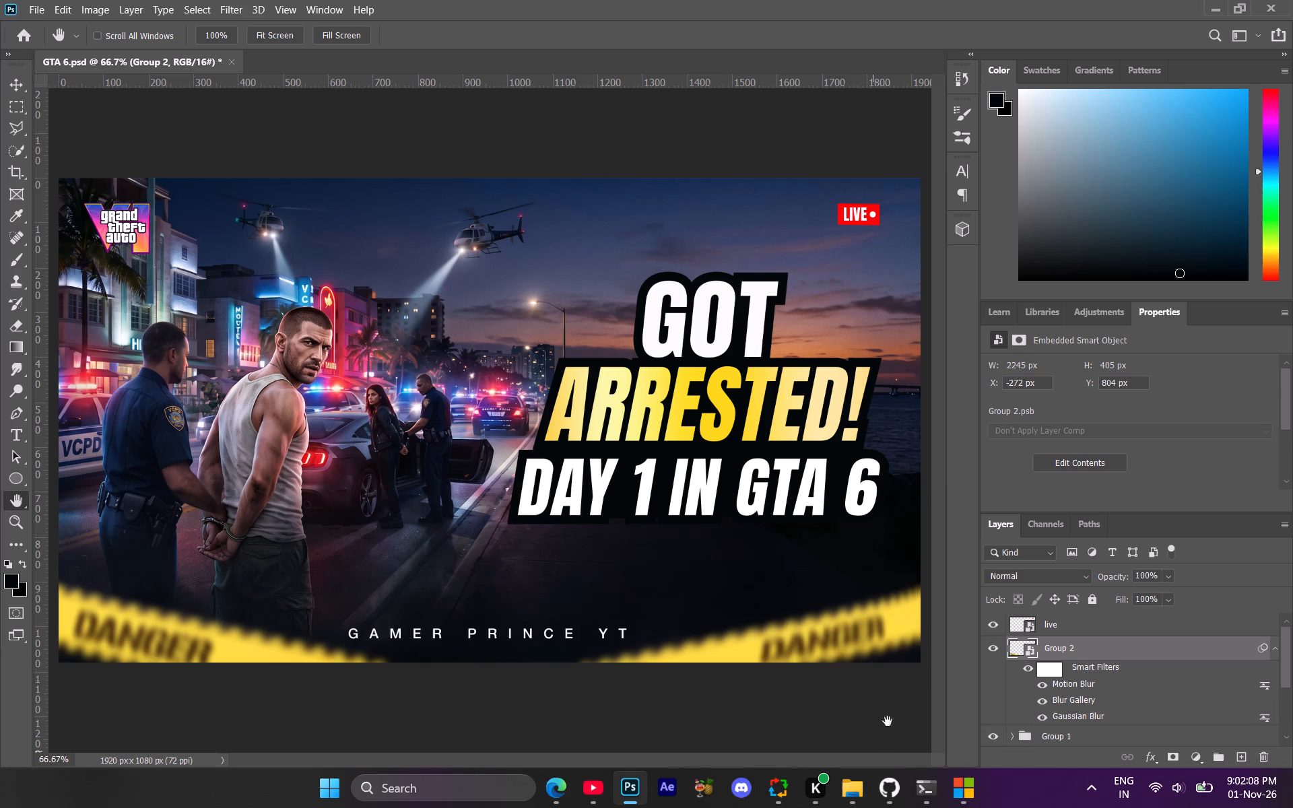
# Browse the Photoshop resource folders and place the LIGHT (65) burst image from the LIGHTS folder into the thumbnail.
pyautogui.click(803, 724)
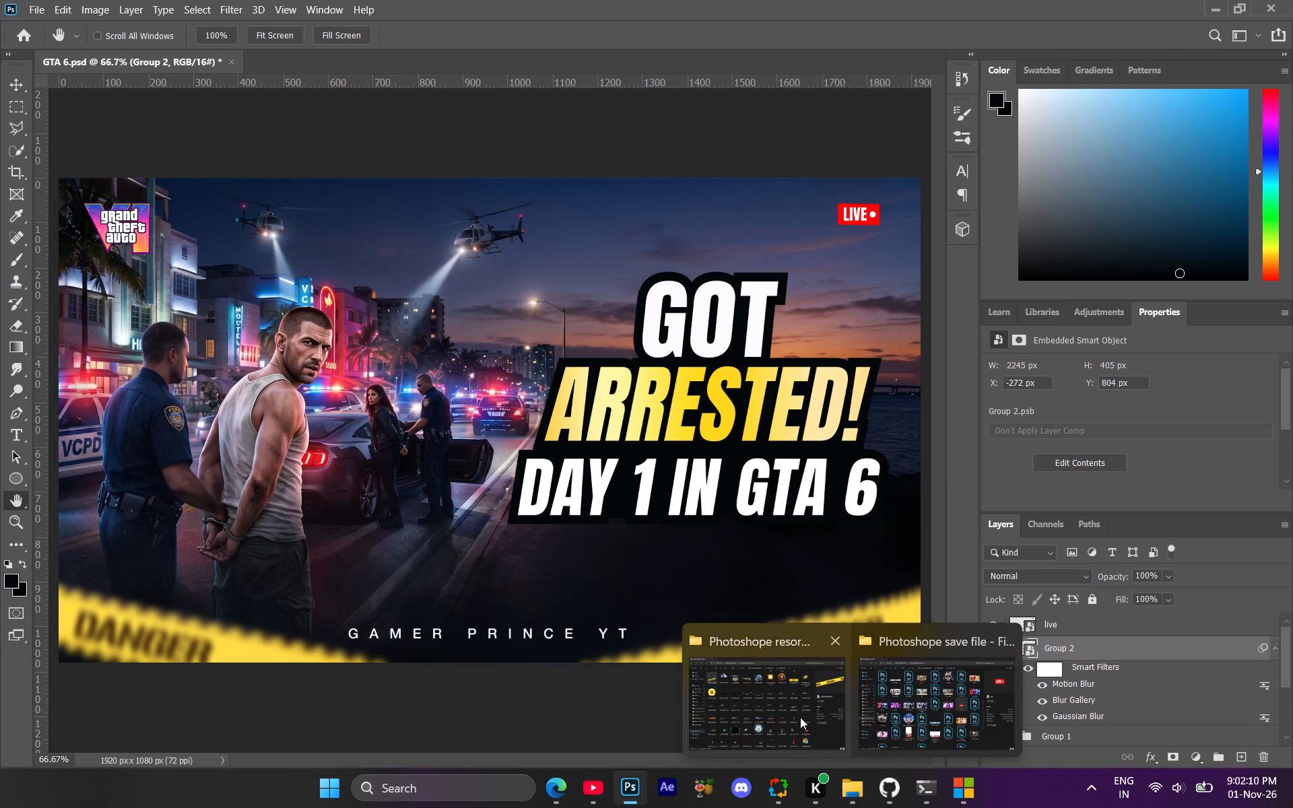
pyautogui.click(799, 716)
pyautogui.scroll(9, 790, 419)
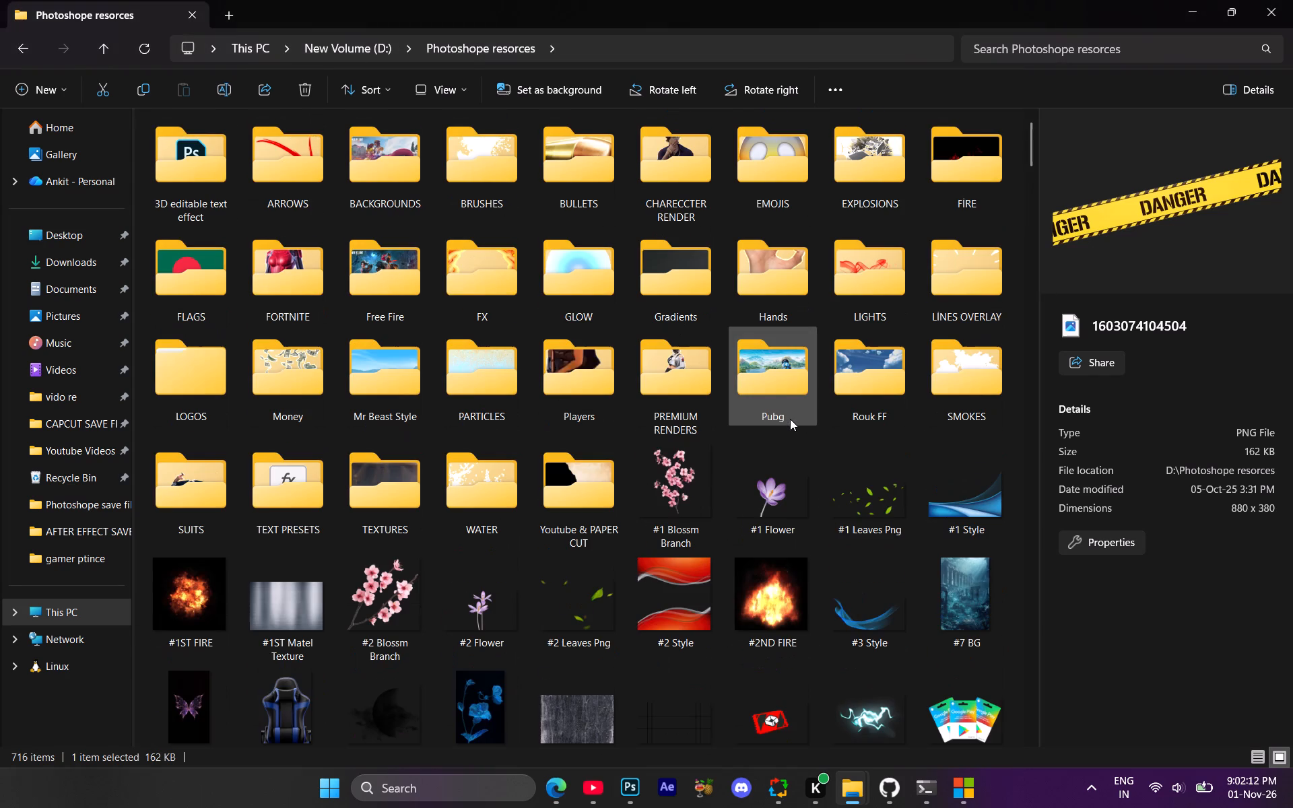
pyautogui.doubleClick(556, 284)
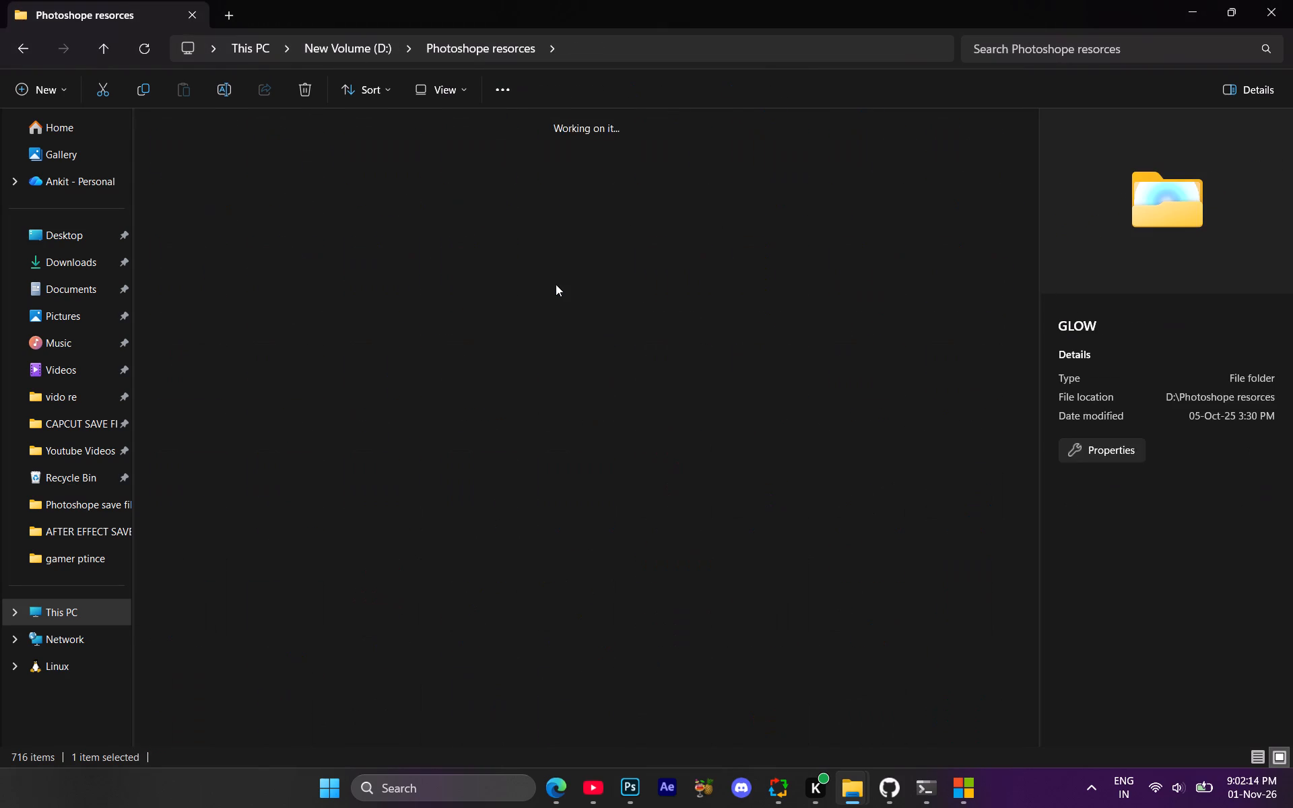
pyautogui.click(10, 42)
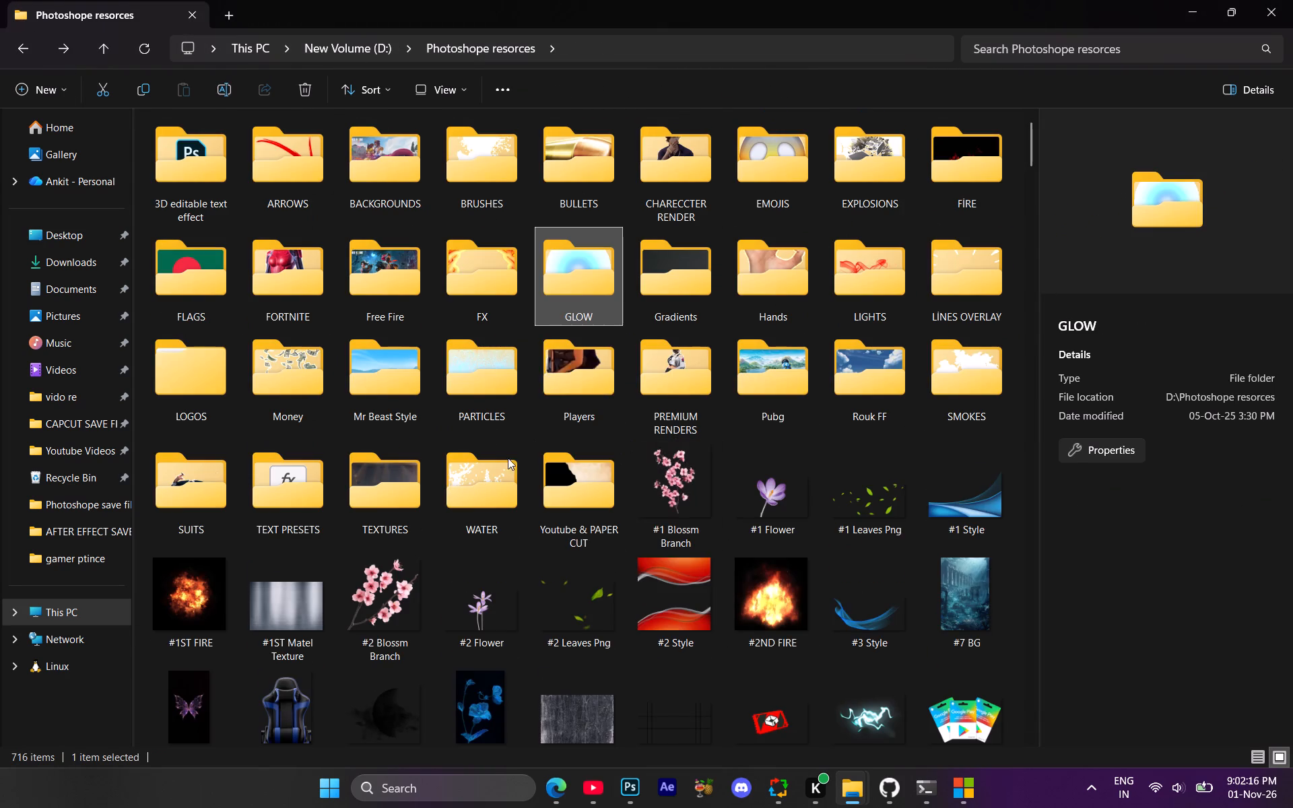
pyautogui.doubleClick(503, 459)
pyautogui.click(18, 38)
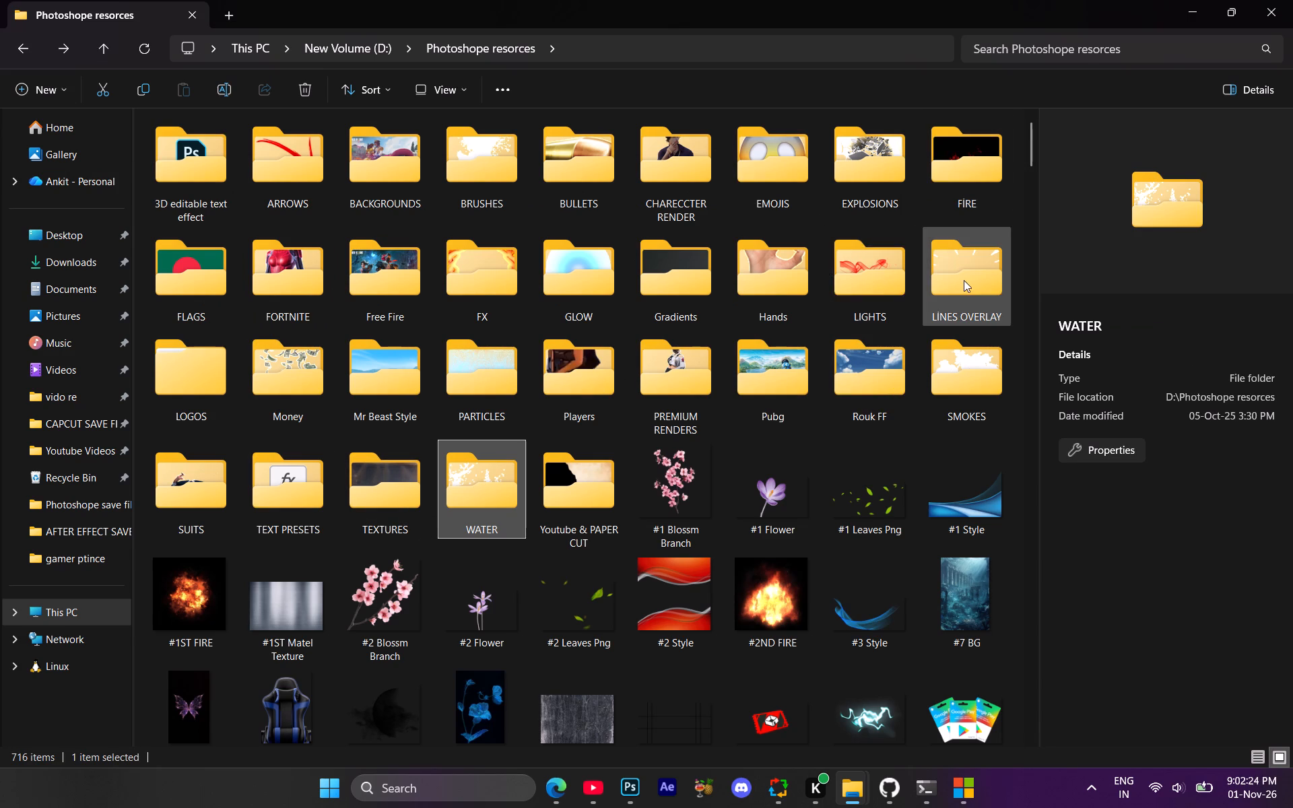
pyautogui.doubleClick(872, 281)
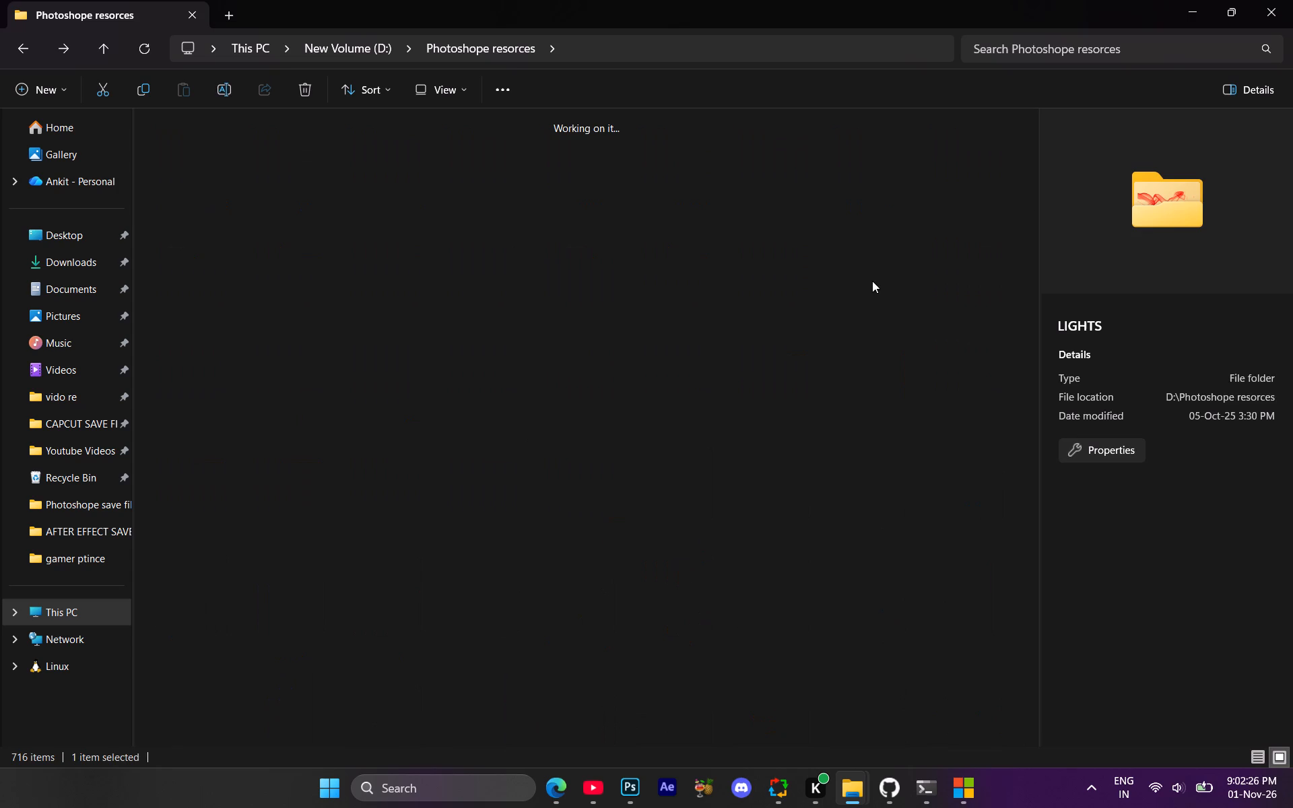
pyautogui.scroll(-1, 652, 417)
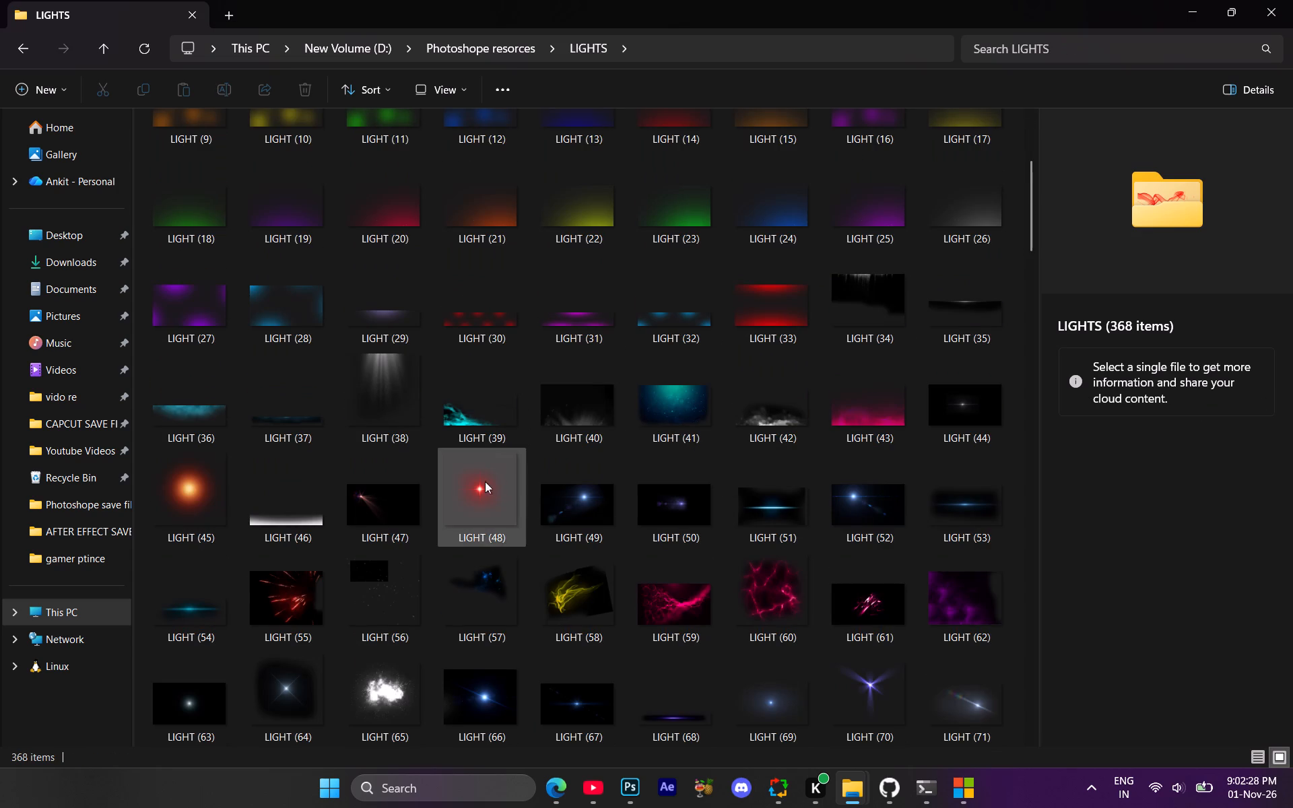
pyautogui.scroll(-2, 477, 485)
pyautogui.scroll(1, 435, 428)
pyautogui.click(403, 370)
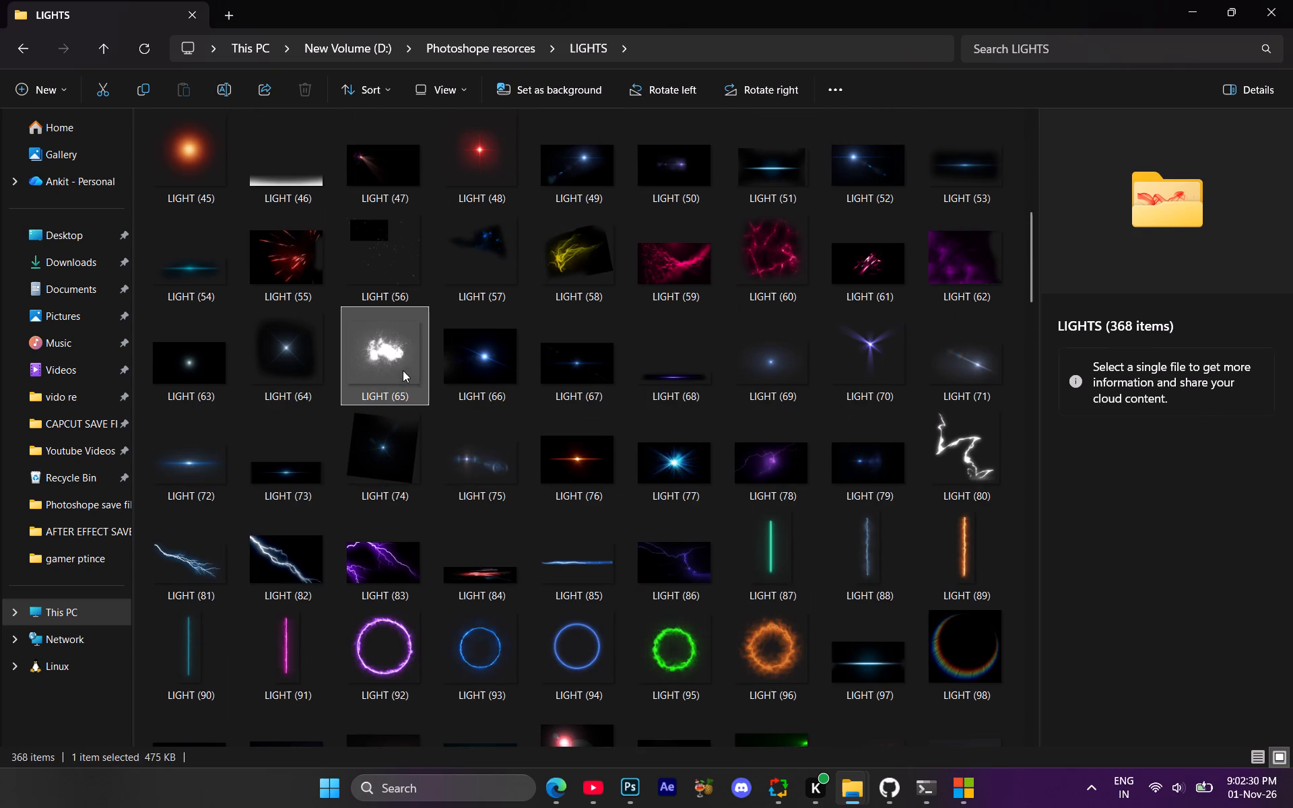
pyautogui.moveTo(380, 345); pyautogui.dragTo(637, 722)
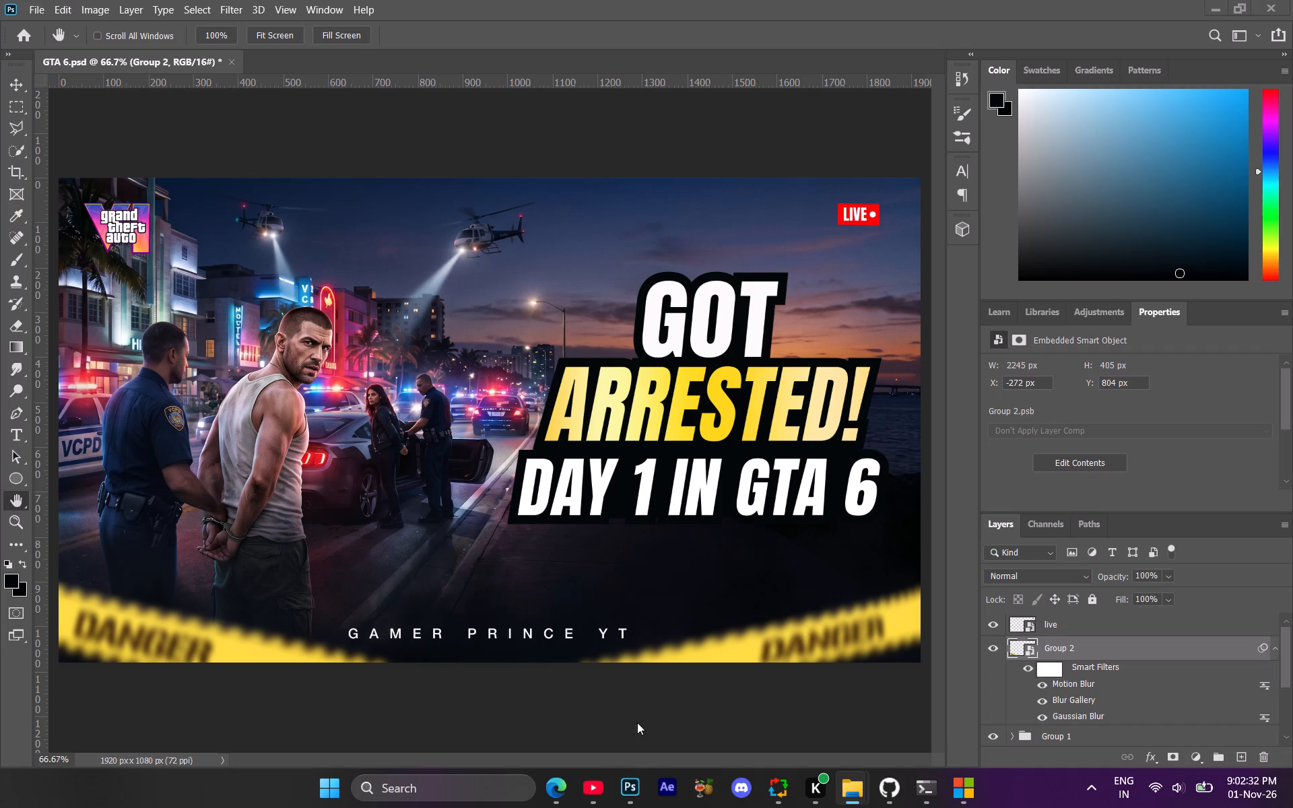
pyautogui.moveTo(637, 722); pyautogui.dragTo(667, 562)
# Scale the placed LIGHT (65) burst to 117% and position it over the middle of the headline.
pyautogui.moveTo(546, 422); pyautogui.dragTo(700, 419)
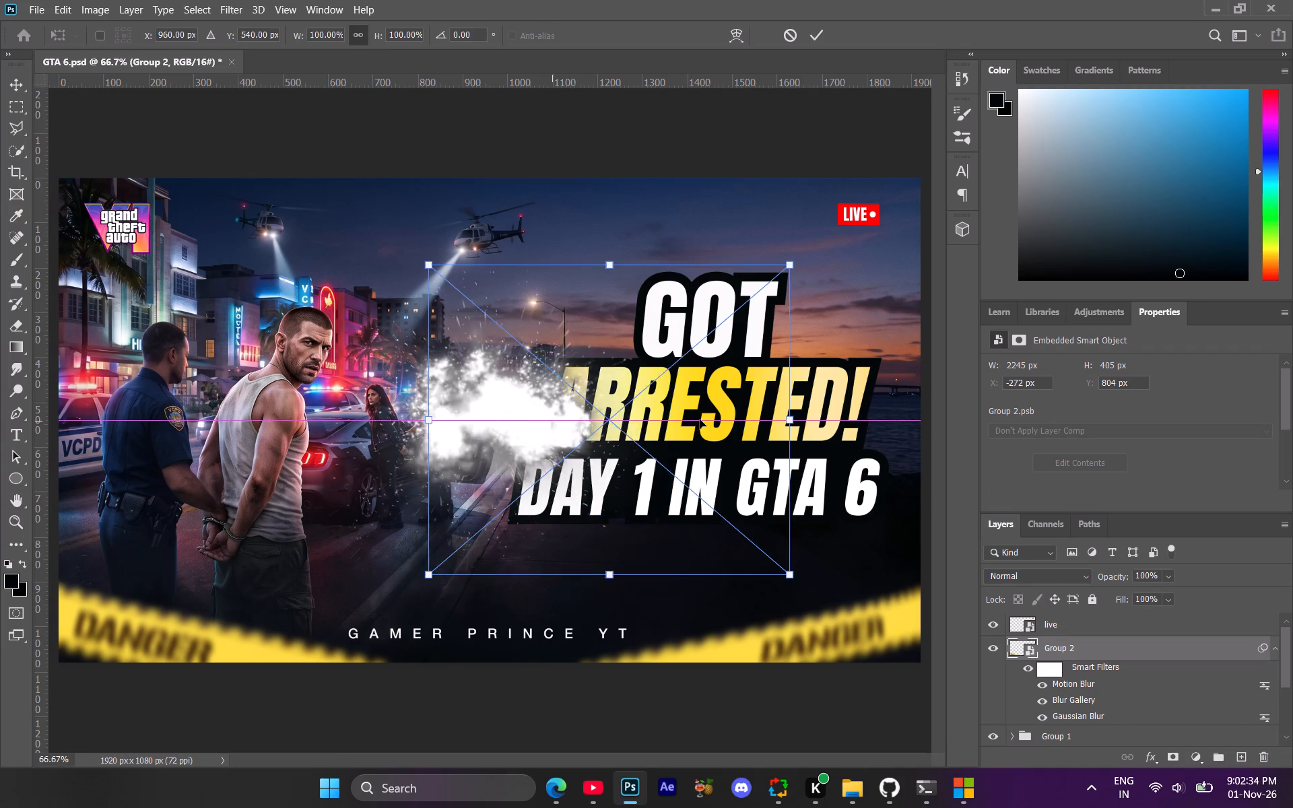
pyautogui.moveTo(700, 419); pyautogui.dragTo(759, 423)
pyautogui.moveTo(698, 582); pyautogui.dragTo(704, 618)
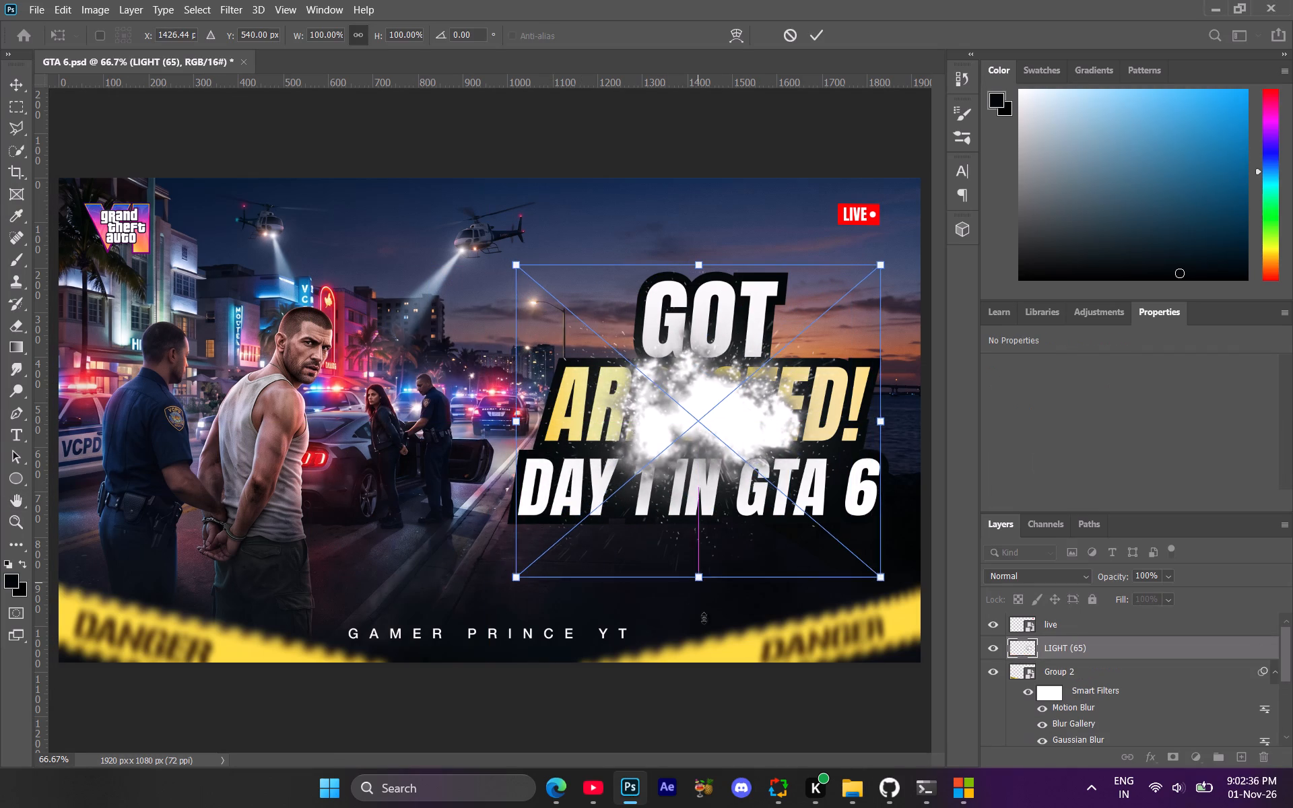
pyautogui.moveTo(704, 618); pyautogui.dragTo(706, 630)
pyautogui.moveTo(711, 459); pyautogui.dragTo(714, 426)
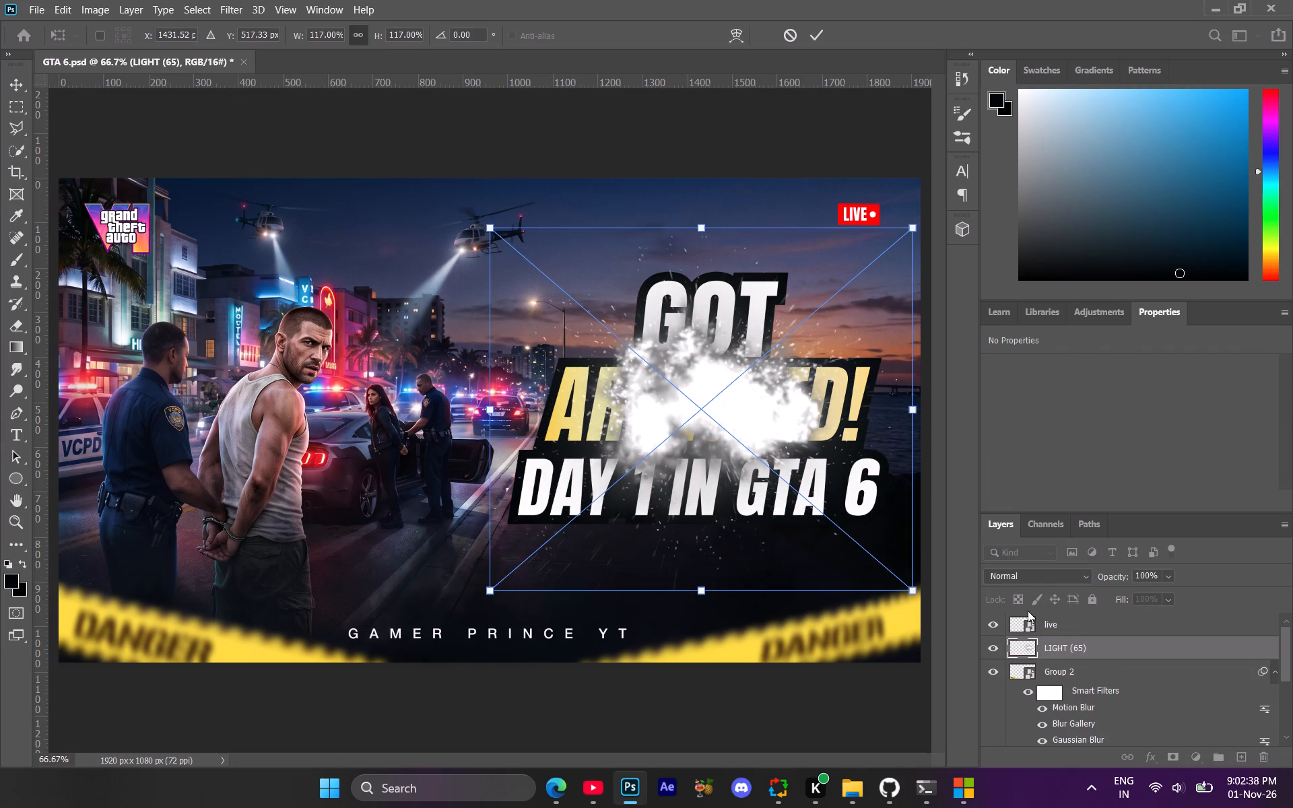
# Set the LIGHT (65) layer's blend mode to Linear Dodge (Add) and commit the placement.
pyautogui.click(1040, 572)
pyautogui.click(1047, 507)
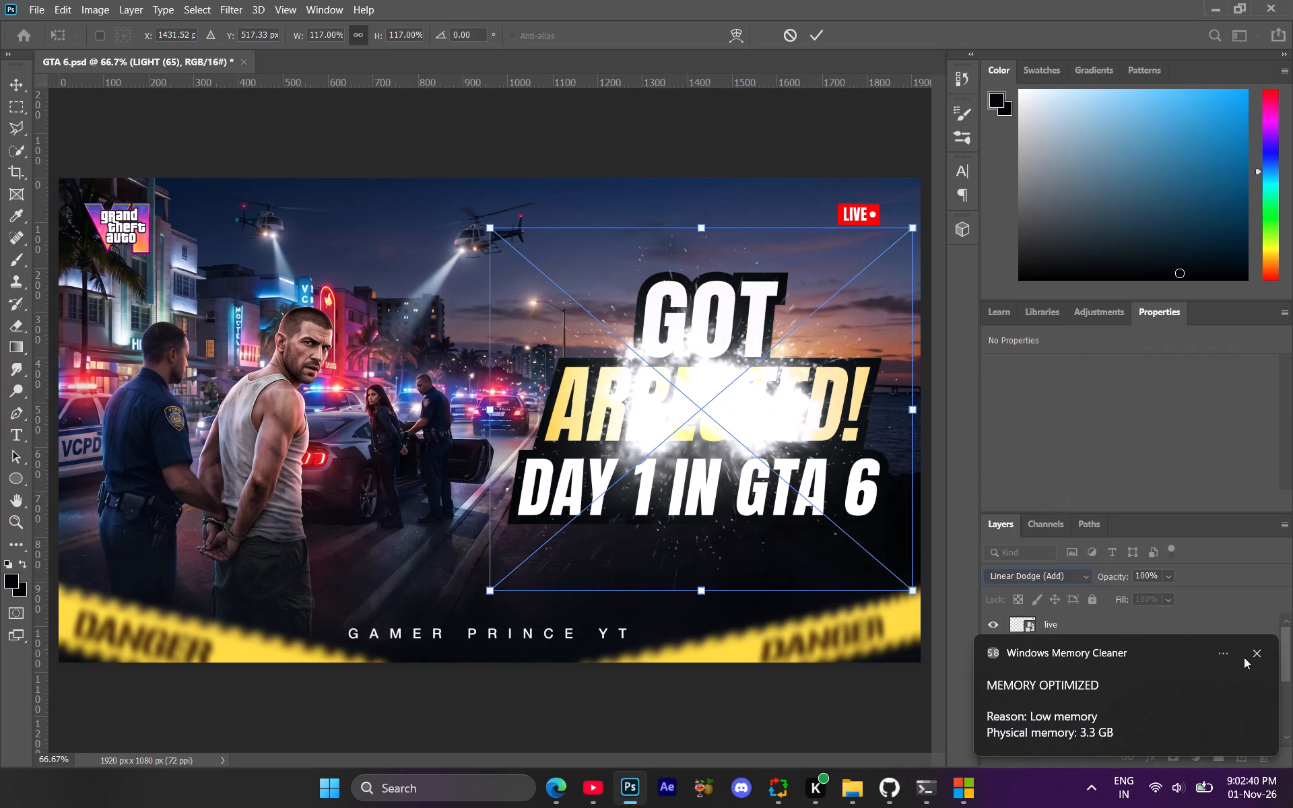
pyautogui.click(1261, 654)
pyautogui.click(1086, 650)
# Move the LIGHT (65) layer directly below Group 1 so the burst sits behind the headline.
pyautogui.moveTo(1080, 649); pyautogui.dragTo(1098, 772)
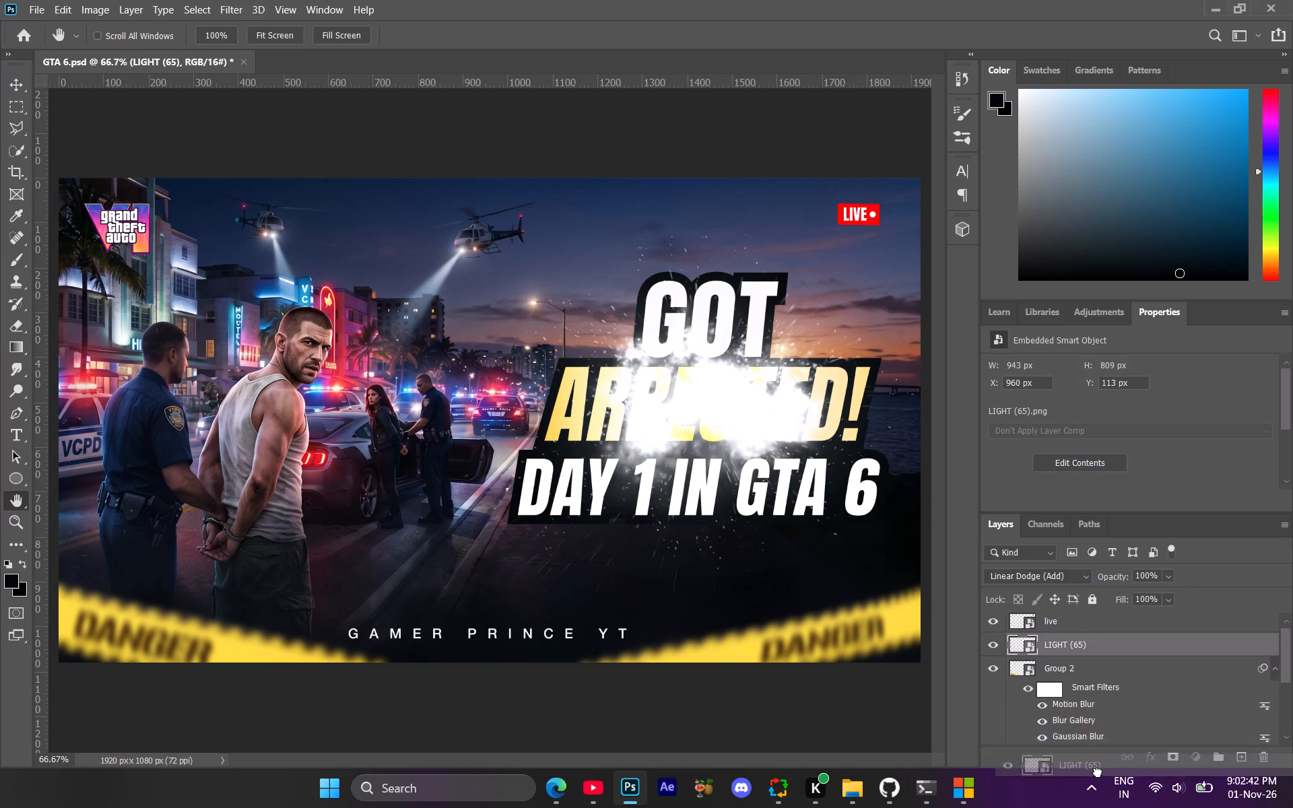
pyautogui.moveTo(1098, 772); pyautogui.dragTo(1091, 708)
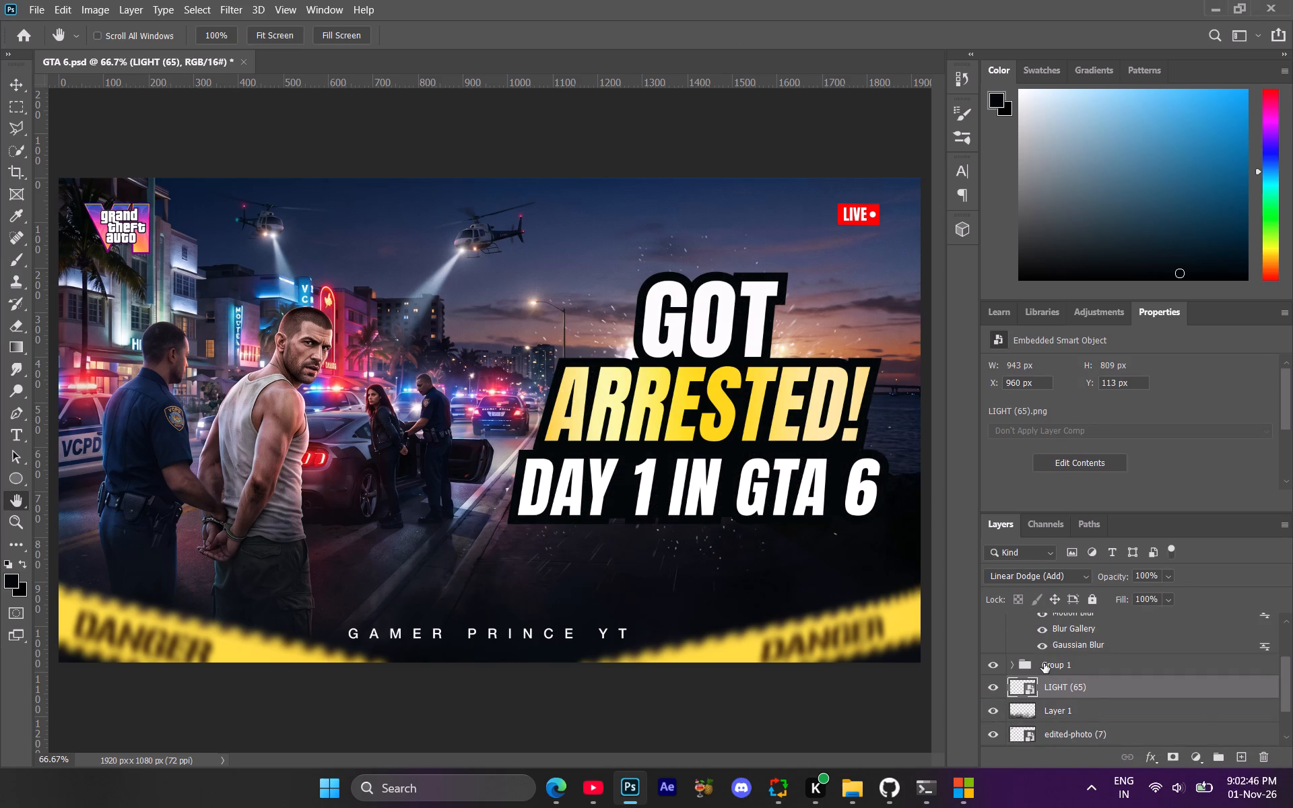
# Enlarge the LIGHT (65) burst to about 162.79% and centre it behind the headline.
pyautogui.hotkey('ctrl', 't')
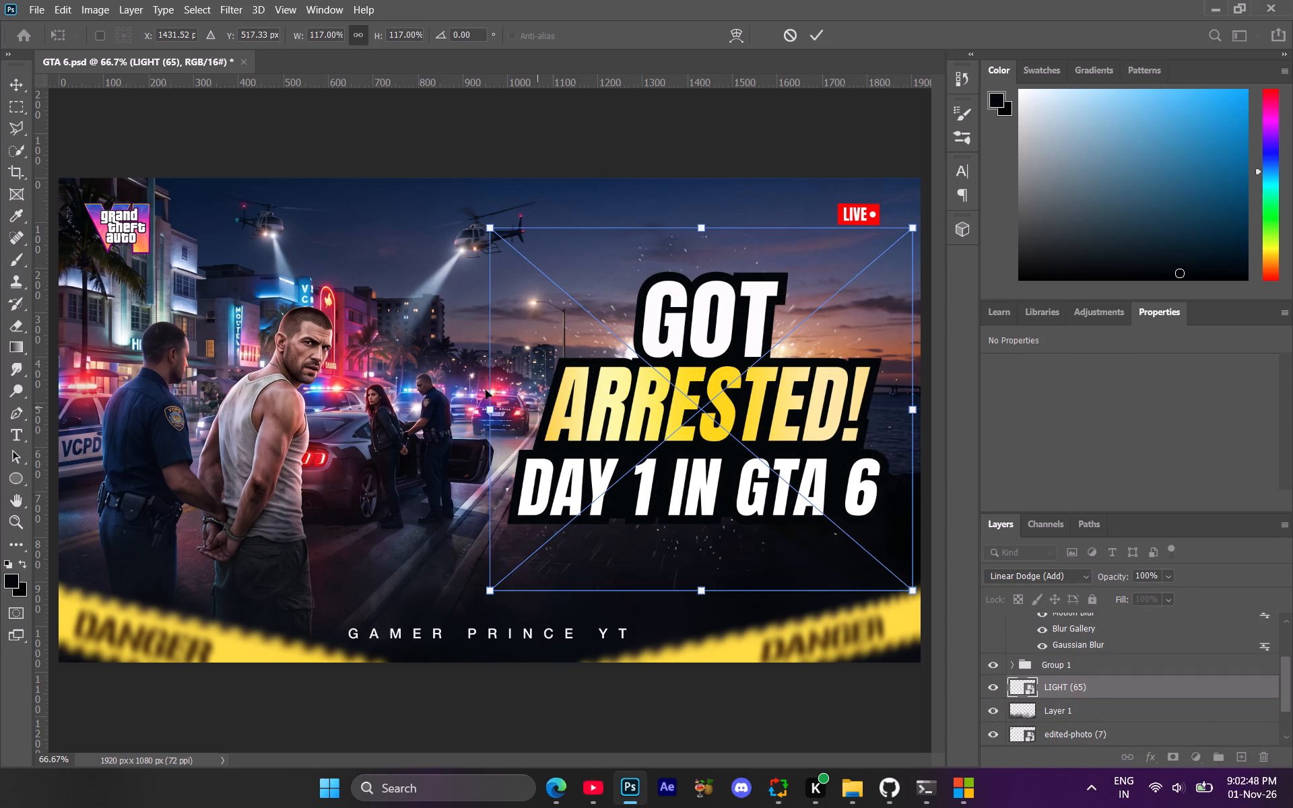
pyautogui.moveTo(493, 405); pyautogui.dragTo(465, 415)
pyautogui.moveTo(917, 417); pyautogui.dragTo(950, 428)
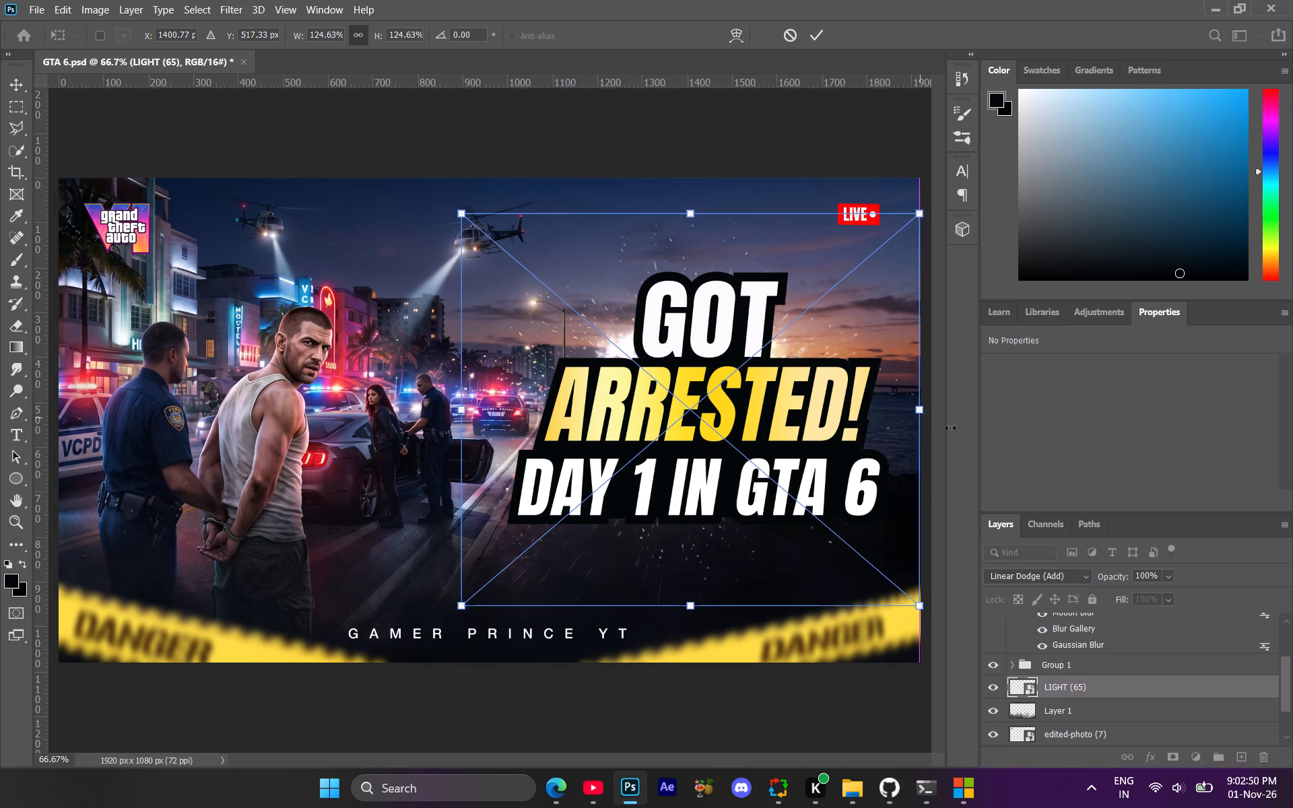
pyautogui.moveTo(950, 428); pyautogui.dragTo(952, 429)
pyautogui.moveTo(834, 425); pyautogui.dragTo(827, 447)
pyautogui.click(1098, 689)
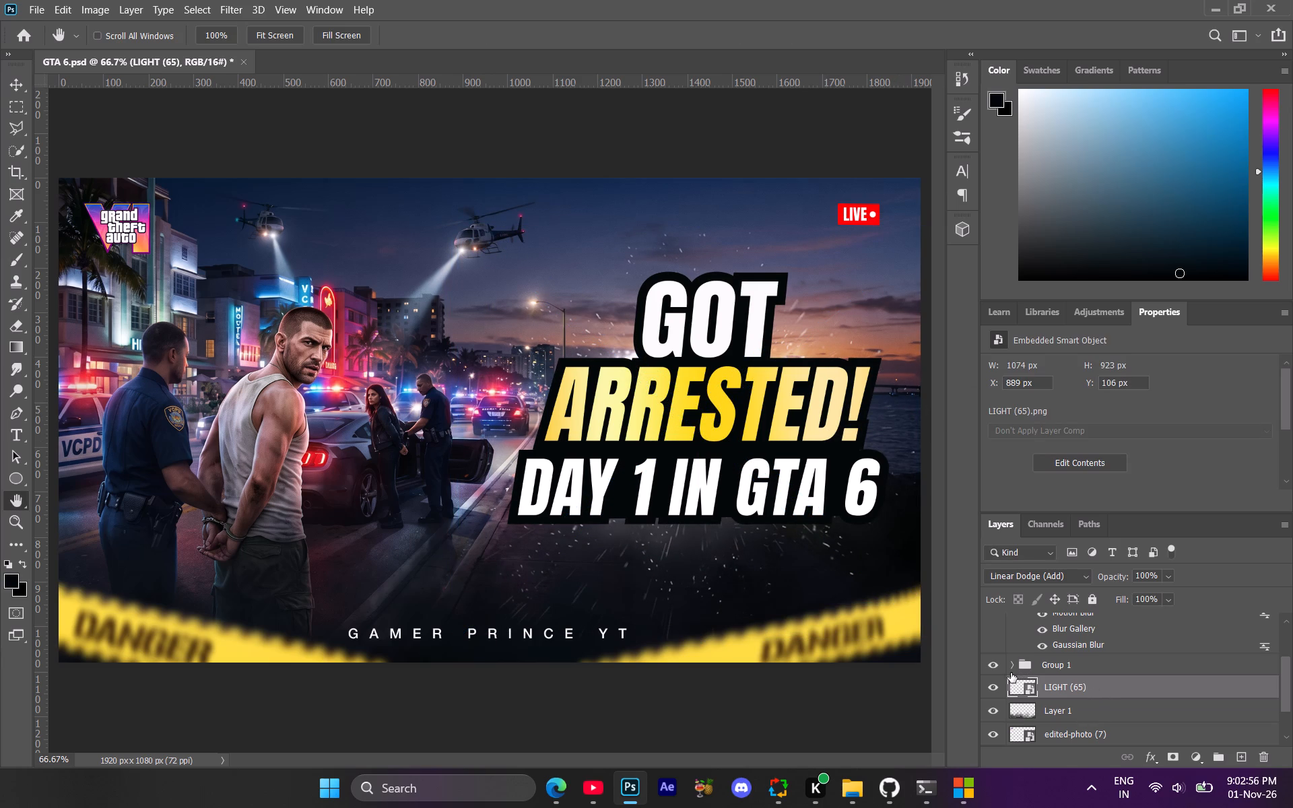
pyautogui.hotkey('ctrl', 't')
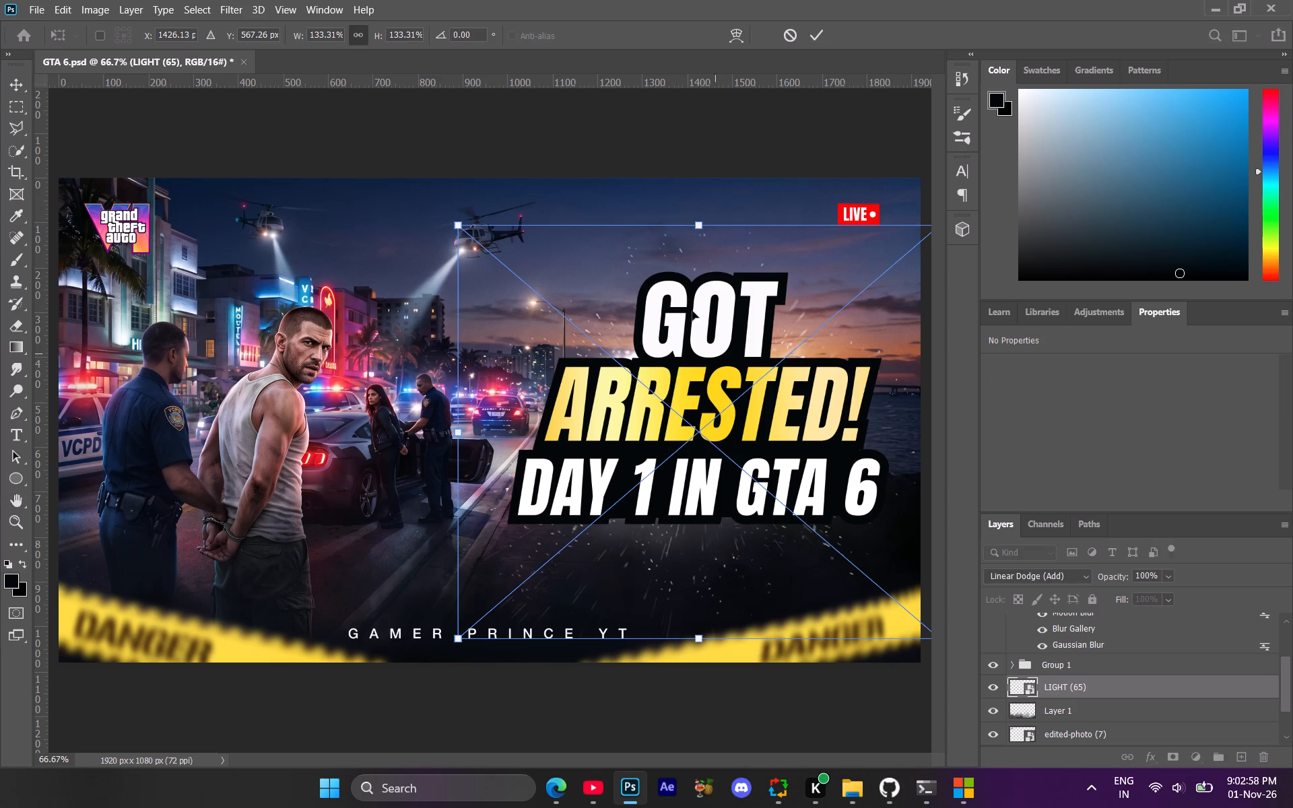
pyautogui.moveTo(706, 226); pyautogui.dragTo(719, 134)
pyautogui.moveTo(741, 314); pyautogui.dragTo(742, 335)
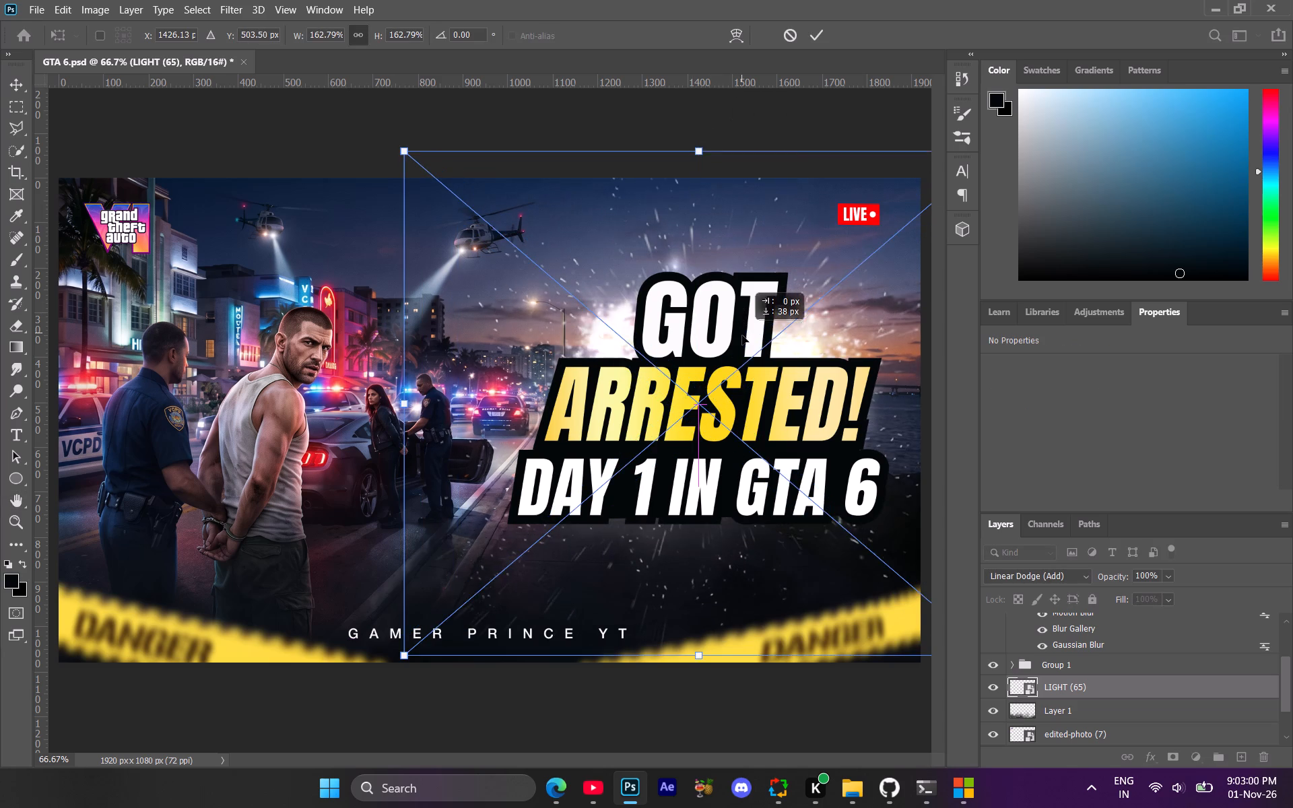
pyautogui.moveTo(742, 335); pyautogui.dragTo(737, 363)
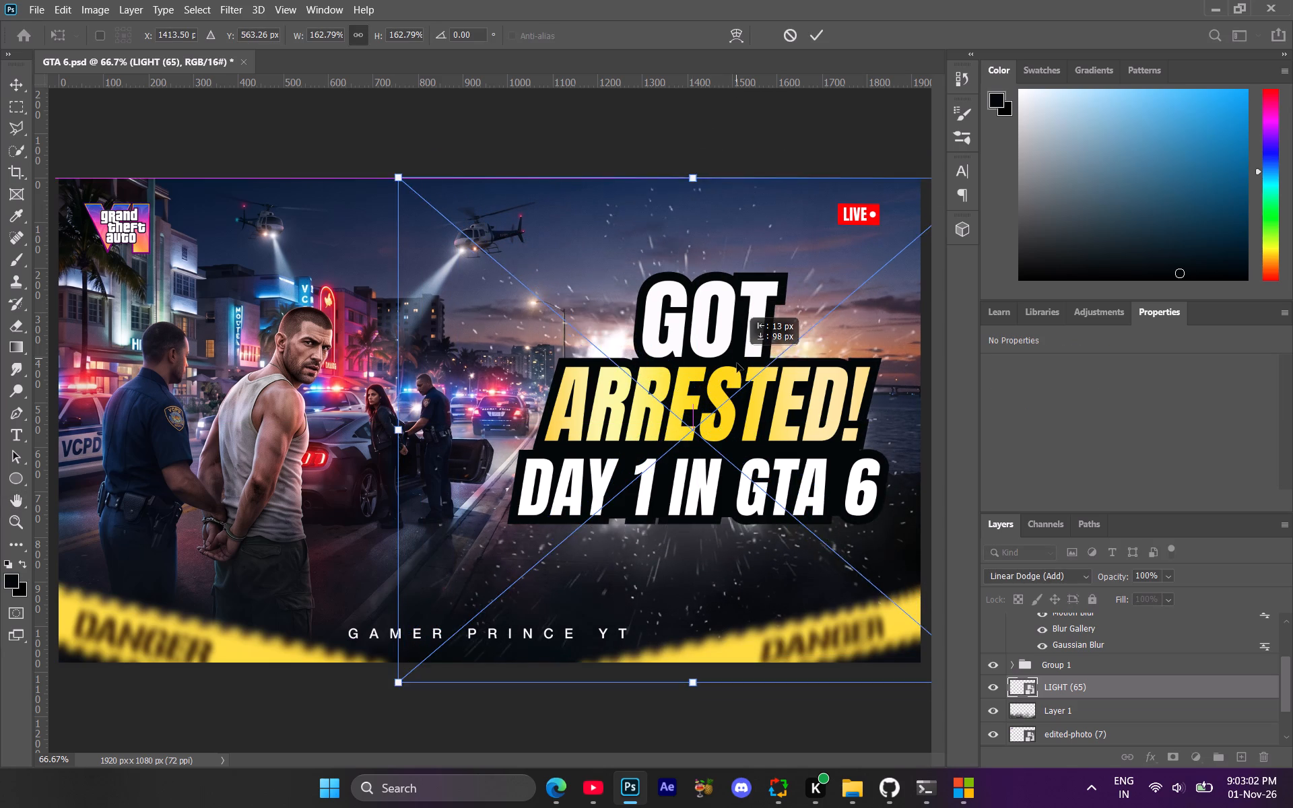
pyautogui.moveTo(737, 363); pyautogui.dragTo(737, 365)
pyautogui.click(1079, 698)
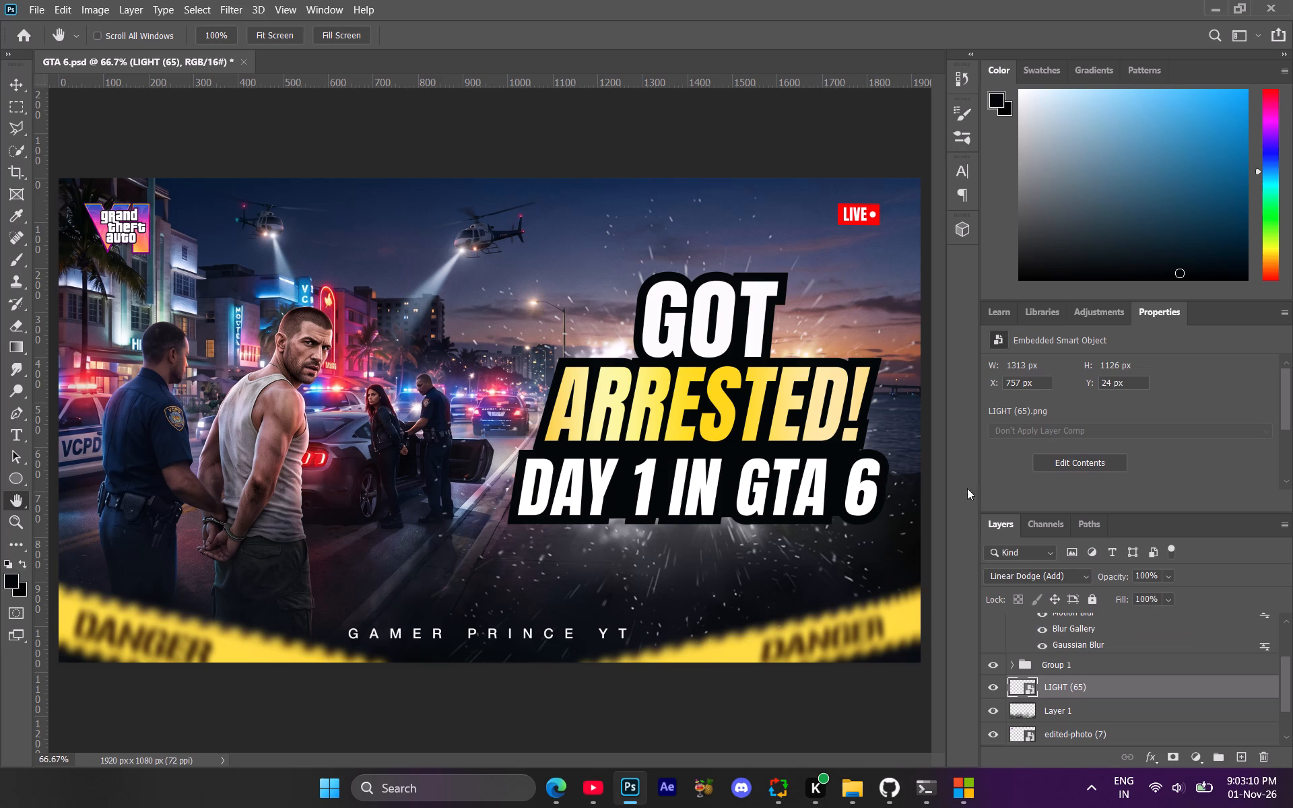
# Hide the LIGHT (65) layer.
pyautogui.click(1071, 685)
pyautogui.click(993, 689)
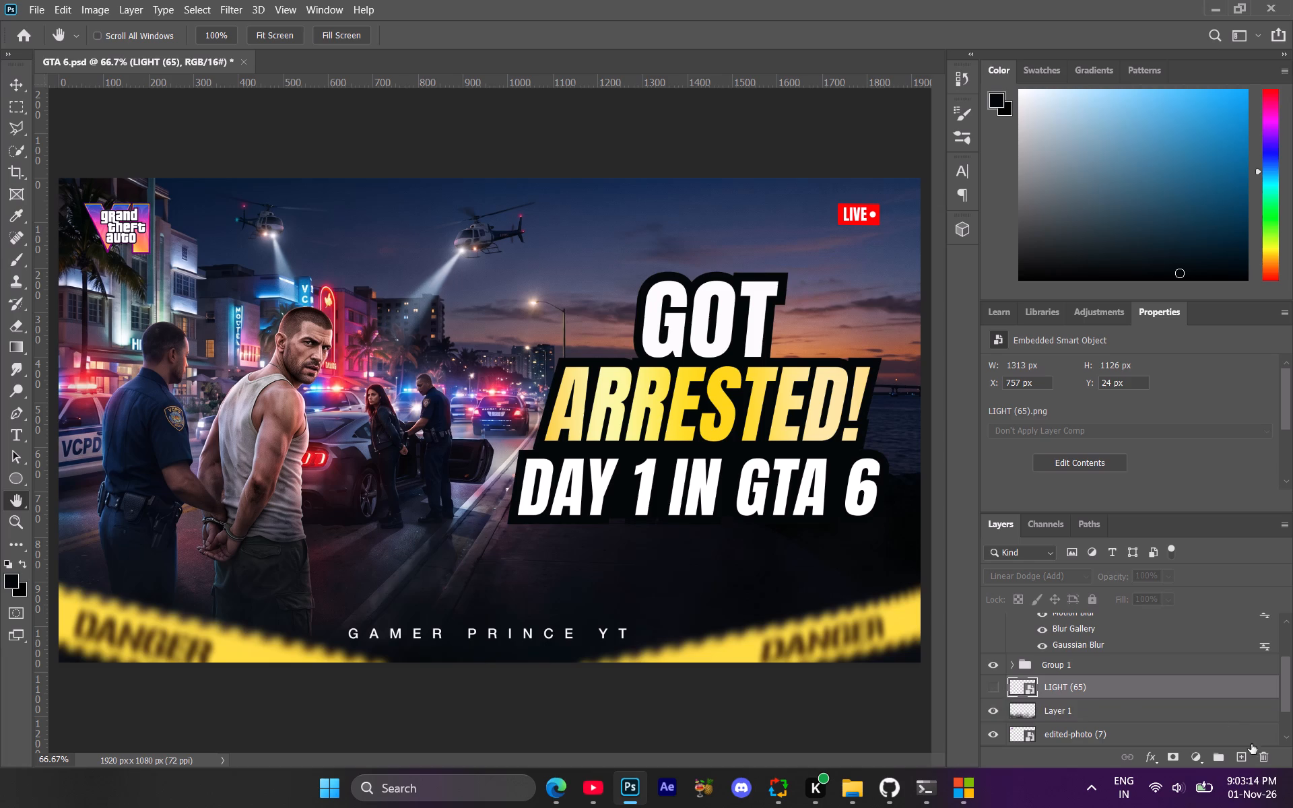
pyautogui.click(1269, 768)
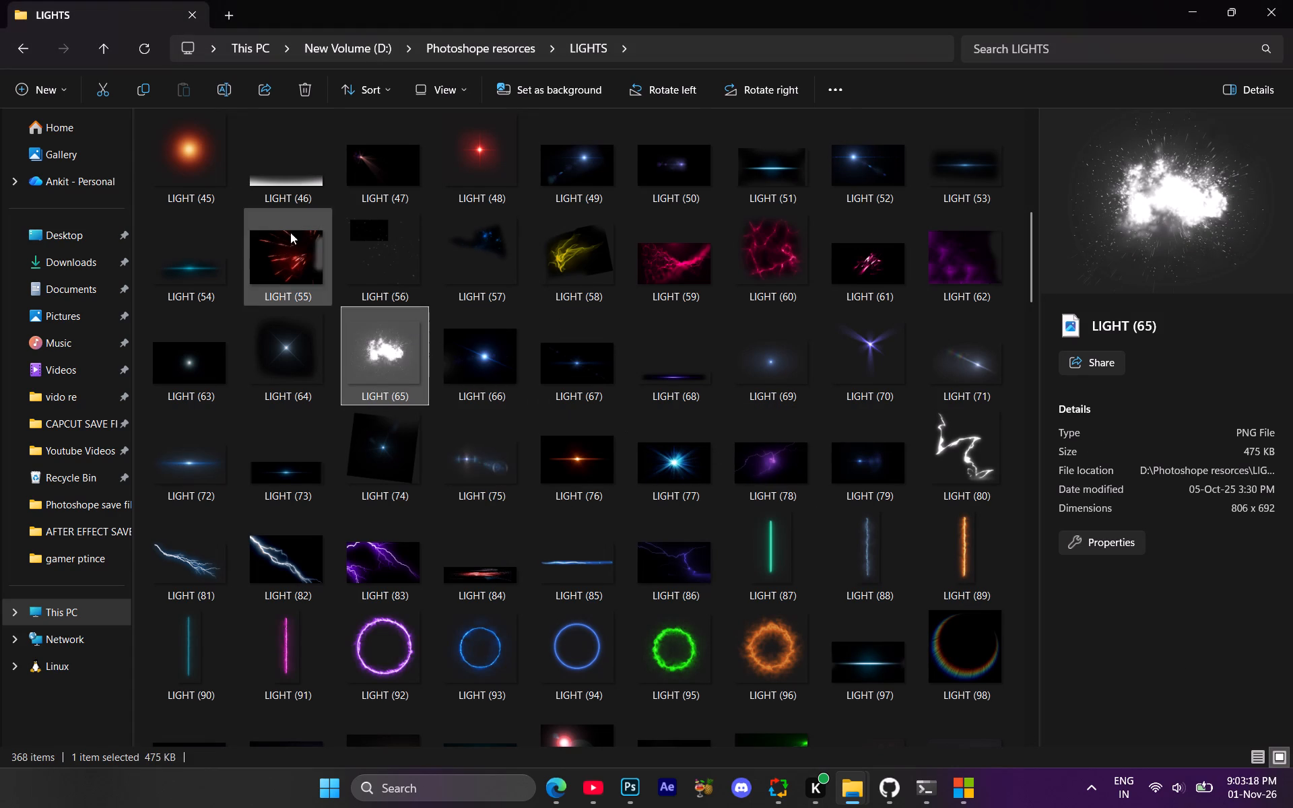
# Place the LIGHT (46) image from the LIGHTS folder into the GTA 6 Photoshop document.
pyautogui.click(281, 189)
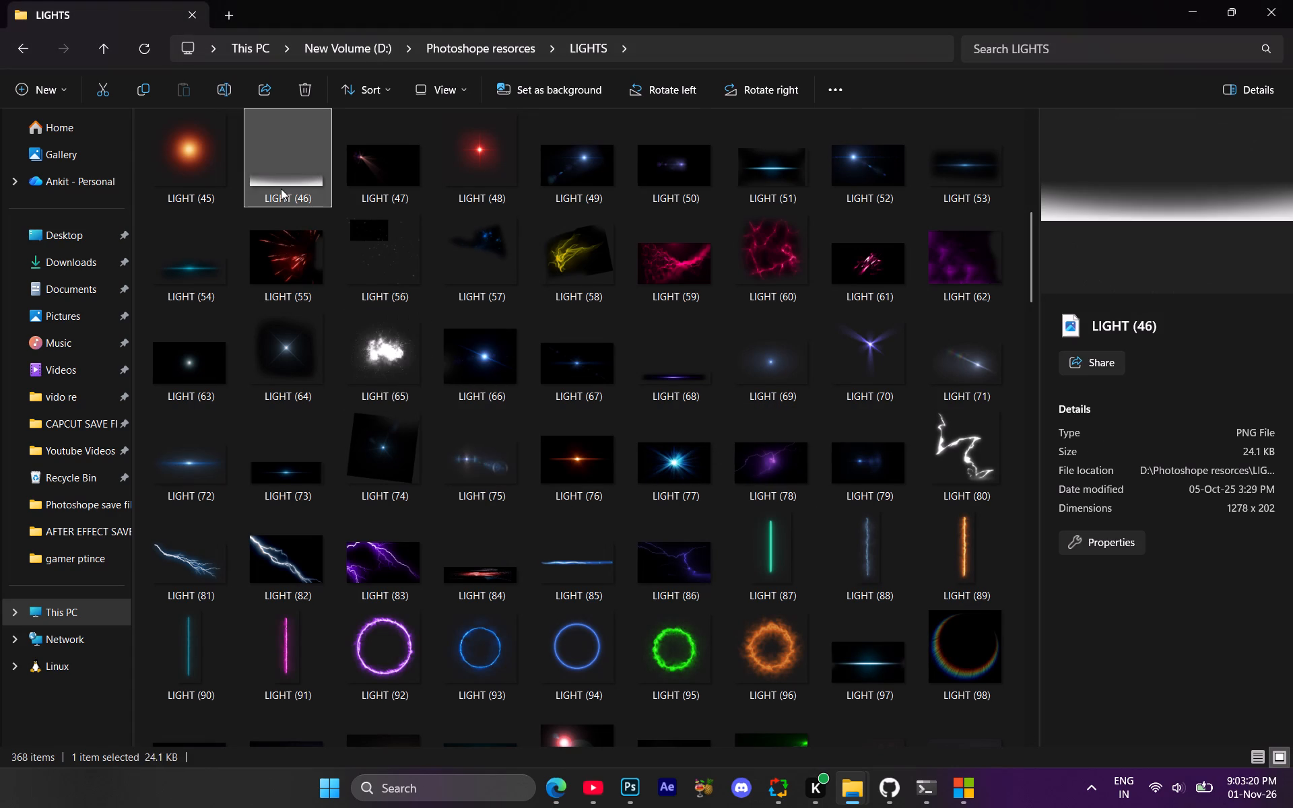
pyautogui.moveTo(283, 189); pyautogui.dragTo(599, 716)
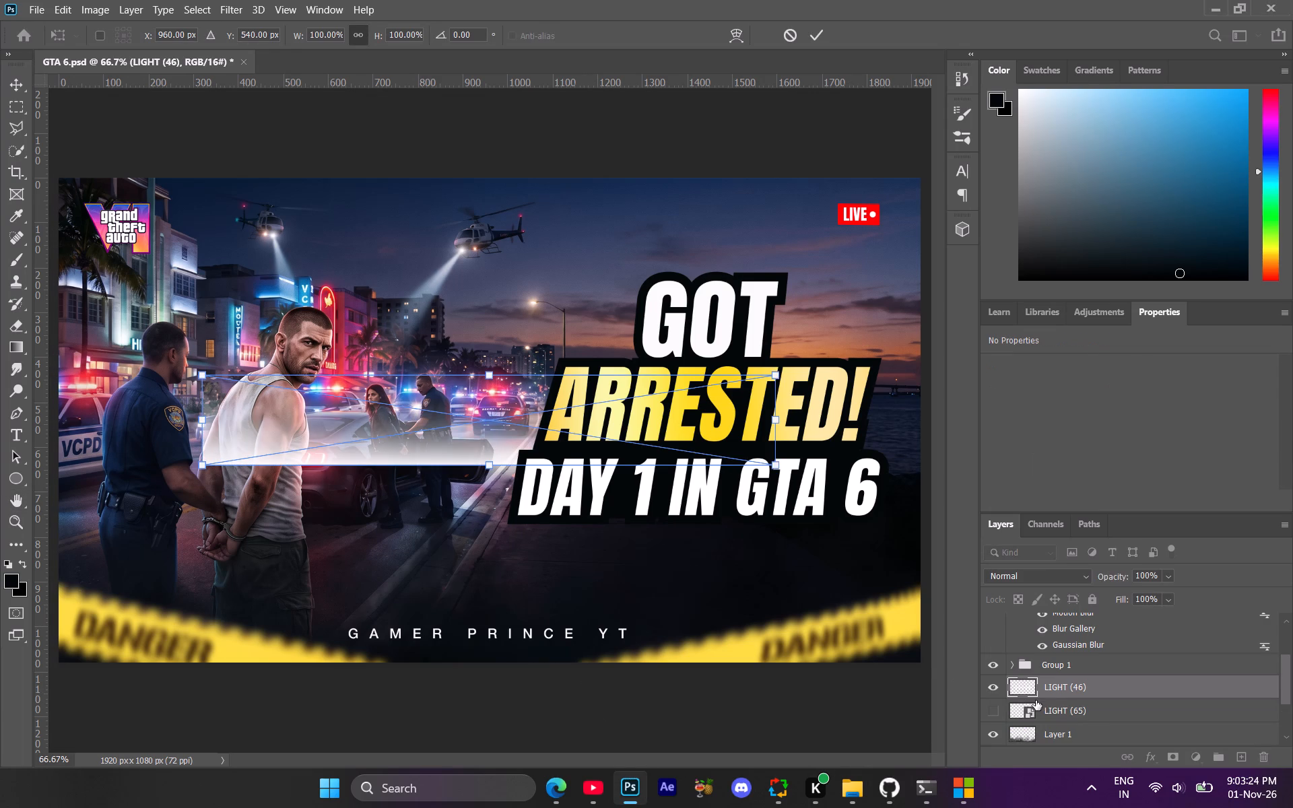
# Flip LIGHT (46) vertically, enlarge it to about 150.23% and align it across the canvas's full top edge.
pyautogui.hotkey('ctrl', 't')
pyautogui.rightClick(571, 444)
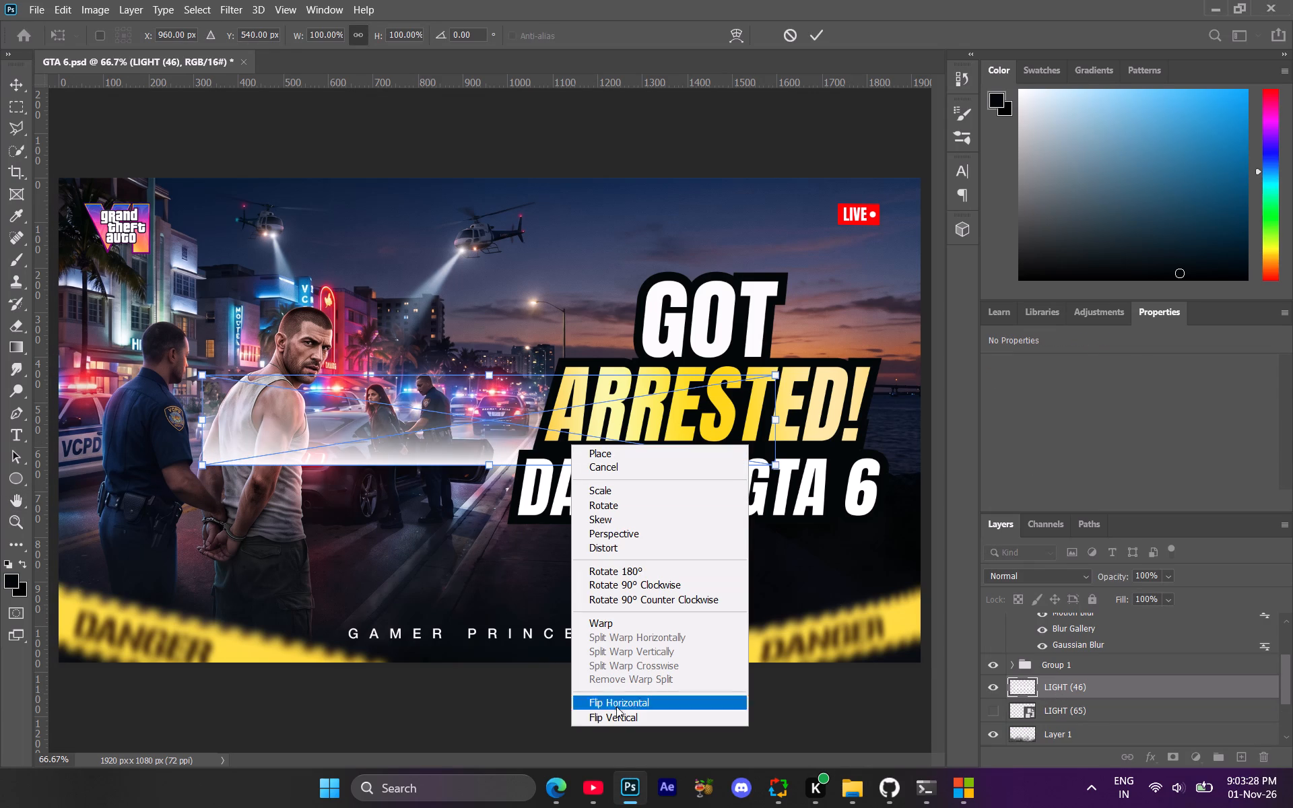
pyautogui.click(618, 720)
pyautogui.moveTo(467, 434); pyautogui.dragTo(452, 259)
pyautogui.moveTo(767, 244); pyautogui.dragTo(929, 231)
pyautogui.moveTo(834, 220); pyautogui.dragTo(830, 213)
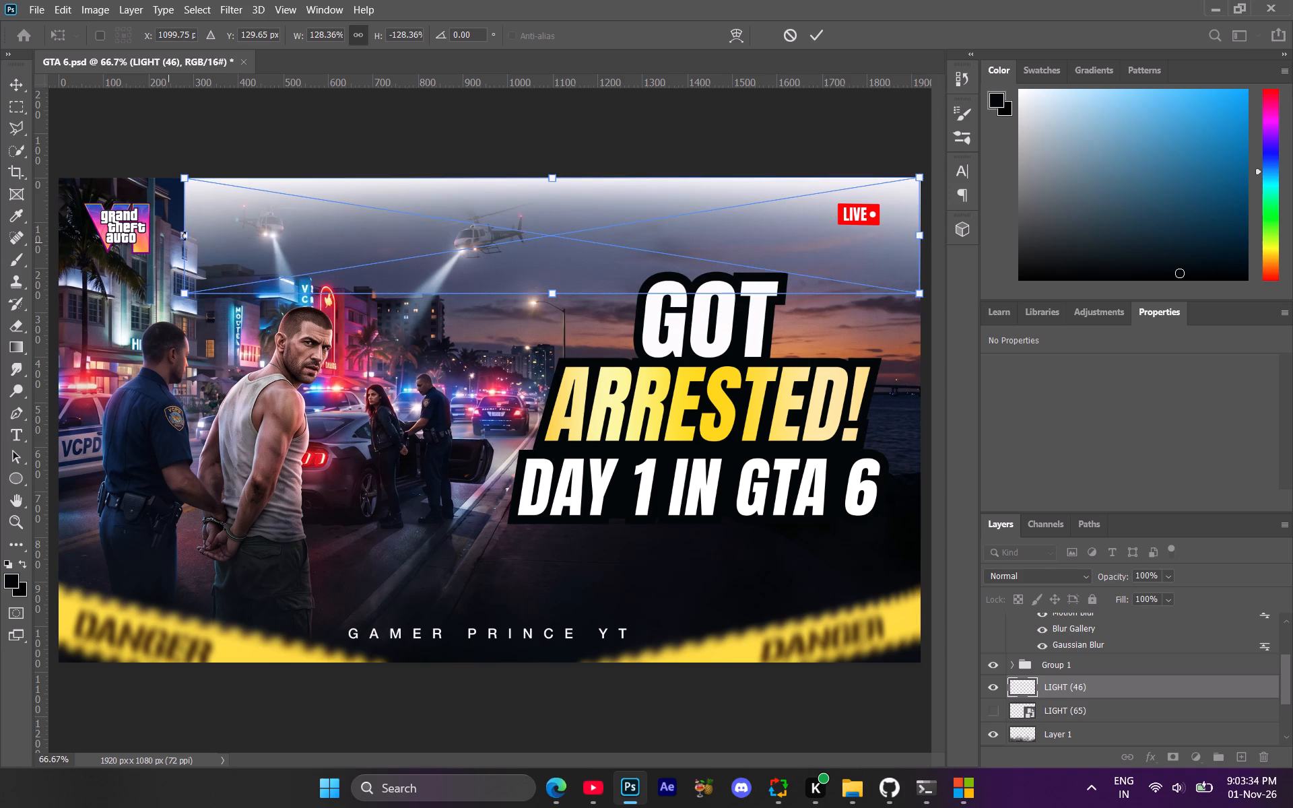
pyautogui.moveTo(185, 234); pyautogui.dragTo(59, 228)
pyautogui.moveTo(348, 213); pyautogui.dragTo(353, 220)
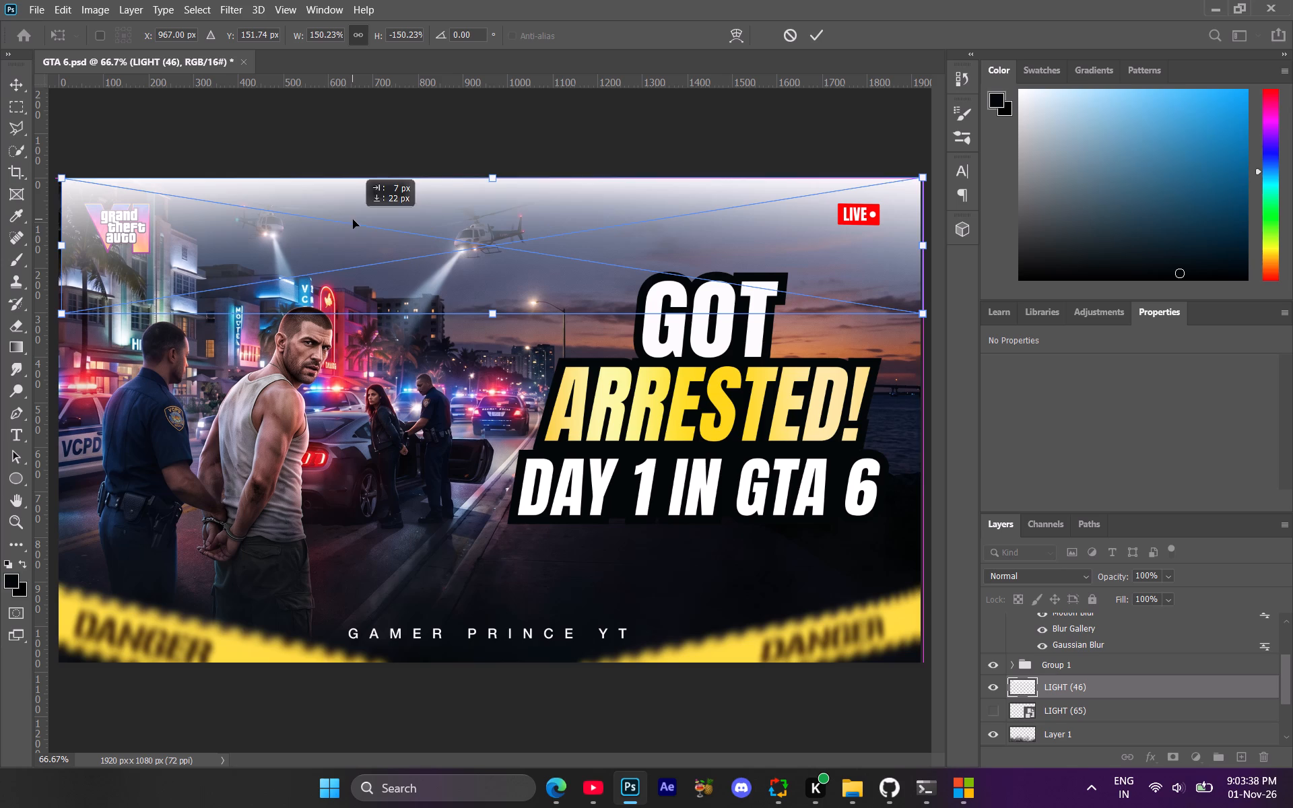
pyautogui.click(1071, 701)
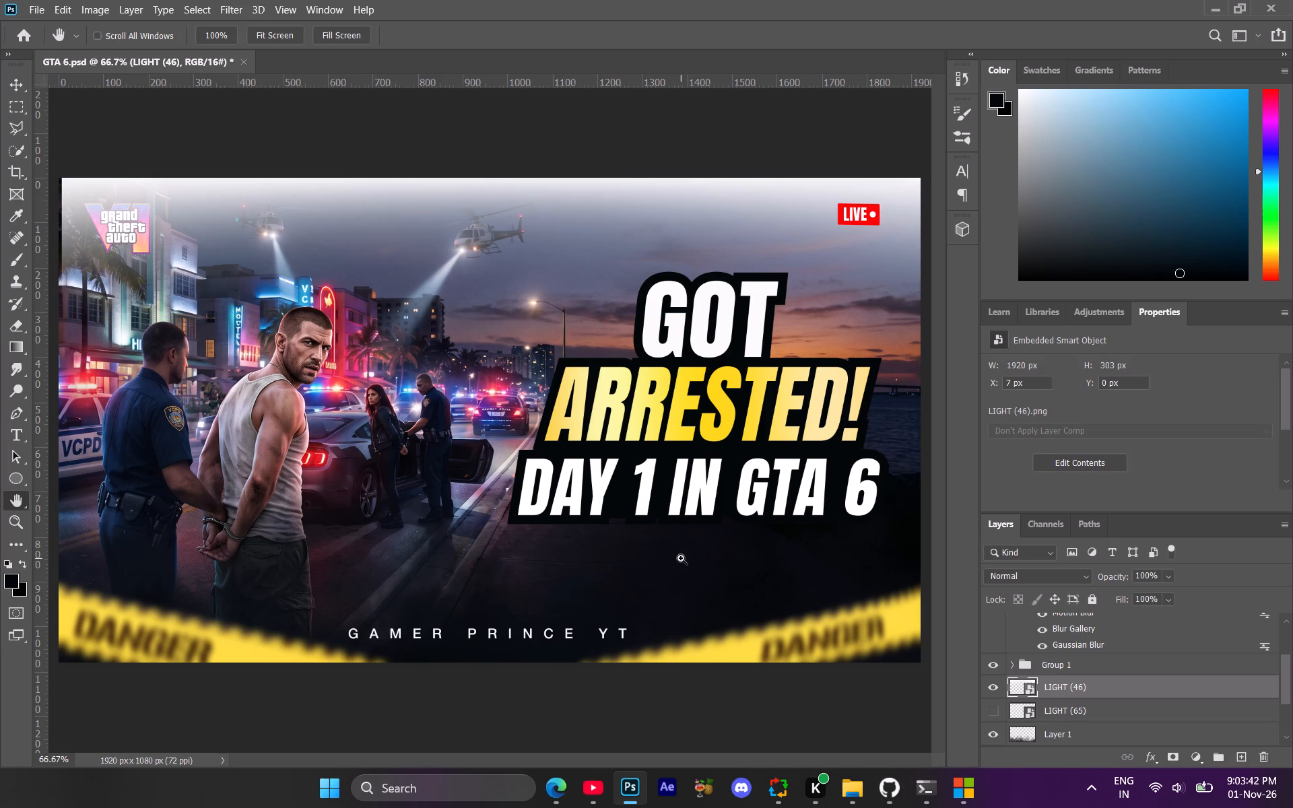
pyautogui.hotkey('ctrl', 't')
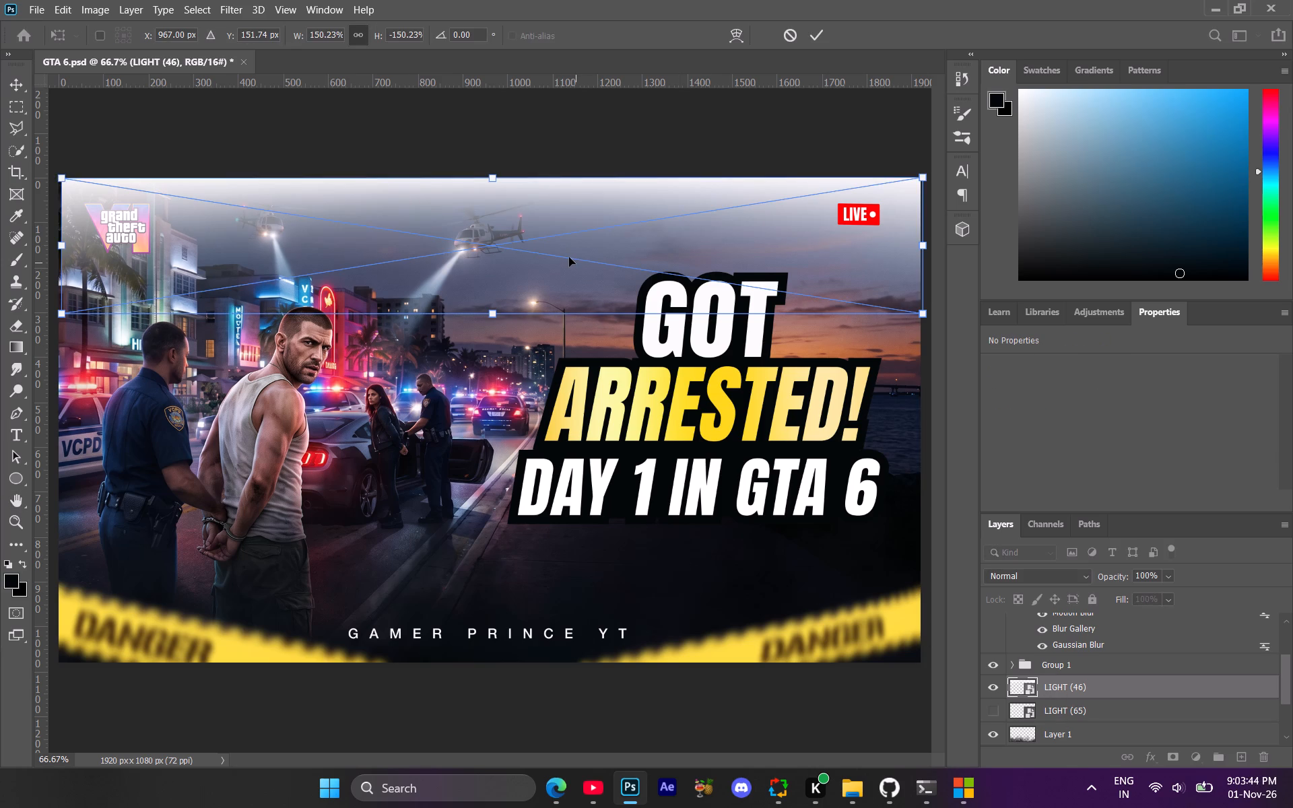
pyautogui.click(569, 257)
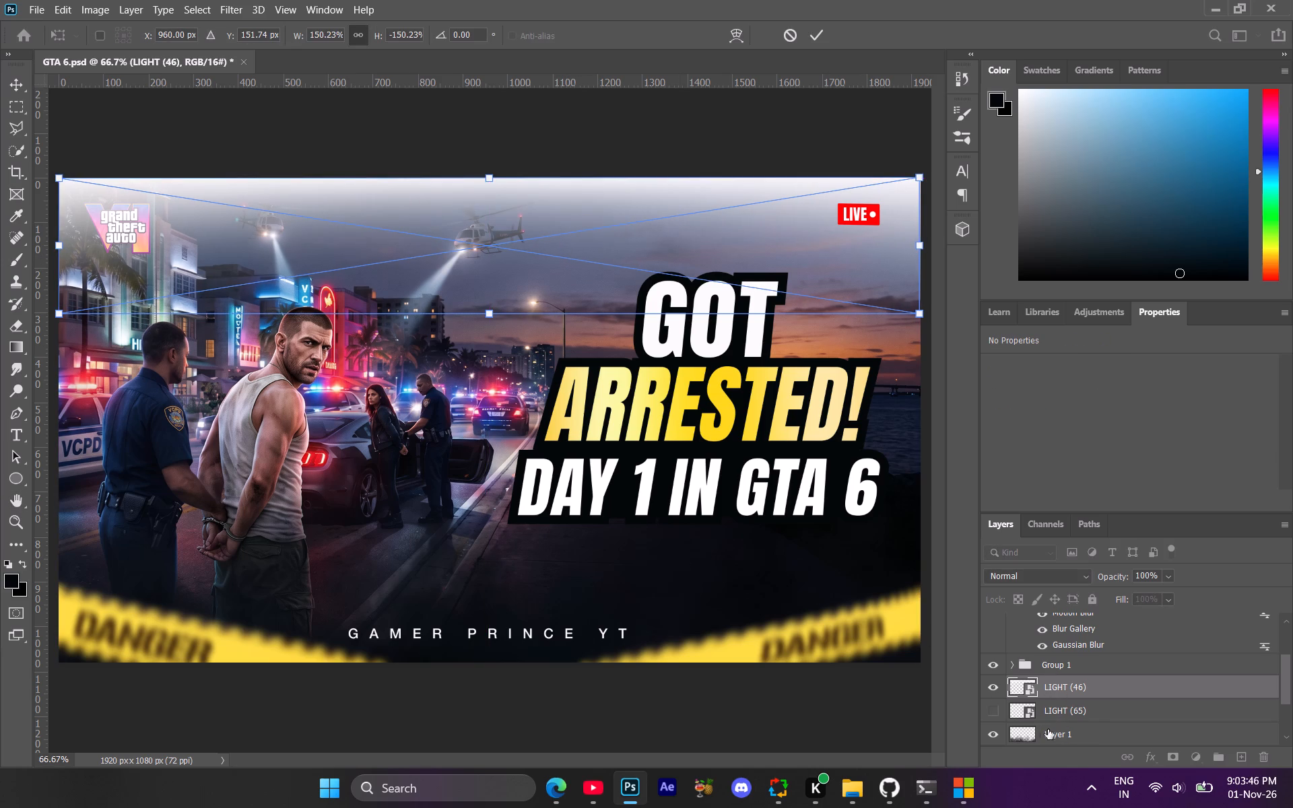
pyautogui.click(1080, 682)
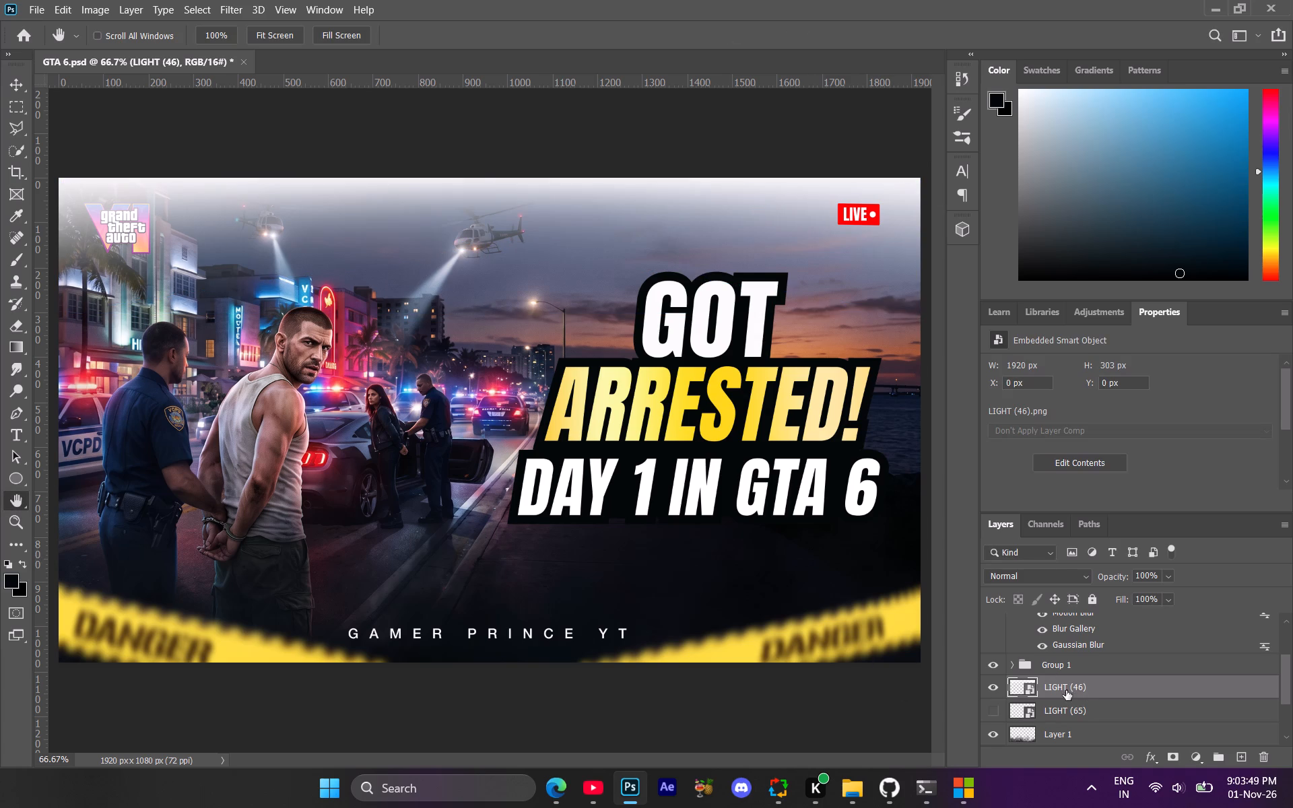
# Move the LIGHT (46) layer to the top of the layer stack, above the live layer.
pyautogui.moveTo(1067, 689); pyautogui.dragTo(1059, 615)
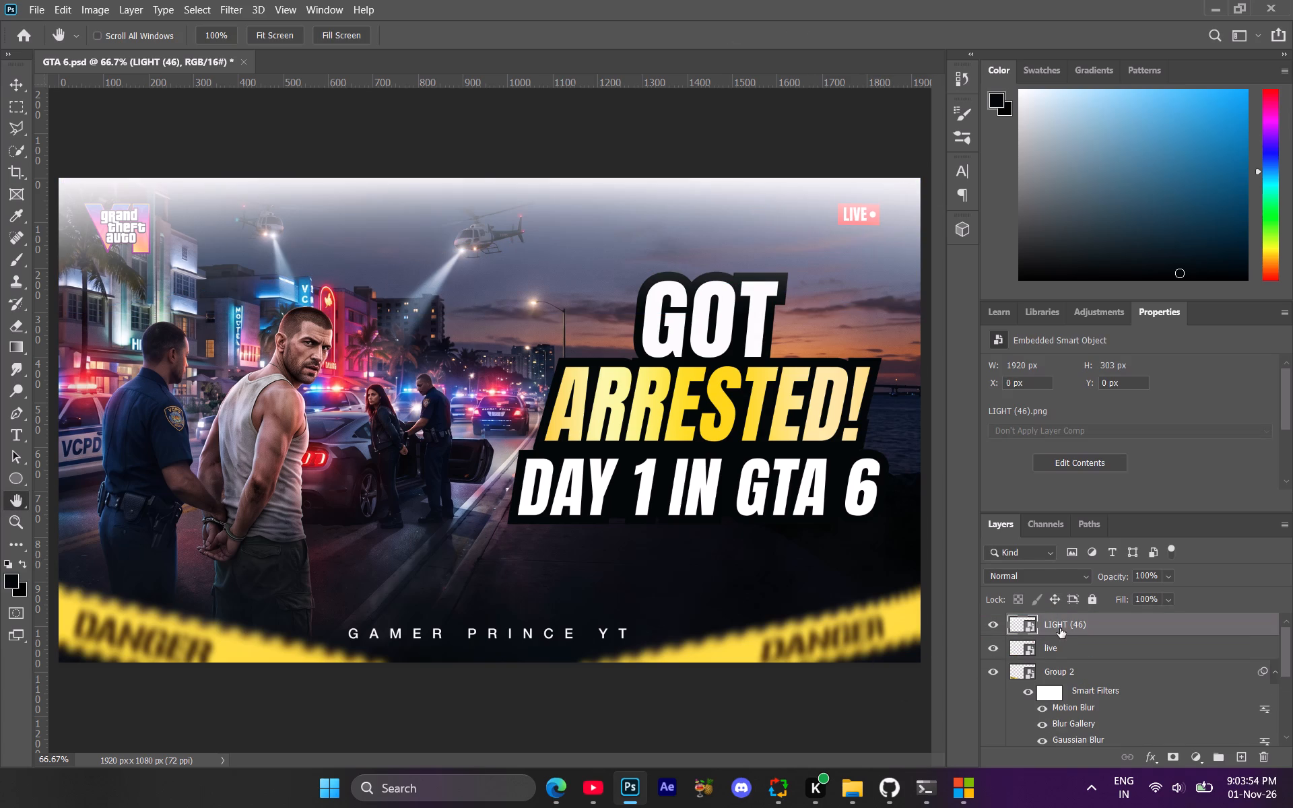
pyautogui.moveTo(1060, 628); pyautogui.dragTo(1064, 621)
pyautogui.click(1058, 648)
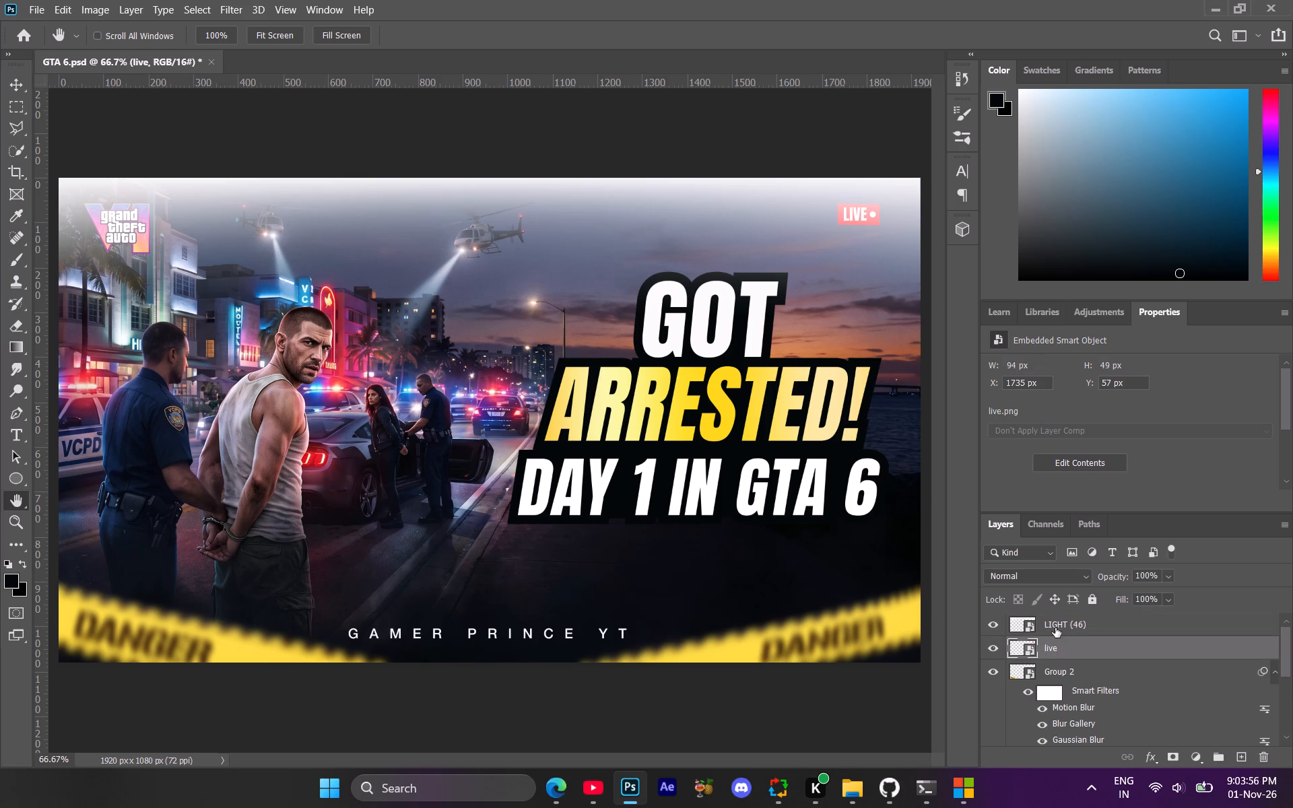
pyautogui.click(1055, 628)
pyautogui.click(989, 625)
pyautogui.click(989, 625)
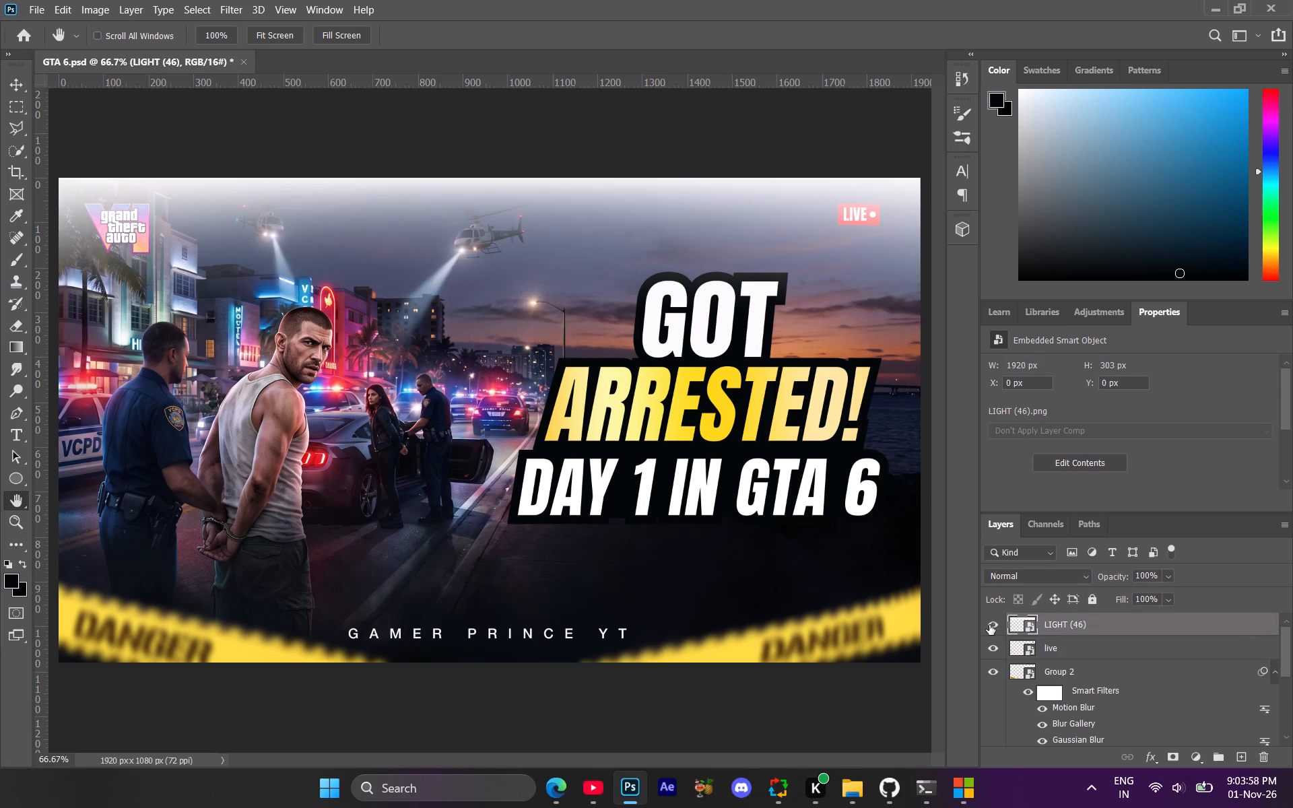
pyautogui.moveTo(1075, 628); pyautogui.dragTo(1075, 609)
# Identify the logo's layer and move both edited-photo (7) and live above the LIGHT (46) layer.
pyautogui.click(1063, 673)
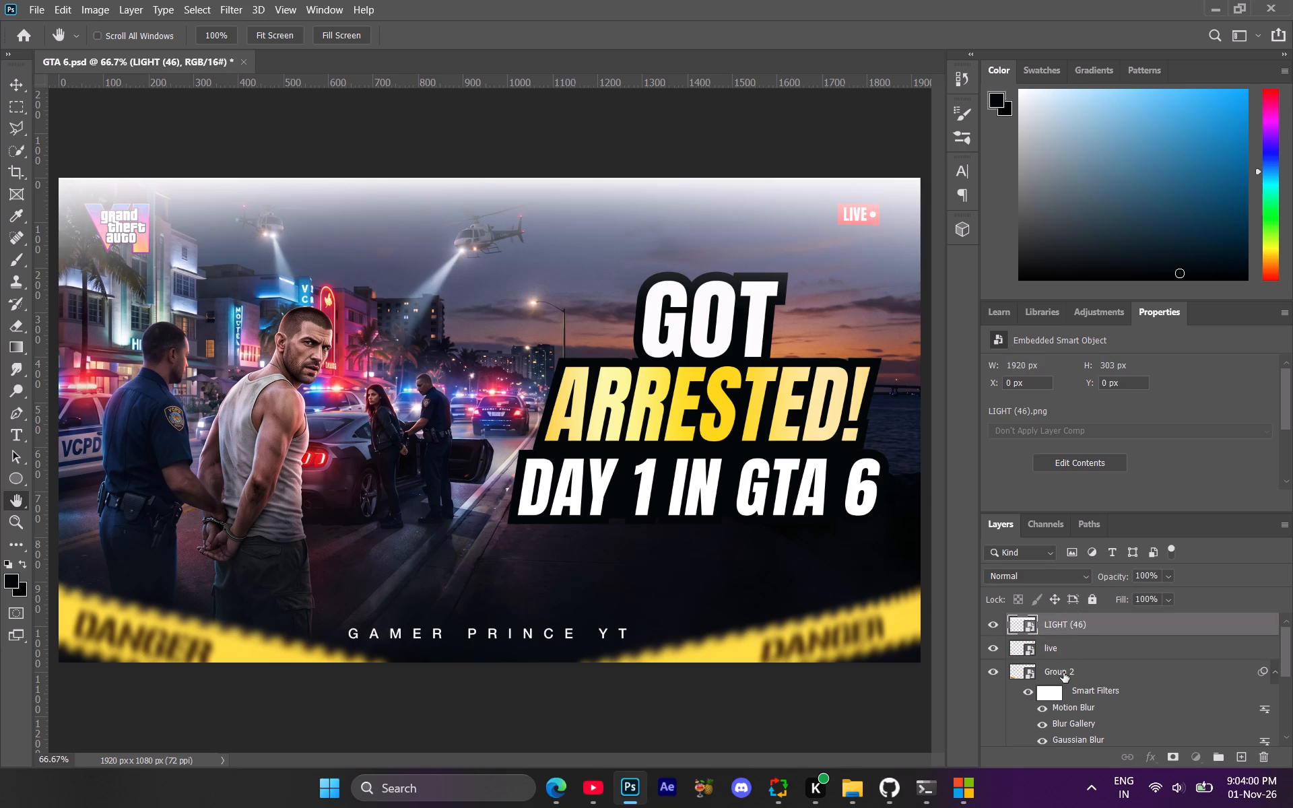
pyautogui.scroll(-5, 1063, 673)
pyautogui.click(1061, 668)
pyautogui.click(997, 665)
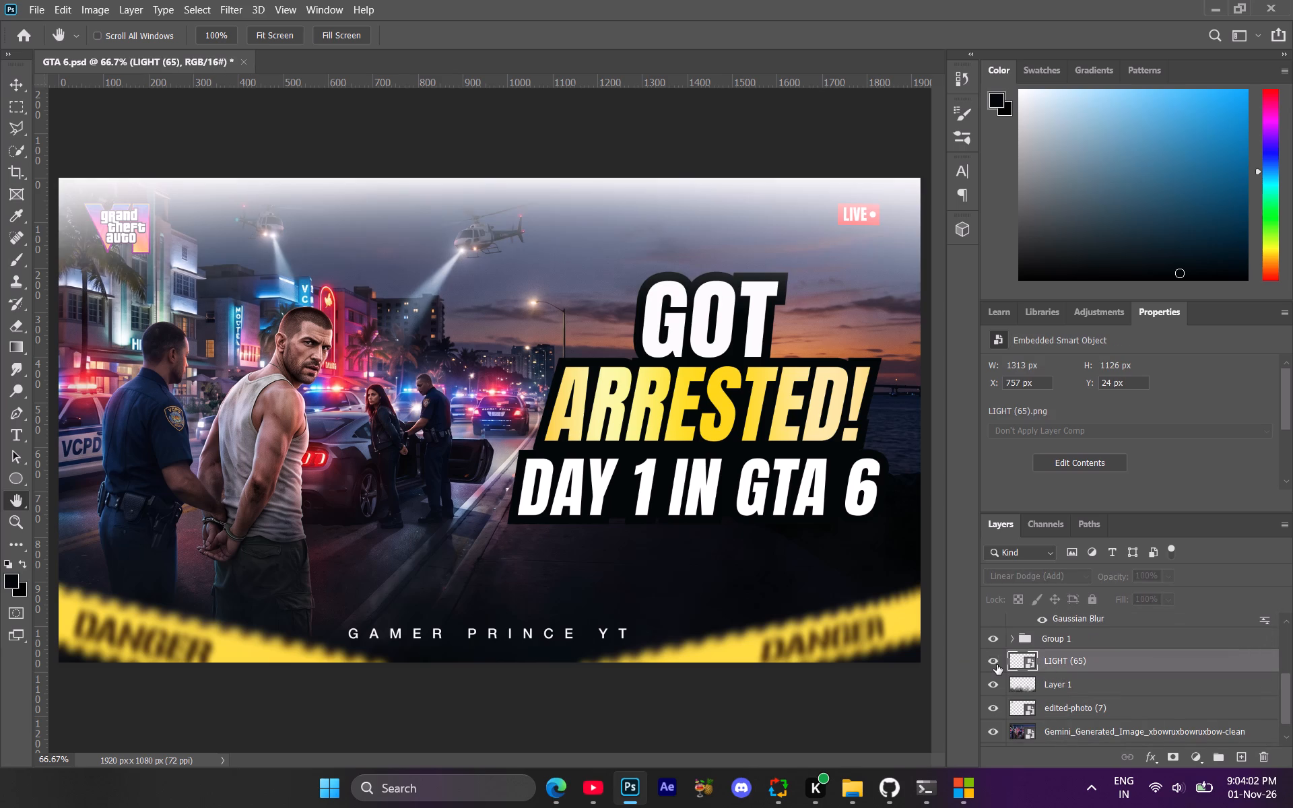
pyautogui.click(997, 665)
pyautogui.click(1053, 683)
pyautogui.doubleClick(998, 681)
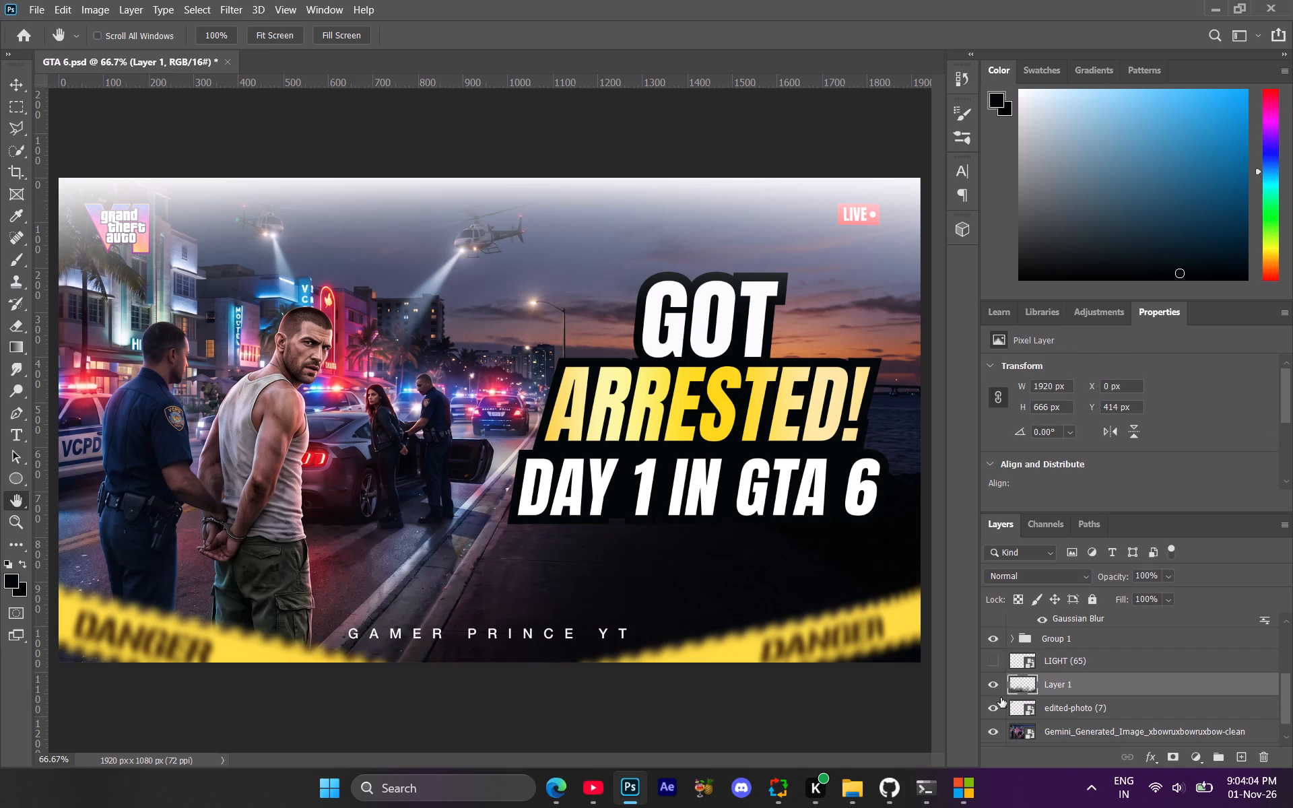
pyautogui.click(999, 709)
pyautogui.click(999, 709)
pyautogui.click(1063, 706)
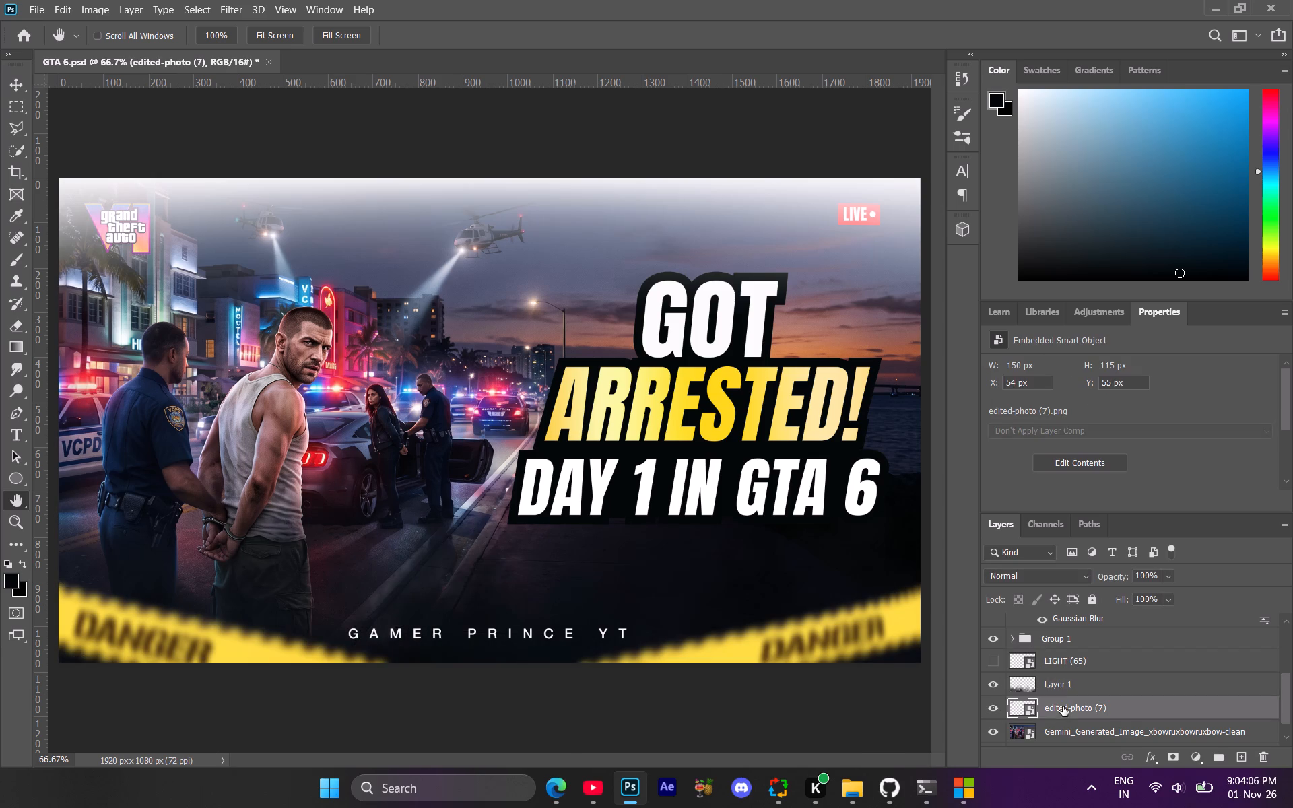
pyautogui.moveTo(1063, 708); pyautogui.dragTo(1069, 609)
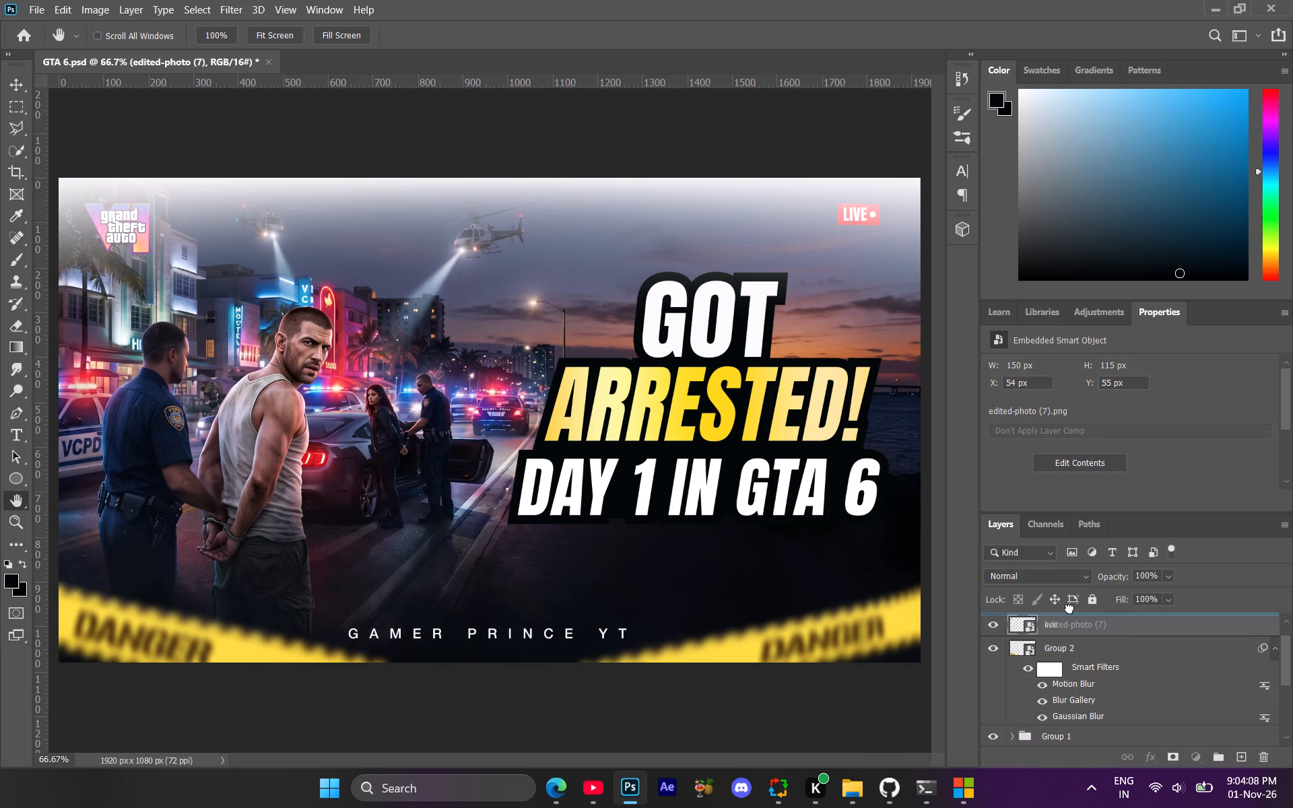
pyautogui.moveTo(1069, 609); pyautogui.dragTo(1067, 619)
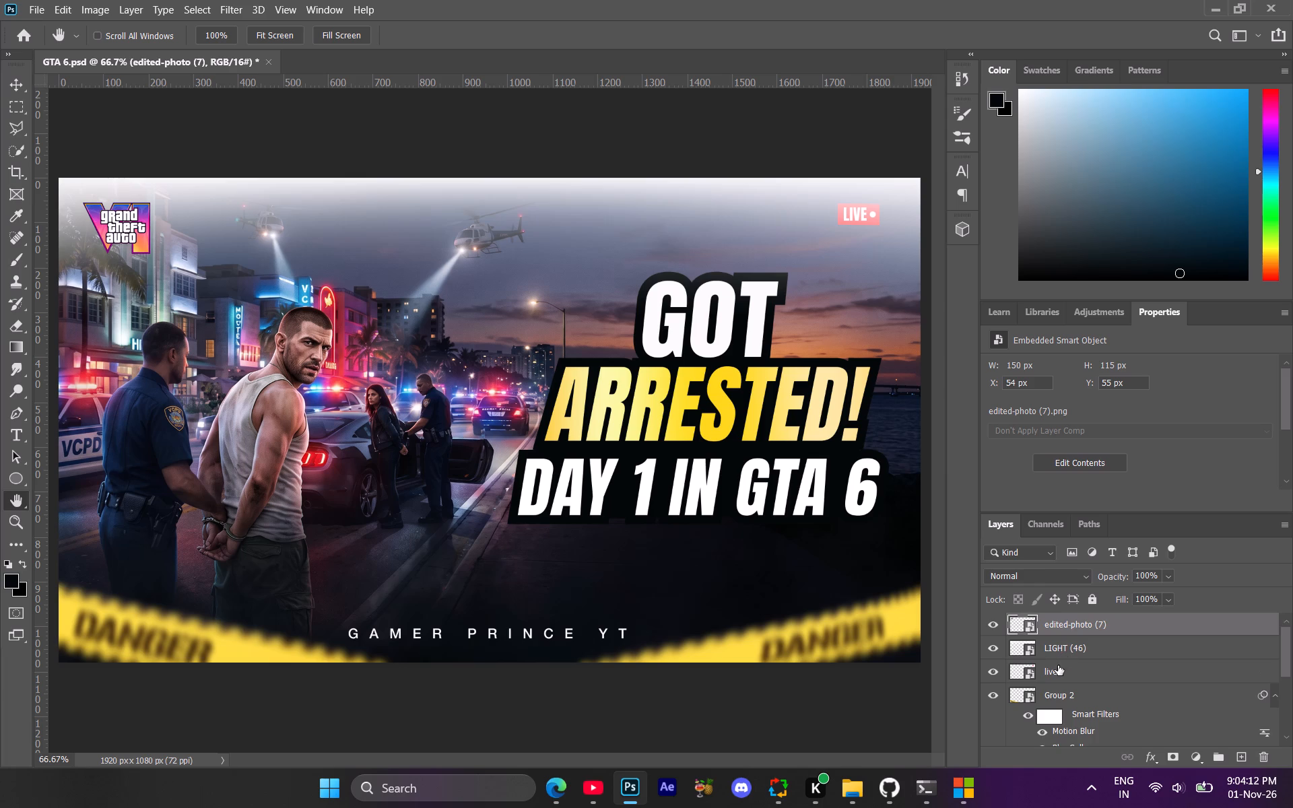
pyautogui.moveTo(1055, 671); pyautogui.dragTo(1060, 644)
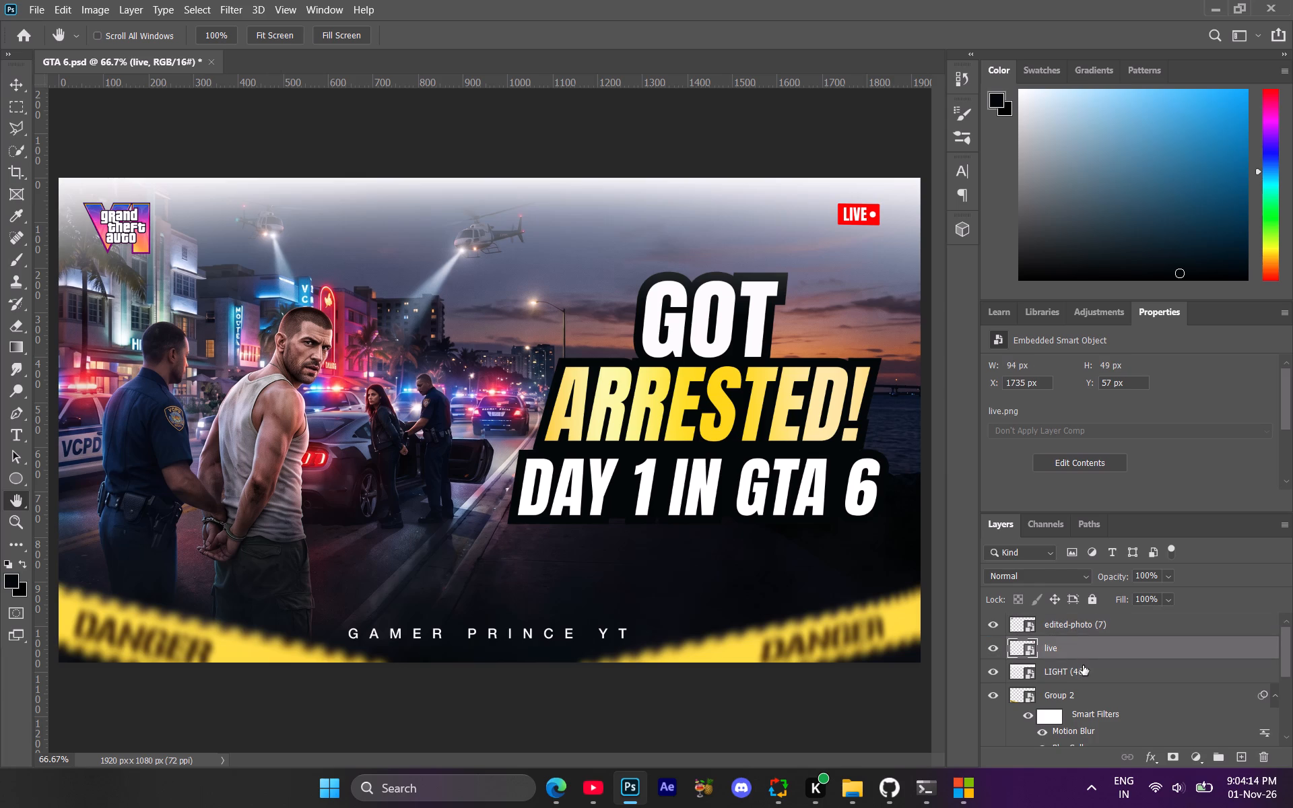
# Group the edited-photo (7) logo layer and the live badge layer together.
pyautogui.keyDown('ctrl'); pyautogui.click(1077, 636); pyautogui.keyUp('ctrl')
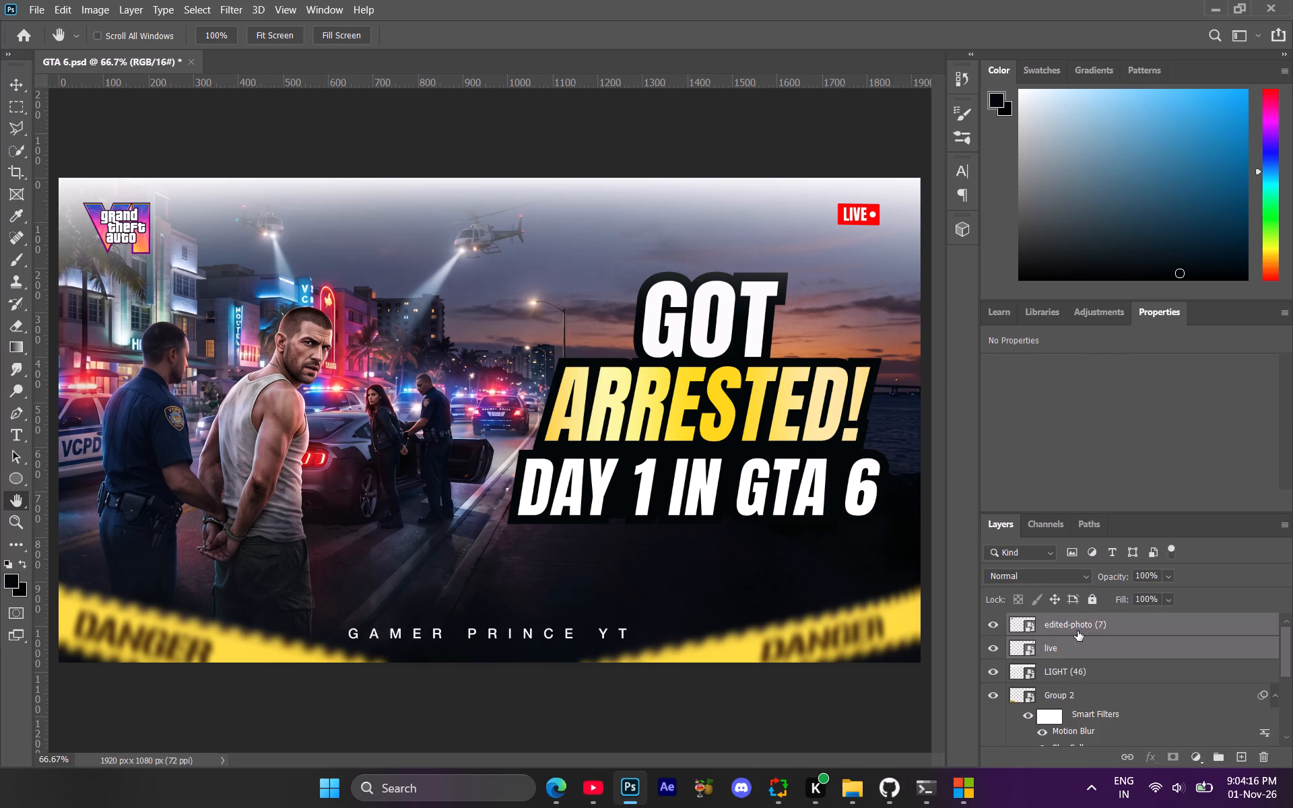
pyautogui.click(1223, 759)
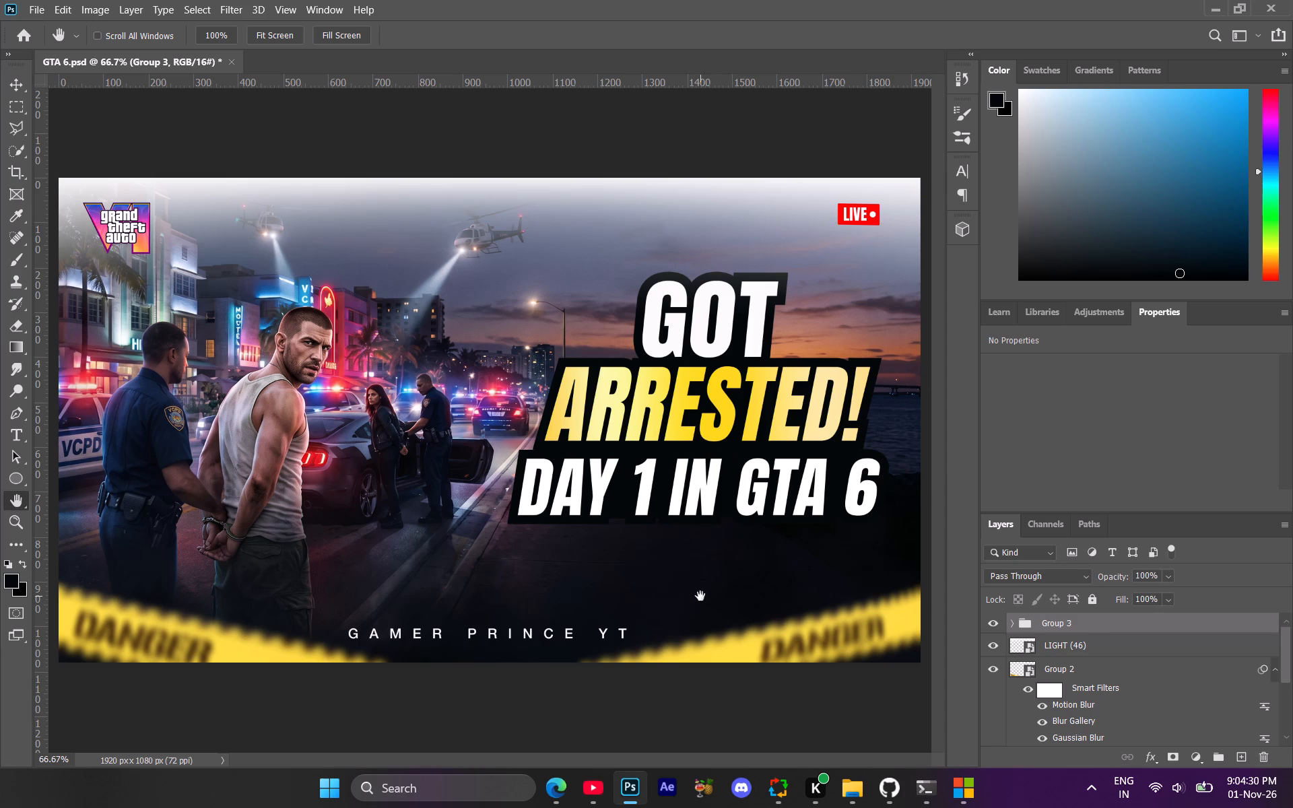
# Apply a black Color Overlay to LIGHT (46) with Normal blend mode at 100% opacity.
pyautogui.click(1065, 642)
pyautogui.click(1160, 754)
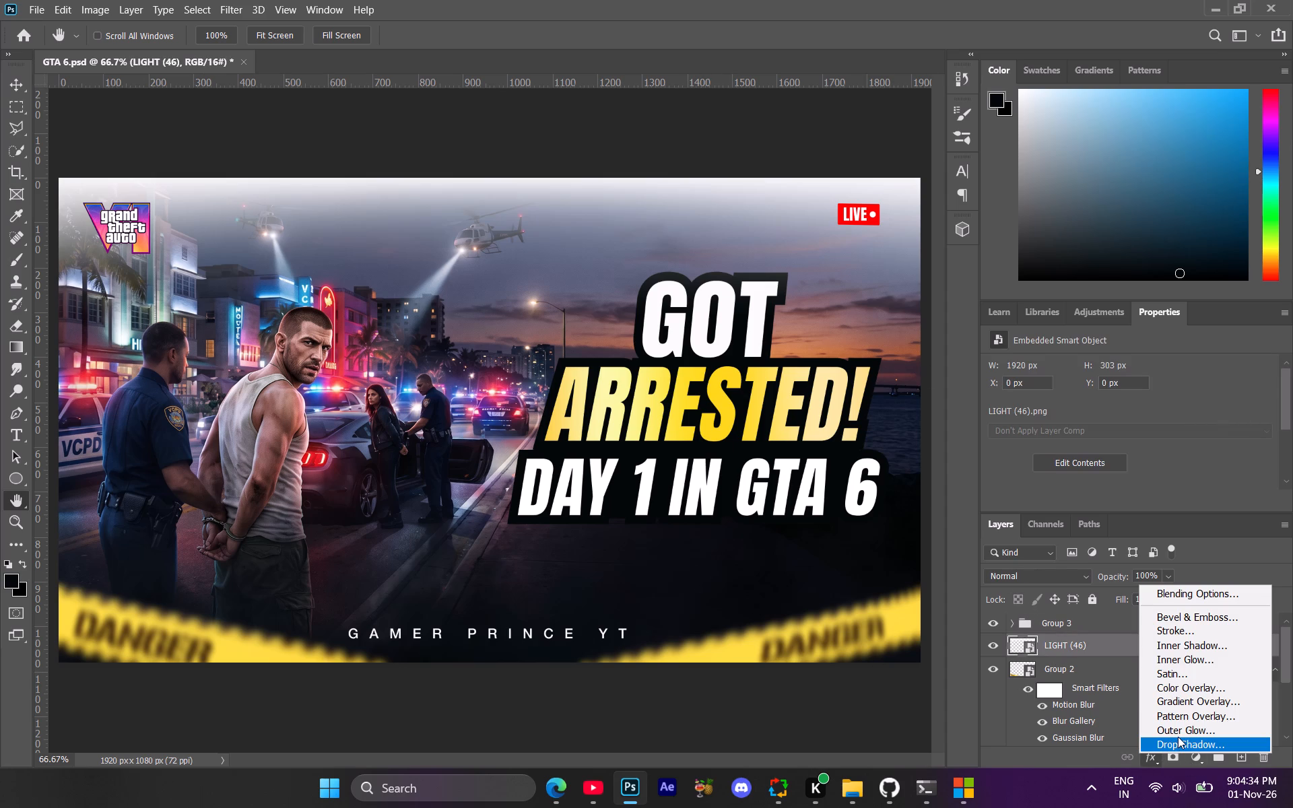
pyautogui.click(1179, 684)
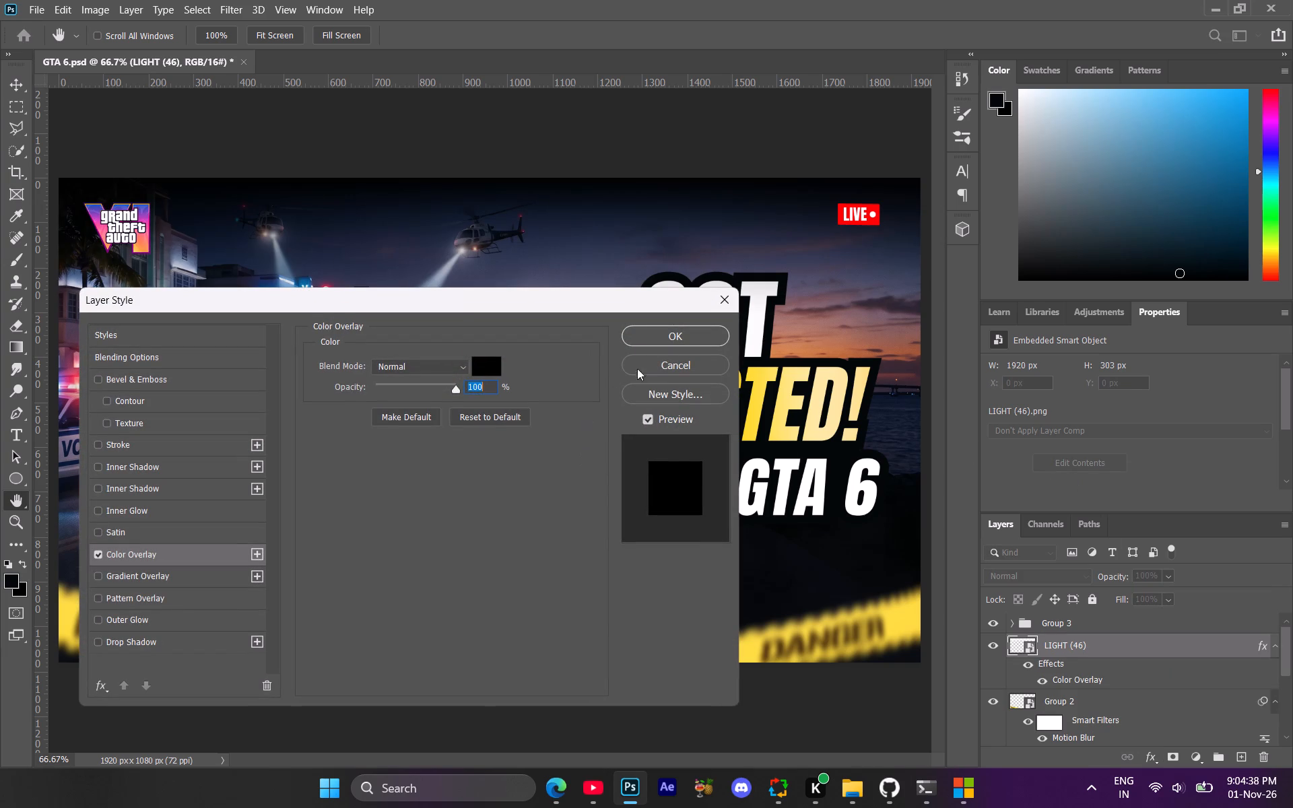
pyautogui.click(669, 329)
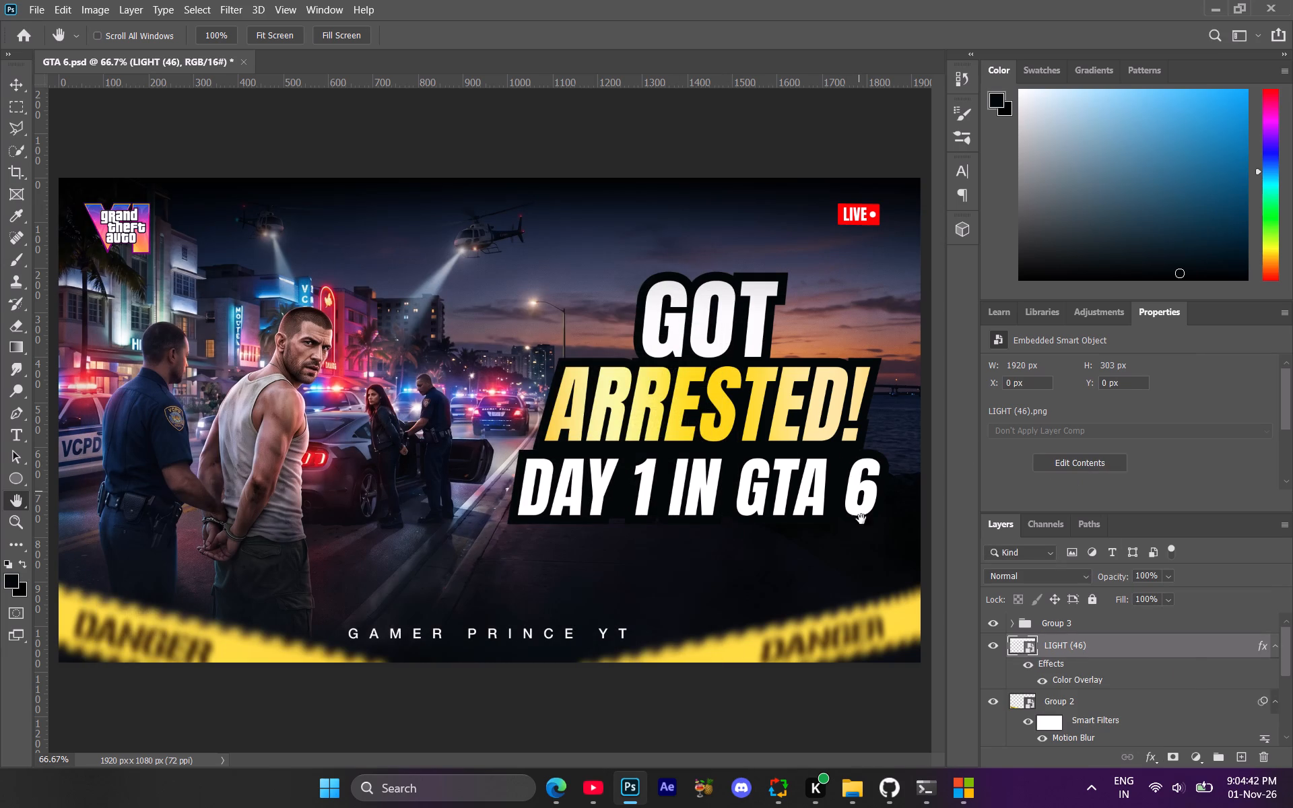
# Reduce the LIGHT (46) layer's opacity to 55%.
pyautogui.moveTo(1115, 577); pyautogui.dragTo(1101, 578)
pyautogui.moveTo(1116, 577); pyautogui.dragTo(1110, 577)
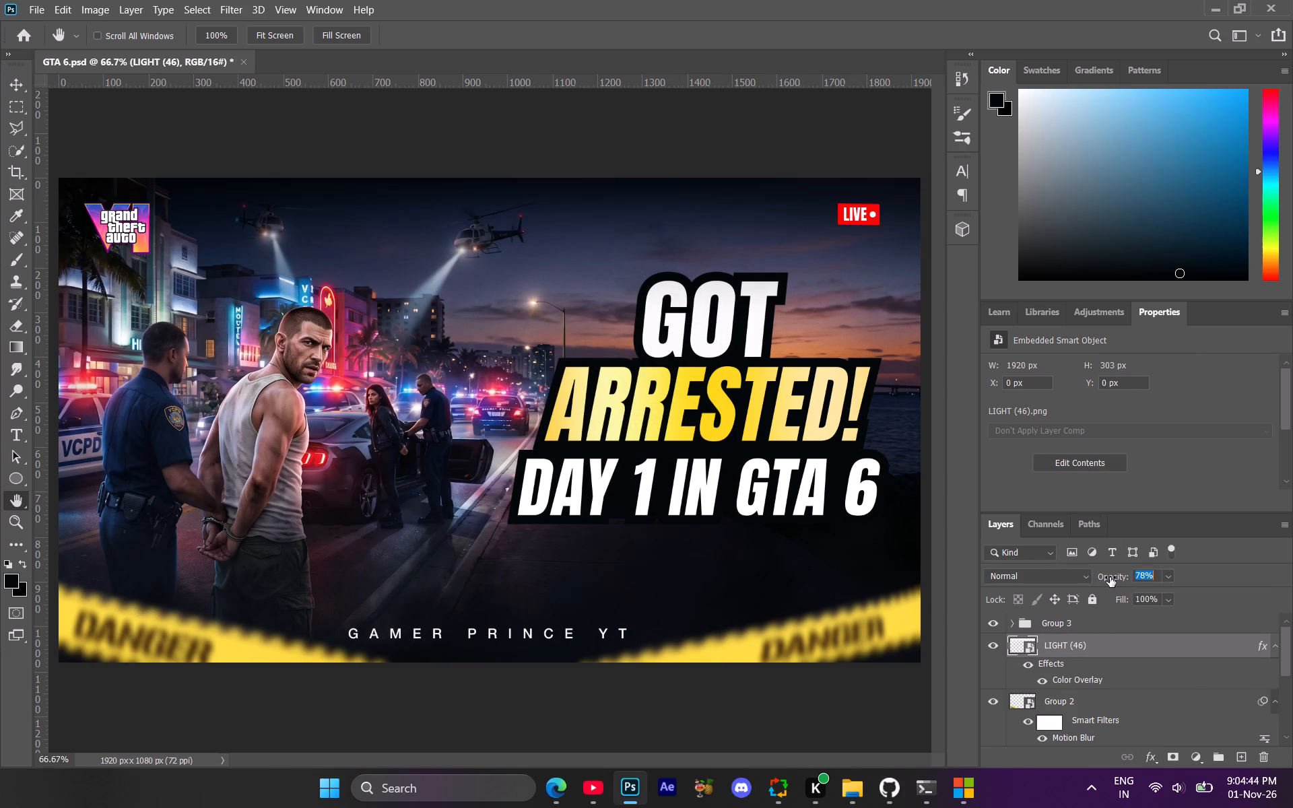
pyautogui.moveTo(1110, 577); pyautogui.dragTo(1104, 577)
pyautogui.moveTo(1108, 576); pyautogui.dragTo(1101, 575)
pyautogui.click(1109, 576)
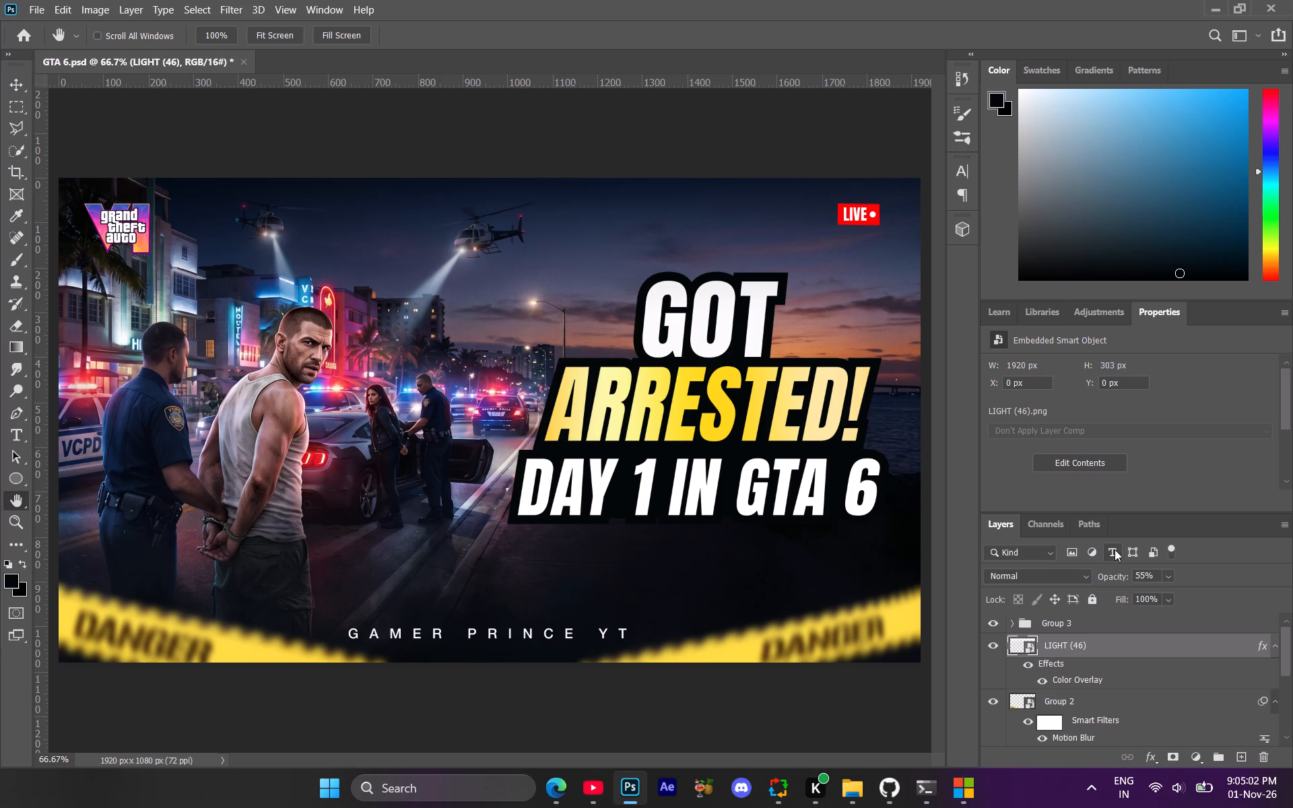
# Switch to the LIGHTS folder in File Explorer and browse its light-effect images, previewing candidates for the thumbnail.
pyautogui.click(820, 698)
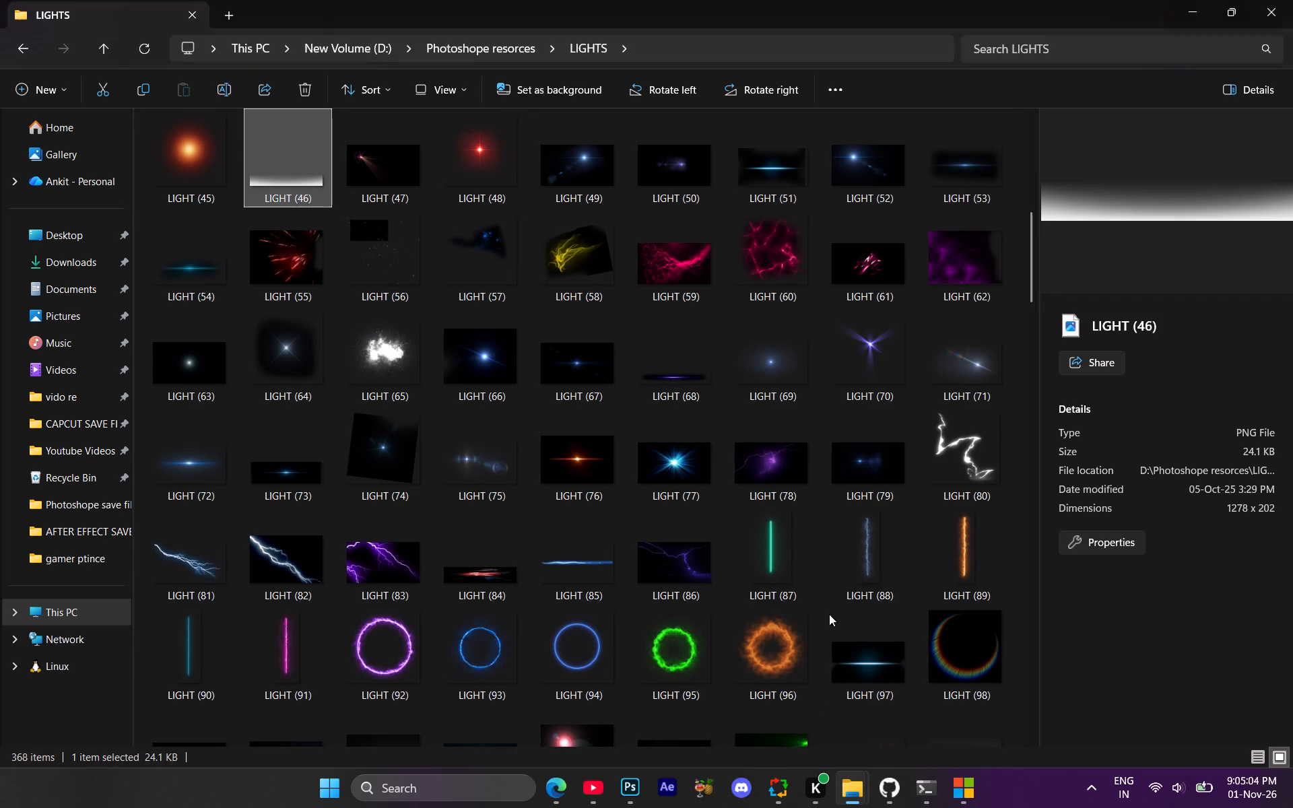
pyautogui.click(674, 465)
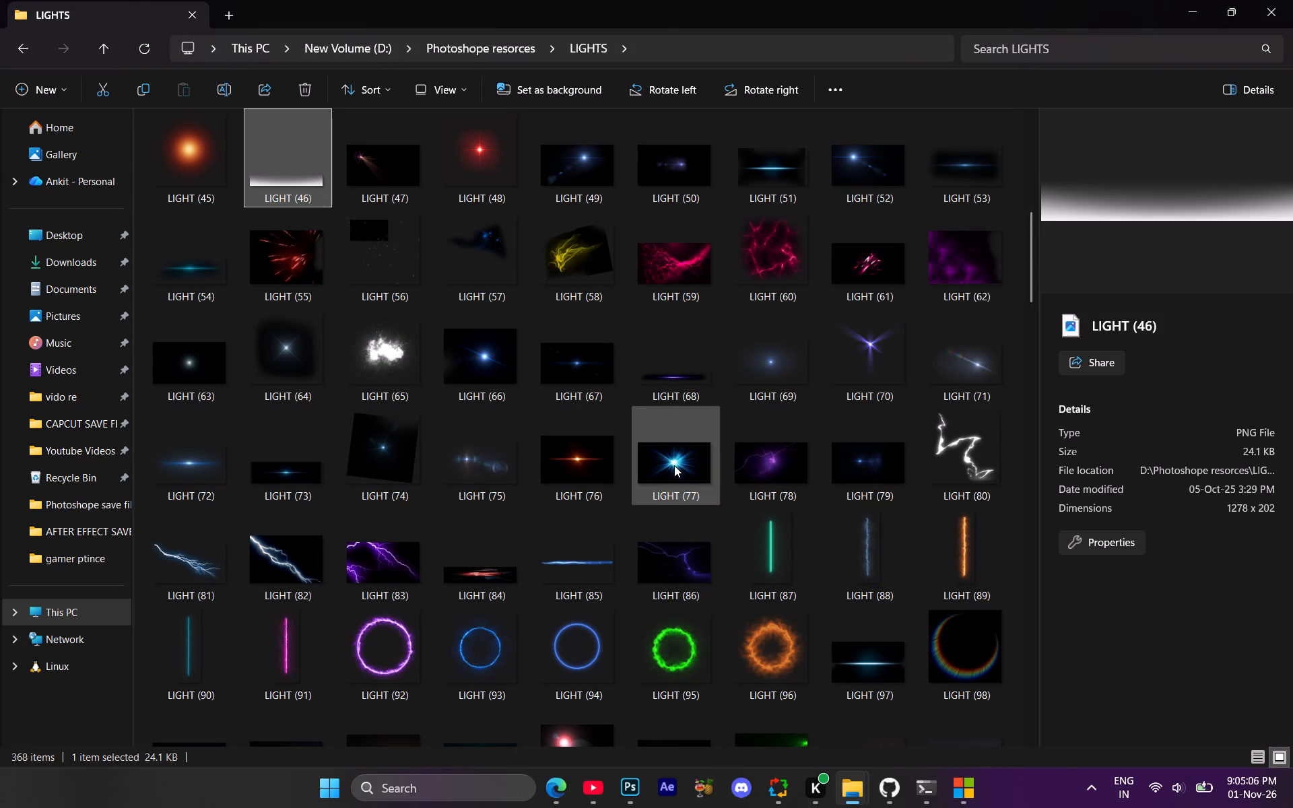
pyautogui.click(778, 535)
pyautogui.click(859, 560)
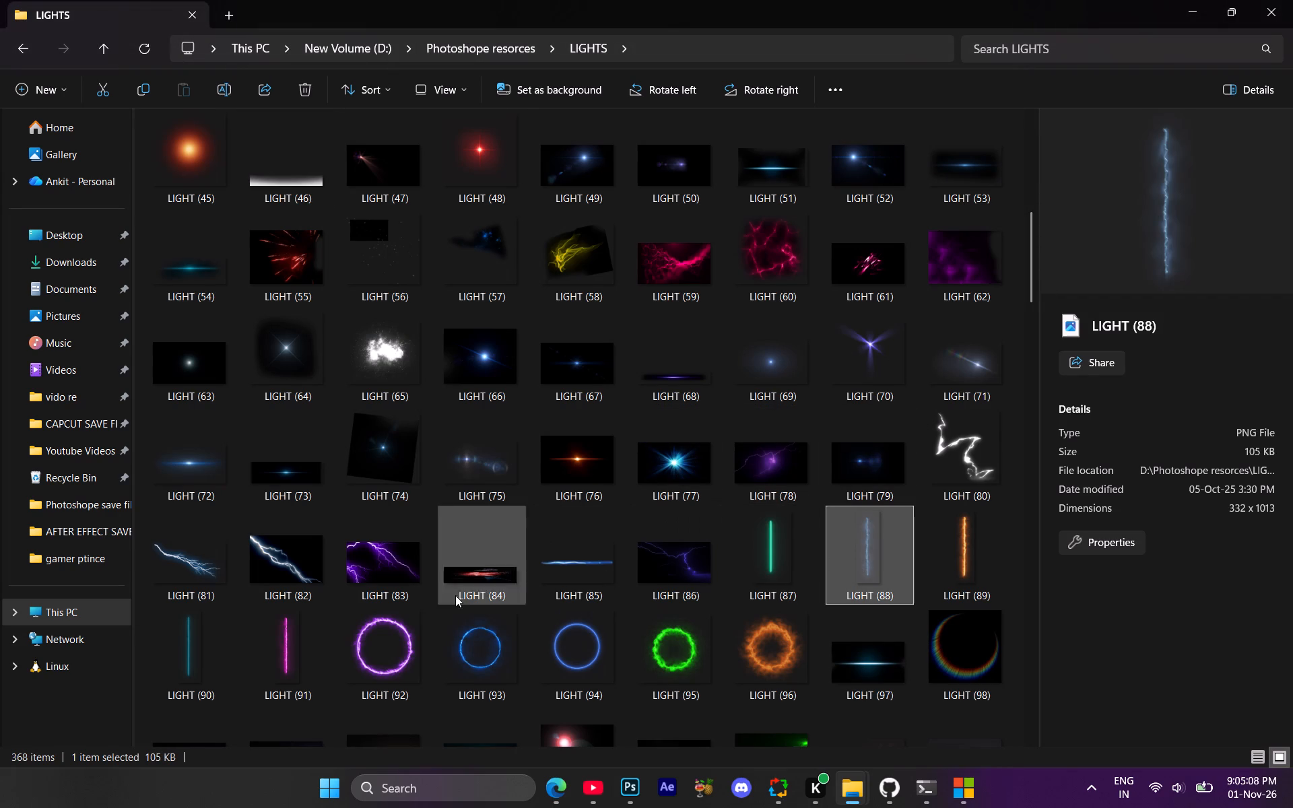
pyautogui.scroll(1, 427, 408)
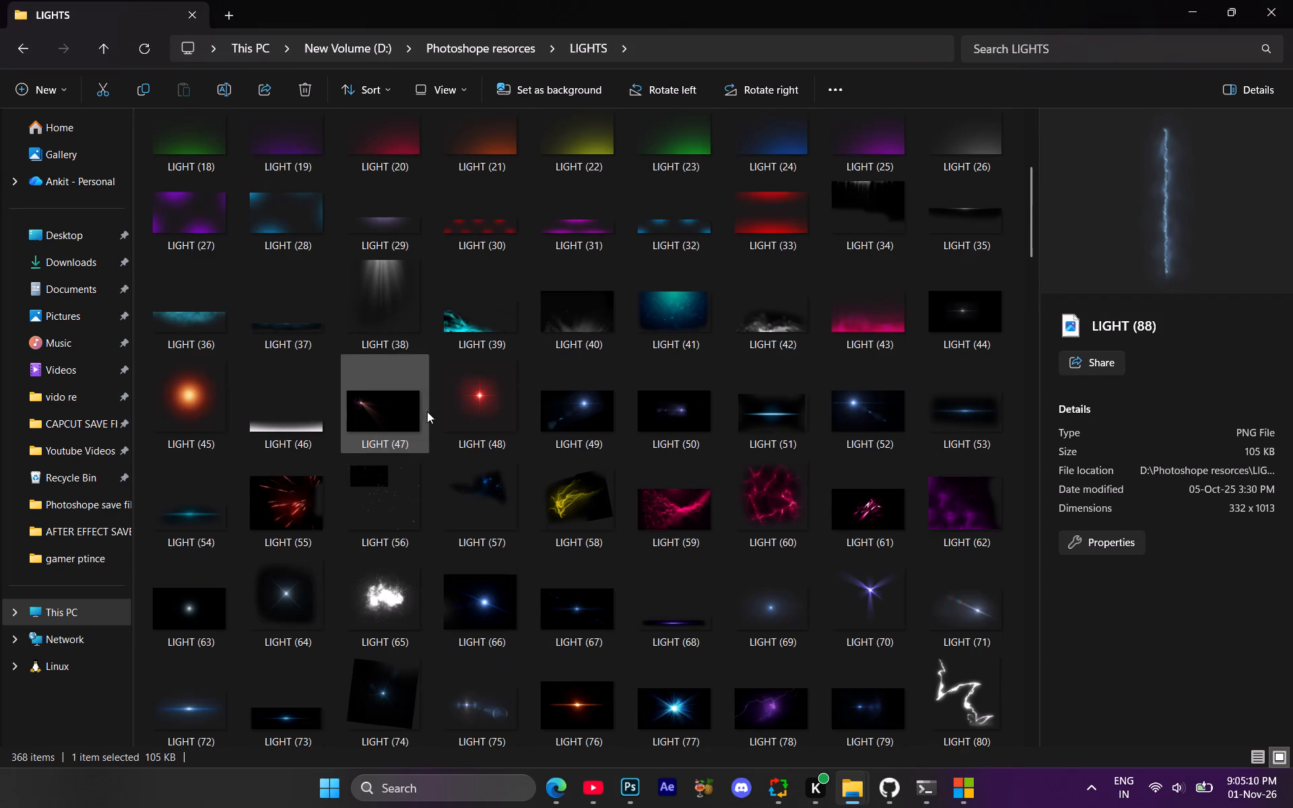
pyautogui.click(409, 316)
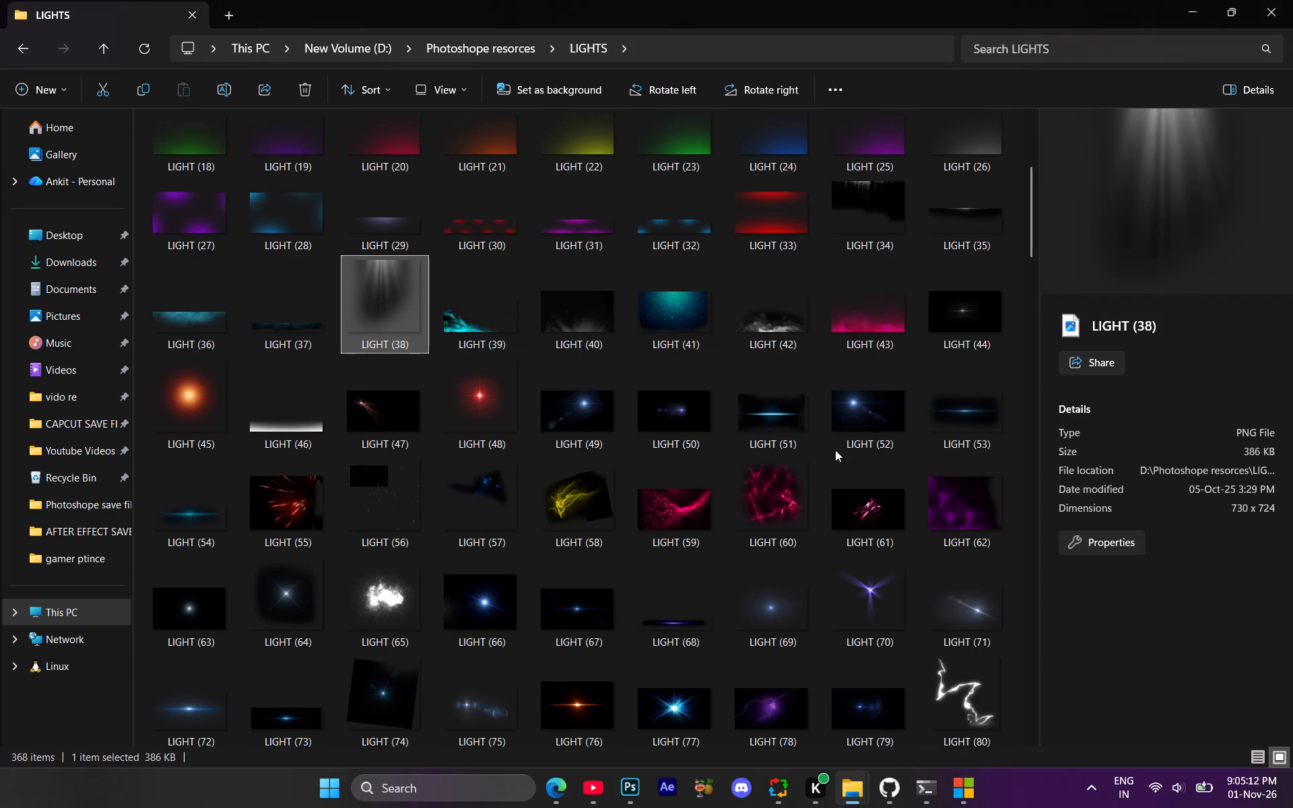
pyautogui.click(787, 325)
pyautogui.scroll(-3, 757, 440)
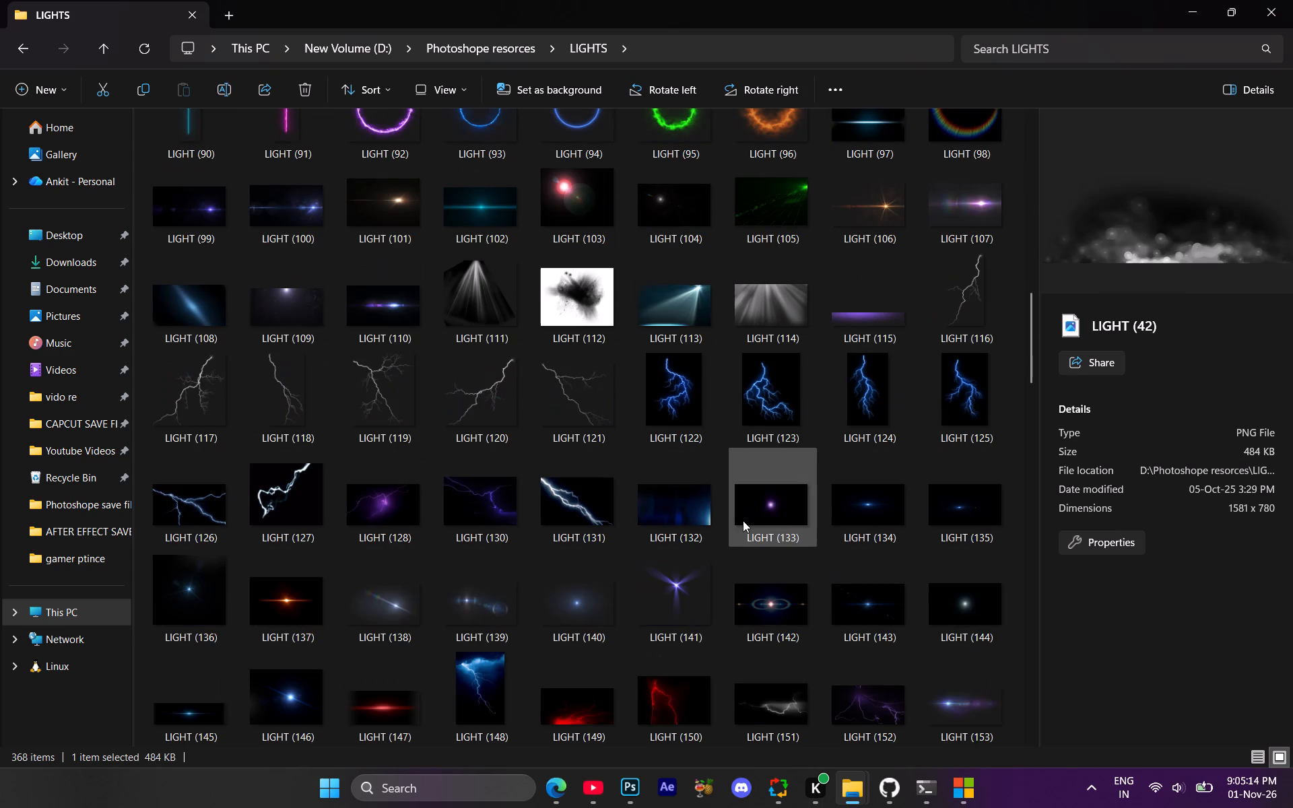
pyautogui.scroll(-2, 643, 551)
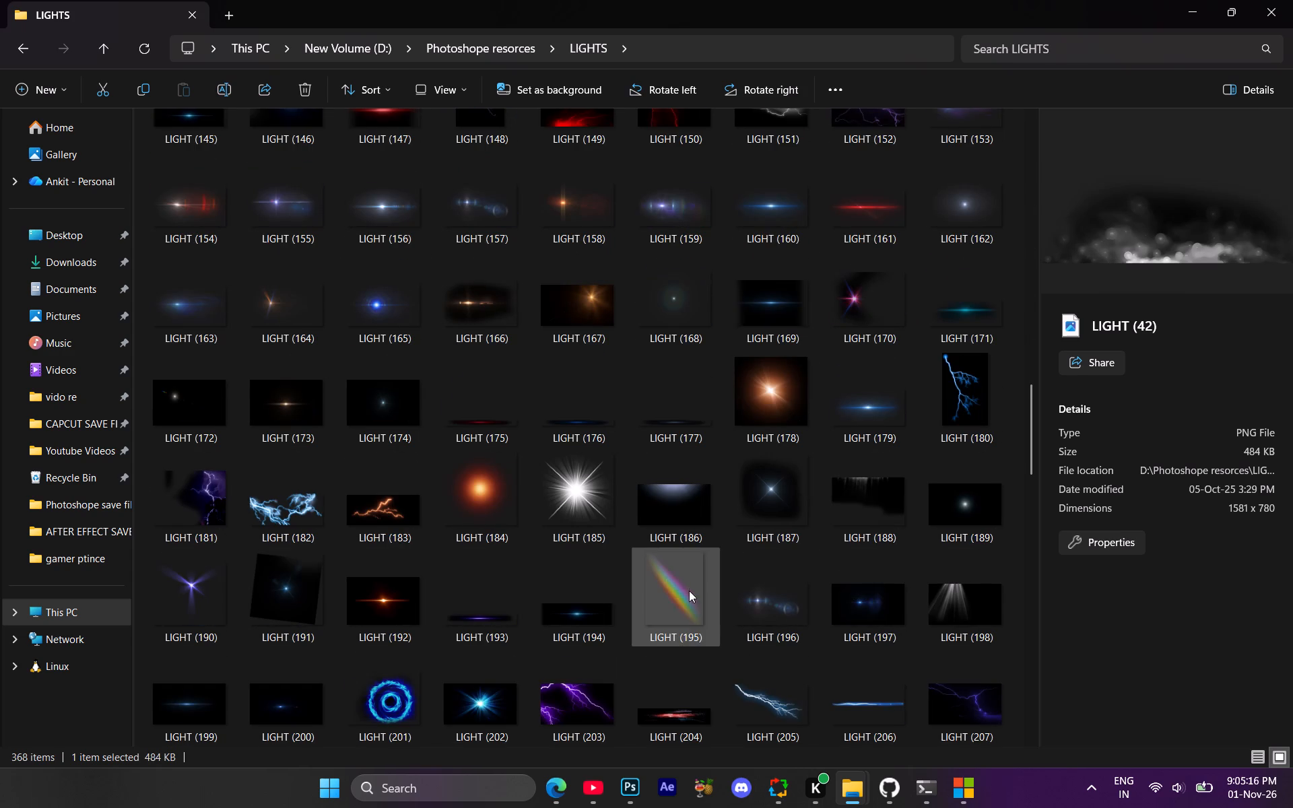
pyautogui.click(591, 498)
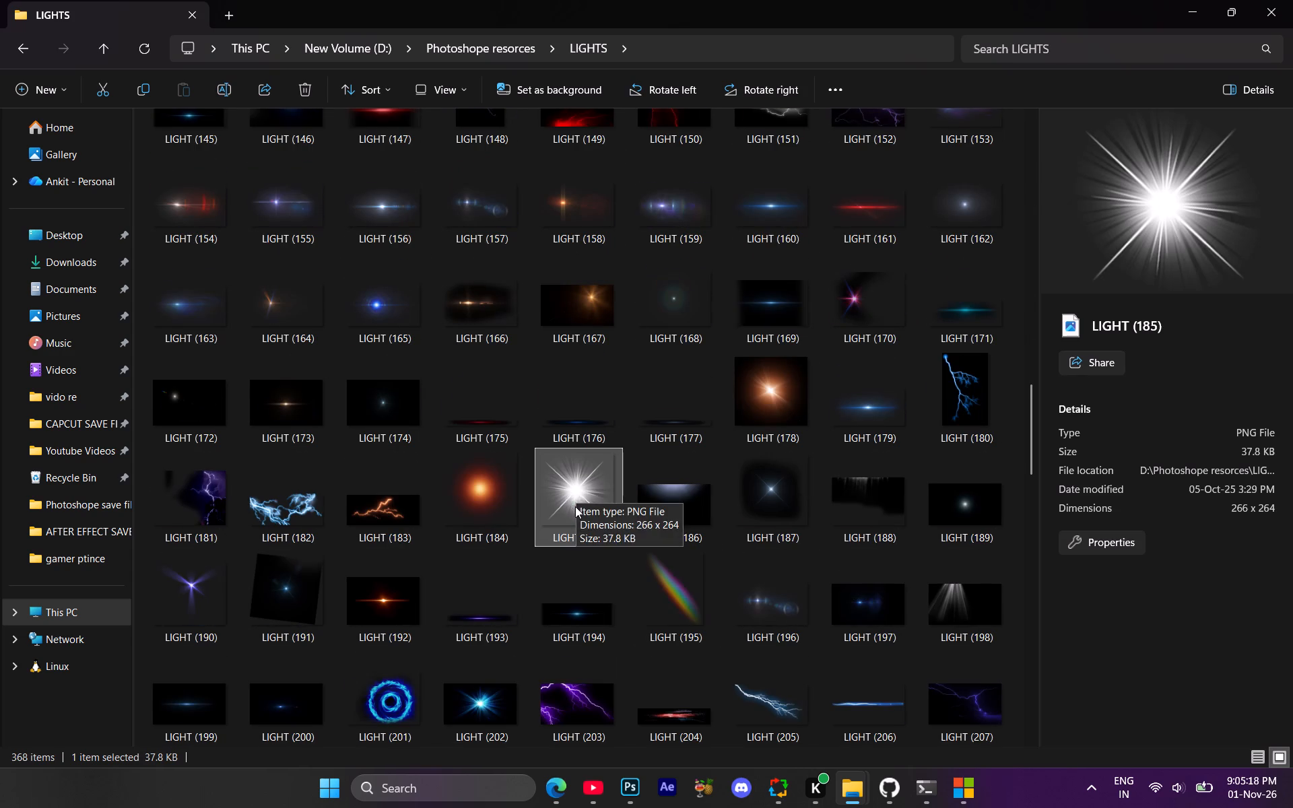
pyautogui.scroll(-2, 575, 506)
# Place the LIGHT (242) beam image into the Photoshop thumbnail and move its layer above Group 3.
pyautogui.click(879, 484)
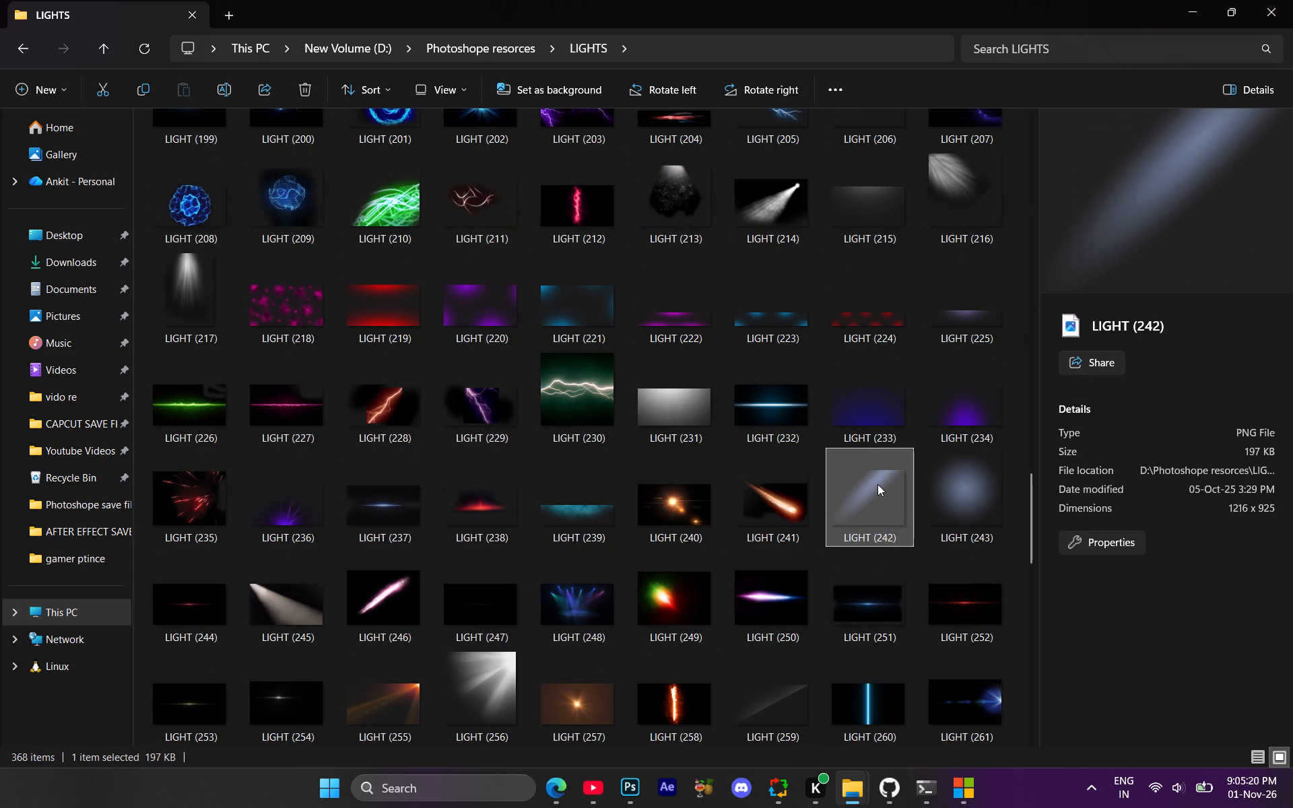
pyautogui.moveTo(875, 487); pyautogui.dragTo(862, 657)
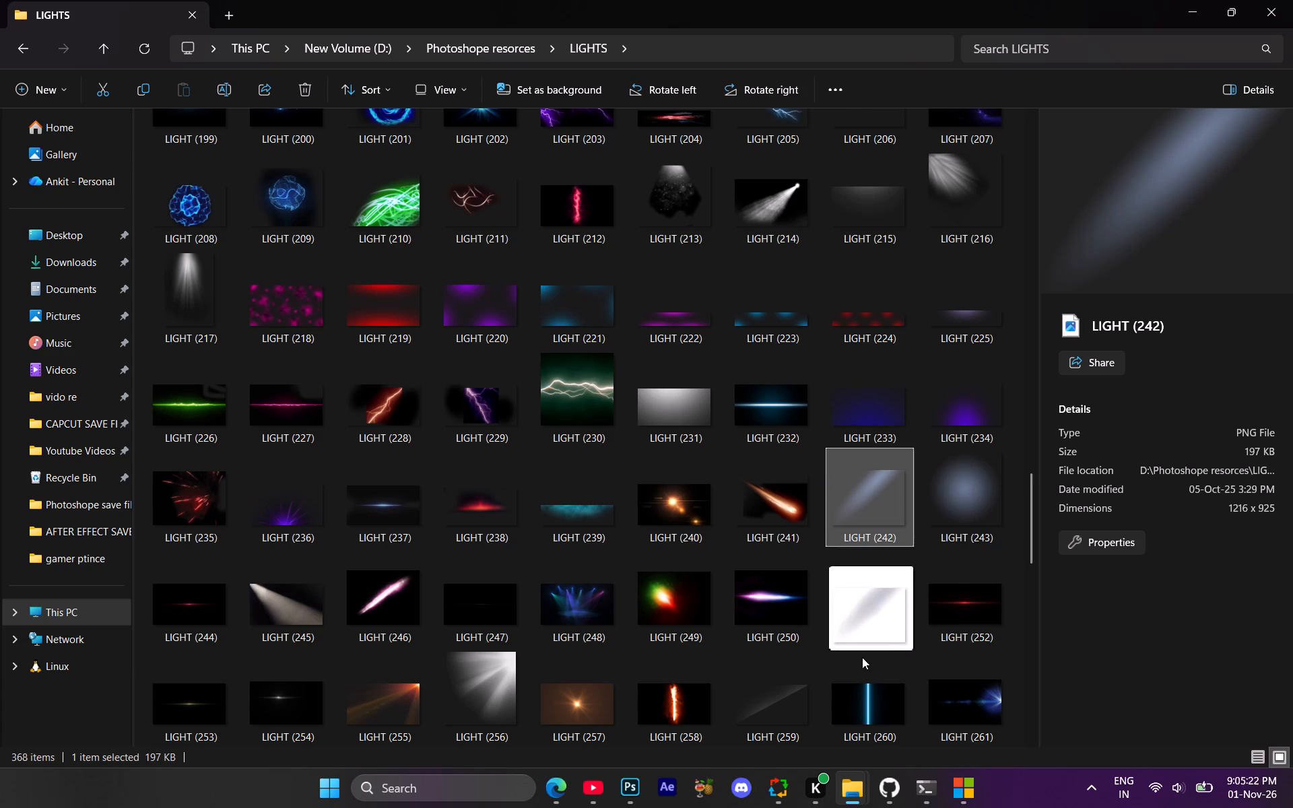
pyautogui.moveTo(862, 657); pyautogui.dragTo(629, 652)
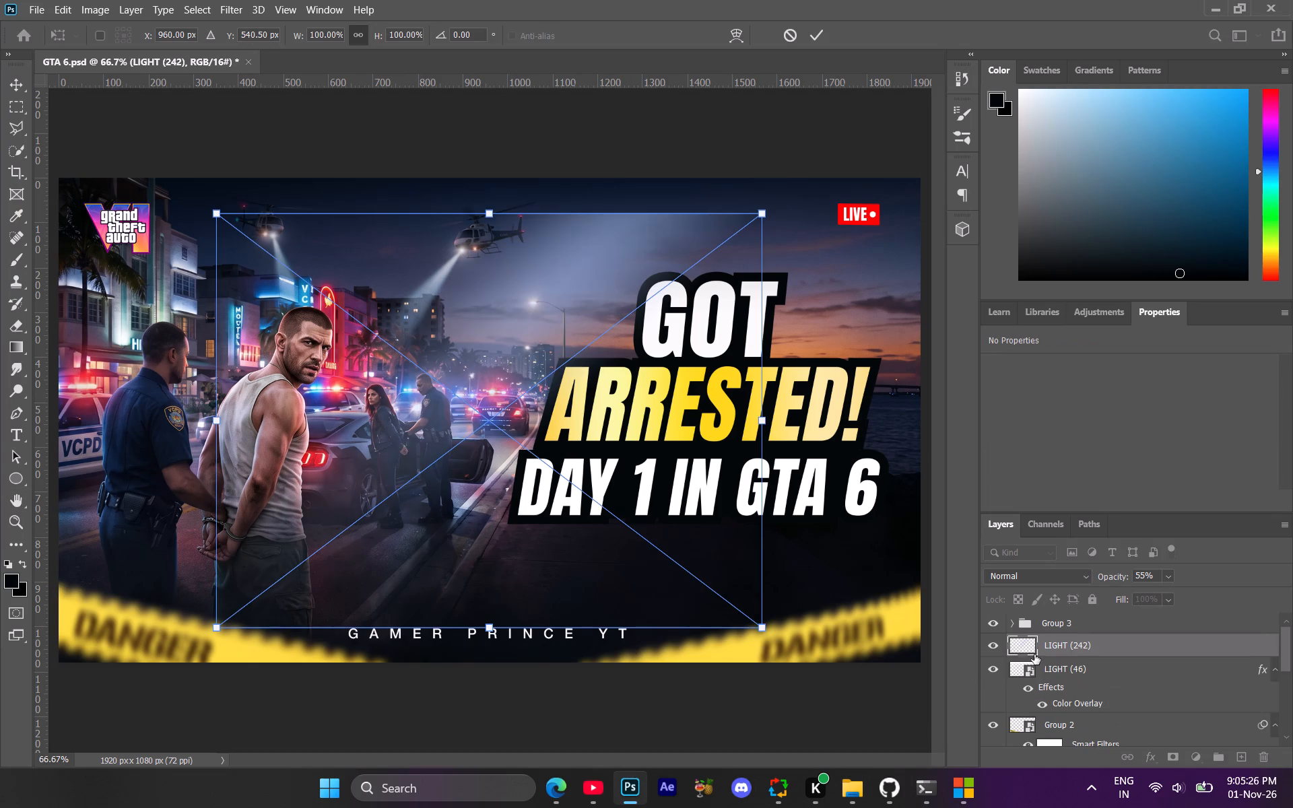
pyautogui.moveTo(1045, 652); pyautogui.dragTo(1051, 614)
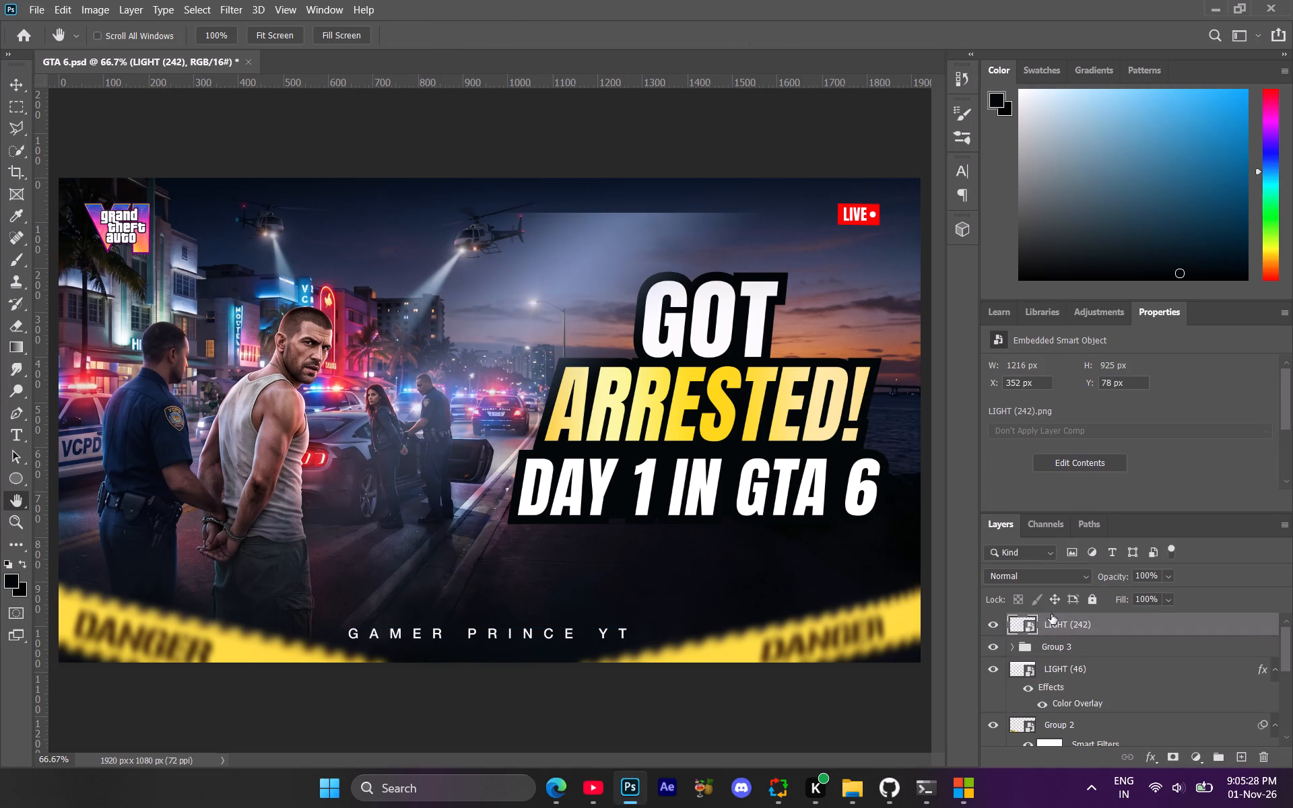
# Enlarge the LIGHT (242) beam to about 121% and move it over the headline and the canvas's upper-right corner.
pyautogui.hotkey('ctrl', 't')
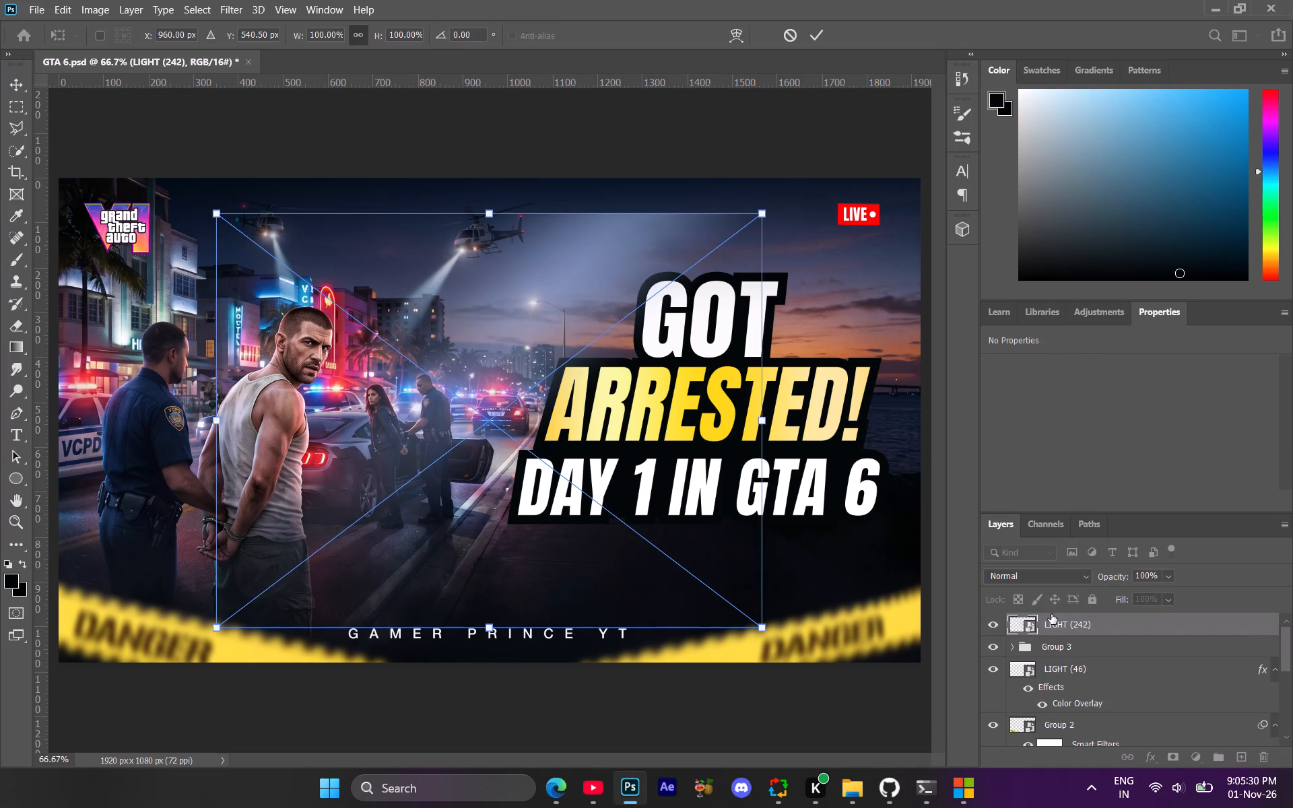
pyautogui.moveTo(760, 220); pyautogui.dragTo(903, 168)
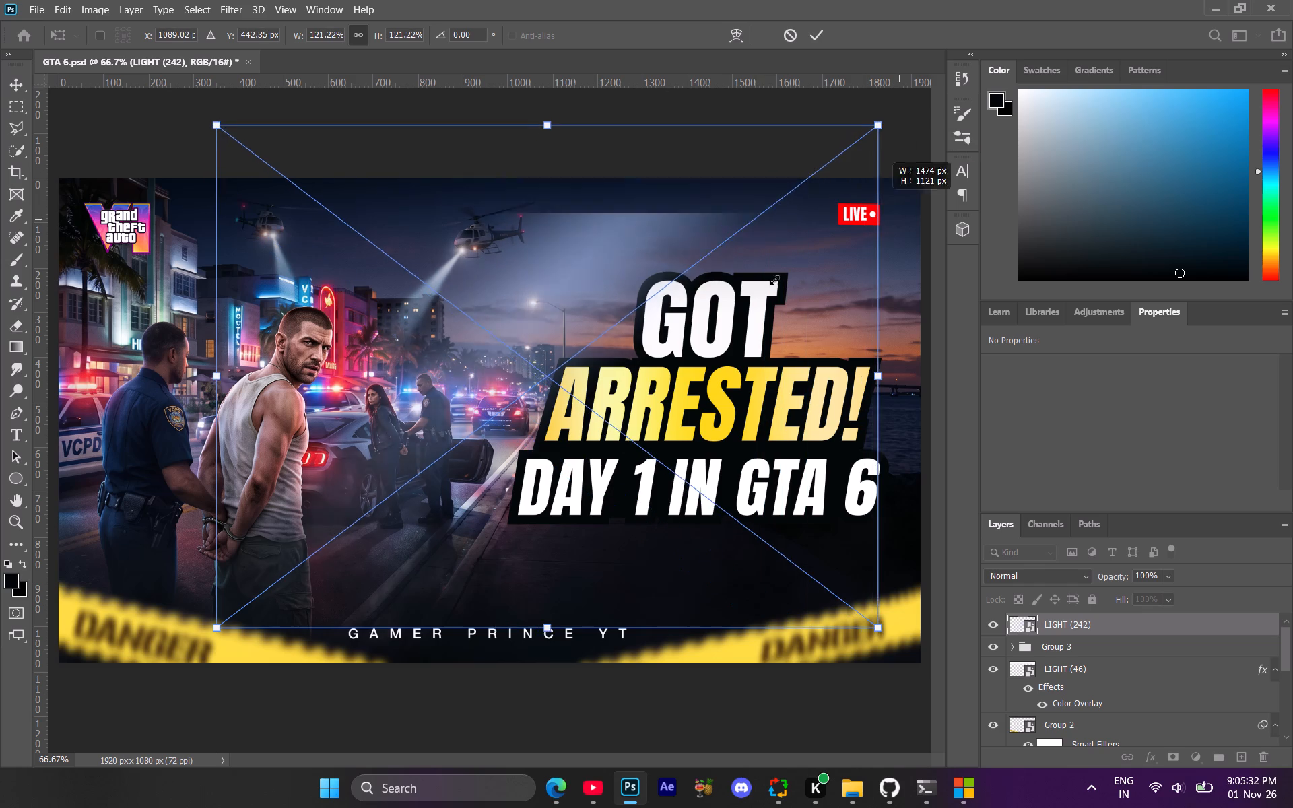
pyautogui.moveTo(774, 280); pyautogui.dragTo(959, 278)
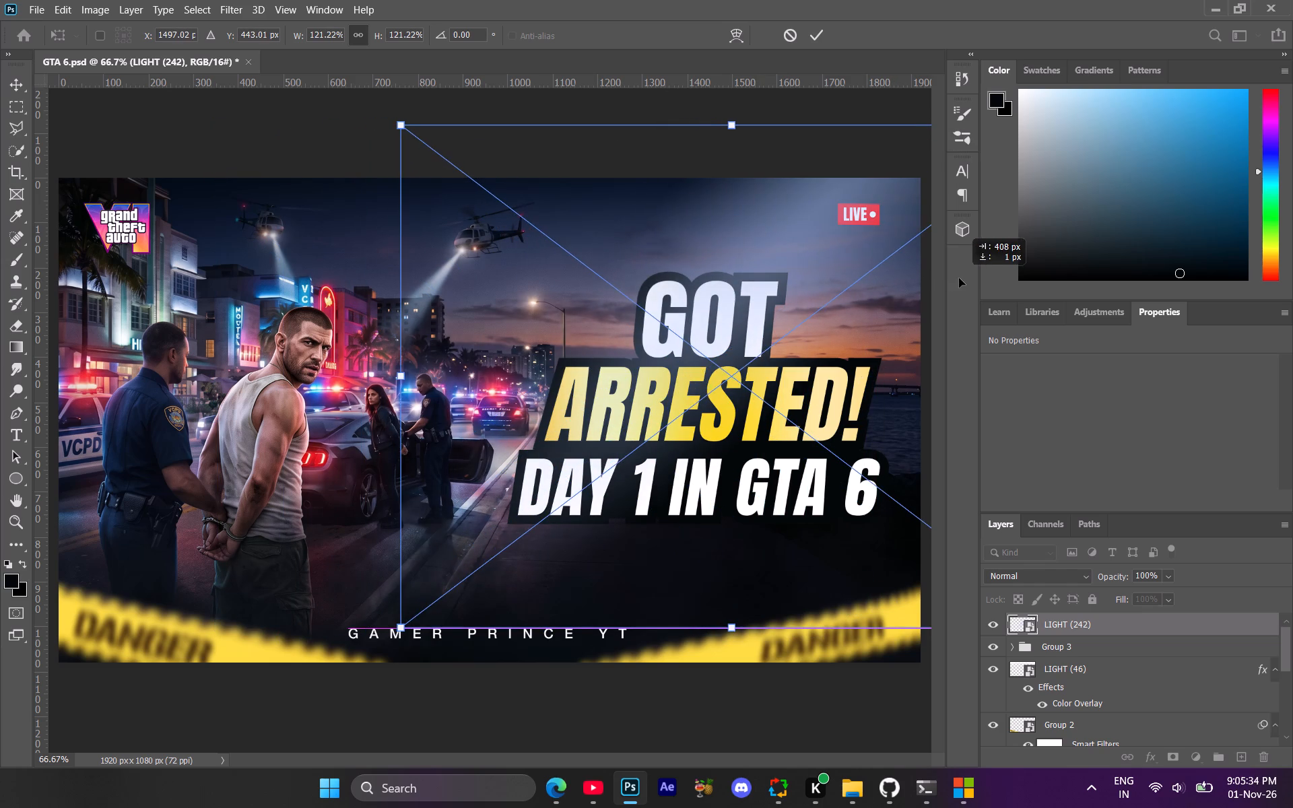
pyautogui.moveTo(959, 278); pyautogui.dragTo(941, 277)
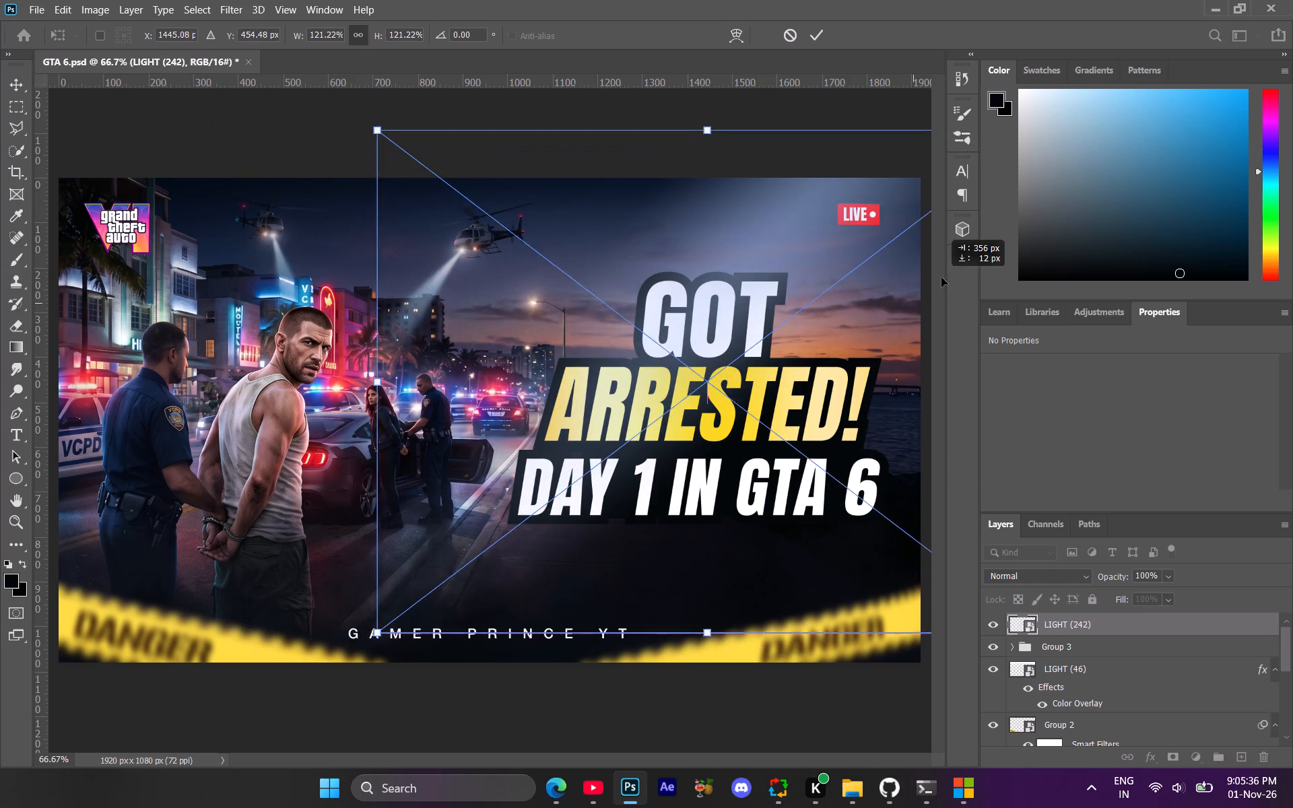
pyautogui.moveTo(941, 277); pyautogui.dragTo(964, 269)
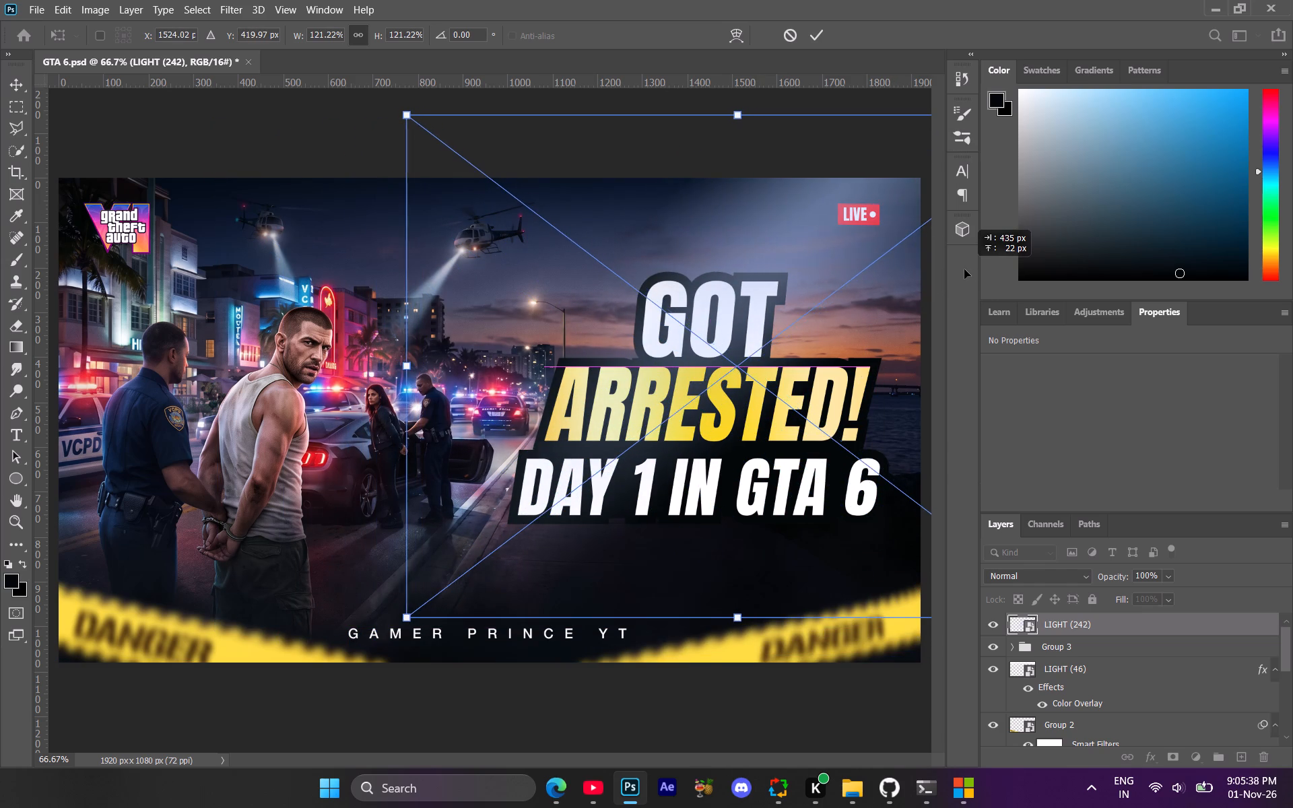
pyautogui.moveTo(964, 269); pyautogui.dragTo(811, 329)
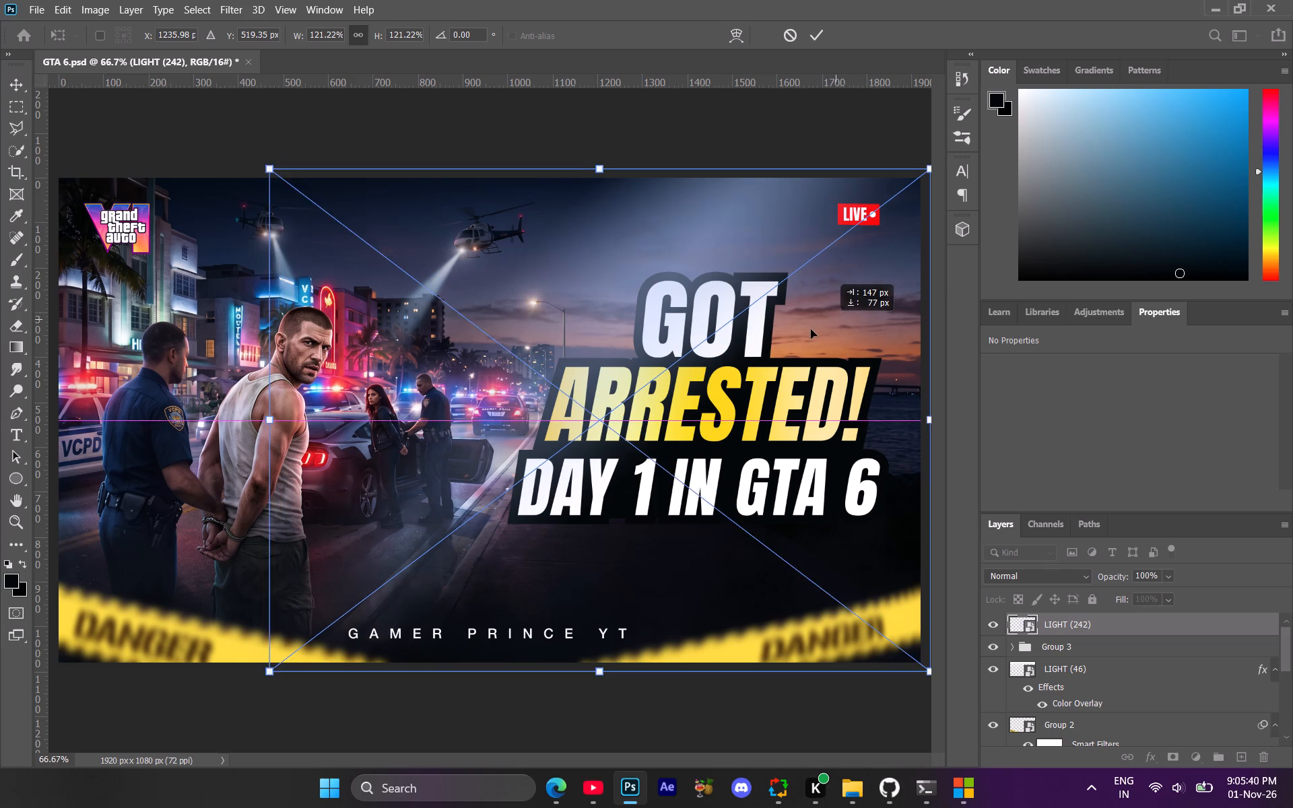
pyautogui.moveTo(811, 329); pyautogui.dragTo(908, 333)
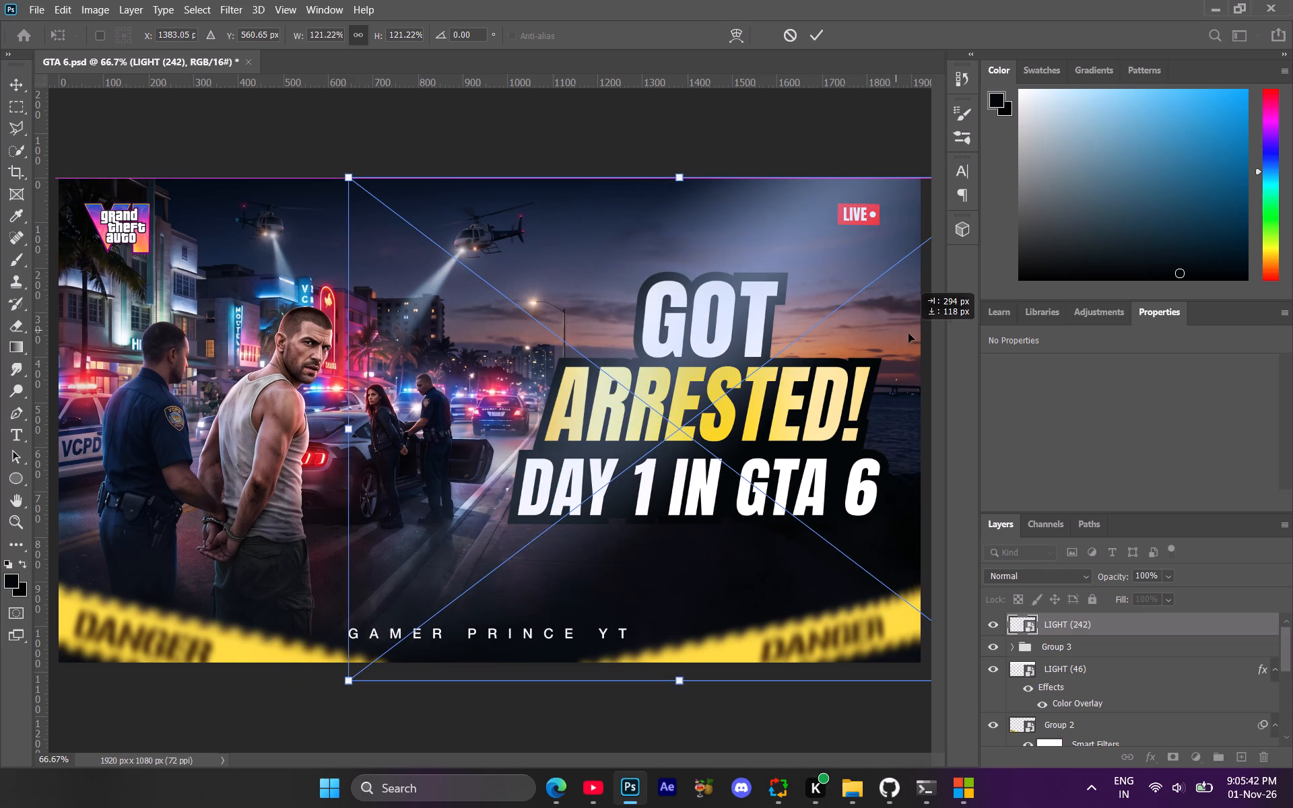
pyautogui.moveTo(908, 333); pyautogui.dragTo(917, 333)
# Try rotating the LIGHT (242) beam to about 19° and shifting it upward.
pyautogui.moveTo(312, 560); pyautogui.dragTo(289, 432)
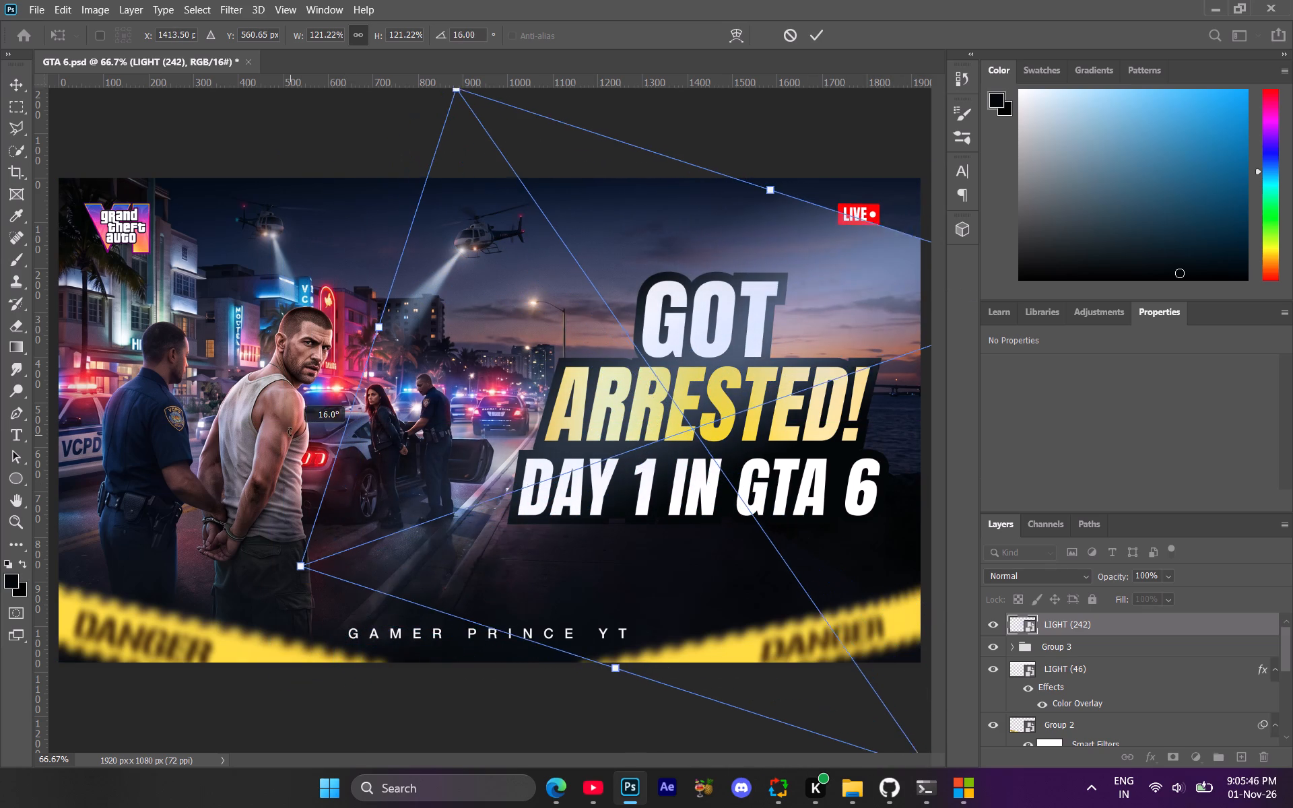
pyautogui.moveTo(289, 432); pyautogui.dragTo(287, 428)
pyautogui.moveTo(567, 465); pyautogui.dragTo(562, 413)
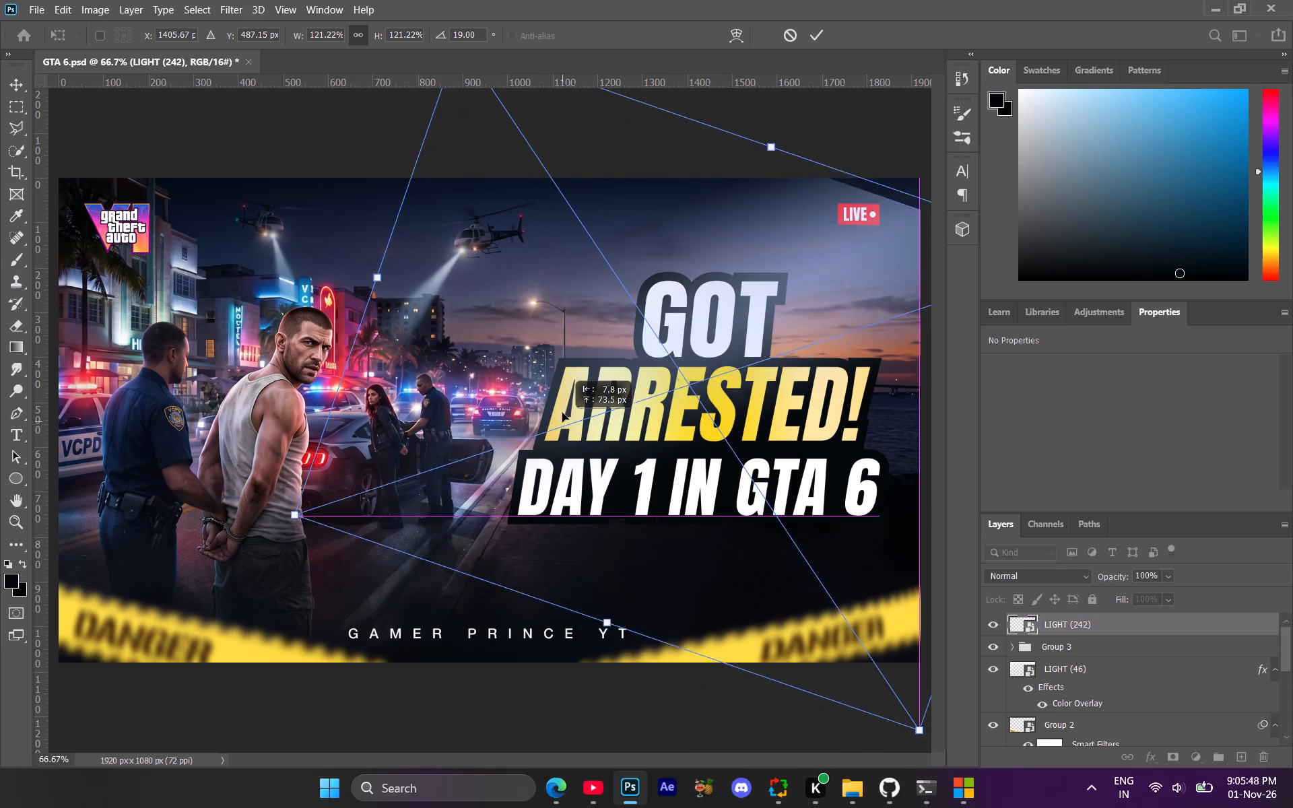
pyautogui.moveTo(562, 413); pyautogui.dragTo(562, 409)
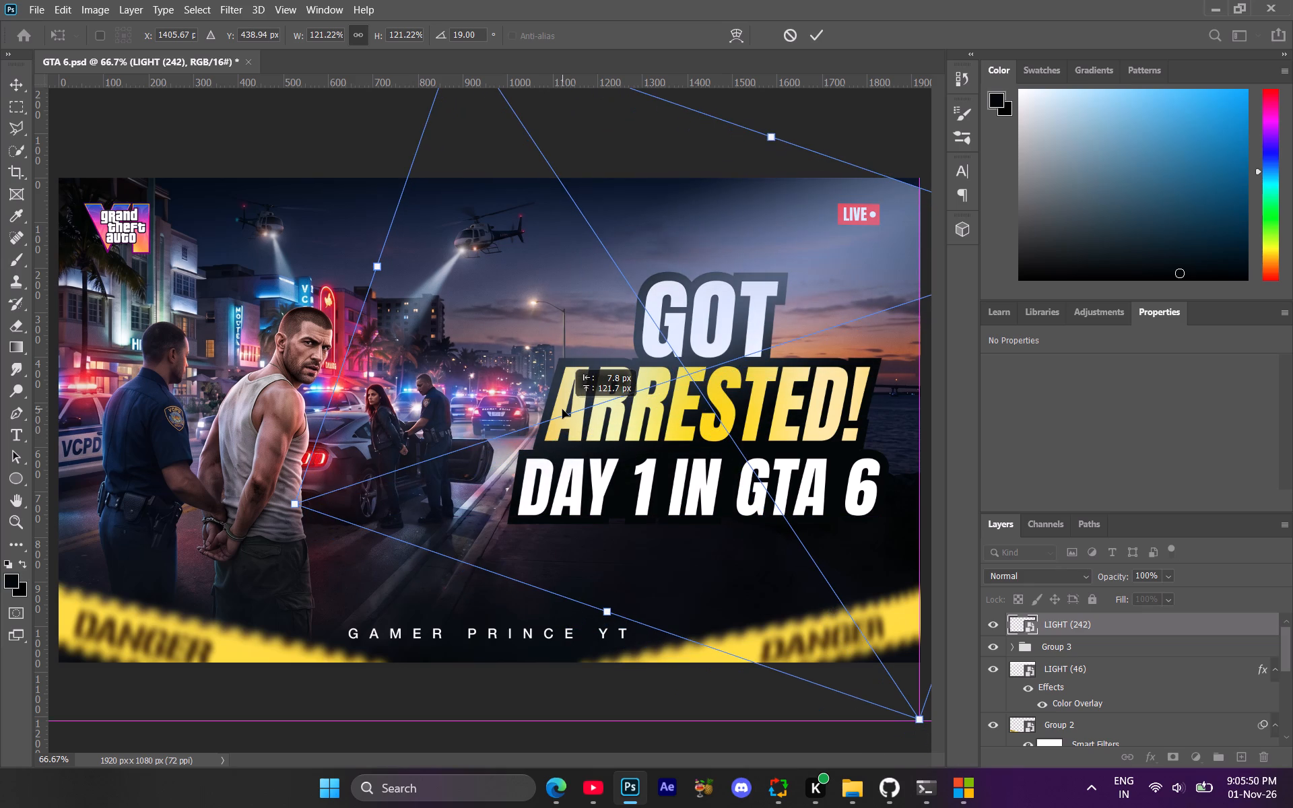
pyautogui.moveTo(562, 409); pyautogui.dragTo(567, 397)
# Rotate the LIGHT (242) beam to about -5.4°, scale it to about 130% and position it shining from the canvas's upper-right corner.
pyautogui.moveTo(335, 334); pyautogui.dragTo(308, 496)
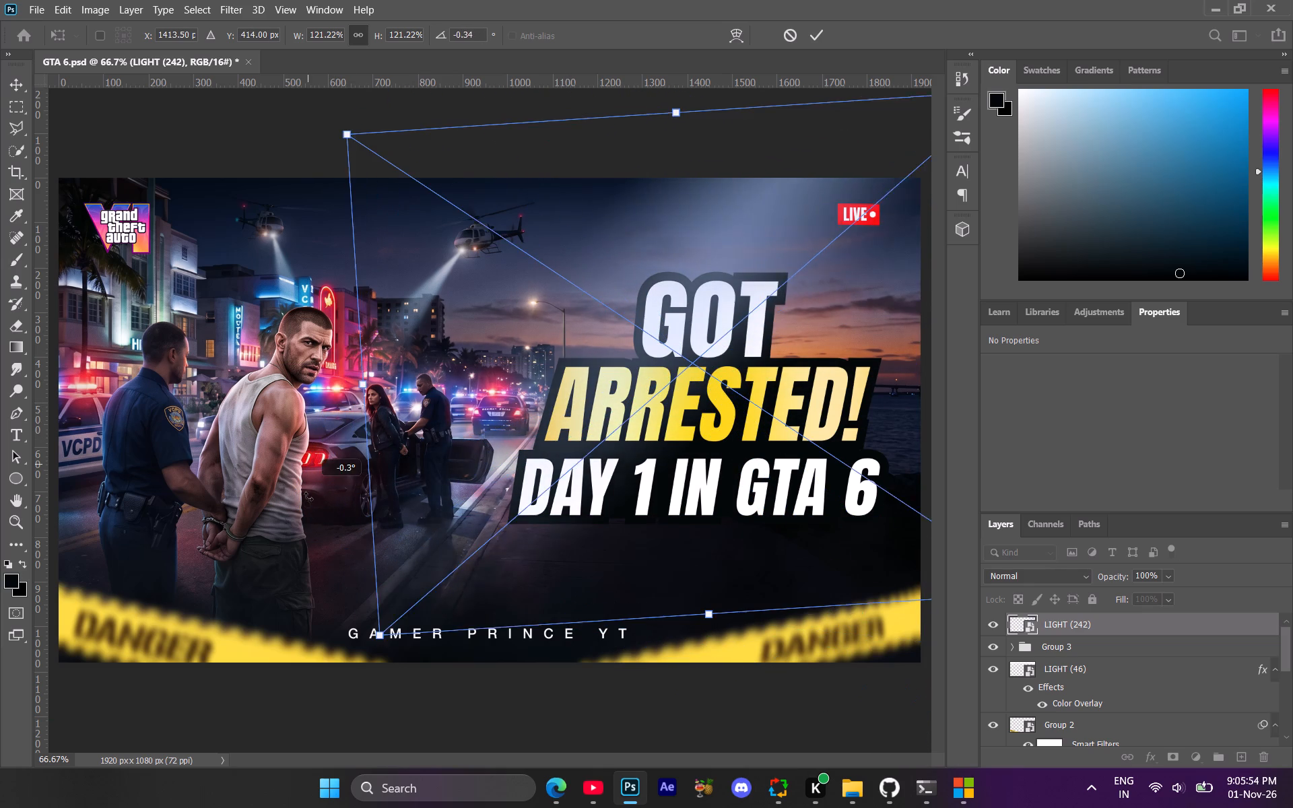
pyautogui.moveTo(308, 496); pyautogui.dragTo(309, 501)
pyautogui.moveTo(578, 447); pyautogui.dragTo(637, 490)
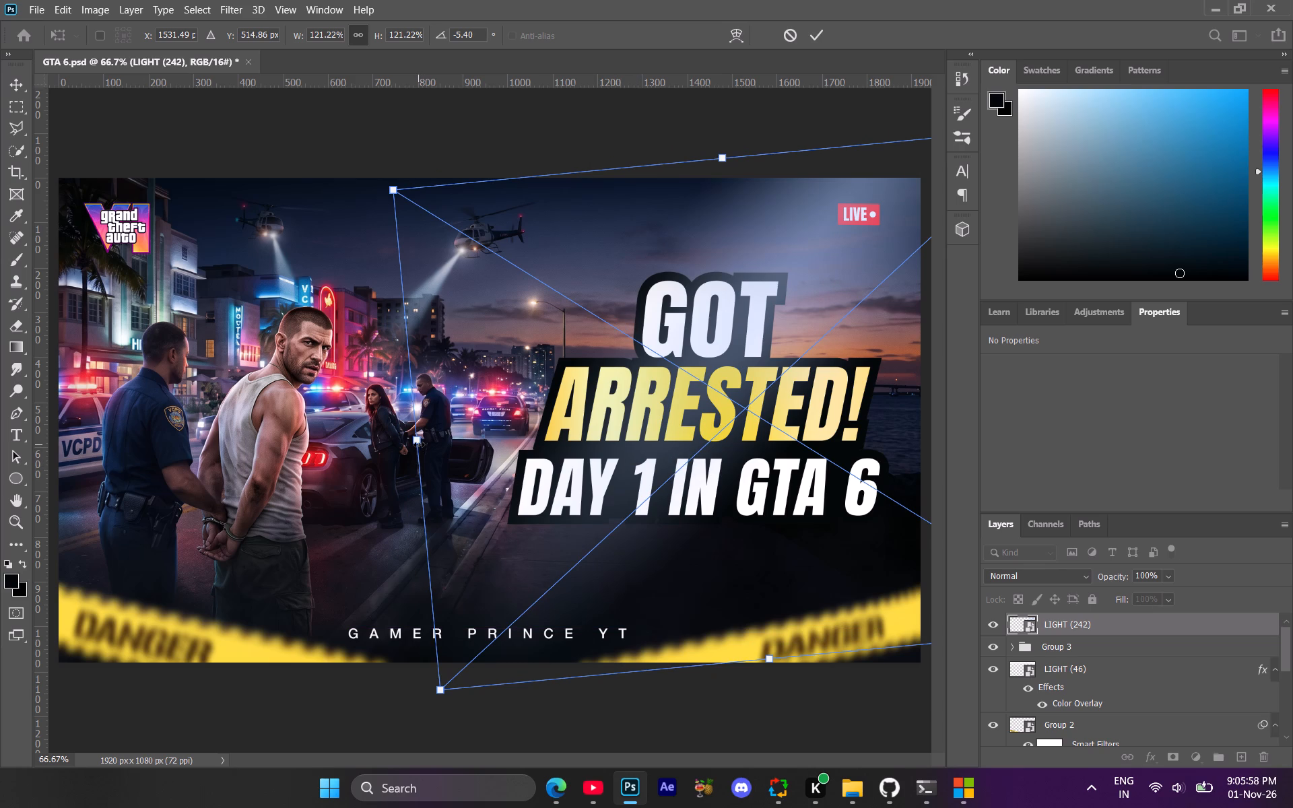
pyautogui.moveTo(419, 444); pyautogui.dragTo(368, 424)
pyautogui.moveTo(528, 436); pyautogui.dragTo(571, 441)
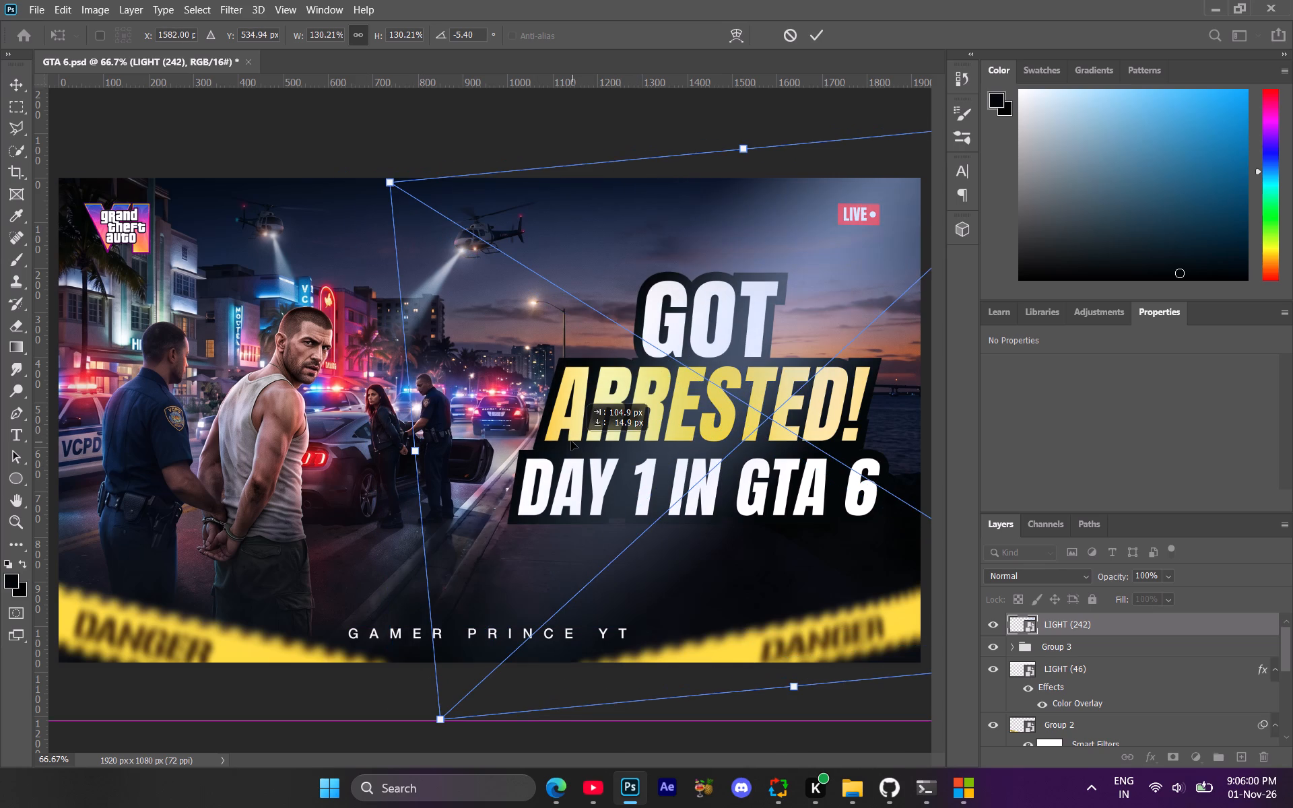
pyautogui.moveTo(571, 441); pyautogui.dragTo(568, 440)
pyautogui.click(1102, 628)
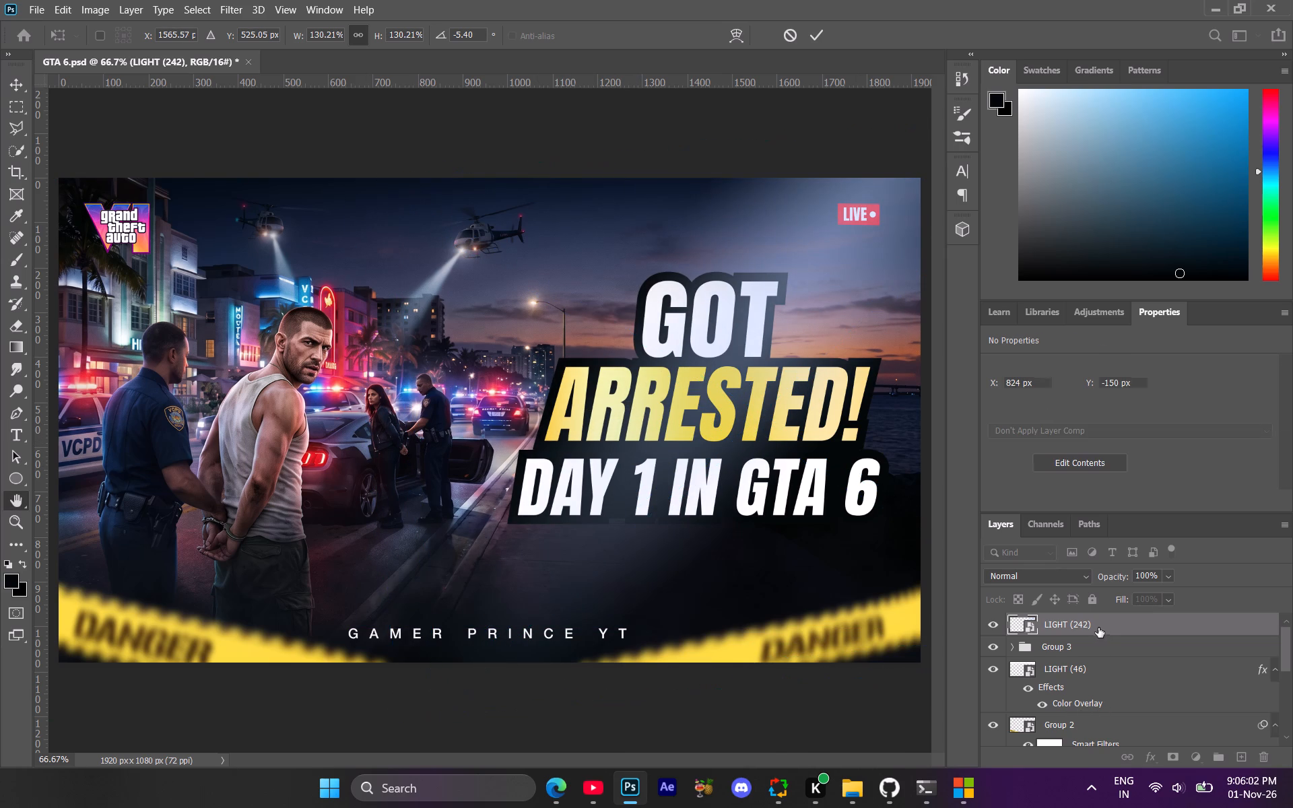
# Set the LIGHT (242) layer's blend mode to Linear Dodge (Add).
pyautogui.click(1057, 570)
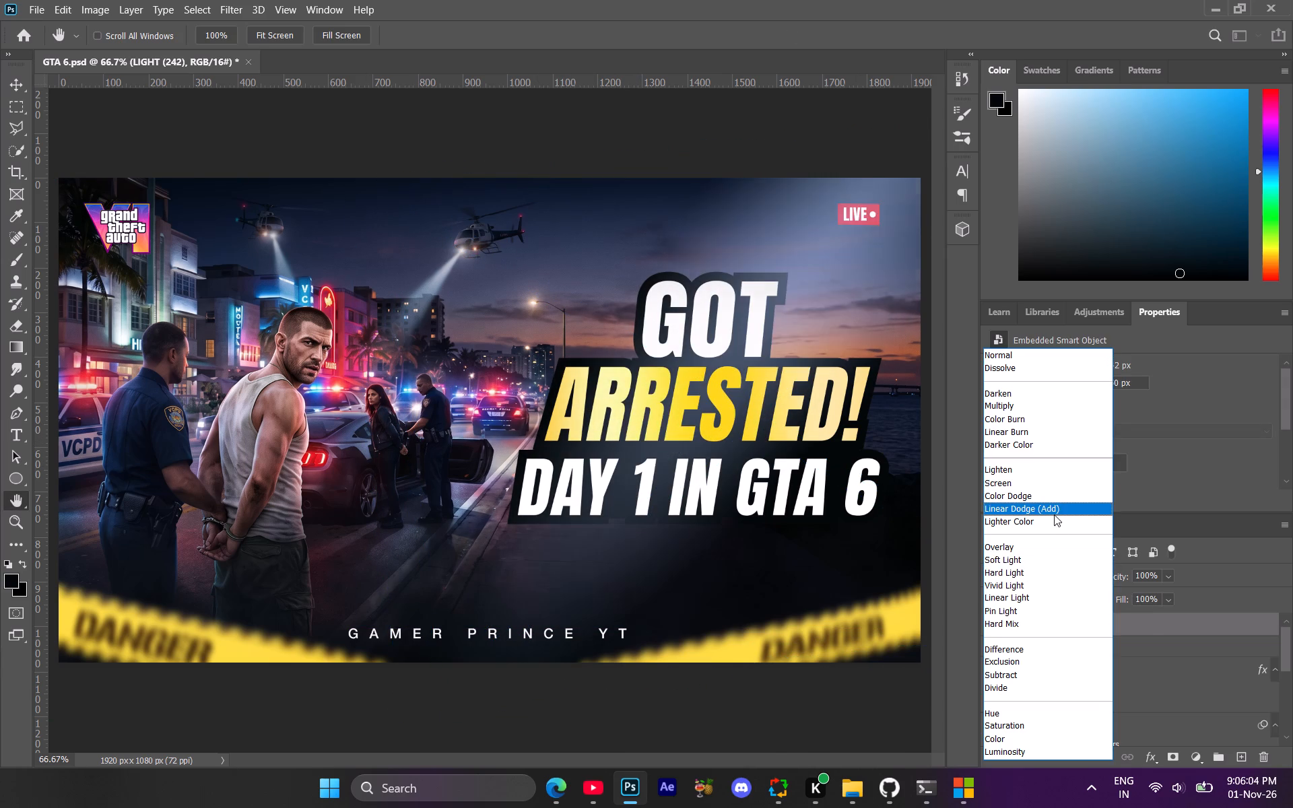
pyautogui.click(1052, 514)
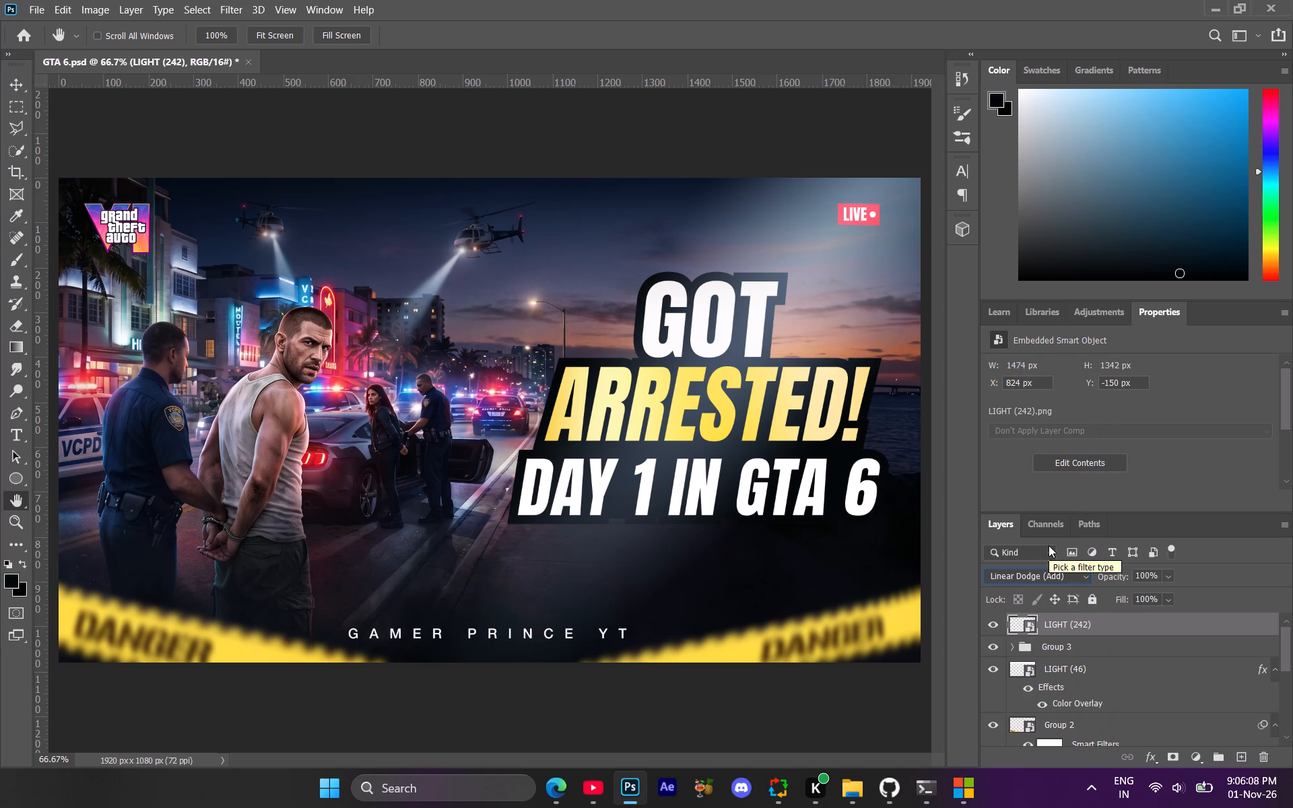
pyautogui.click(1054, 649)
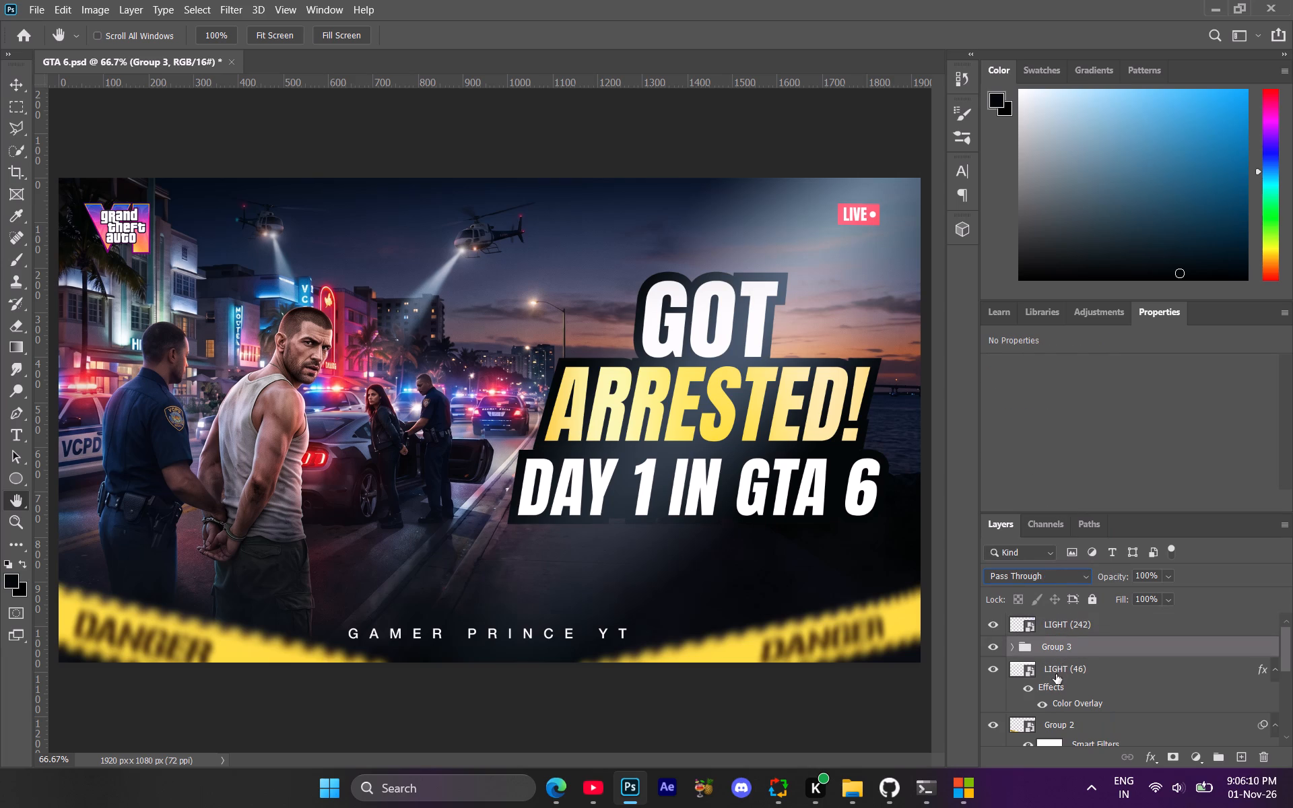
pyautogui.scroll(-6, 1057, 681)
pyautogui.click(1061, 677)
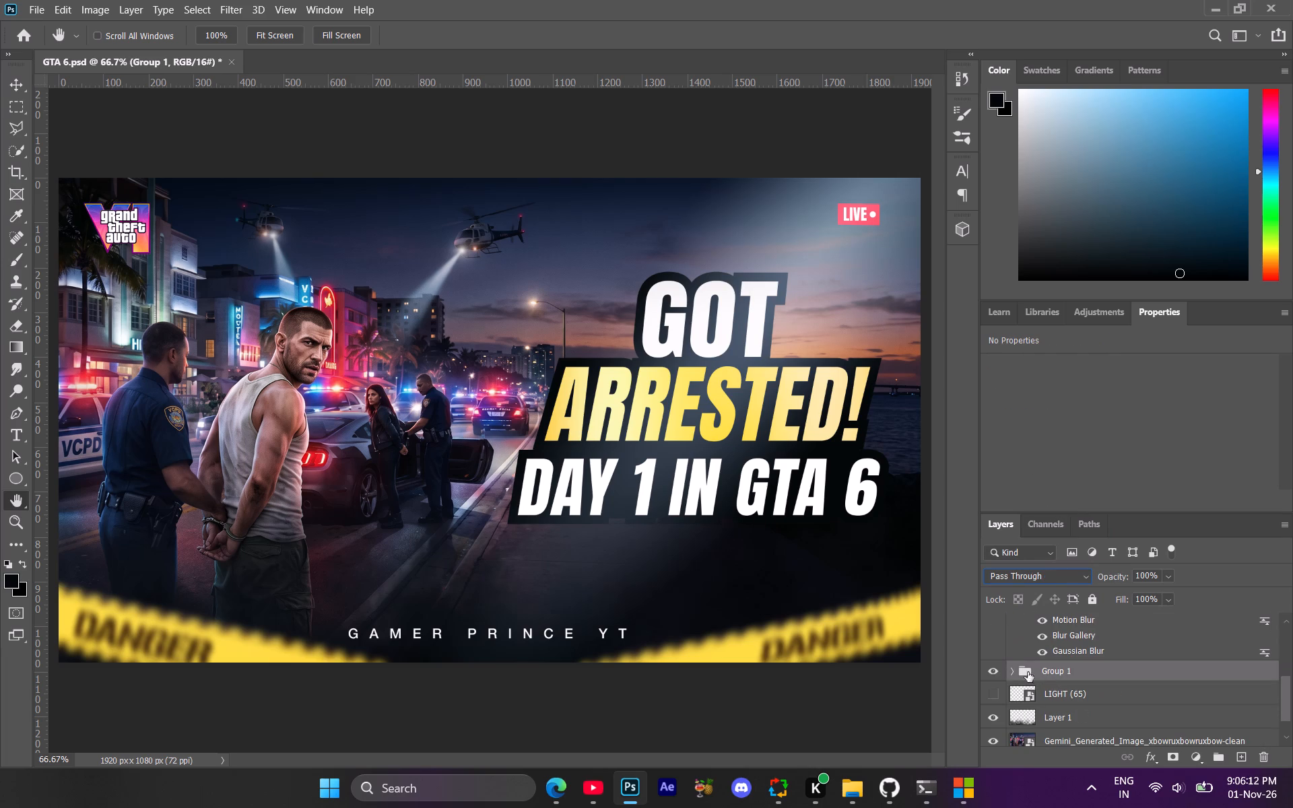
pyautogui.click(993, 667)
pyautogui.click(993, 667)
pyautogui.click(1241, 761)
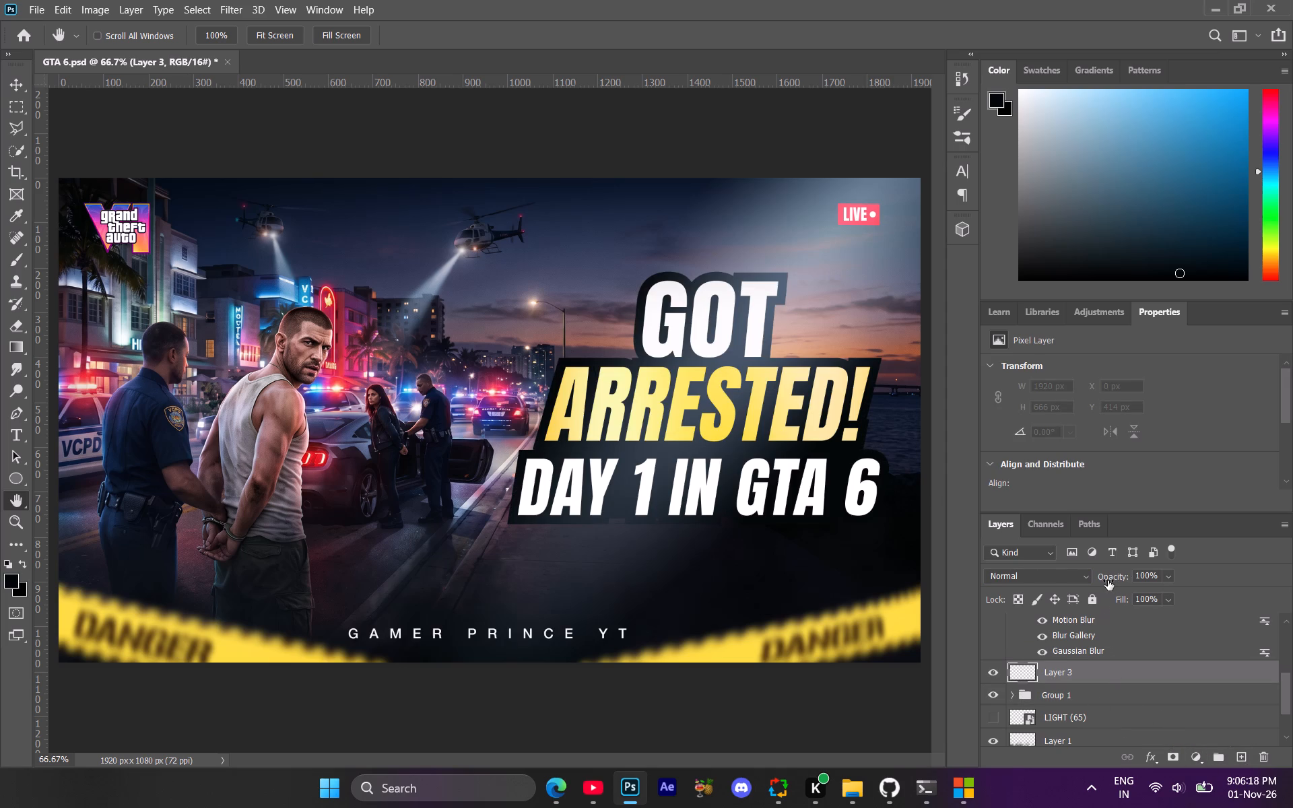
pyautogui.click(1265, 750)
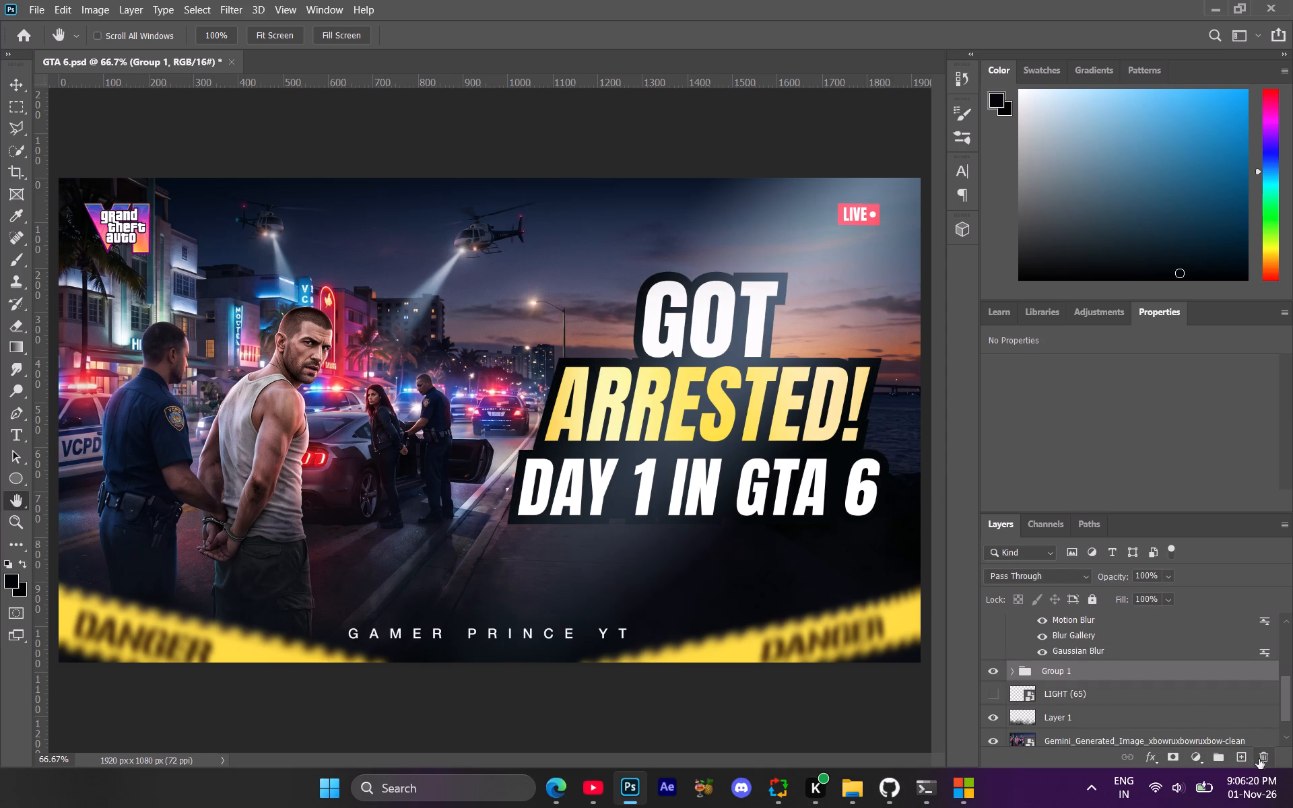
# Add a Hue/Saturation adjustment layer above Group 1, clip it to the group and set its saturation to +100.
pyautogui.click(1201, 755)
pyautogui.click(1192, 593)
pyautogui.moveTo(1132, 467); pyautogui.dragTo(1224, 448)
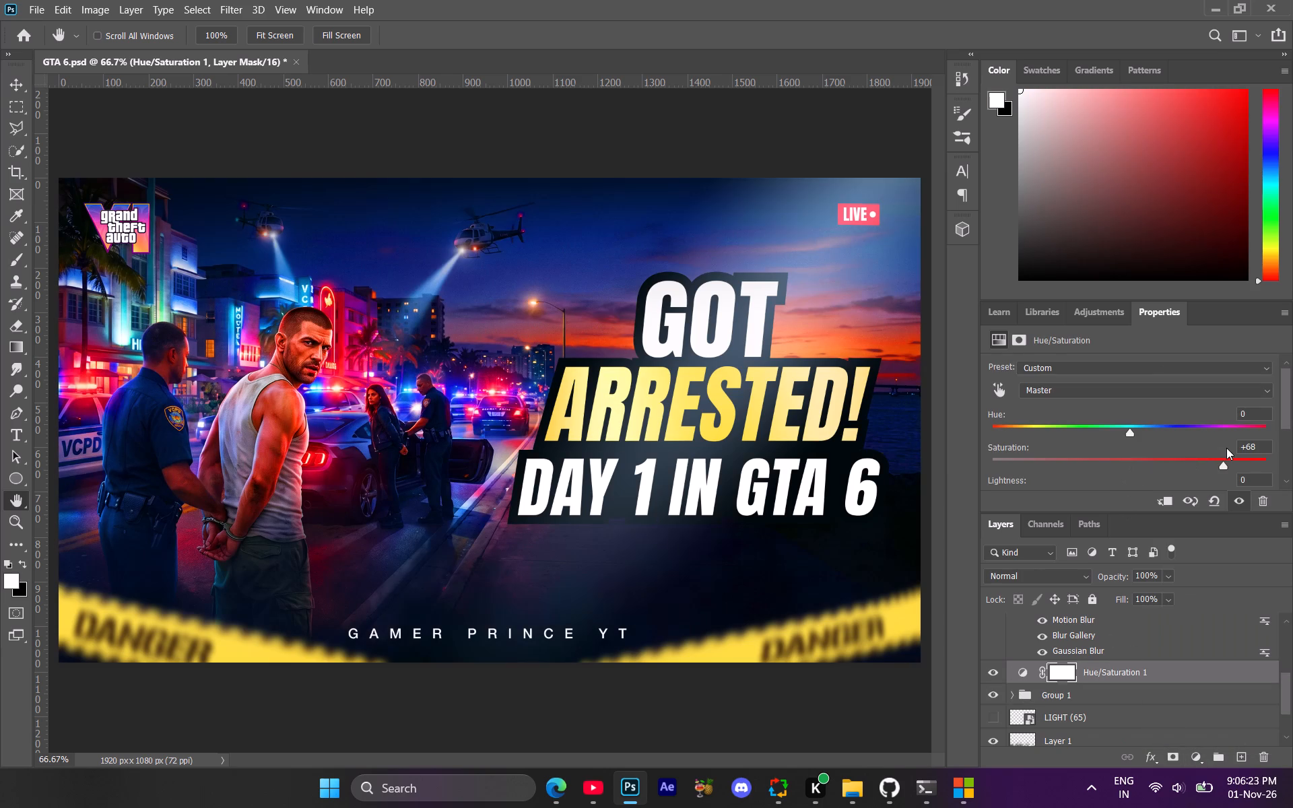
pyautogui.rightClick(1108, 671)
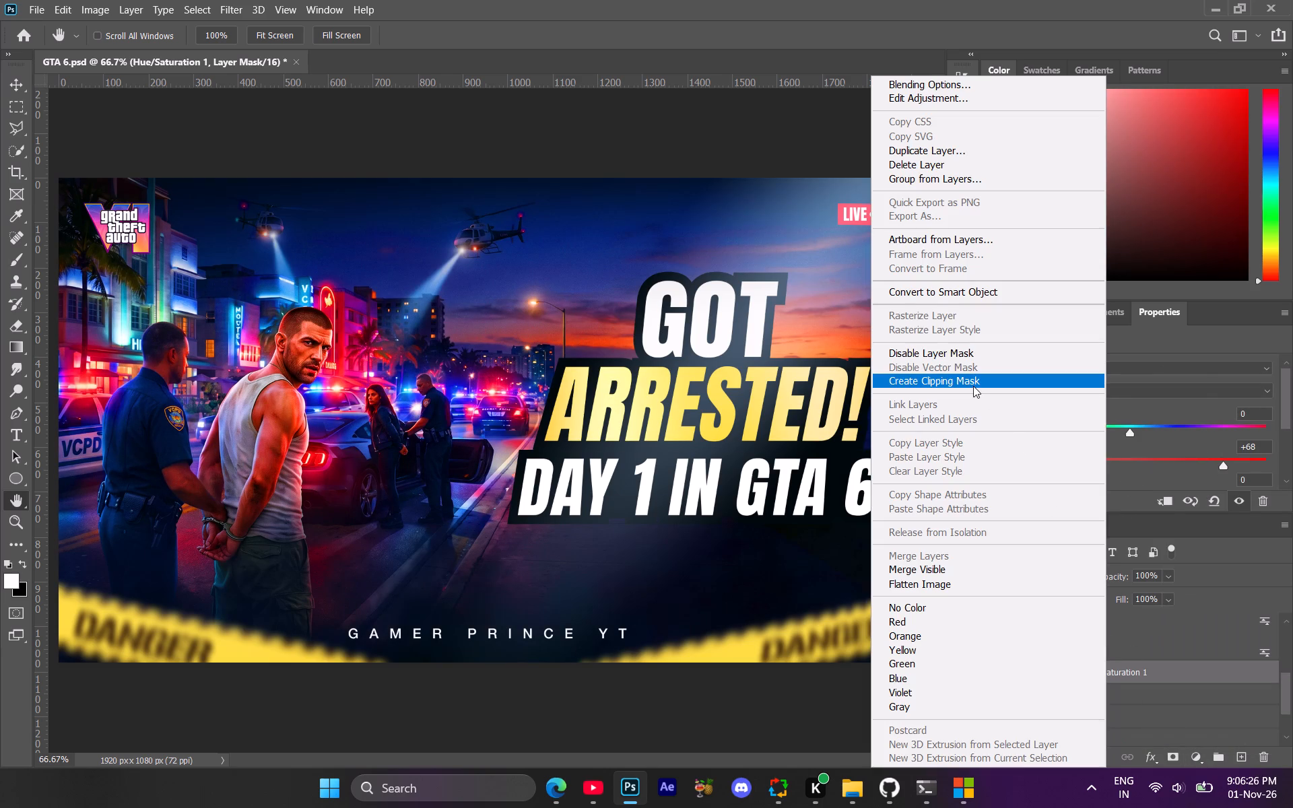
pyautogui.click(973, 386)
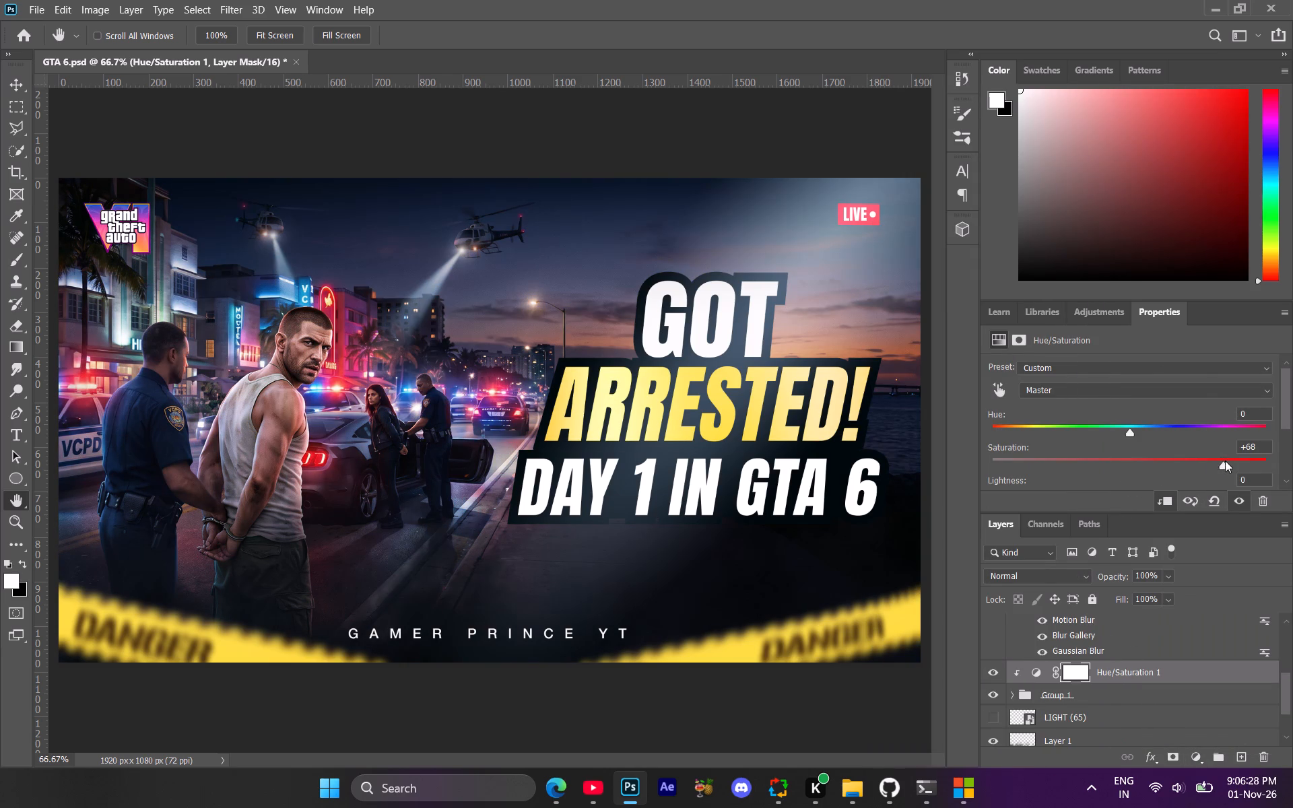
pyautogui.moveTo(1230, 461); pyautogui.dragTo(1237, 464)
pyautogui.moveTo(1236, 464); pyautogui.dragTo(1259, 461)
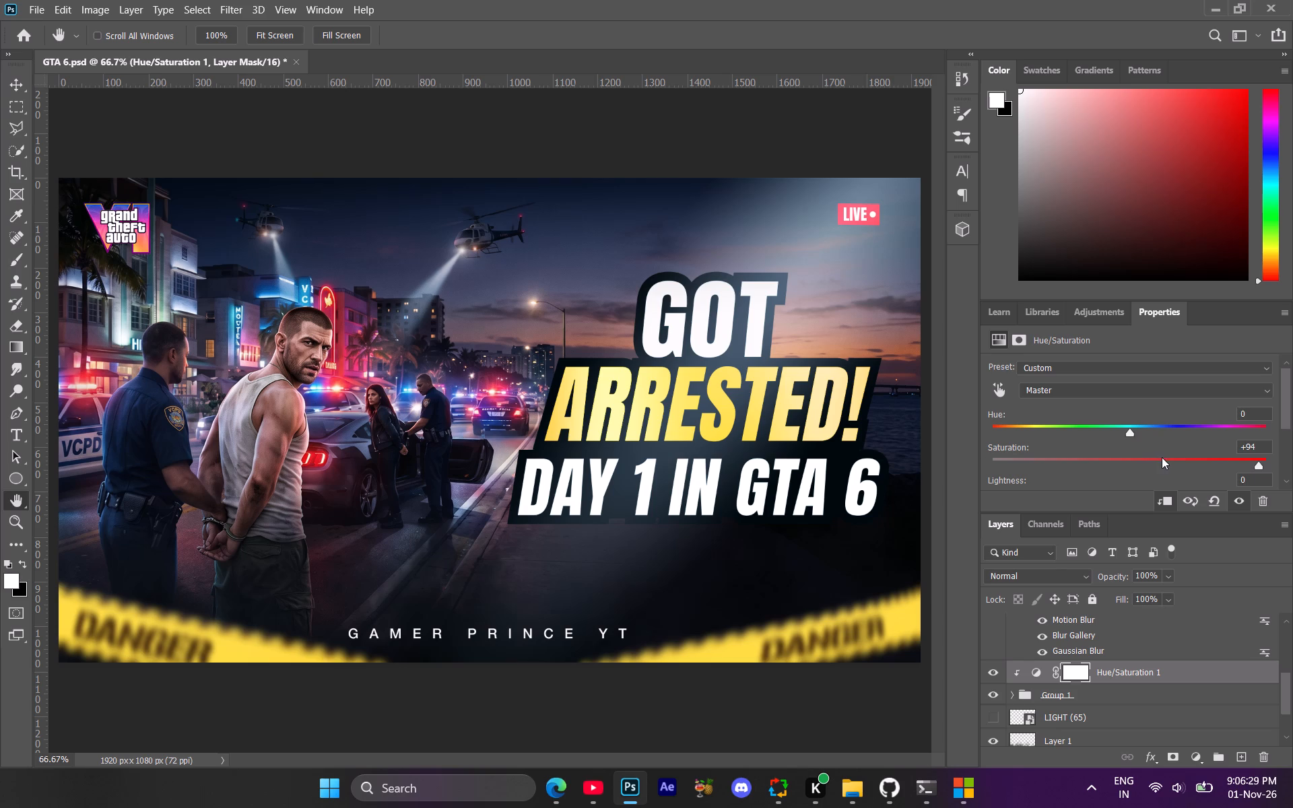
pyautogui.click(1162, 457)
pyautogui.moveTo(1157, 459); pyautogui.dragTo(941, 444)
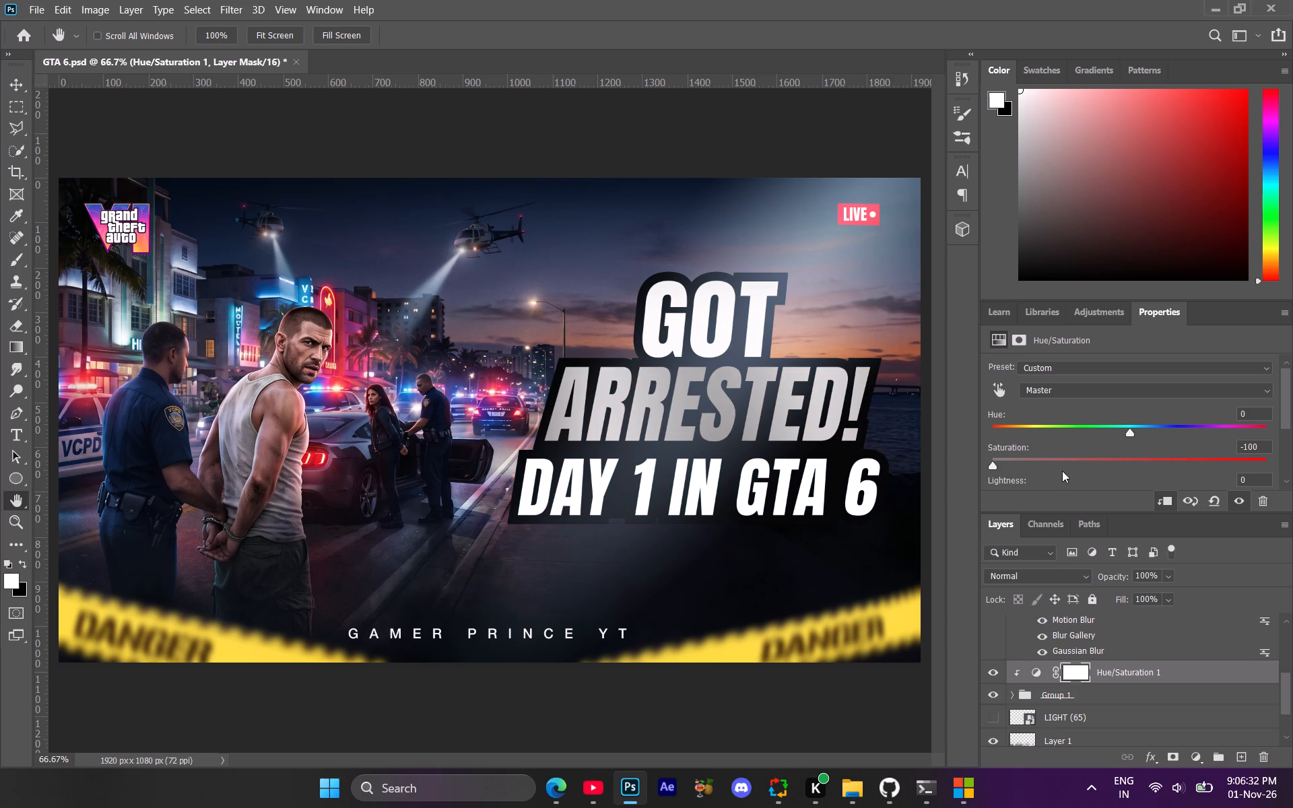
pyautogui.moveTo(1061, 458); pyautogui.dragTo(1292, 450)
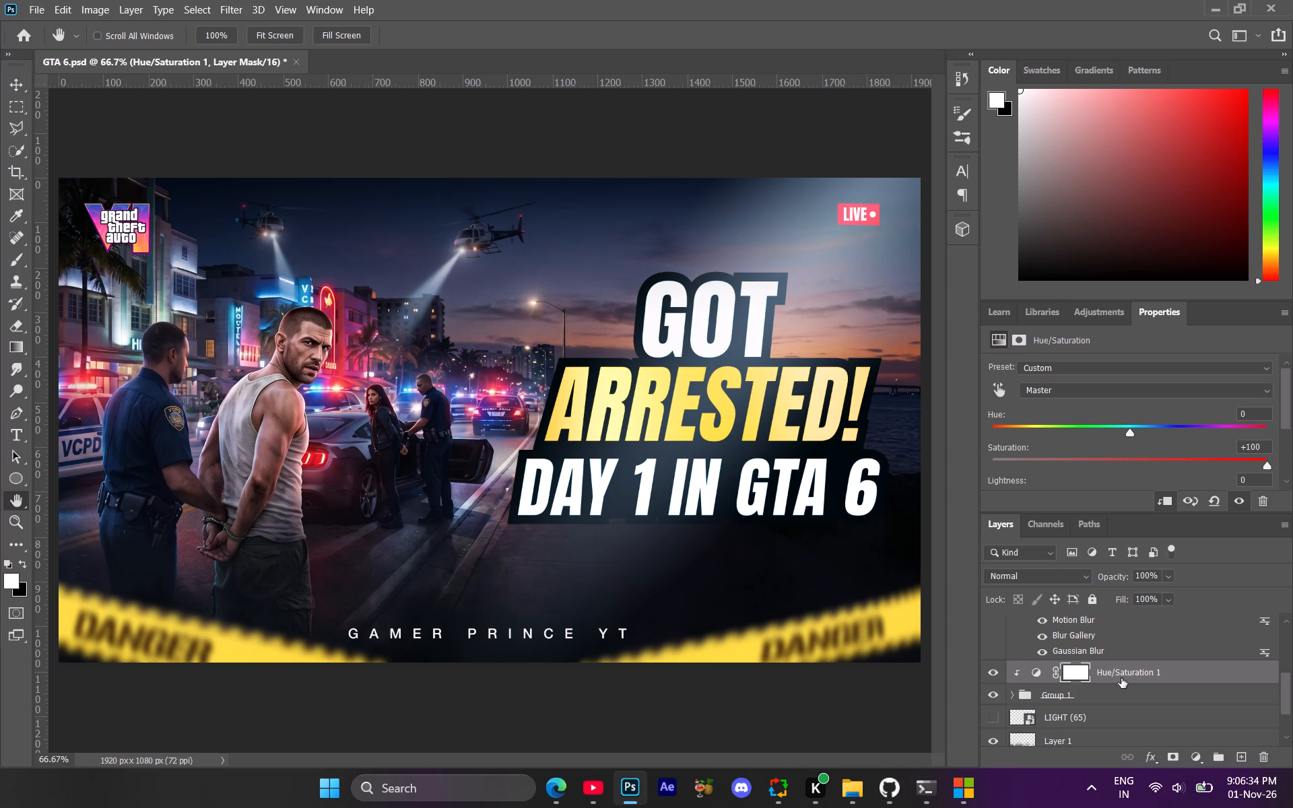
pyautogui.click(1121, 678)
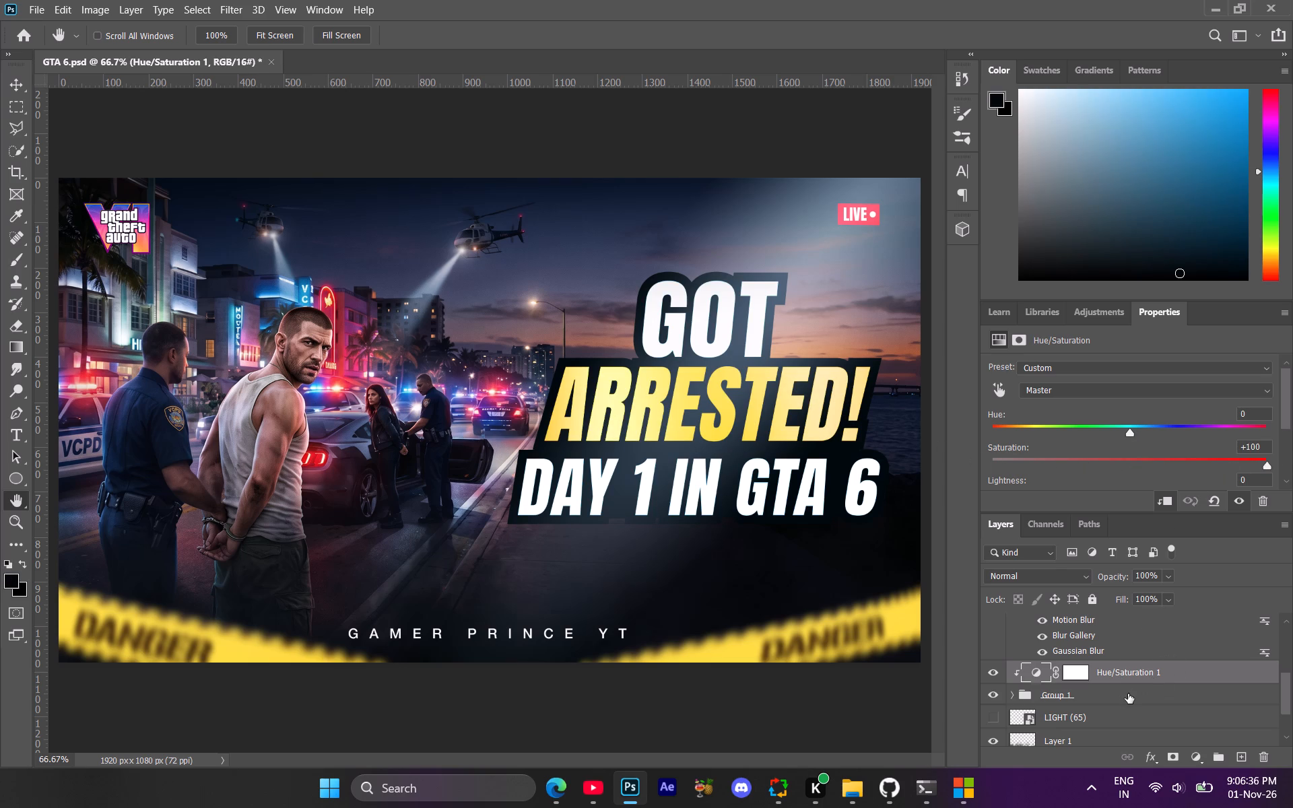
# Duplicate the LIGHT (242) beam layer, move the copy over the canvas's left half and flip it horizontally.
pyautogui.scroll(7, 1117, 680)
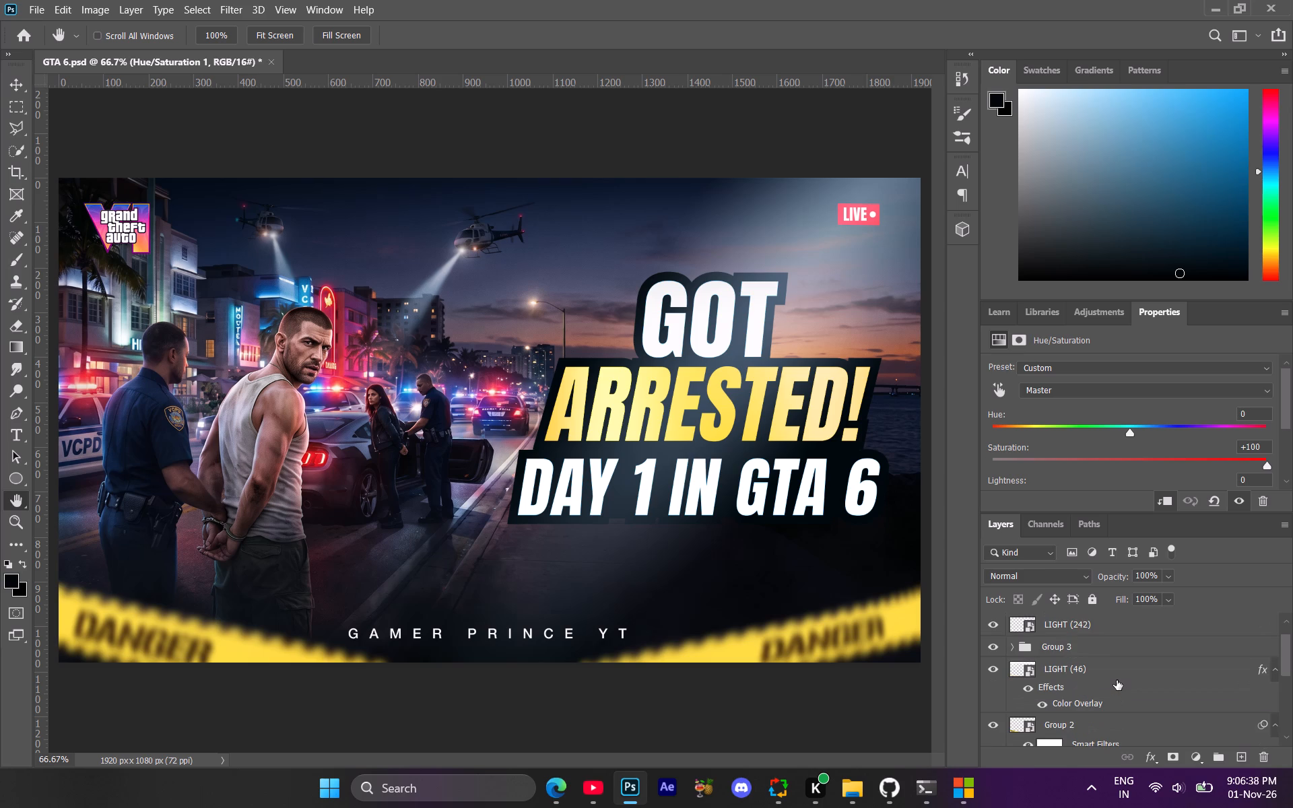
pyautogui.scroll(4, 1117, 680)
pyautogui.click(1078, 631)
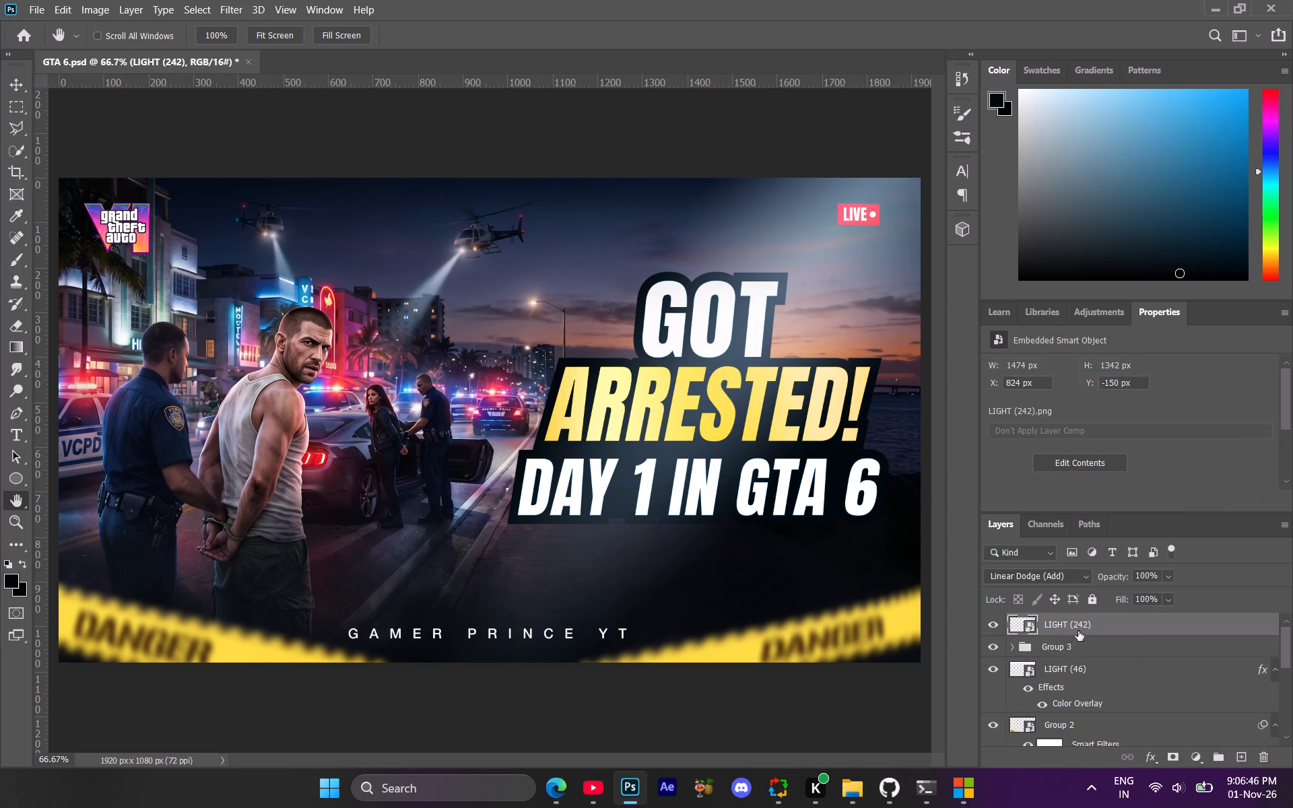
pyautogui.scroll(3, 1078, 639)
pyautogui.hotkey('ctrl', 'j')
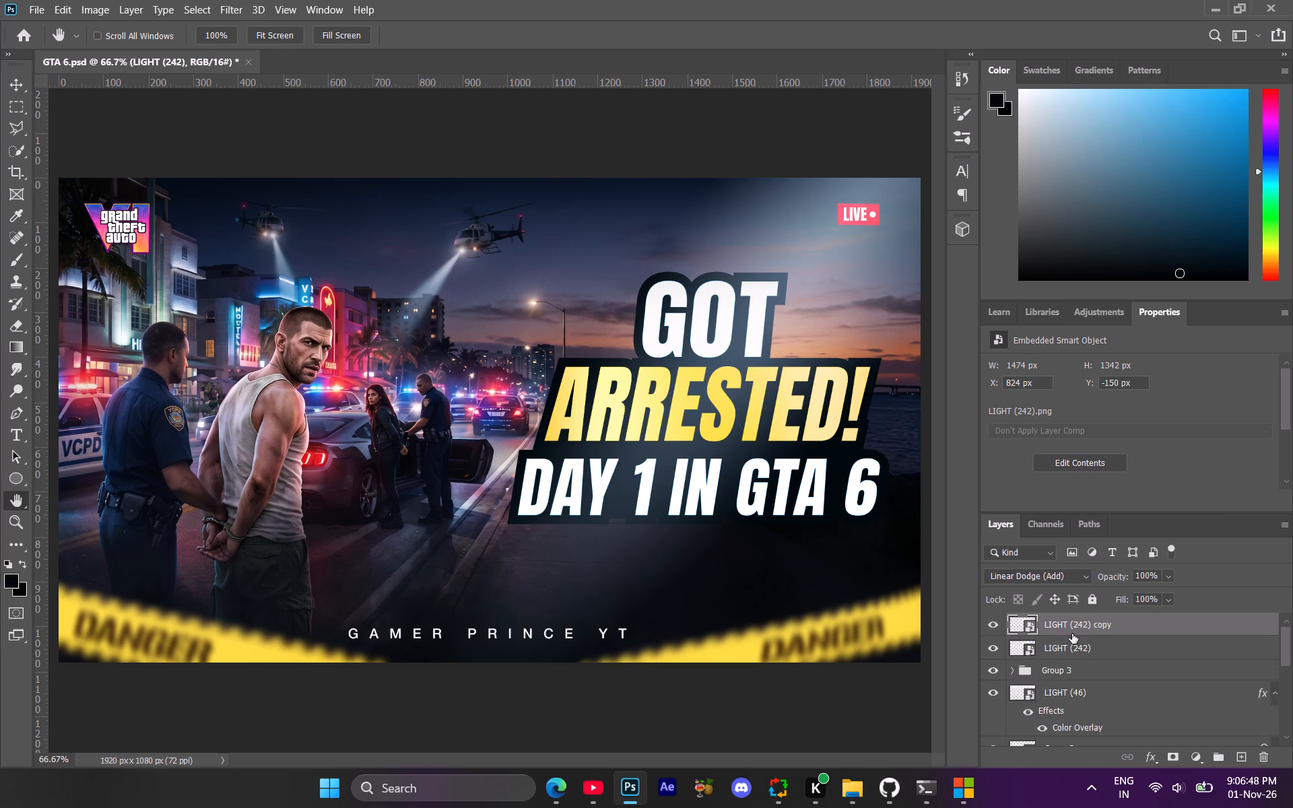
pyautogui.hotkey('ctrl', 't')
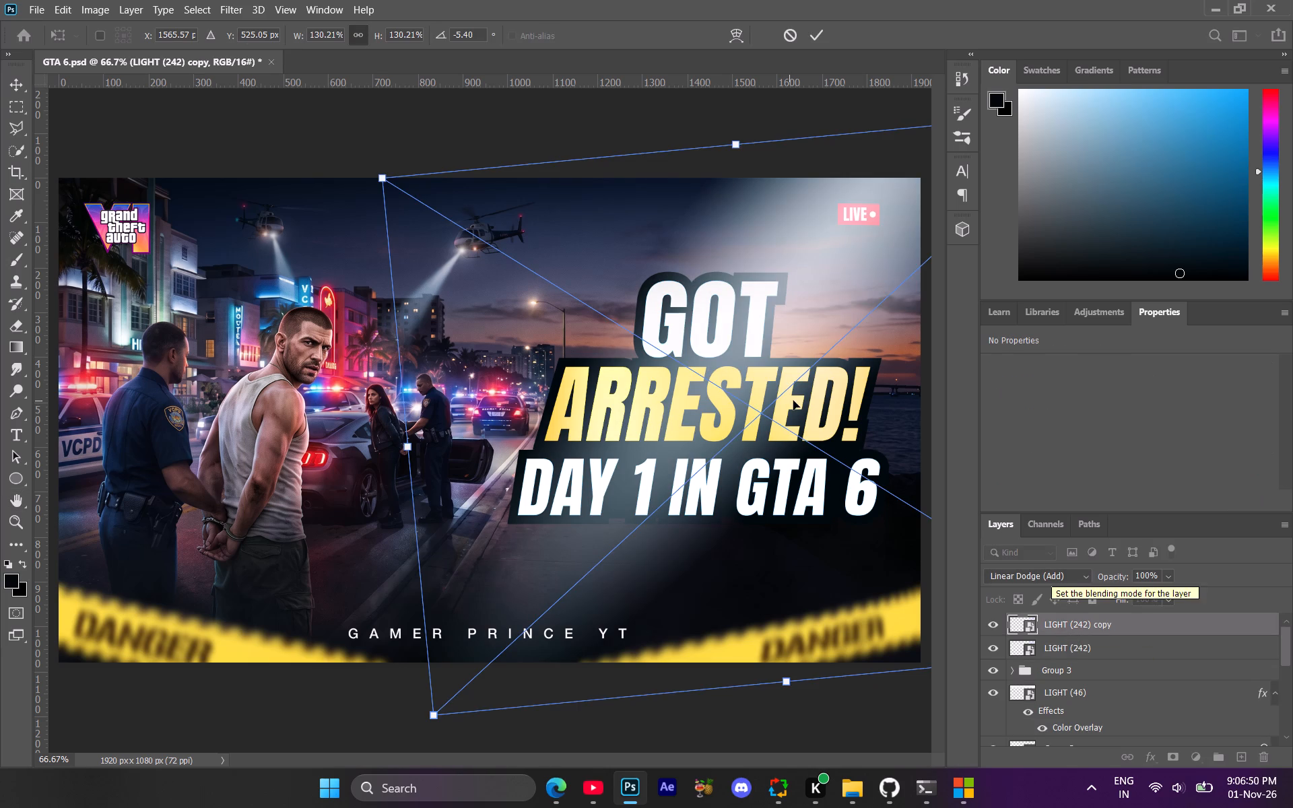
pyautogui.moveTo(789, 401); pyautogui.dragTo(350, 466)
pyautogui.rightClick(463, 340)
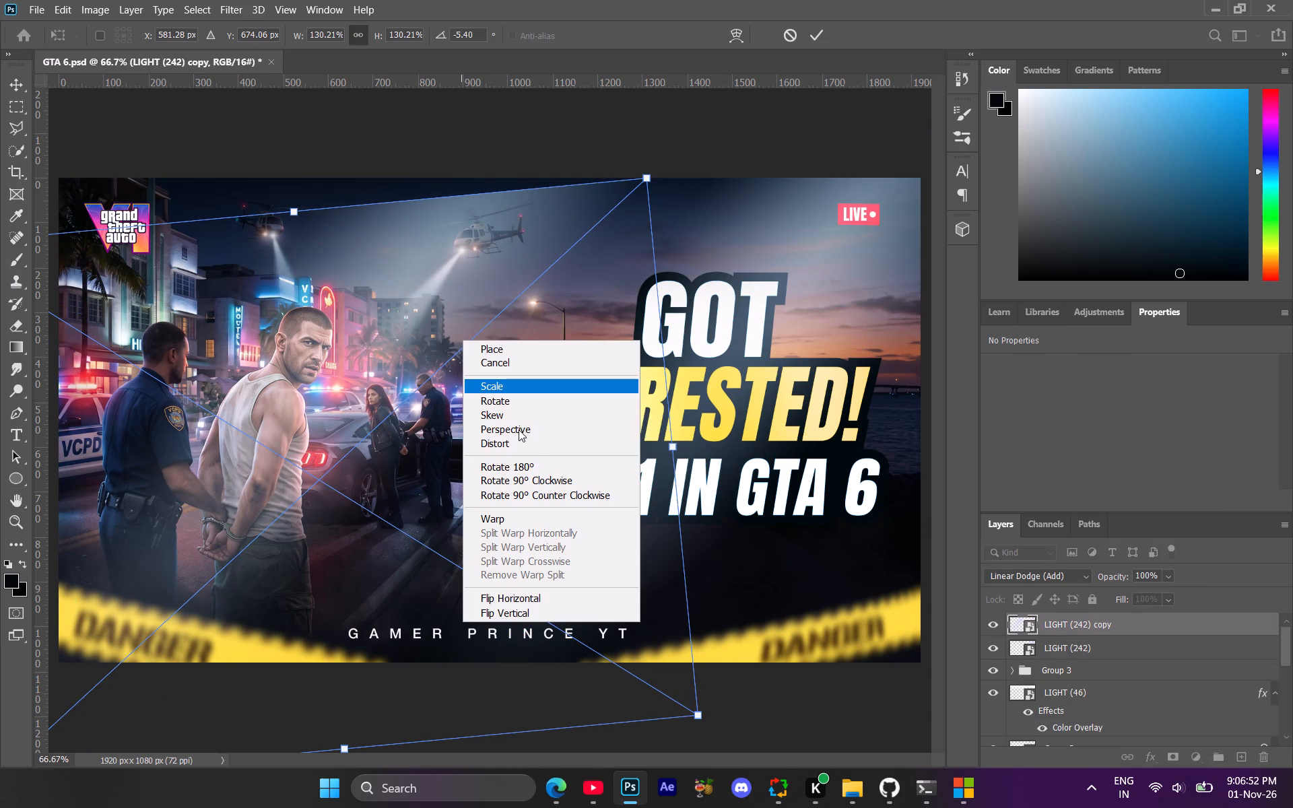
pyautogui.click(525, 603)
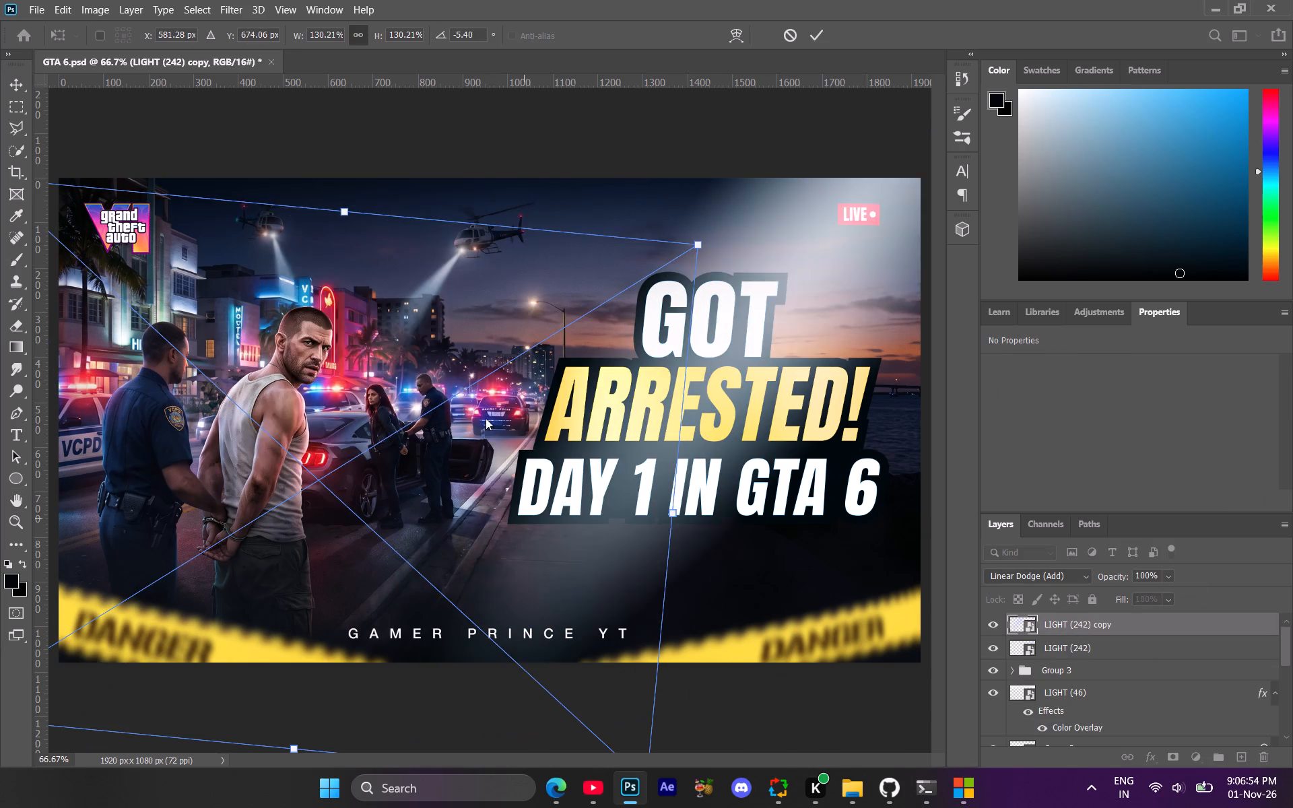
# Rotate the LIGHT (242) copy to about -179.4° and position it shining from the canvas's upper-left corner.
pyautogui.moveTo(549, 348); pyautogui.dragTo(378, 360)
pyautogui.moveTo(598, 277); pyautogui.dragTo(458, 108)
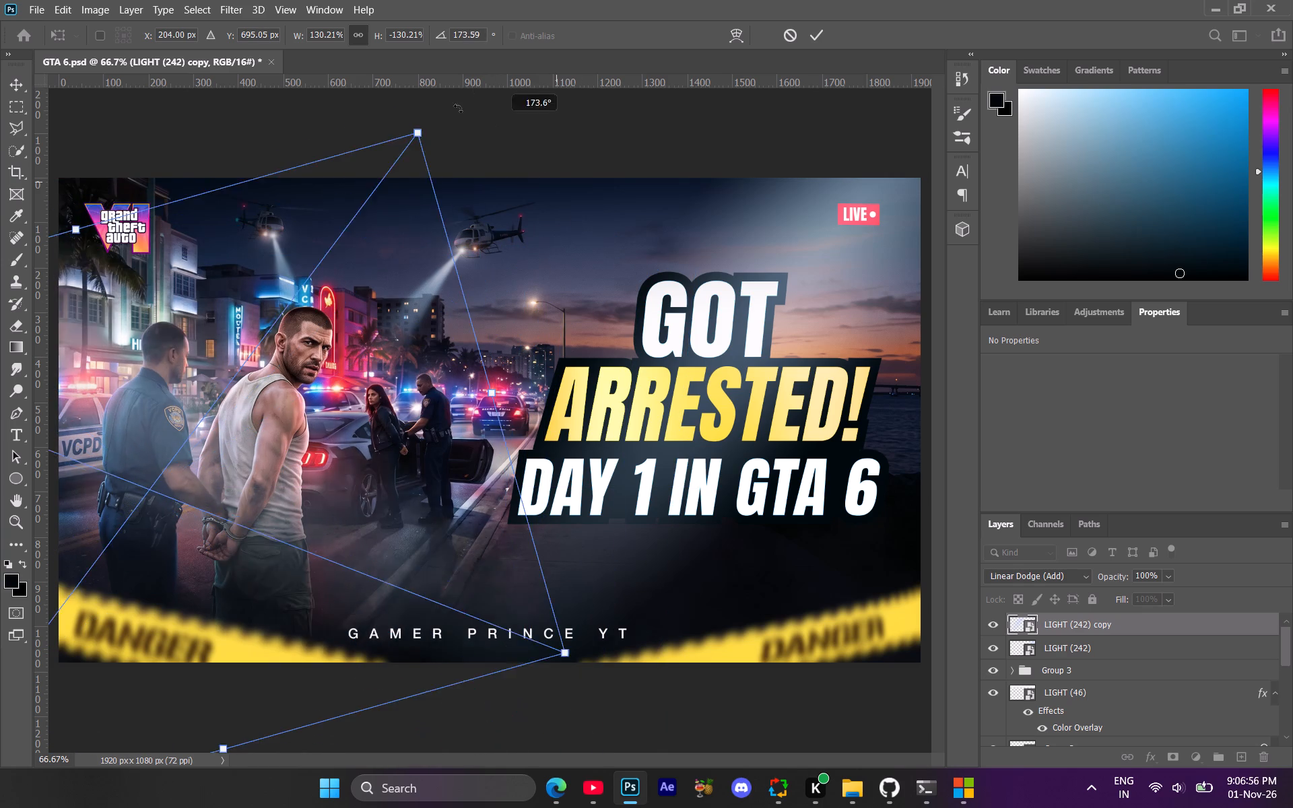
pyautogui.moveTo(458, 108); pyautogui.dragTo(432, 104)
pyautogui.moveTo(372, 405); pyautogui.dragTo(342, 322)
pyautogui.moveTo(482, 213); pyautogui.dragTo(521, 329)
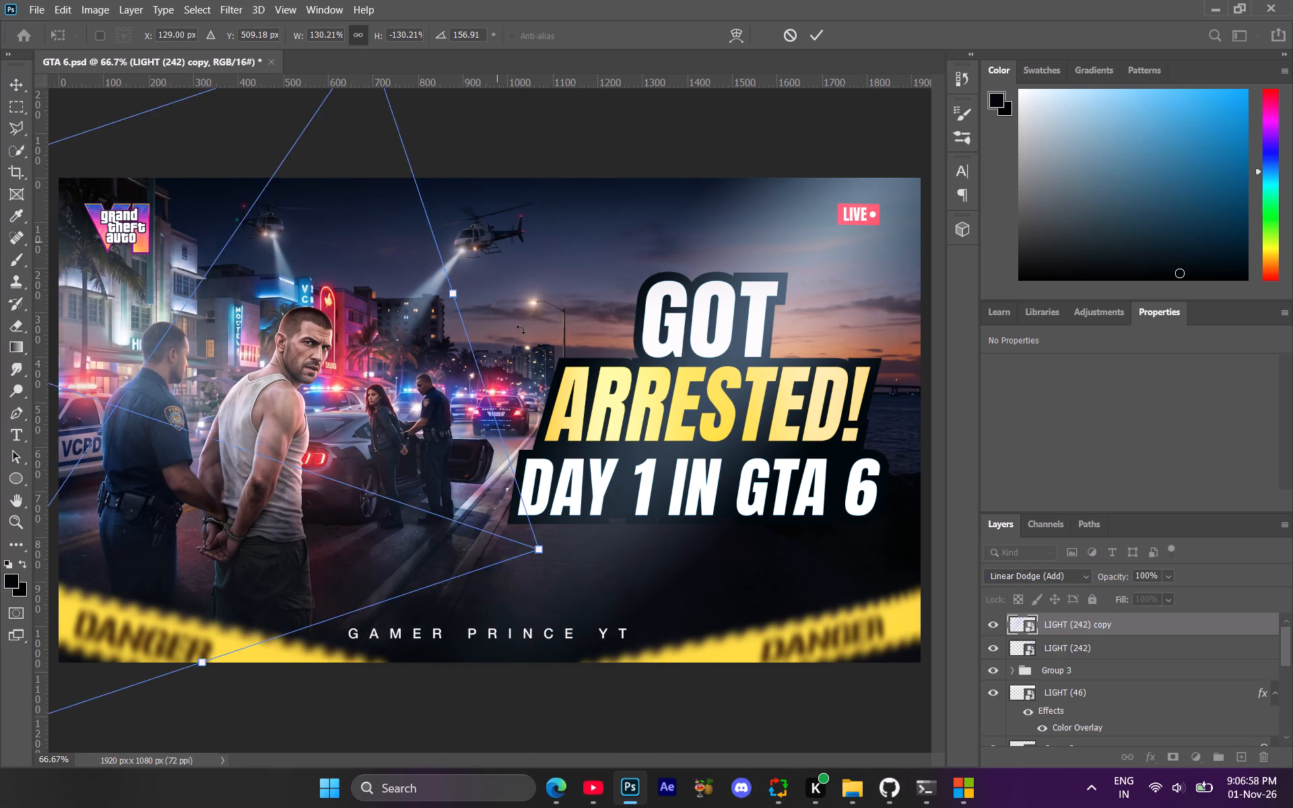
pyautogui.moveTo(521, 329); pyautogui.dragTo(529, 376)
pyautogui.moveTo(316, 430); pyautogui.dragTo(246, 395)
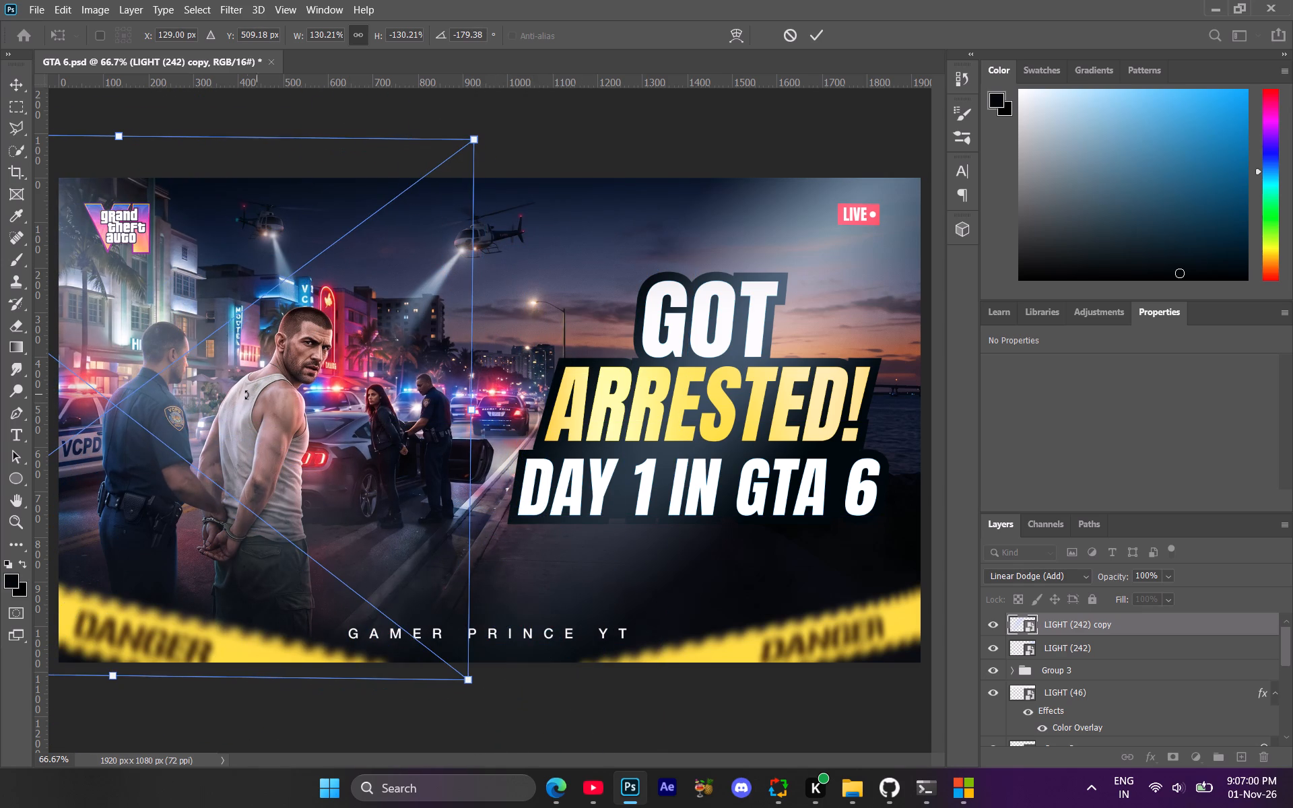
pyautogui.moveTo(246, 395); pyautogui.dragTo(240, 362)
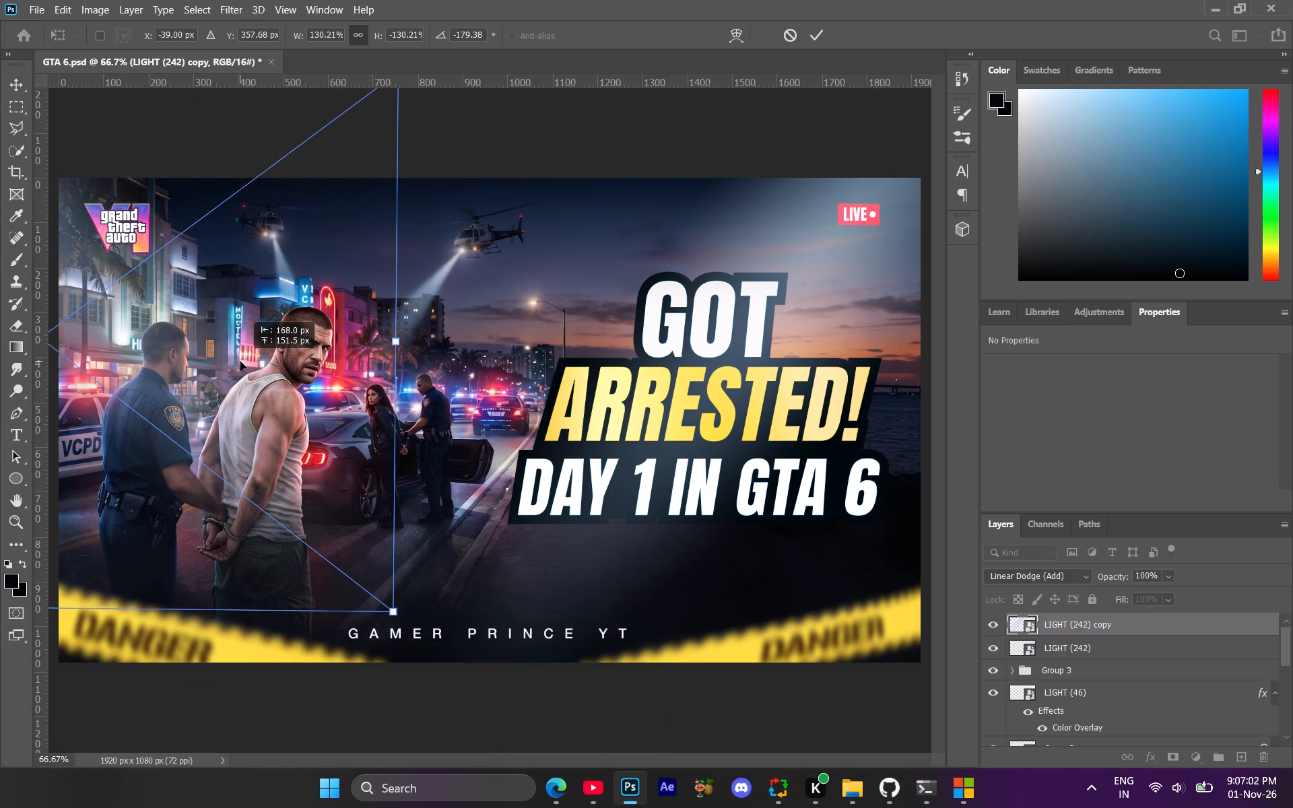
pyautogui.moveTo(240, 362); pyautogui.dragTo(222, 364)
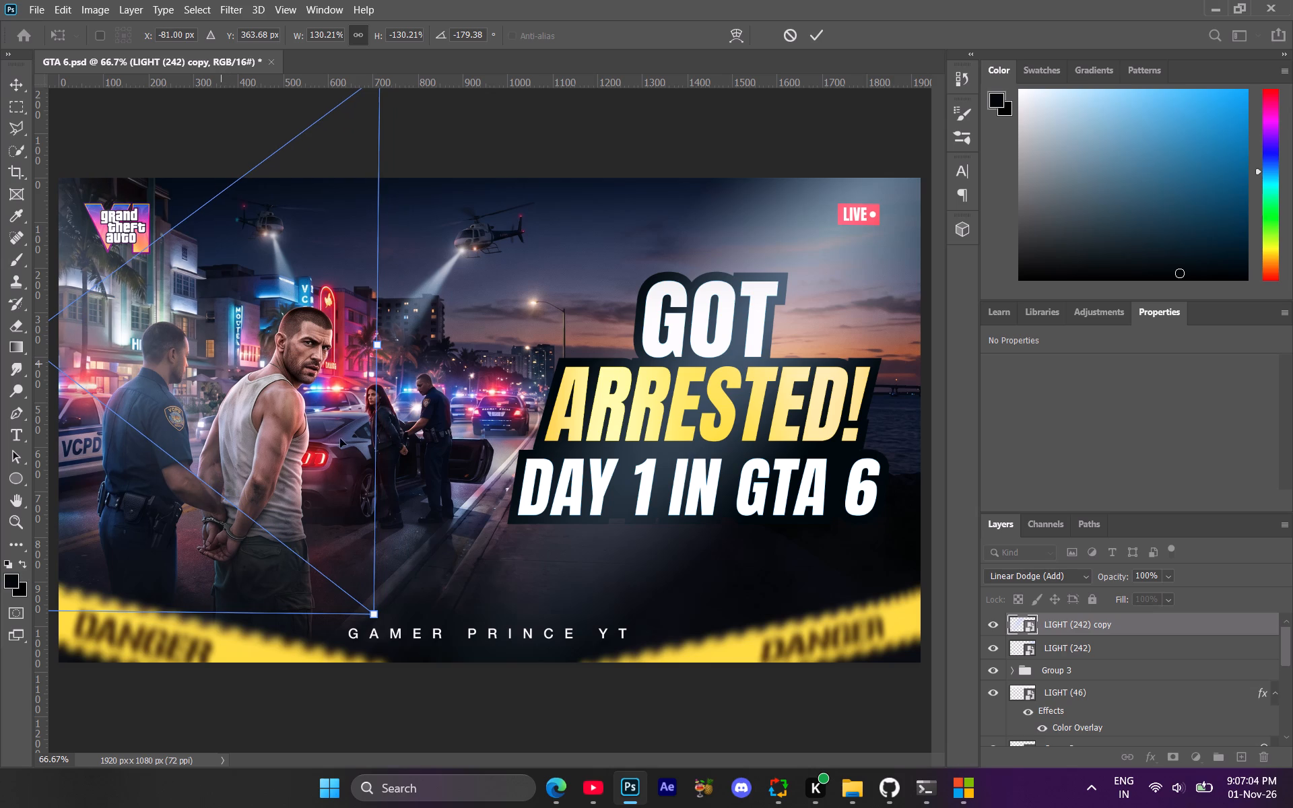
pyautogui.click(1079, 623)
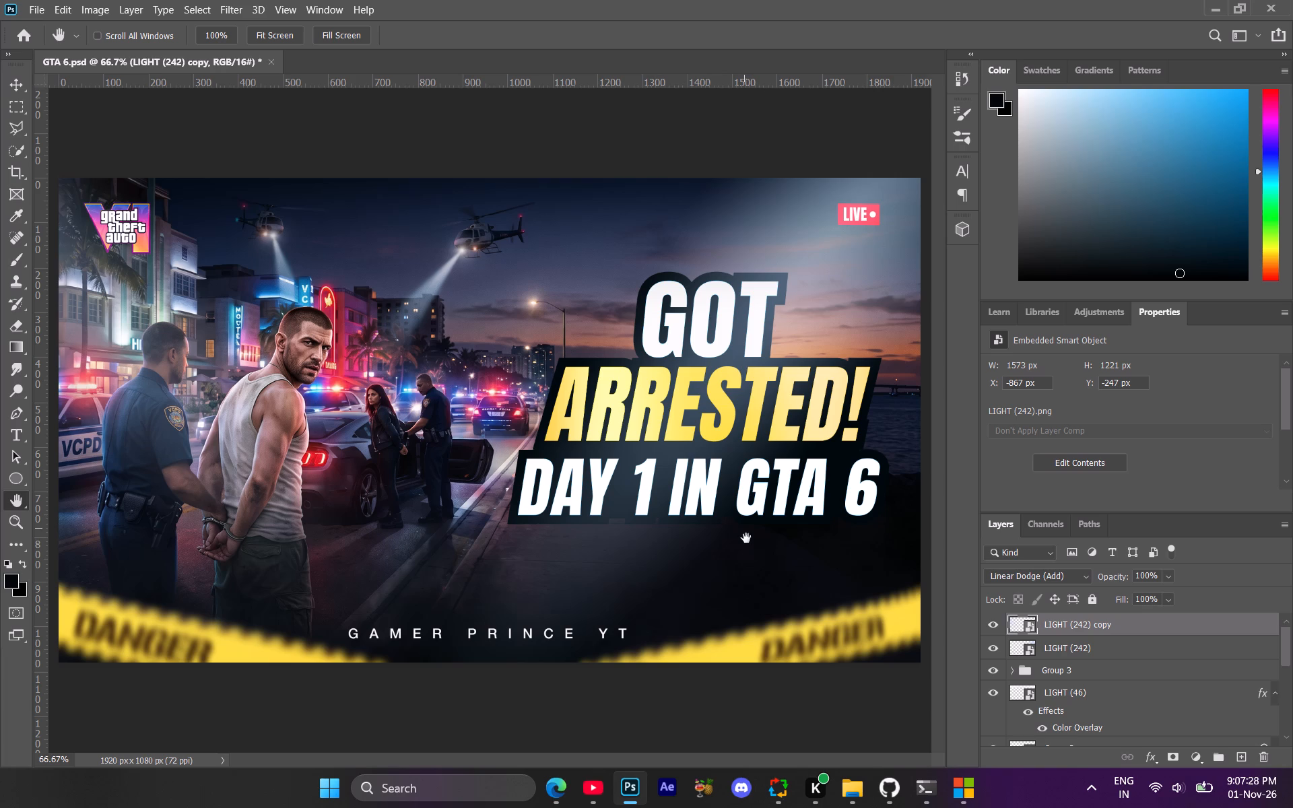
# Save the GTA 6.psd document.
pyautogui.hotkey('ctrl', 's')
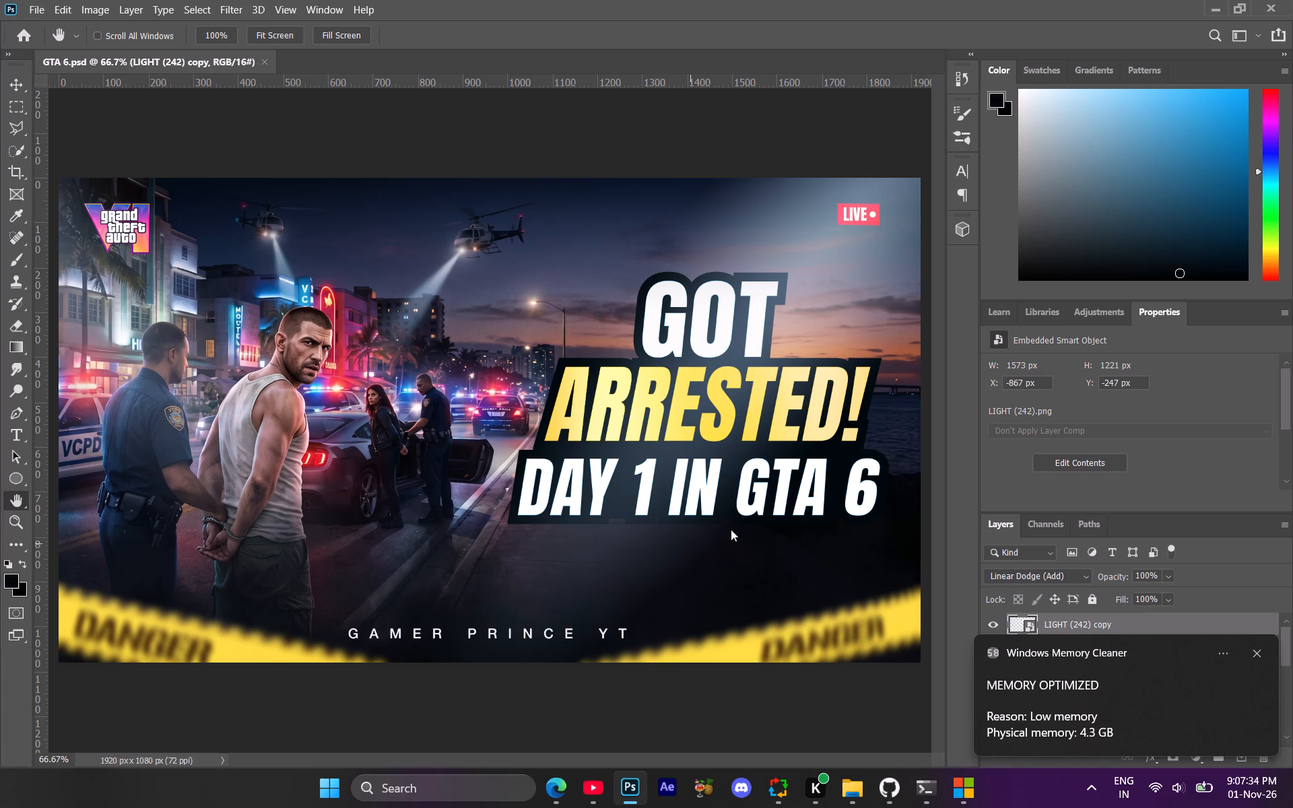
# Switch to File Explorer and preview the starburst and flare images near the end of the LIGHTS folder.
pyautogui.click(819, 706)
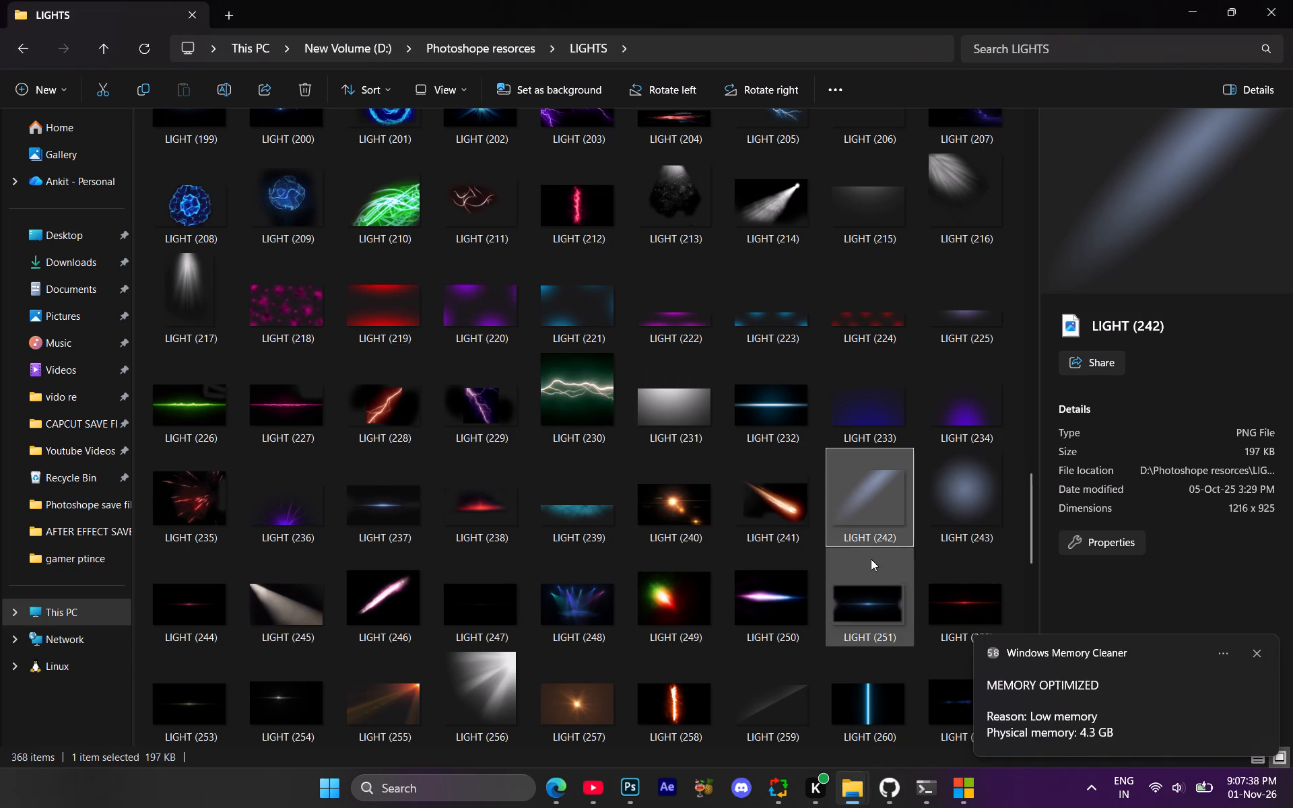
pyautogui.scroll(-2, 838, 614)
pyautogui.scroll(-1, 674, 527)
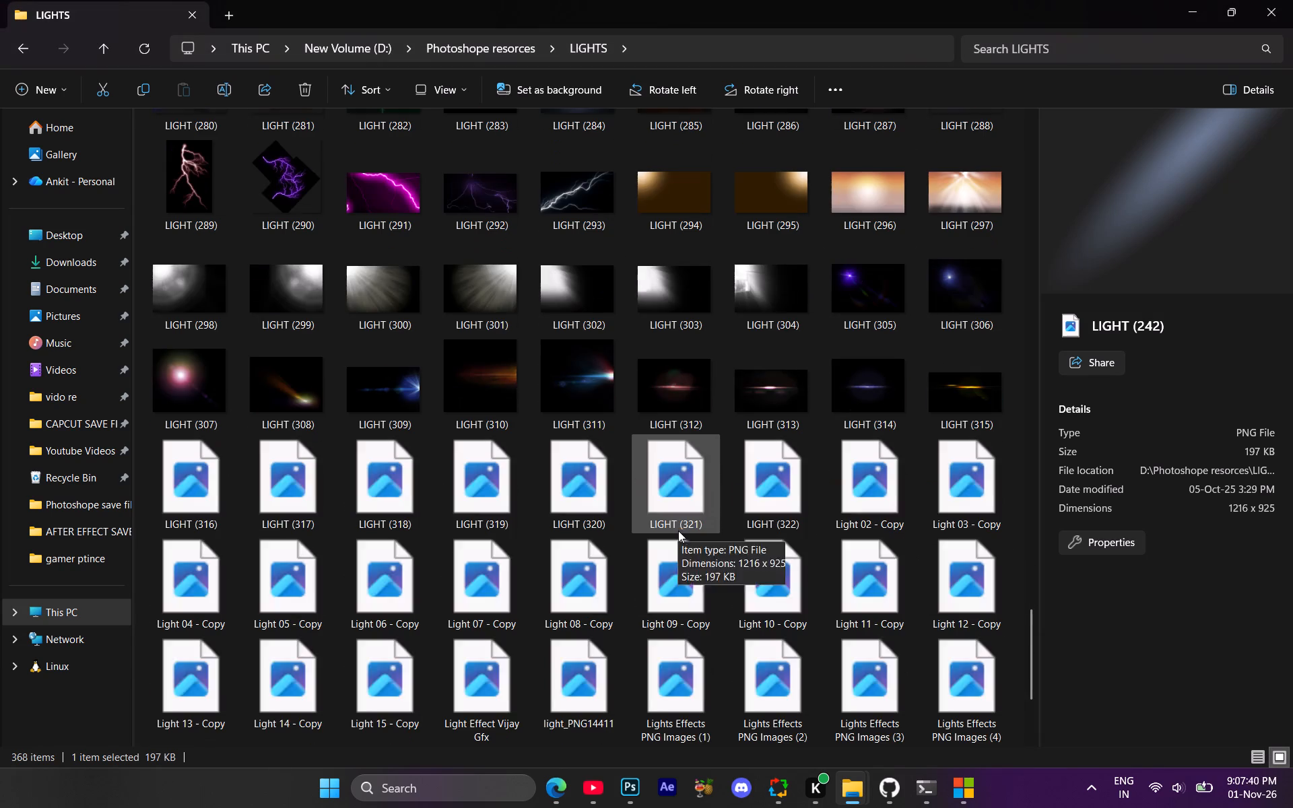
pyautogui.scroll(-1, 772, 542)
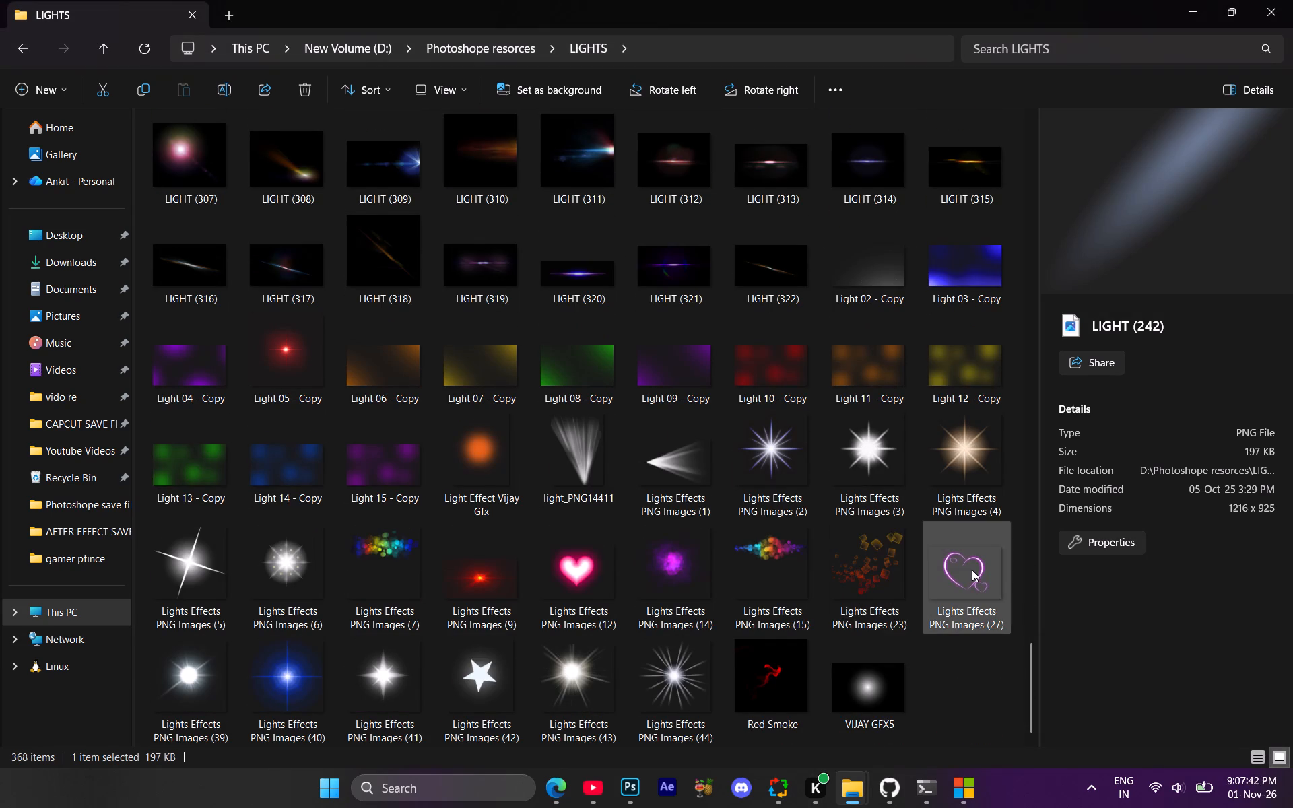
pyautogui.click(972, 570)
pyautogui.click(887, 570)
pyautogui.click(754, 667)
pyautogui.click(656, 682)
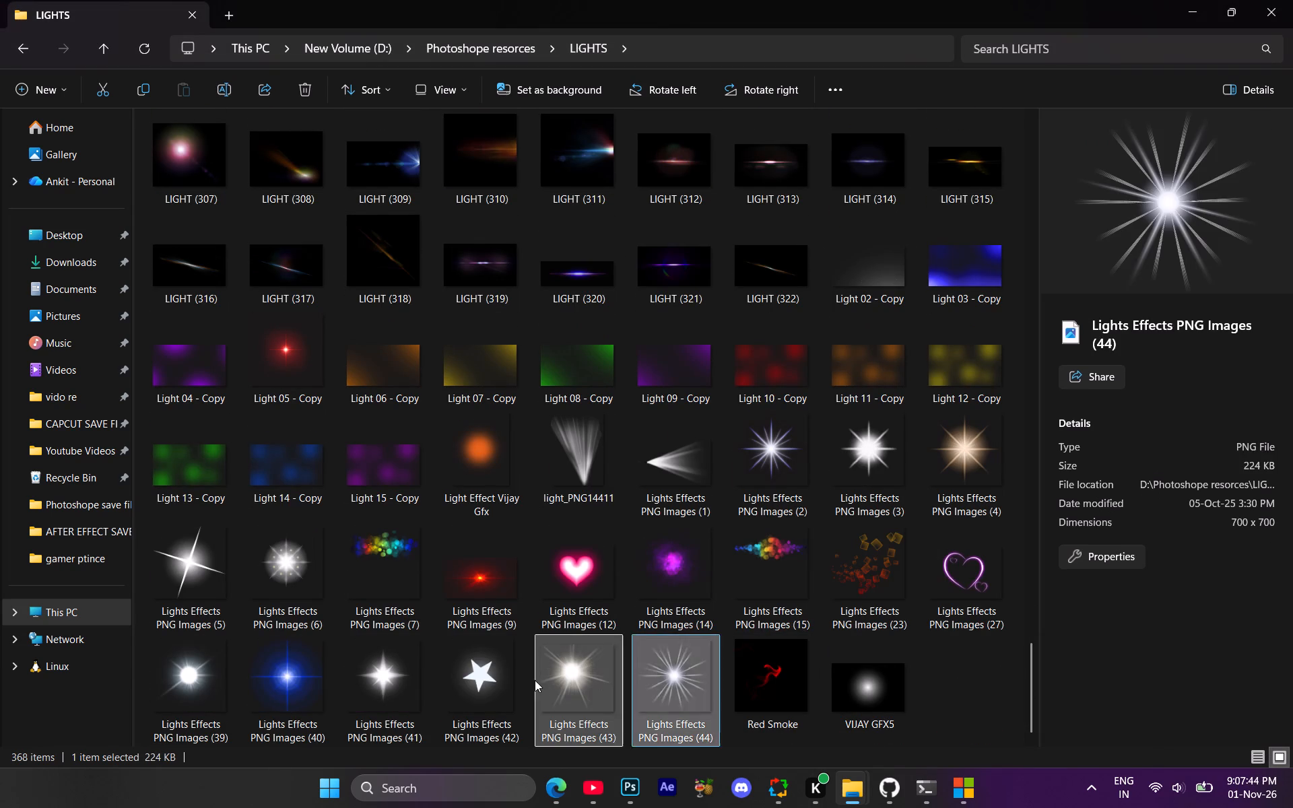
pyautogui.click(535, 680)
pyautogui.click(470, 686)
pyautogui.click(387, 669)
pyautogui.click(260, 633)
pyautogui.click(215, 564)
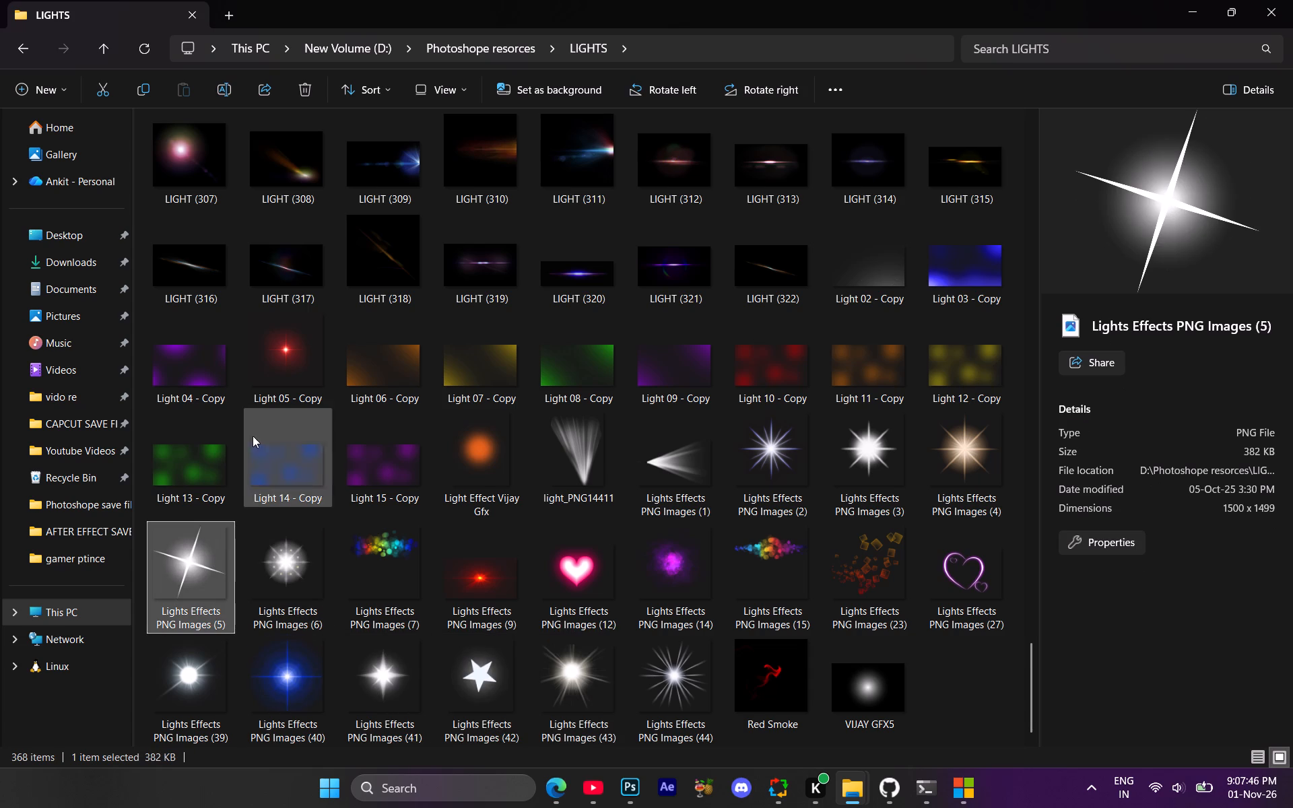
# Open the PARTICLES resource folder and preview dust, spark and bokeh images to choose an overlay for the thumbnail.
pyautogui.click(13, 56)
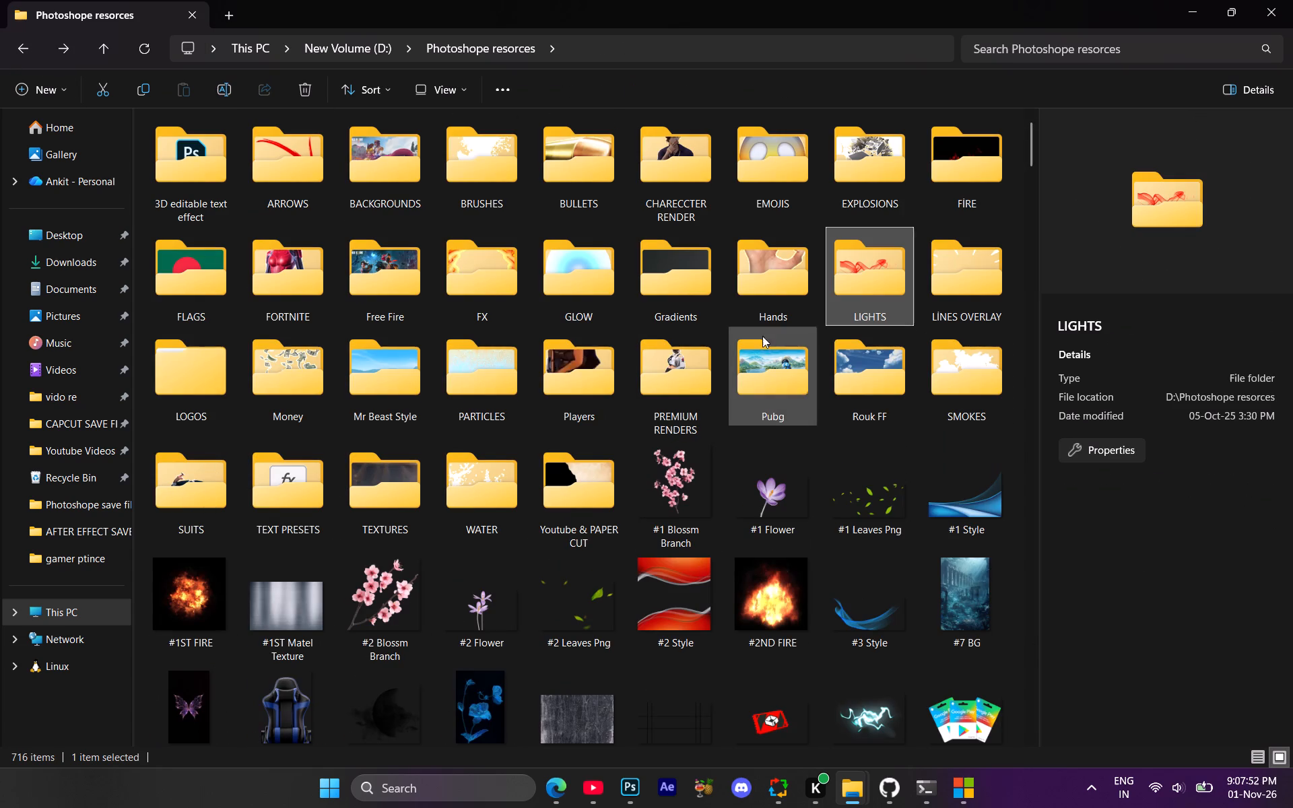
pyautogui.doubleClick(483, 380)
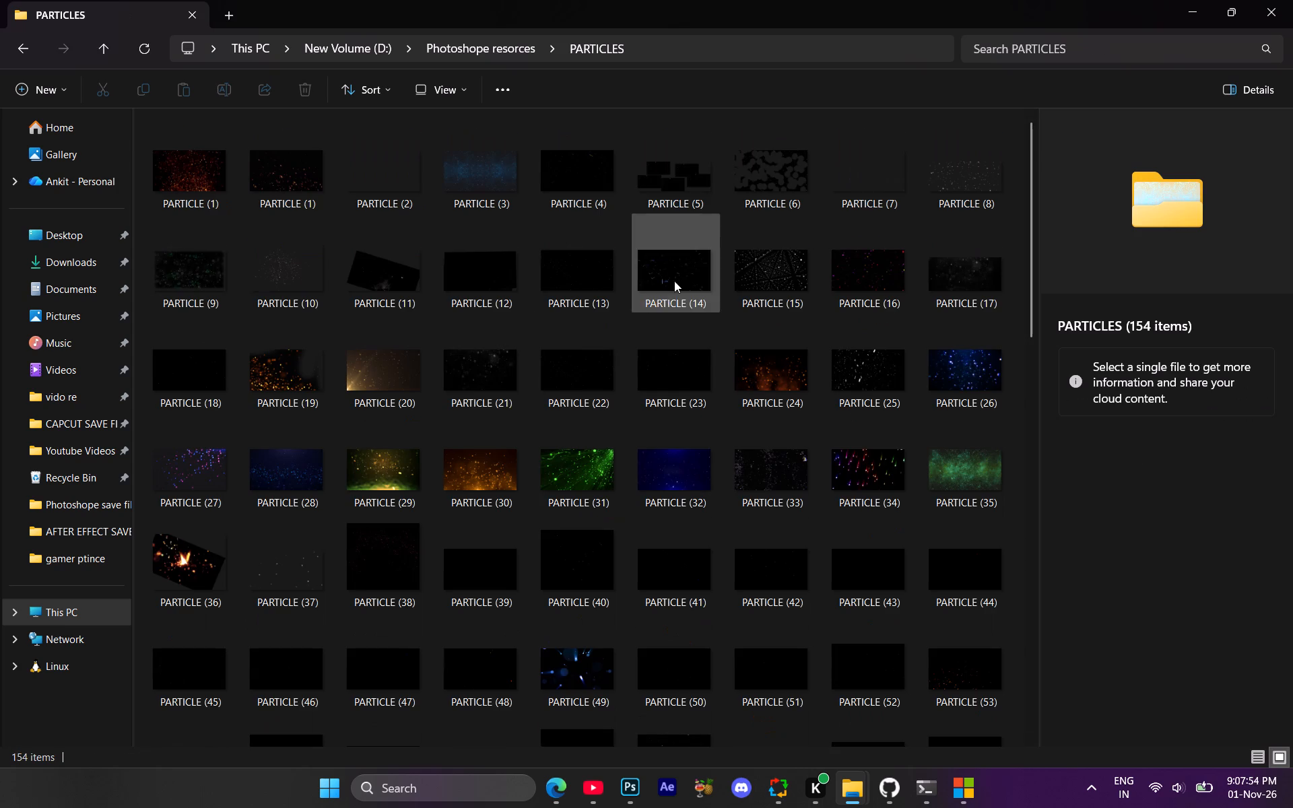
pyautogui.click(783, 261)
pyautogui.click(877, 193)
pyautogui.click(968, 184)
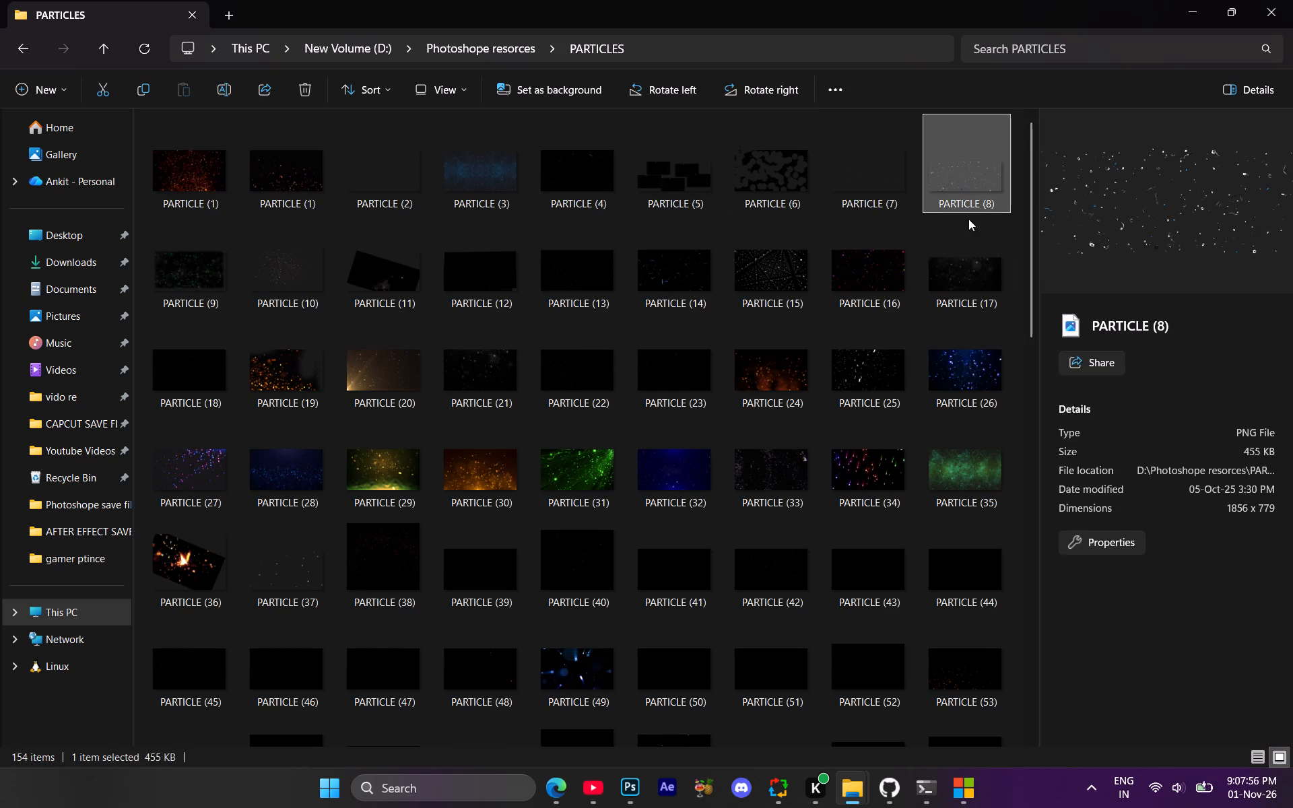
pyautogui.click(962, 274)
pyautogui.click(943, 189)
pyautogui.click(498, 539)
pyautogui.click(343, 553)
pyautogui.click(236, 559)
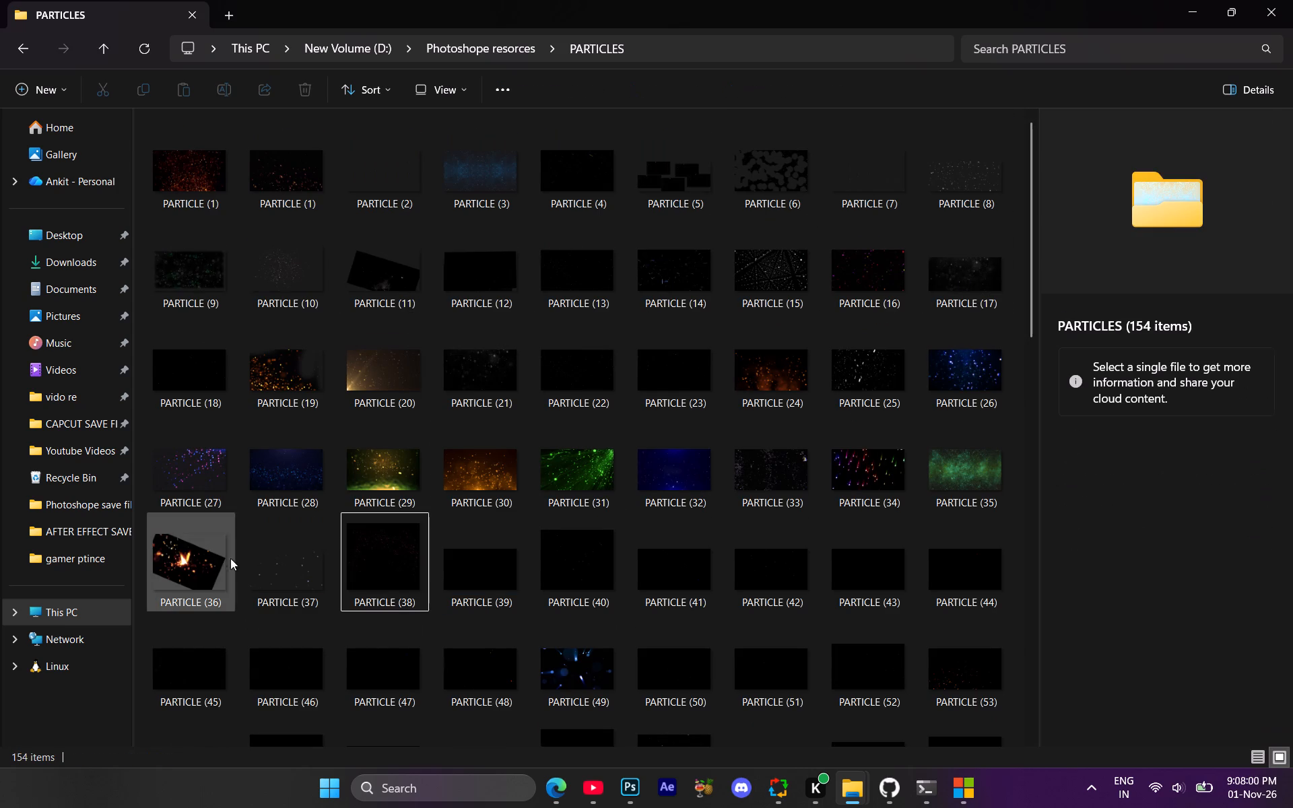
pyautogui.click(176, 553)
pyautogui.scroll(-3, 572, 386)
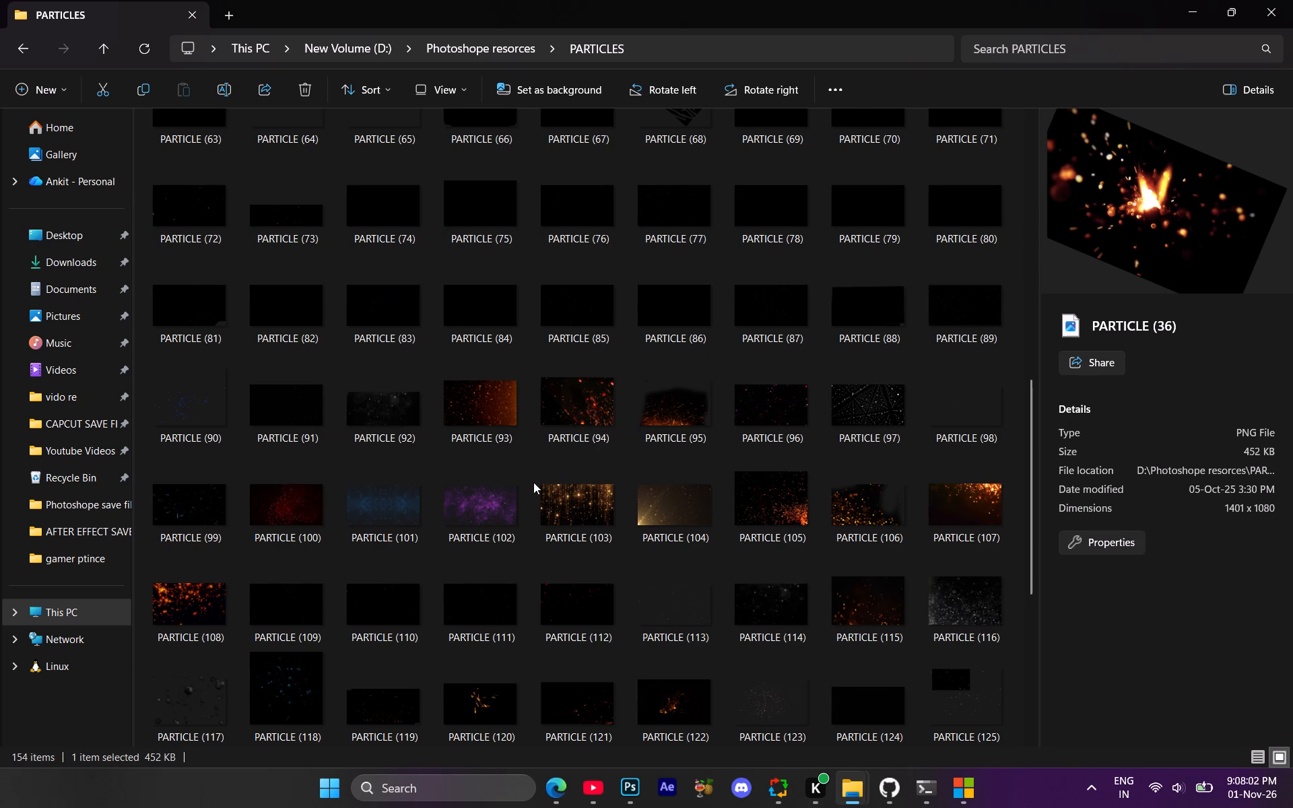
pyautogui.click(287, 519)
pyautogui.click(194, 506)
pyautogui.click(310, 405)
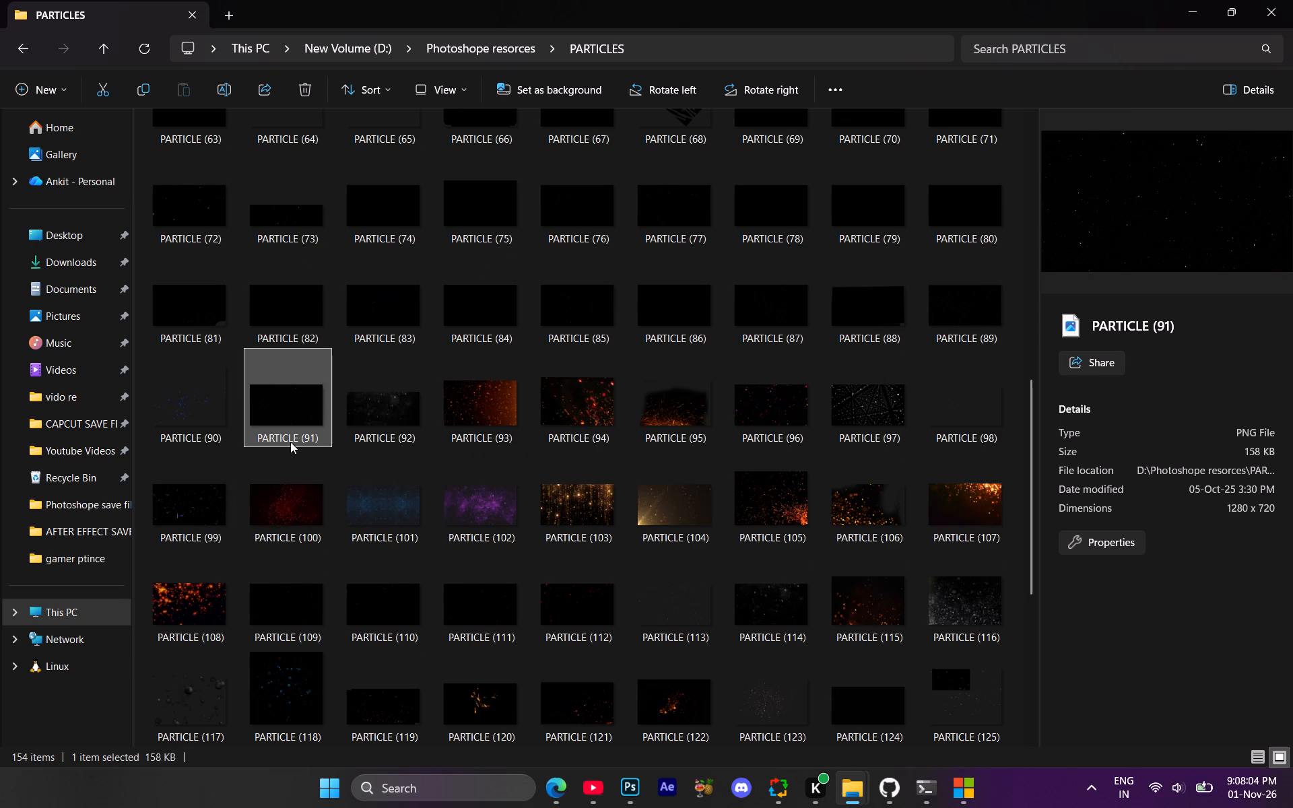
pyautogui.click(209, 505)
pyautogui.click(296, 409)
pyautogui.click(391, 406)
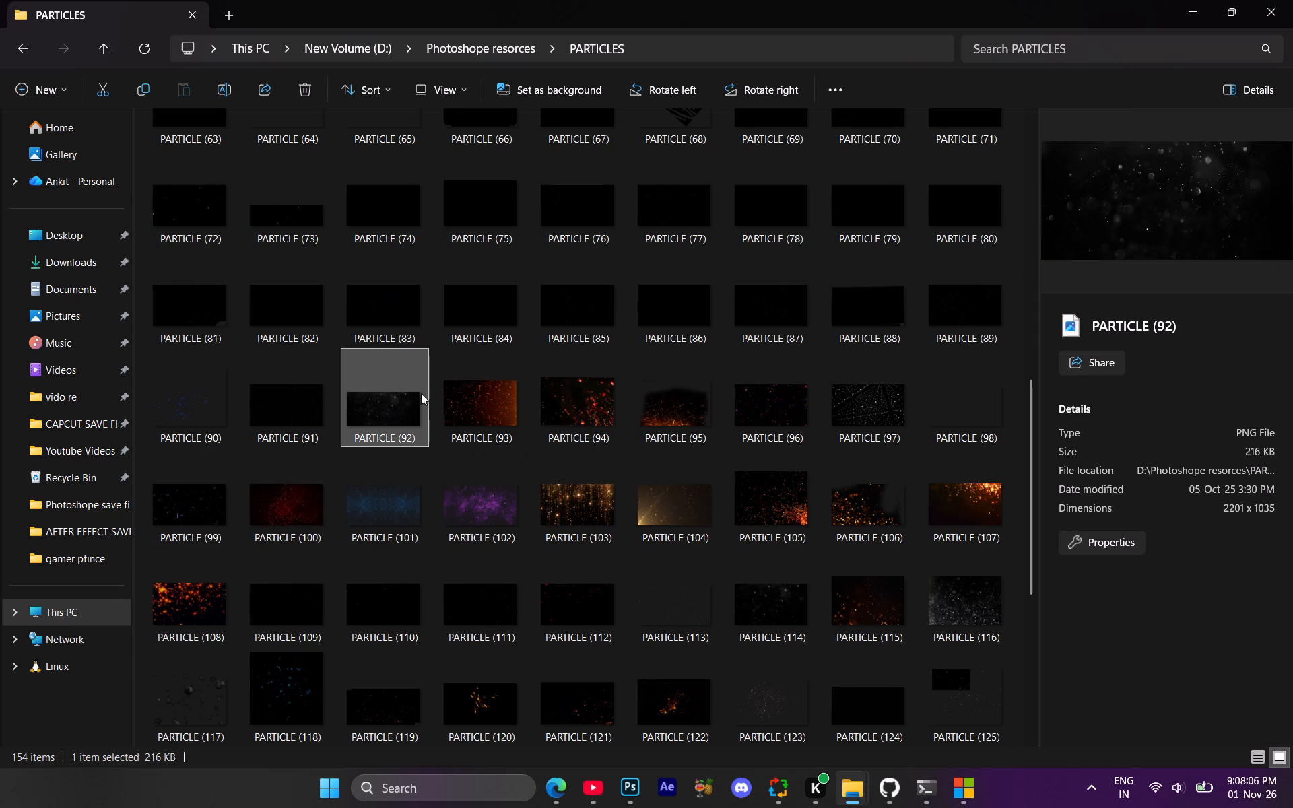
pyautogui.click(386, 318)
# Place PARTICLE (92) into the GTA 6.psd document and scale it to cover the canvas at 1080 px high.
pyautogui.click(392, 407)
pyautogui.moveTo(393, 415); pyautogui.dragTo(713, 588)
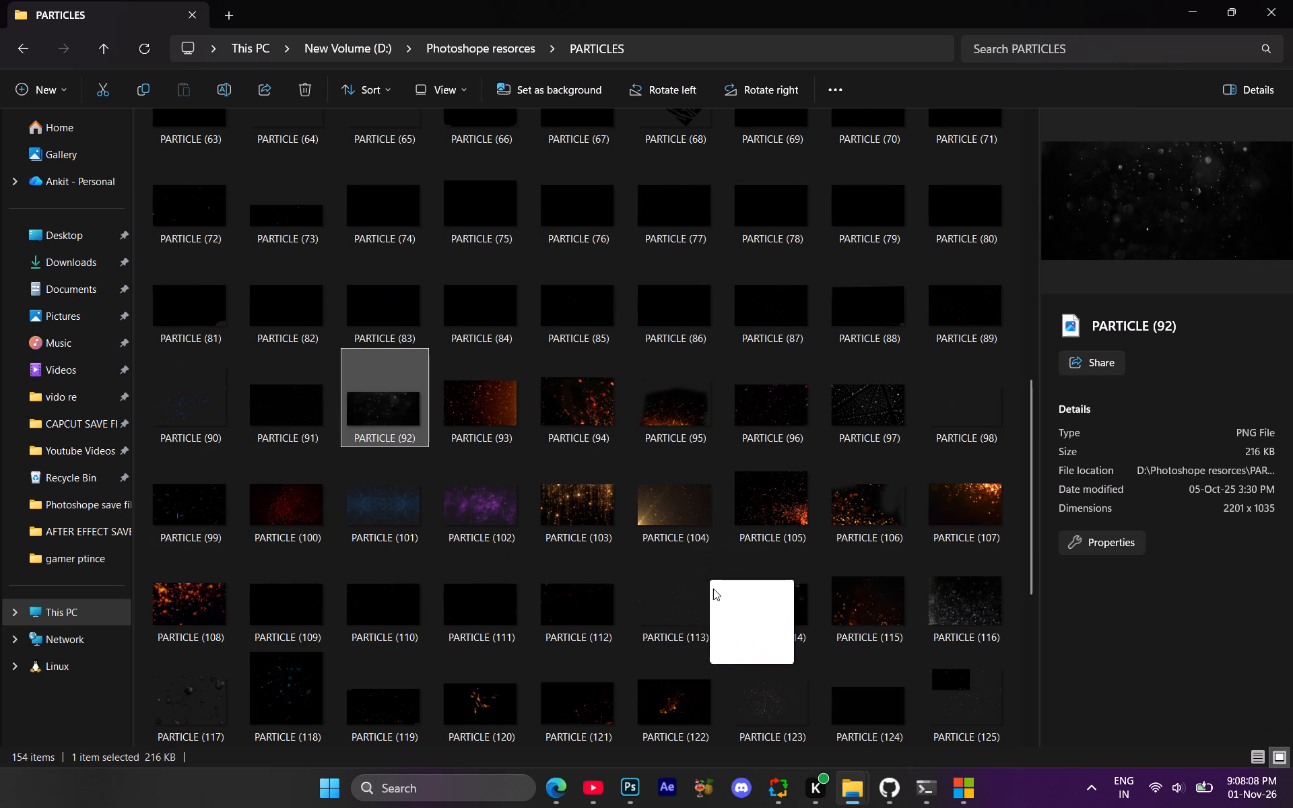
pyautogui.moveTo(713, 588); pyautogui.dragTo(584, 624)
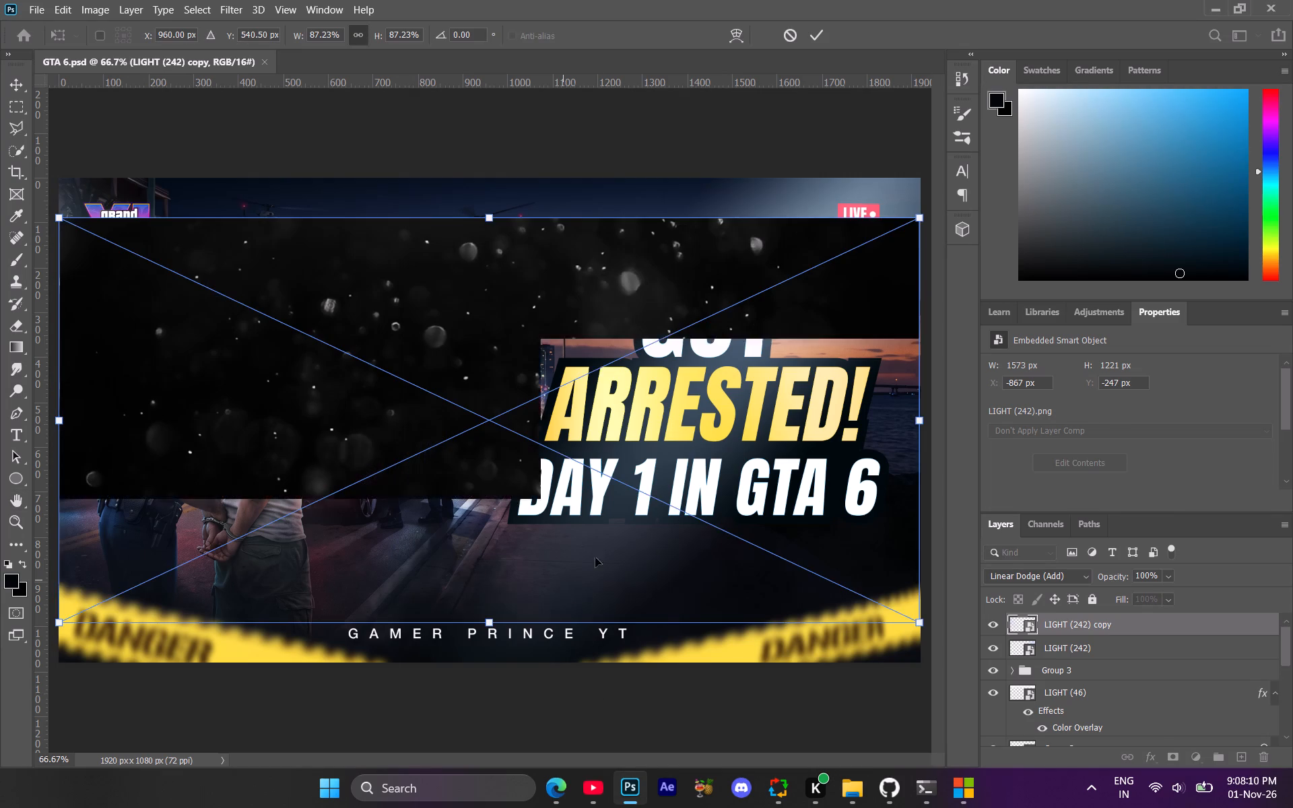
pyautogui.moveTo(484, 628); pyautogui.dragTo(491, 663)
pyautogui.moveTo(490, 218); pyautogui.dragTo(494, 181)
pyautogui.click(1117, 624)
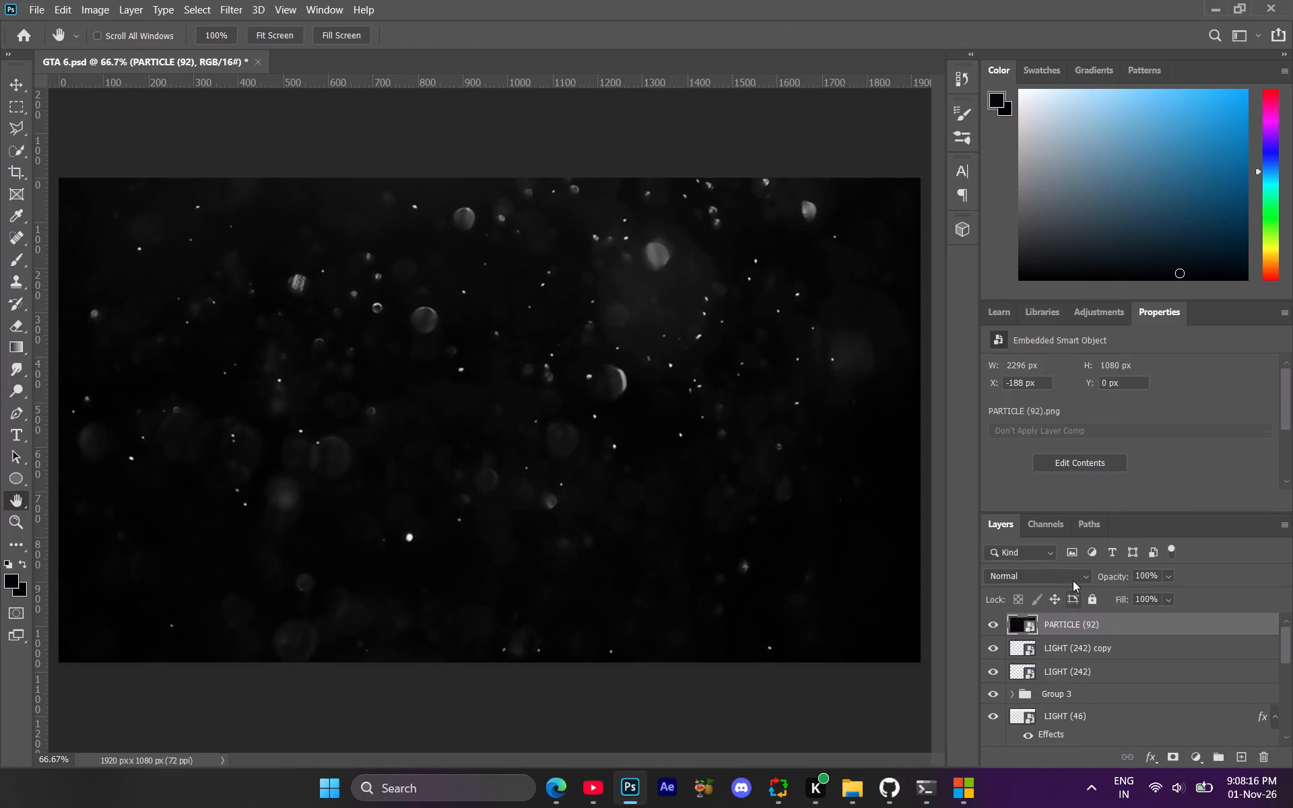
# Set the PARTICLE (92) layer's blend mode to Linear Dodge (Add).
pyautogui.click(1073, 580)
pyautogui.click(1052, 504)
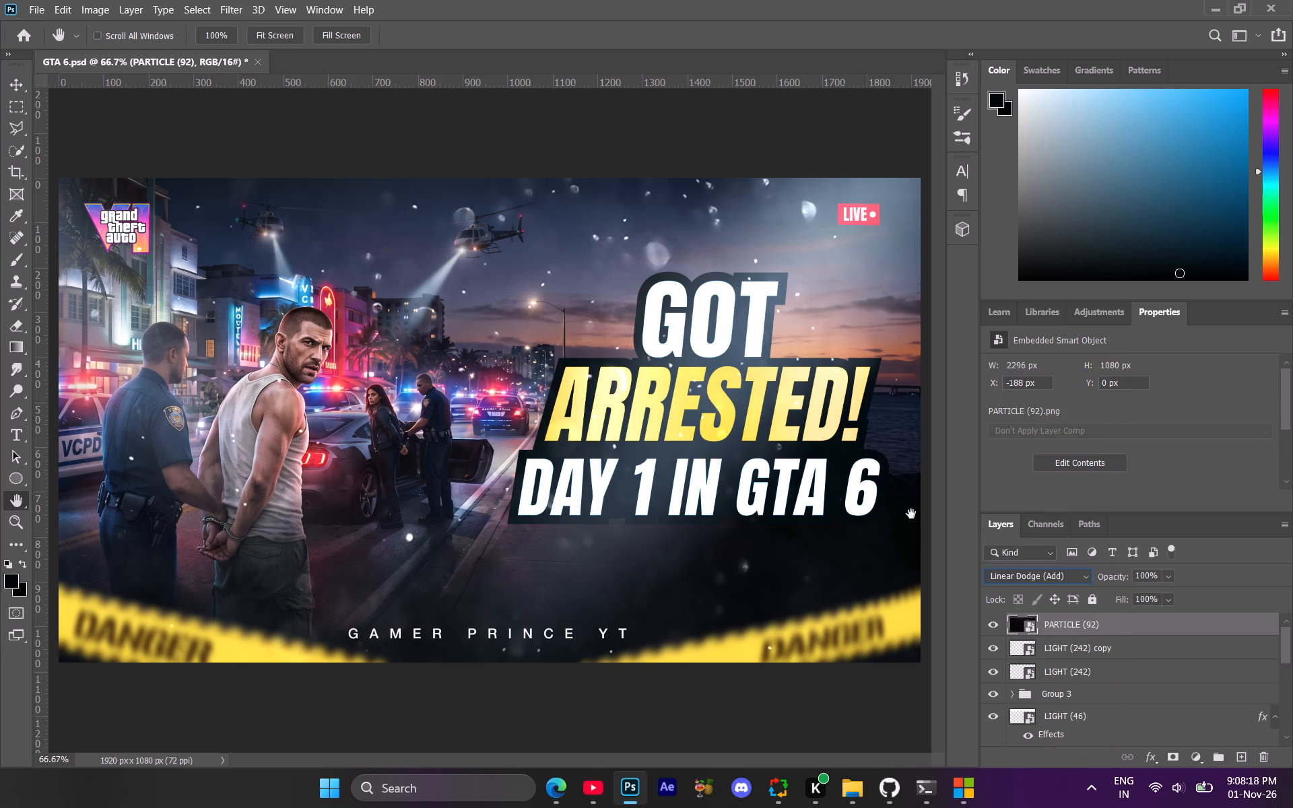
# Move the PARTICLE (92) layer down the stack to just below Group 1, above LIGHT (65).
pyautogui.moveTo(1071, 625); pyautogui.dragTo(1081, 732)
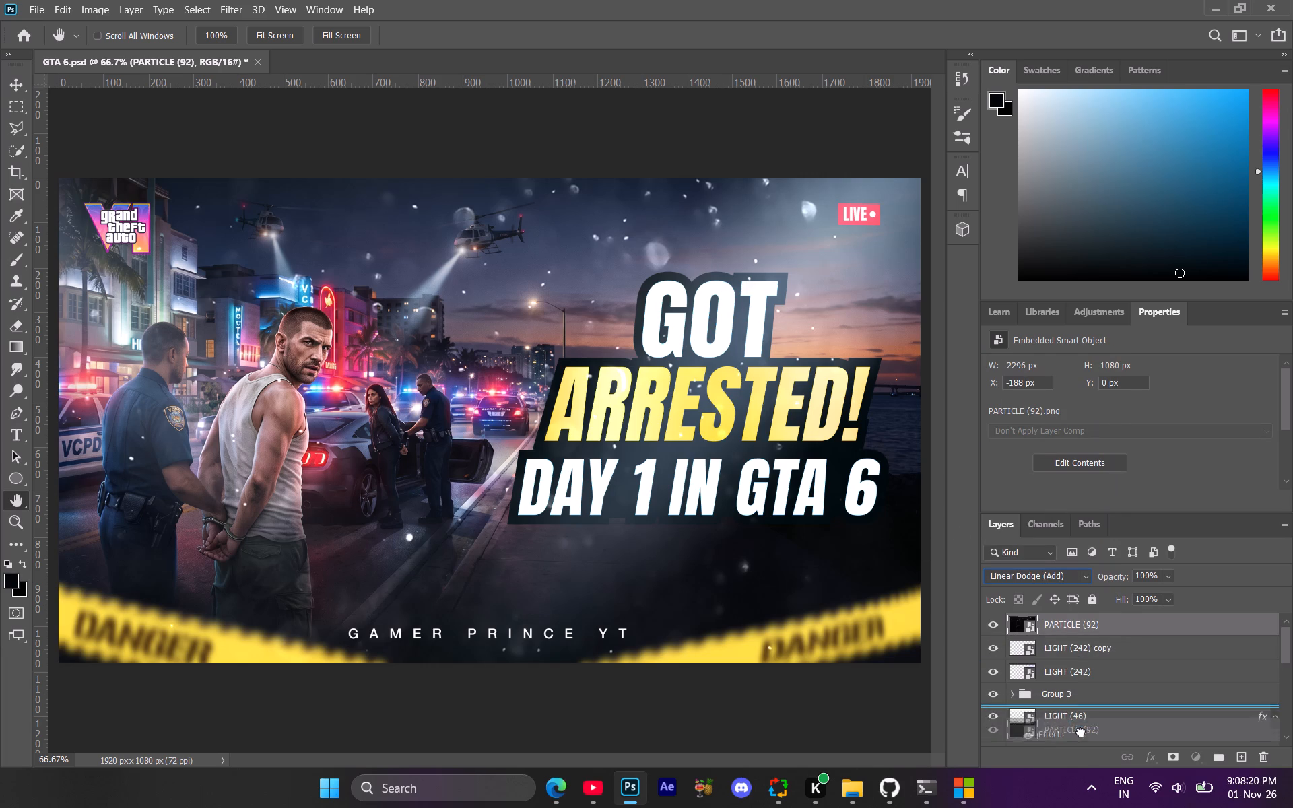
pyautogui.moveTo(1081, 732); pyautogui.dragTo(1077, 700)
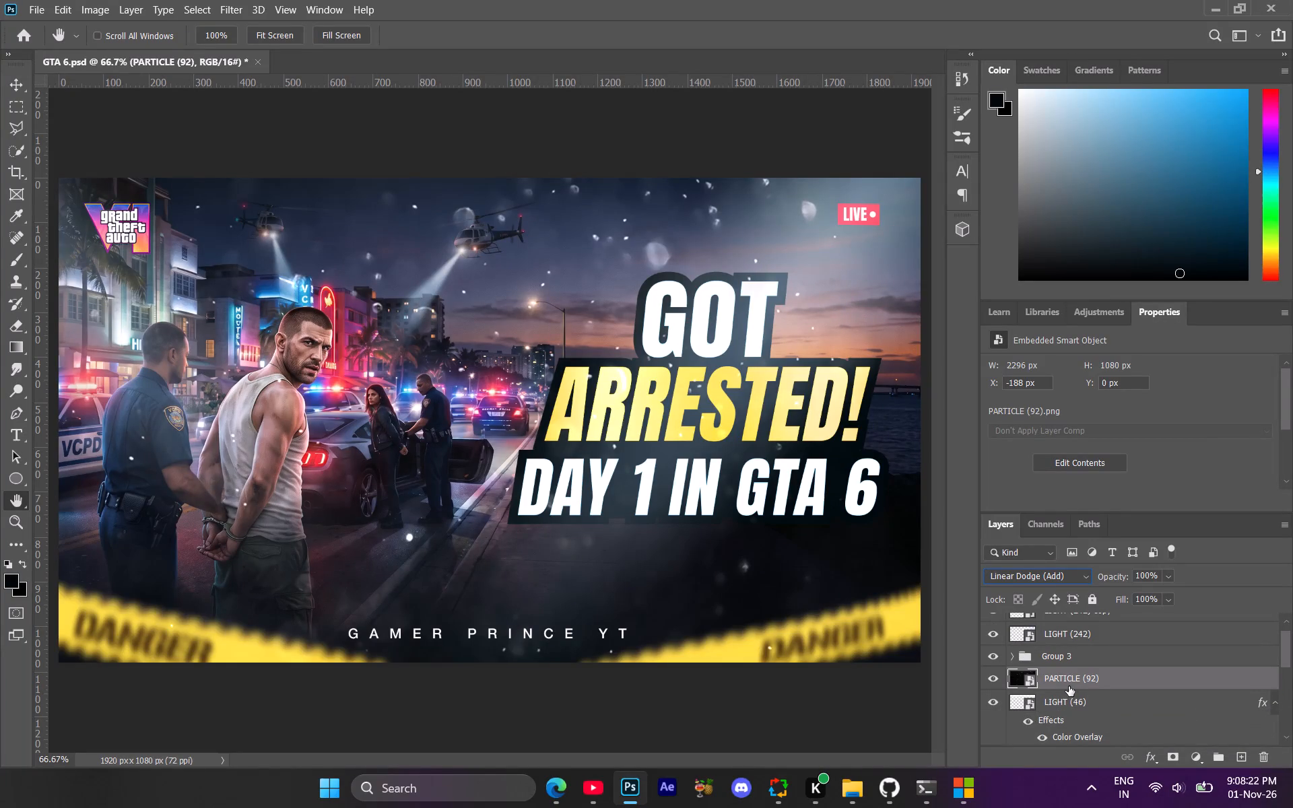
pyautogui.moveTo(1069, 686); pyautogui.dragTo(1084, 710)
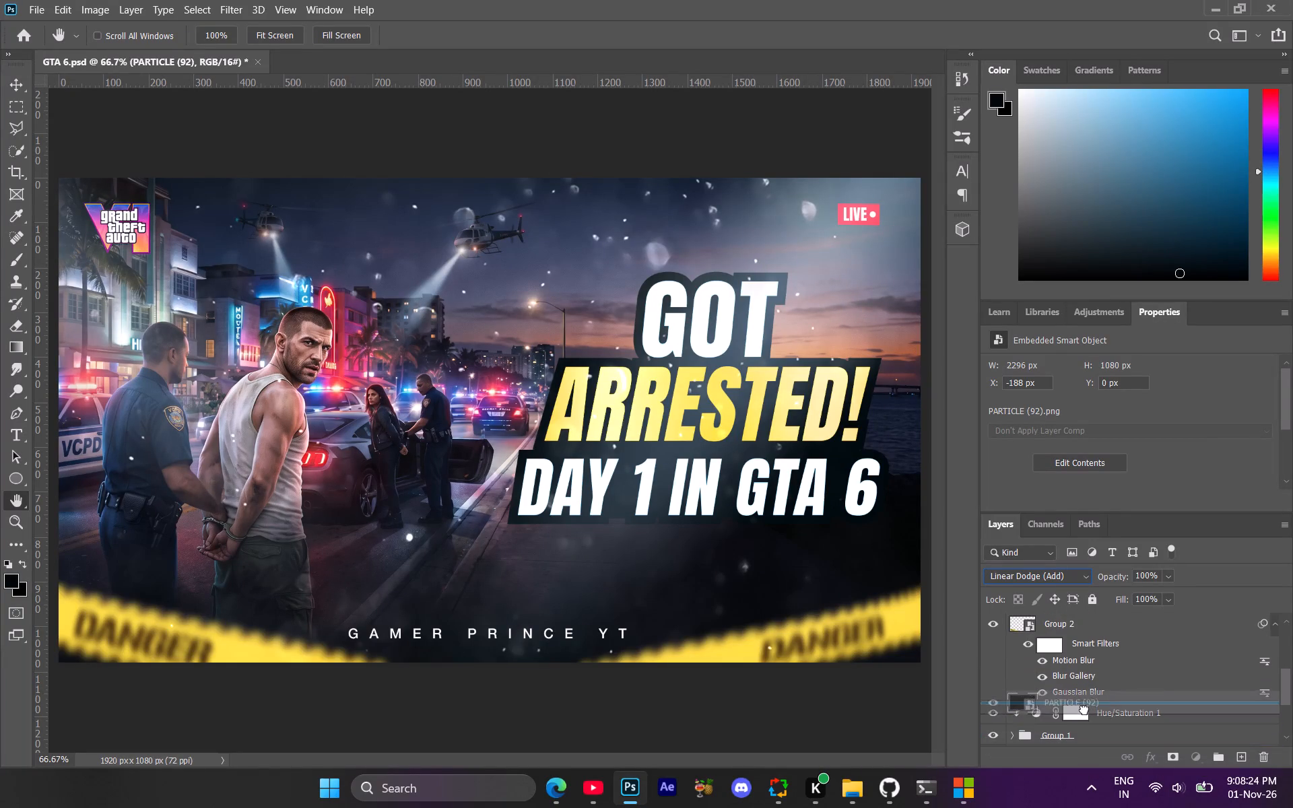
pyautogui.moveTo(1084, 710); pyautogui.dragTo(1081, 707)
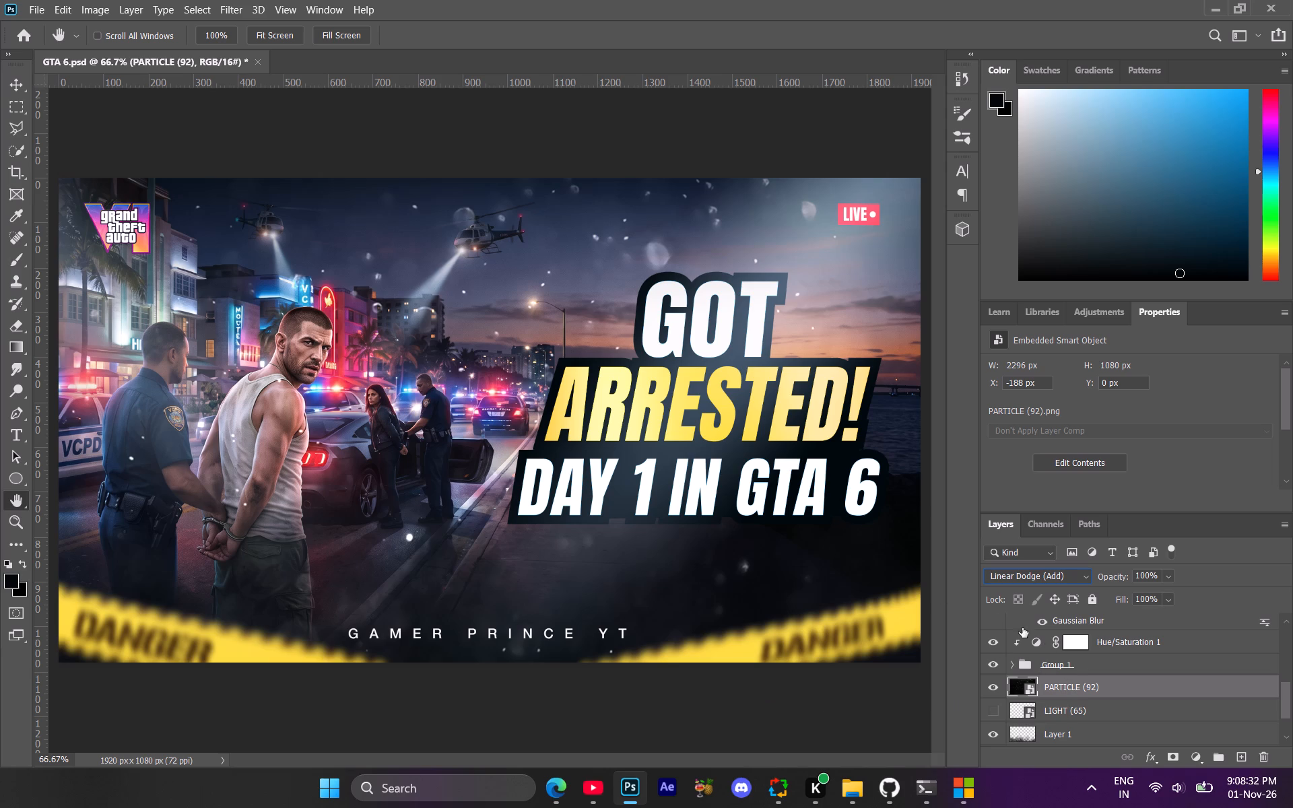
# Rasterize the PARTICLE (92) layer.
pyautogui.click(1086, 694)
pyautogui.rightClick(1086, 694)
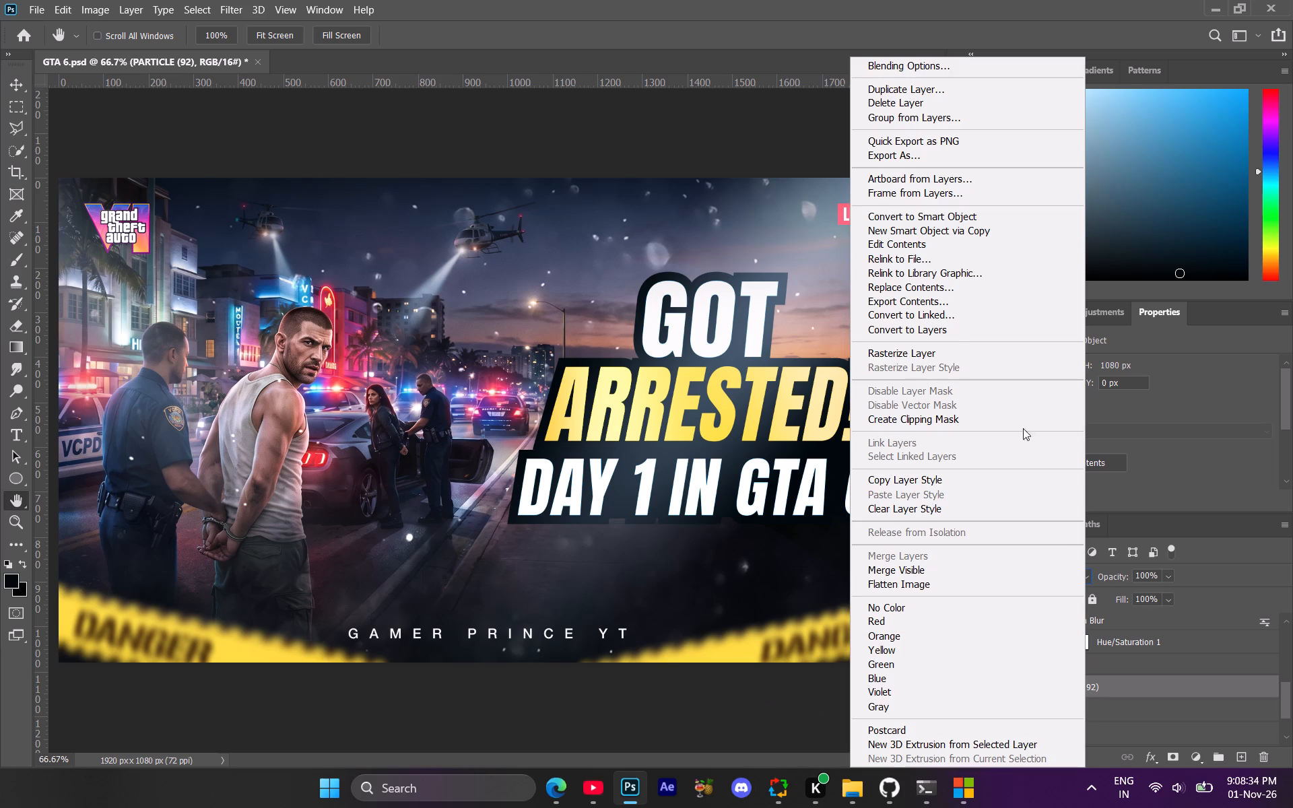
pyautogui.click(944, 354)
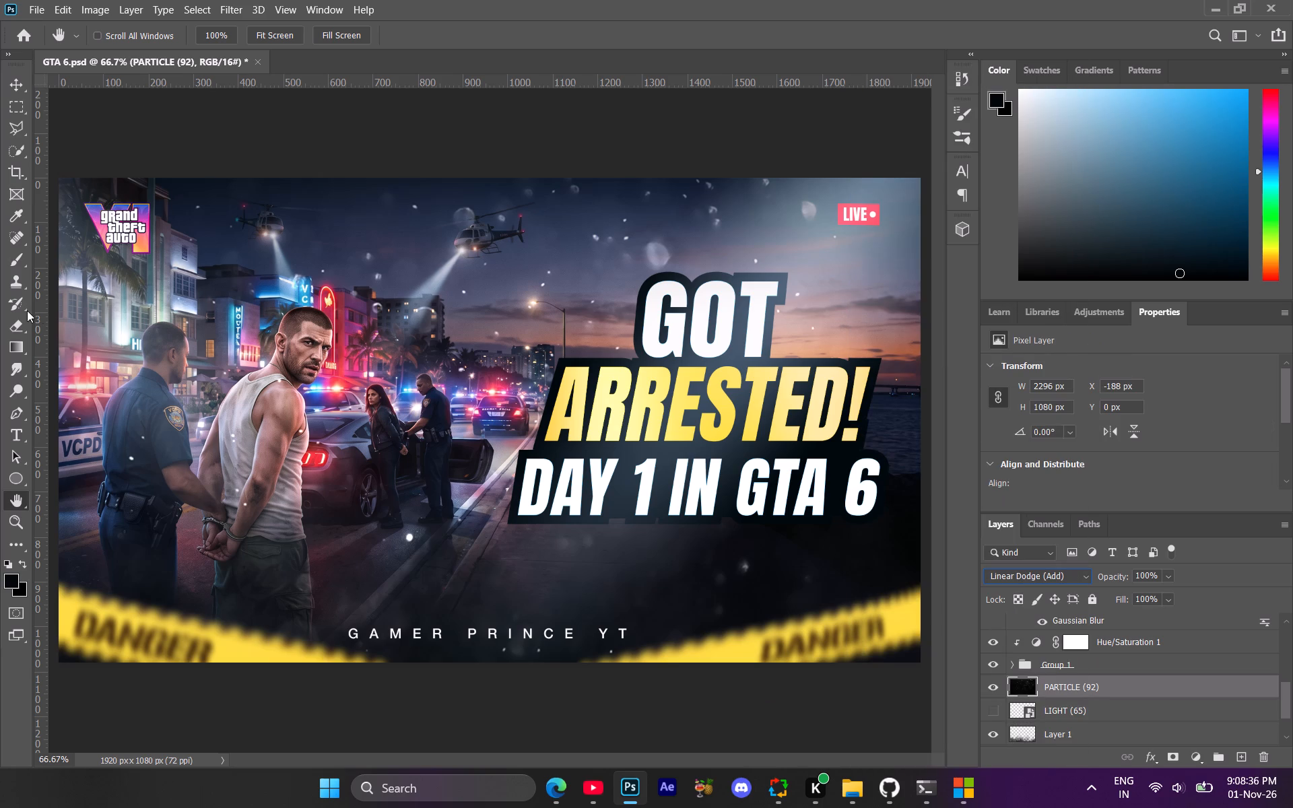
# Lightly erase the particles over the handcuffed man's head, torso and hands with the Eraser.
pyautogui.click(16, 318)
pyautogui.moveTo(306, 345); pyautogui.dragTo(273, 492)
pyautogui.moveTo(261, 398); pyautogui.dragTo(253, 579)
pyautogui.moveTo(249, 397); pyautogui.dragTo(246, 539)
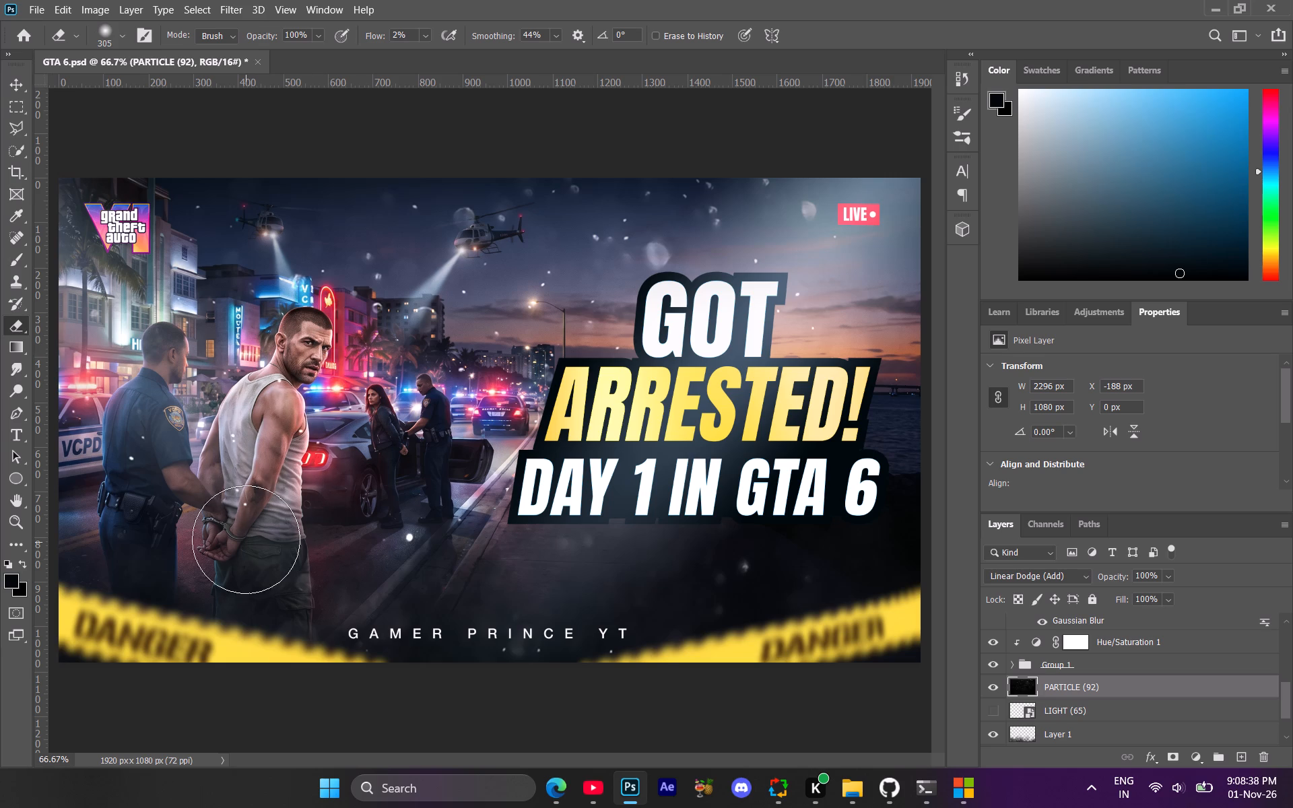
pyautogui.moveTo(246, 539); pyautogui.dragTo(244, 502)
pyautogui.moveTo(243, 454); pyautogui.dragTo(251, 430)
# Raise the Eraser flow to 37% and erase the particles over the handcuffed man, the left officer and the nearby police car.
pyautogui.moveTo(368, 43); pyautogui.dragTo(377, 43)
pyautogui.moveTo(377, 40); pyautogui.dragTo(393, 42)
pyautogui.moveTo(378, 36); pyautogui.dragTo(393, 38)
pyautogui.moveTo(232, 426); pyautogui.dragTo(284, 435)
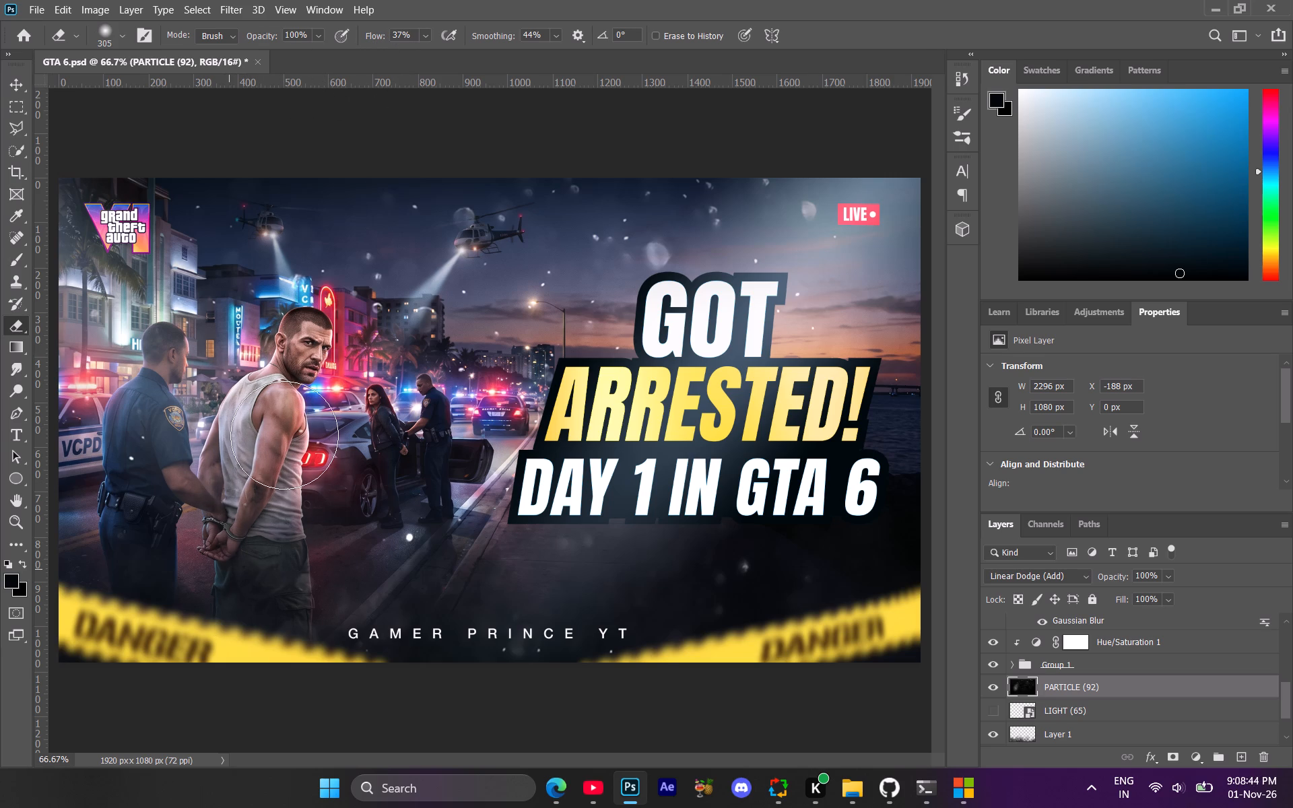
pyautogui.moveTo(284, 435); pyautogui.dragTo(133, 397)
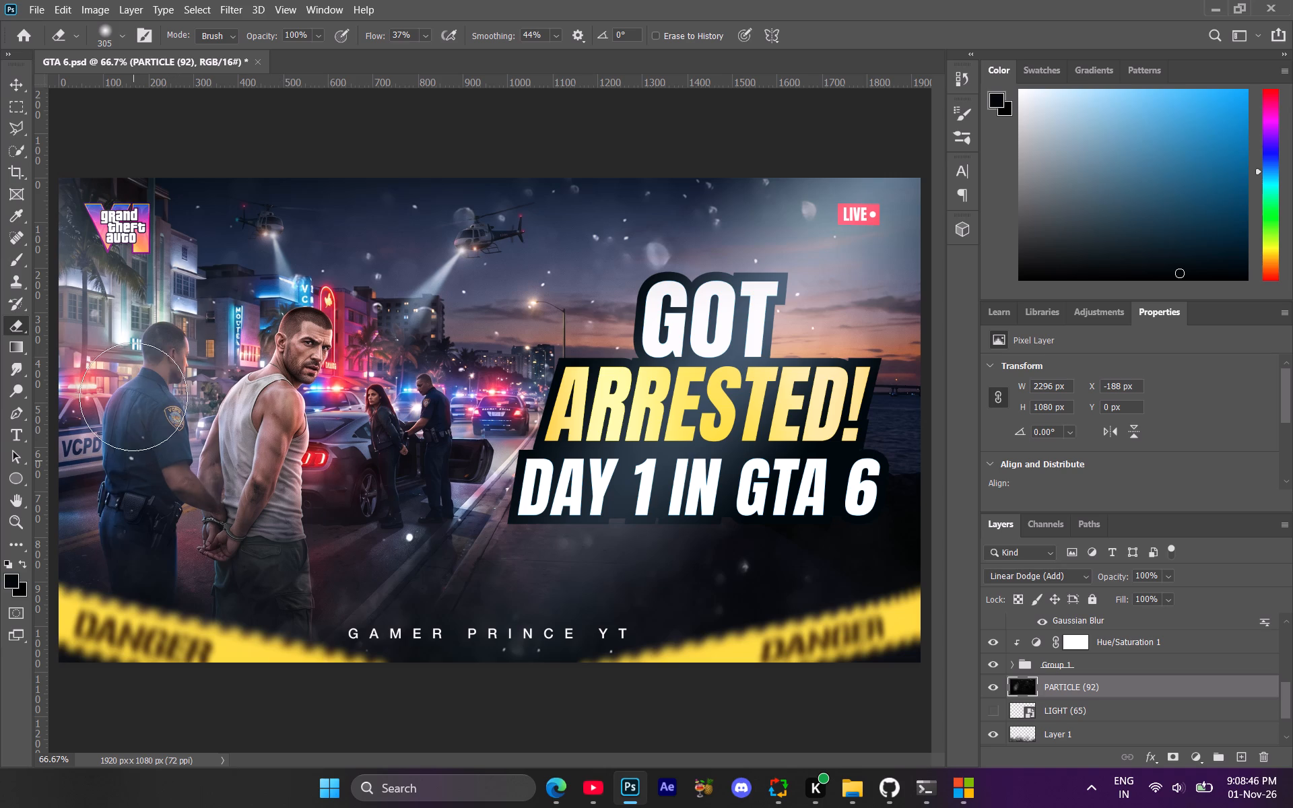
pyautogui.moveTo(133, 397); pyautogui.dragTo(351, 500)
pyautogui.moveTo(375, 426); pyautogui.dragTo(387, 415)
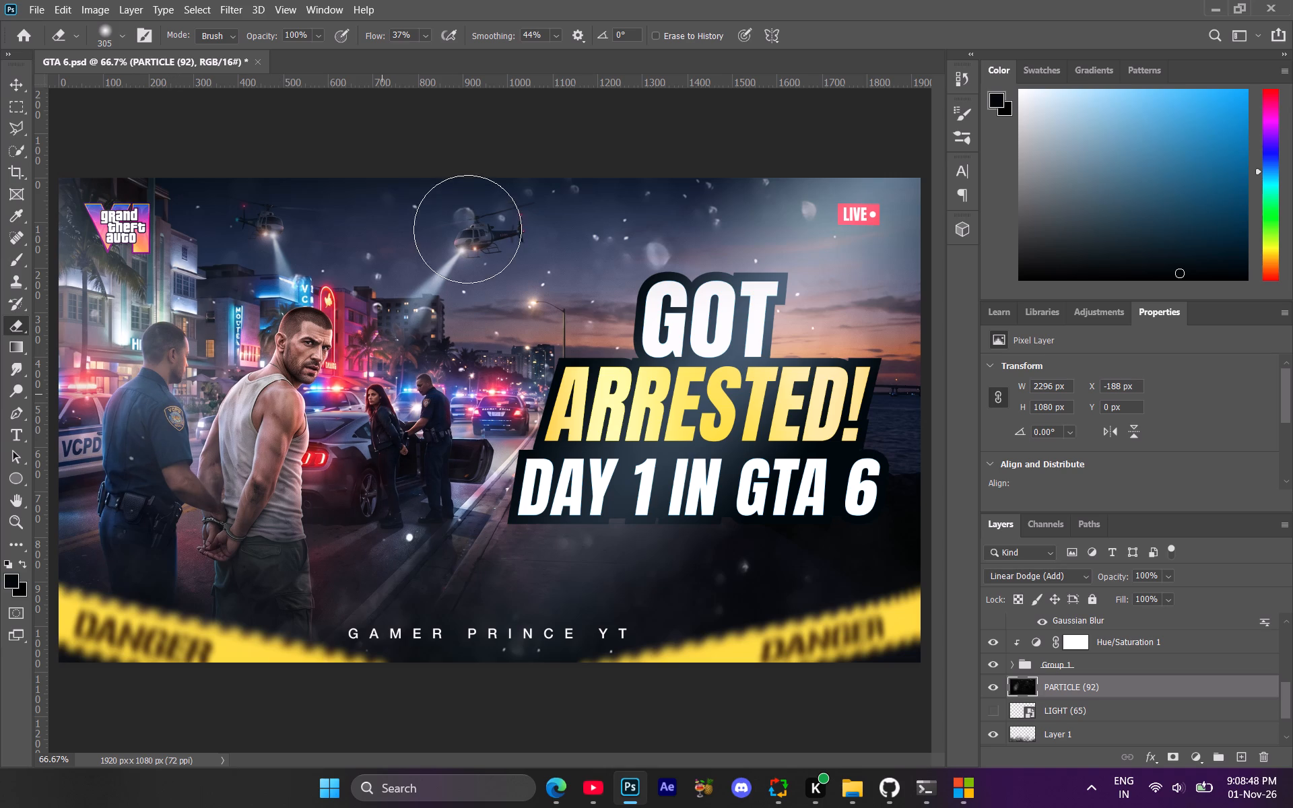
# Erase the particles around the larger helicopter and in the sky just above the word GOT.
pyautogui.click(467, 229)
pyautogui.moveTo(463, 225); pyautogui.dragTo(488, 252)
pyautogui.click(692, 259)
pyautogui.click(675, 259)
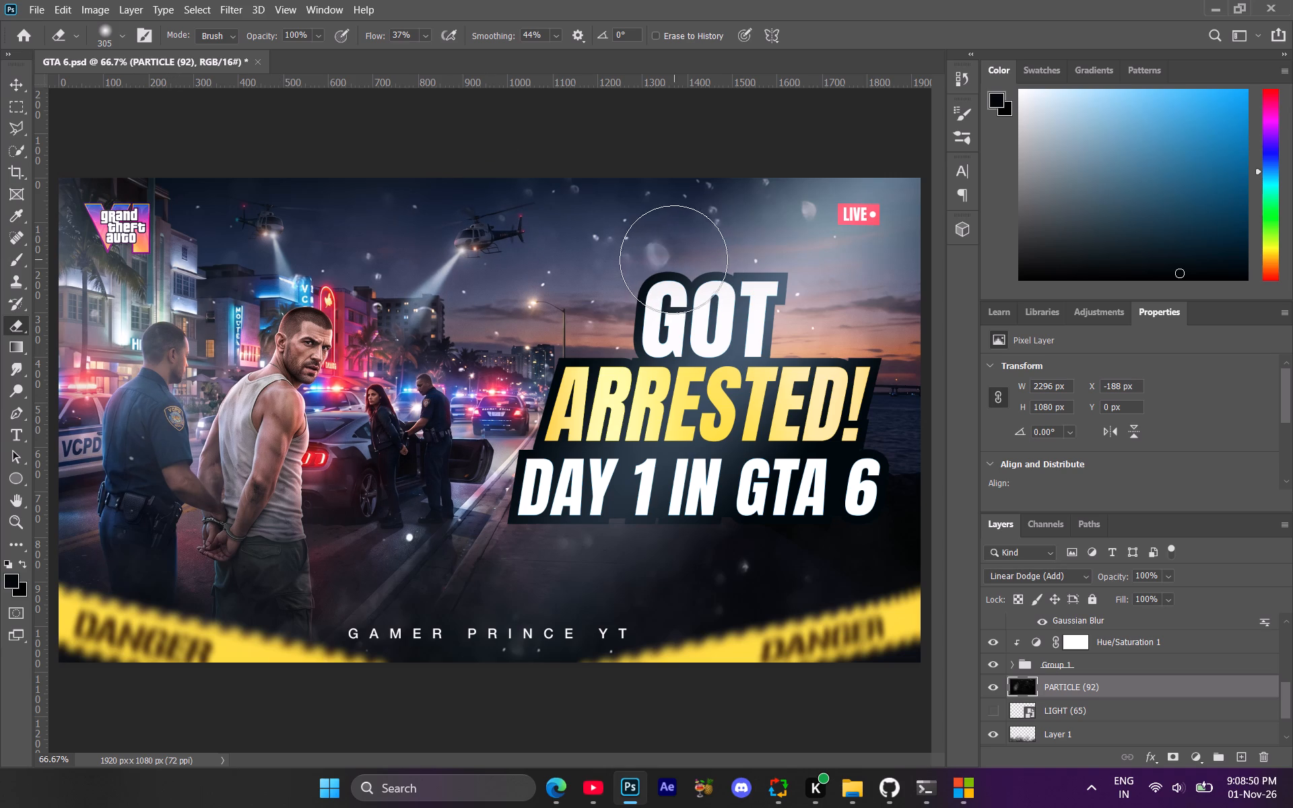
pyautogui.click(669, 259)
pyautogui.click(664, 257)
pyautogui.click(659, 257)
pyautogui.click(718, 286)
# Erase the bokeh spots beside the LIVE badge and in the sky above and left of the word GOT.
pyautogui.click(793, 239)
pyautogui.click(797, 228)
pyautogui.tripleClick(799, 224)
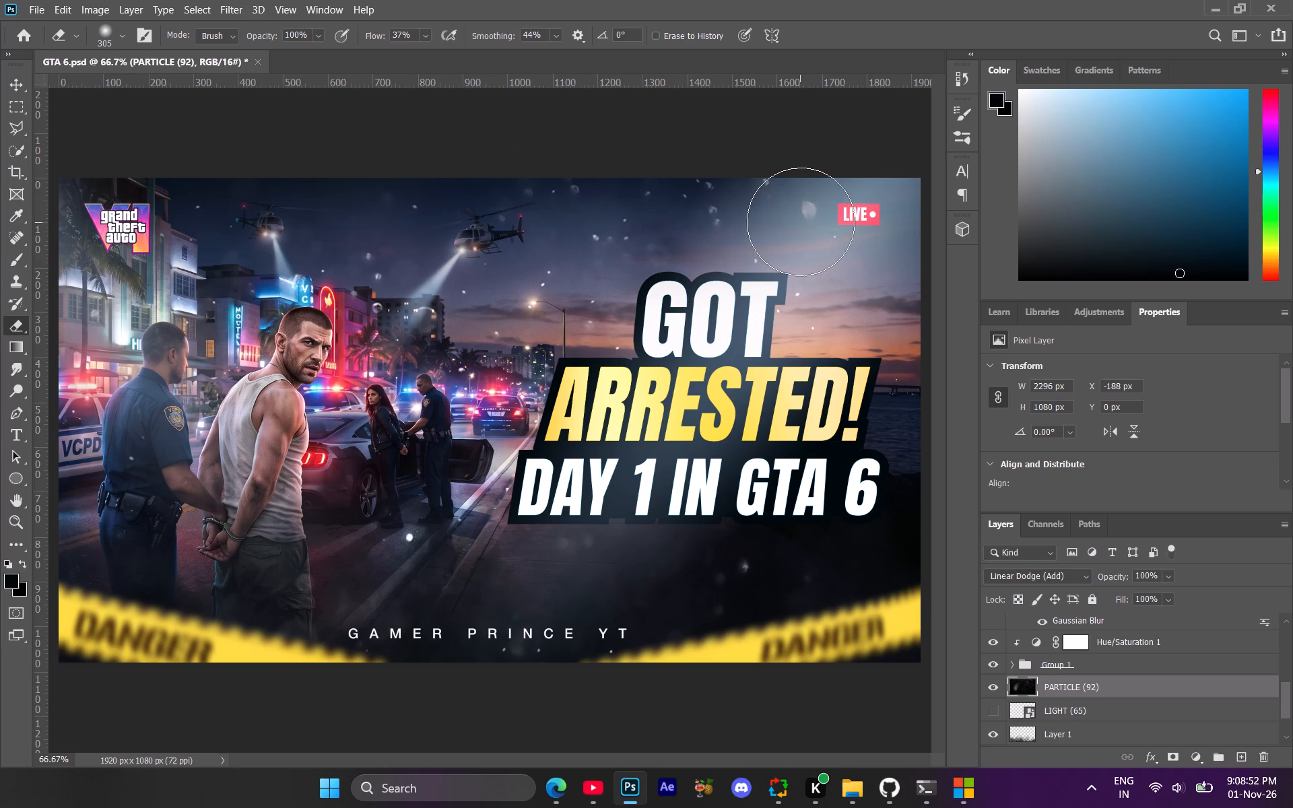
pyautogui.tripleClick(801, 222)
pyautogui.click(802, 222)
pyautogui.click(653, 283)
pyautogui.click(652, 274)
pyautogui.click(646, 269)
pyautogui.click(631, 257)
pyautogui.doubleClick(621, 248)
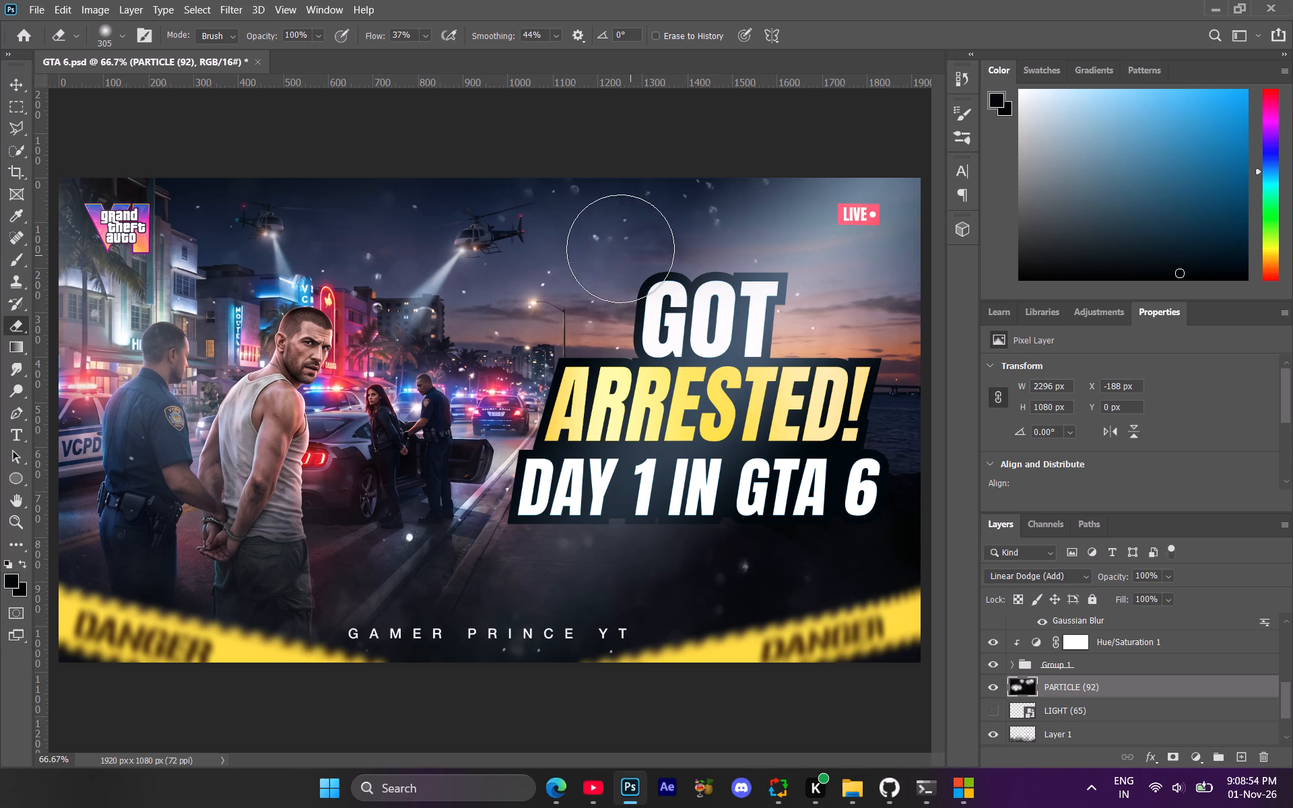
pyautogui.moveTo(617, 258); pyautogui.dragTo(614, 277)
# Erase the bokeh spots on the dark road below the headline, beside the car and over the LIVE badge.
pyautogui.doubleClick(723, 564)
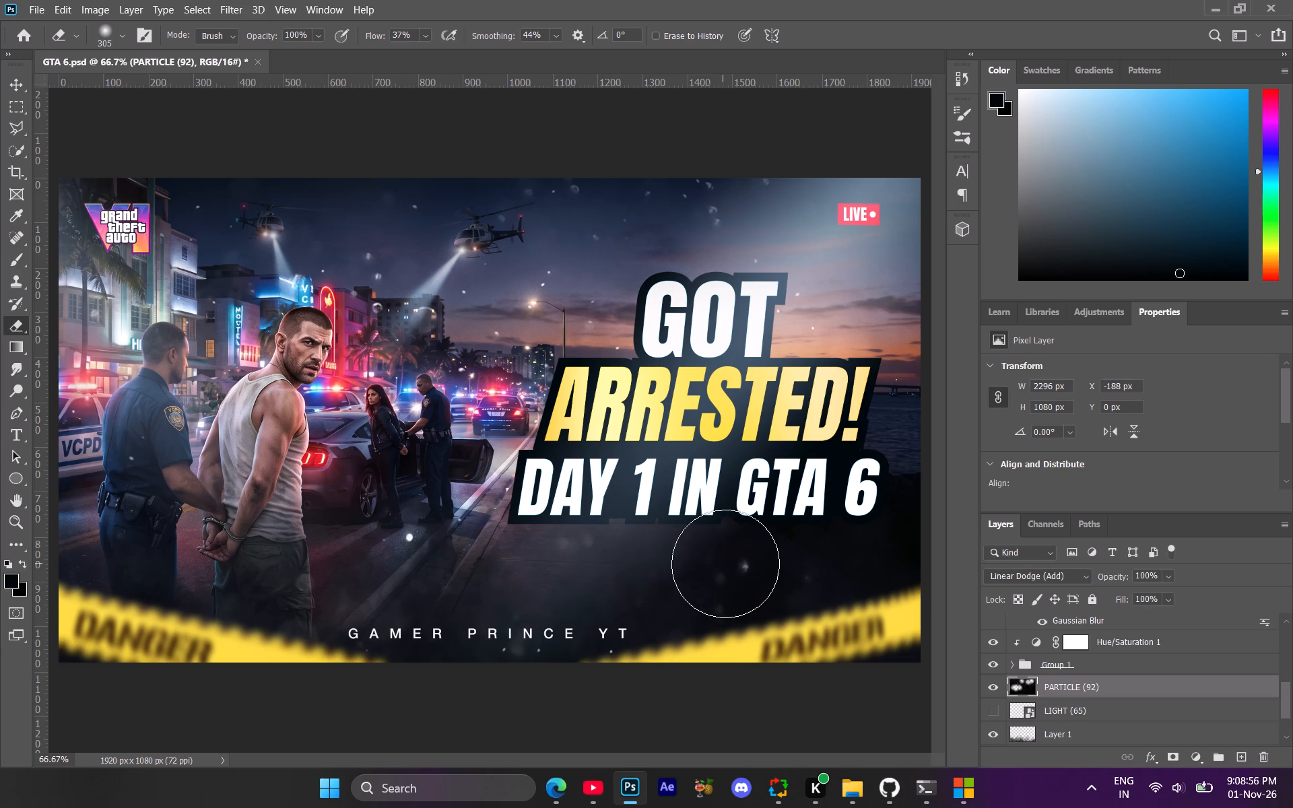
pyautogui.click(708, 586)
pyautogui.click(704, 578)
pyautogui.click(732, 580)
pyautogui.click(502, 560)
pyautogui.click(489, 554)
pyautogui.click(421, 543)
pyautogui.moveTo(550, 539); pyautogui.dragTo(558, 541)
pyautogui.click(574, 545)
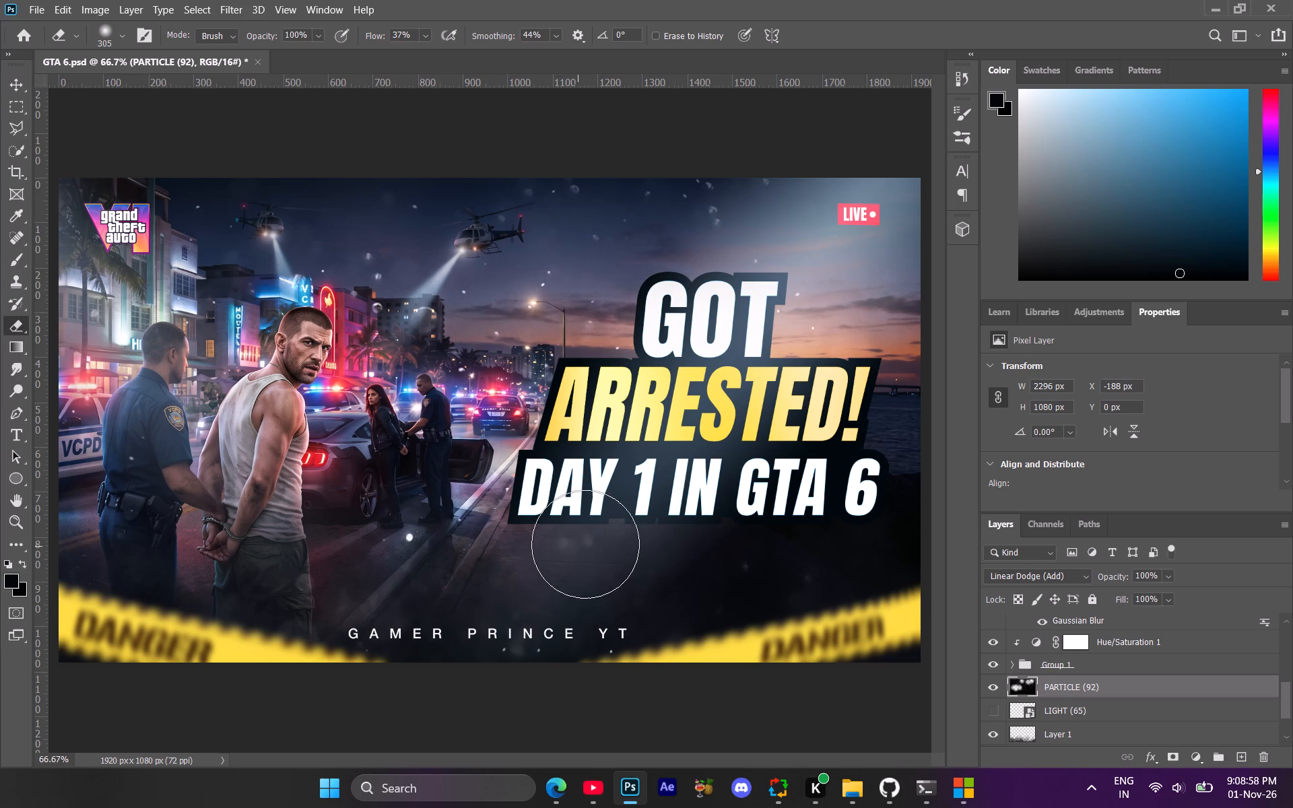
pyautogui.click(578, 529)
pyautogui.click(481, 541)
pyautogui.click(446, 523)
pyautogui.doubleClick(857, 211)
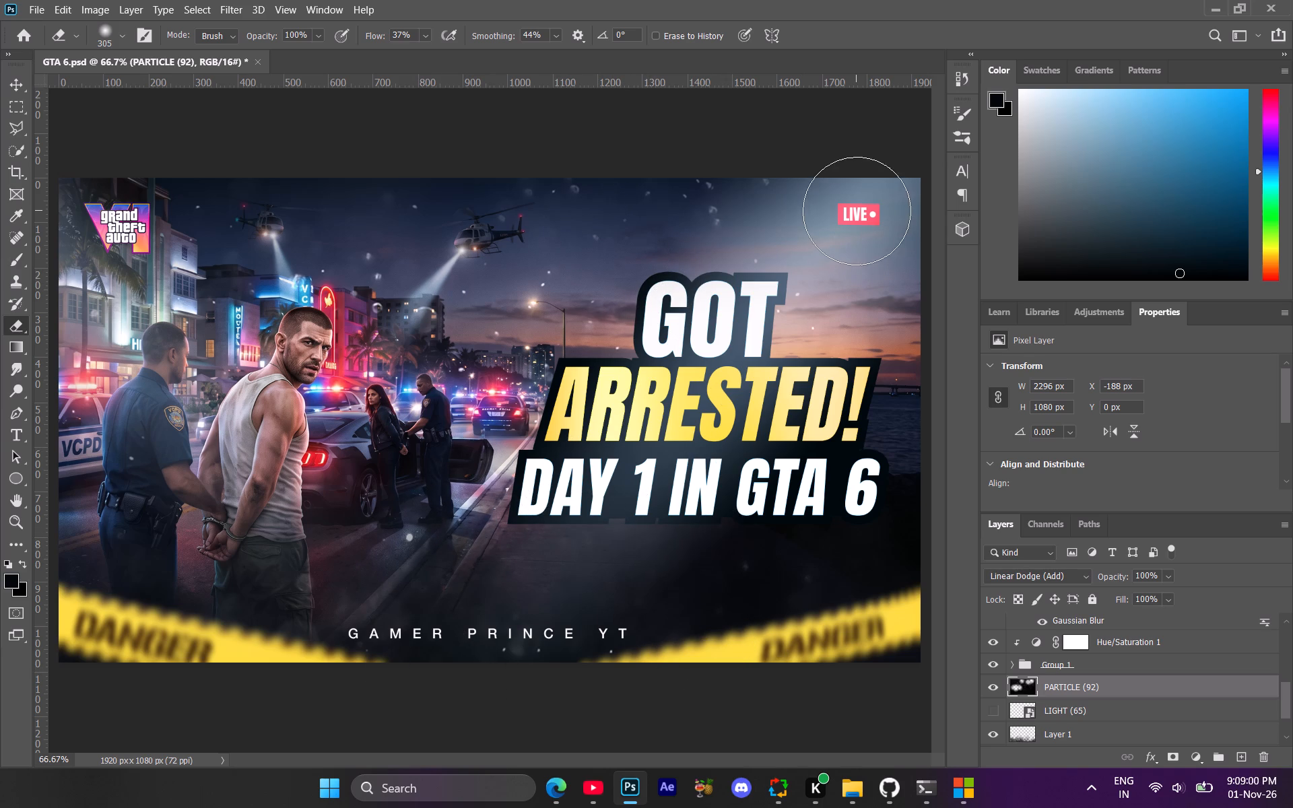
# Move the LIGHT (242) and LIGHT (242) copy layers together to just below Group 3, above LIGHT (46).
pyautogui.scroll(11, 1115, 700)
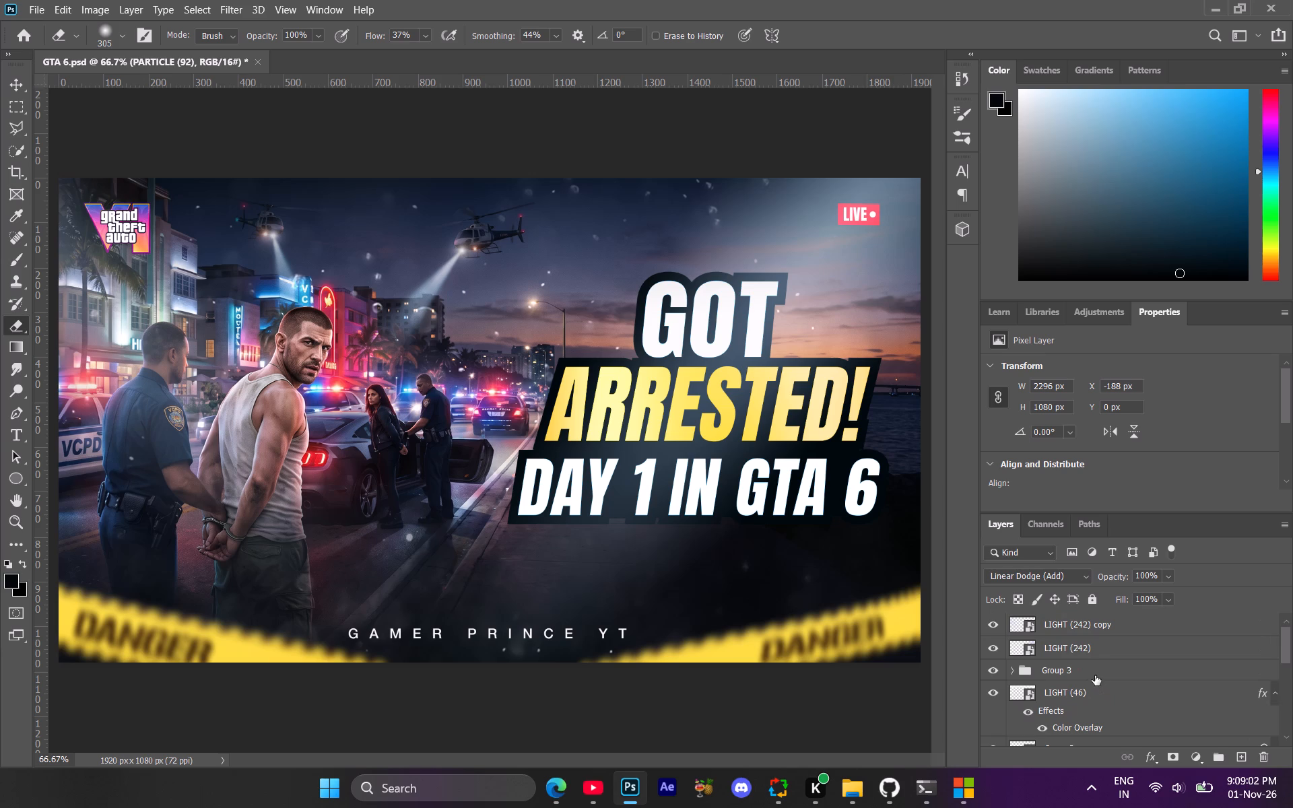
pyautogui.click(1072, 649)
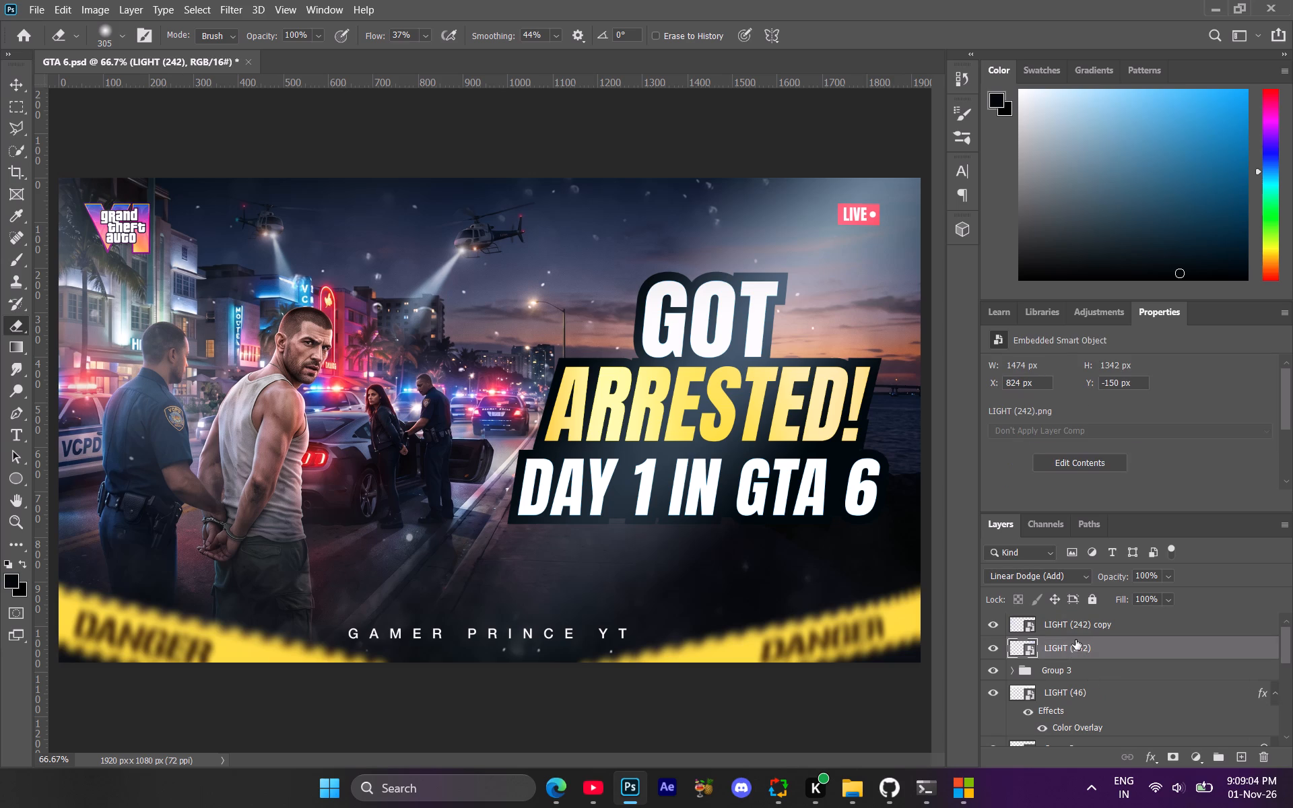
pyautogui.keyDown('ctrl'); pyautogui.click(1081, 631); pyautogui.keyUp('ctrl')
pyautogui.moveTo(1081, 630); pyautogui.dragTo(1088, 675)
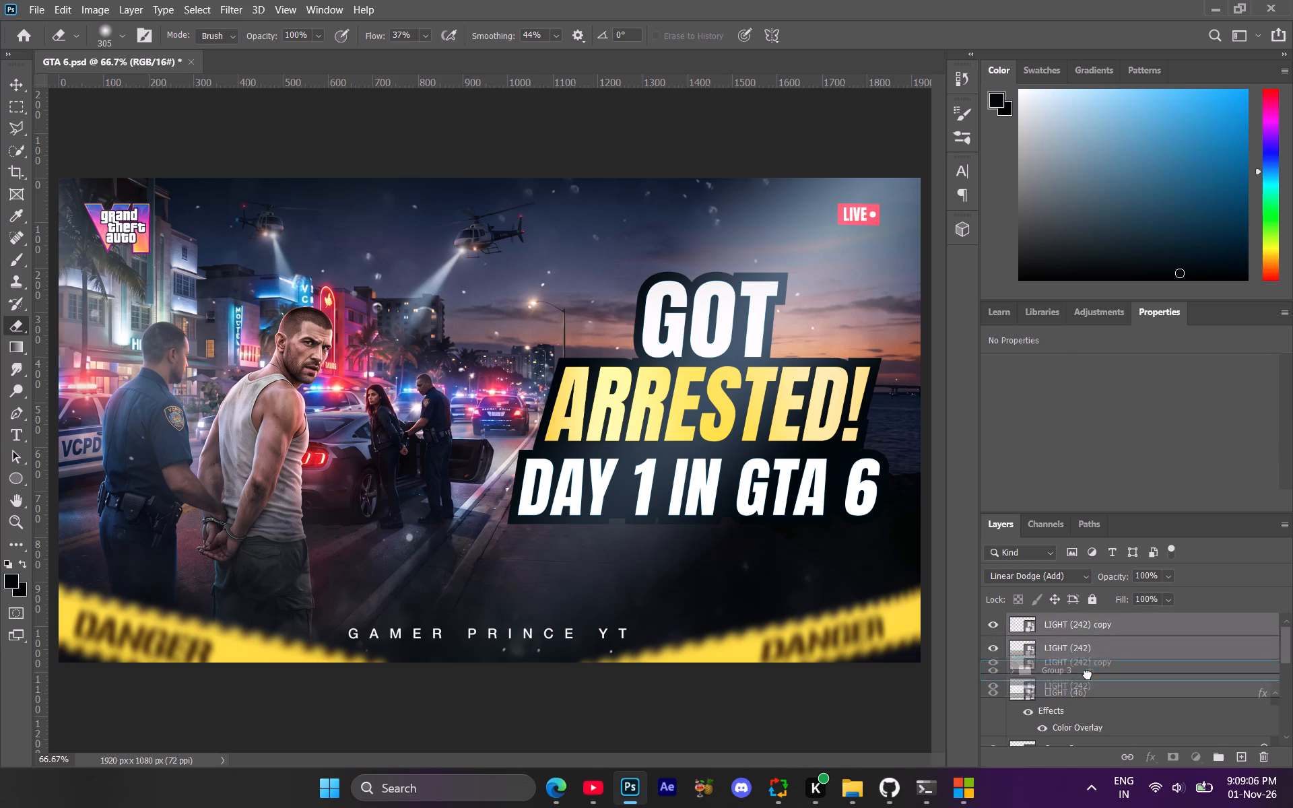
pyautogui.moveTo(1088, 675); pyautogui.dragTo(1088, 681)
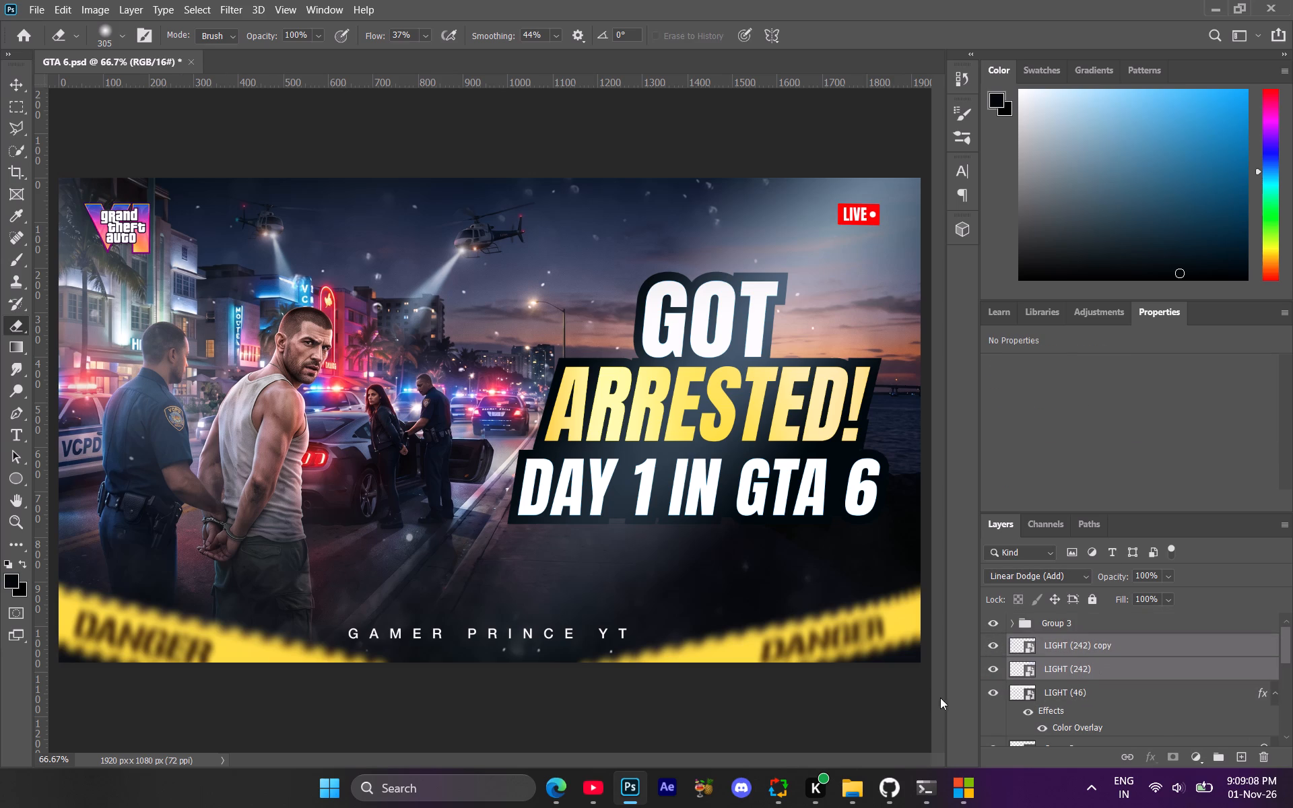
# Examine what the LIGHT (242), LIGHT (242) copy, LIGHT (46), Group 2 and Group 3 layers contribute by toggling their visibility.
pyautogui.click(1042, 665)
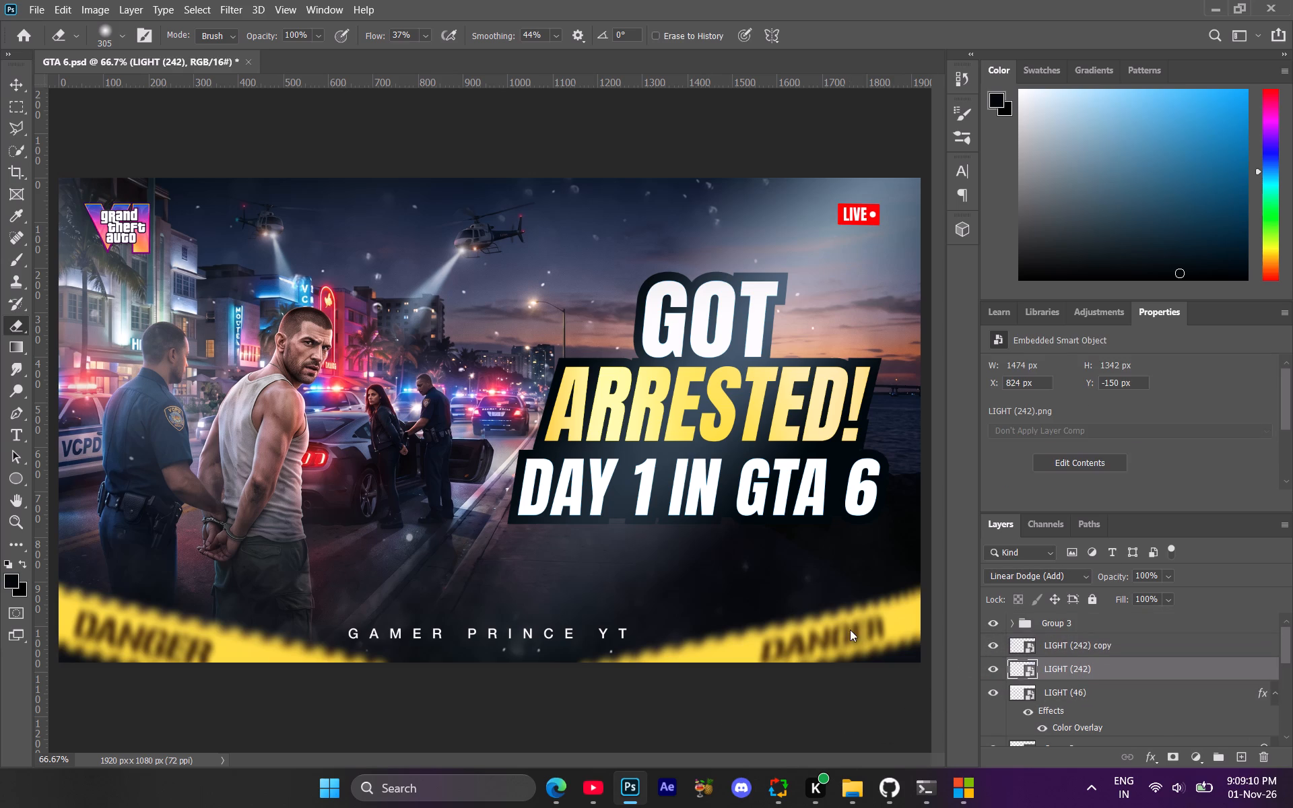
pyautogui.click(19, 500)
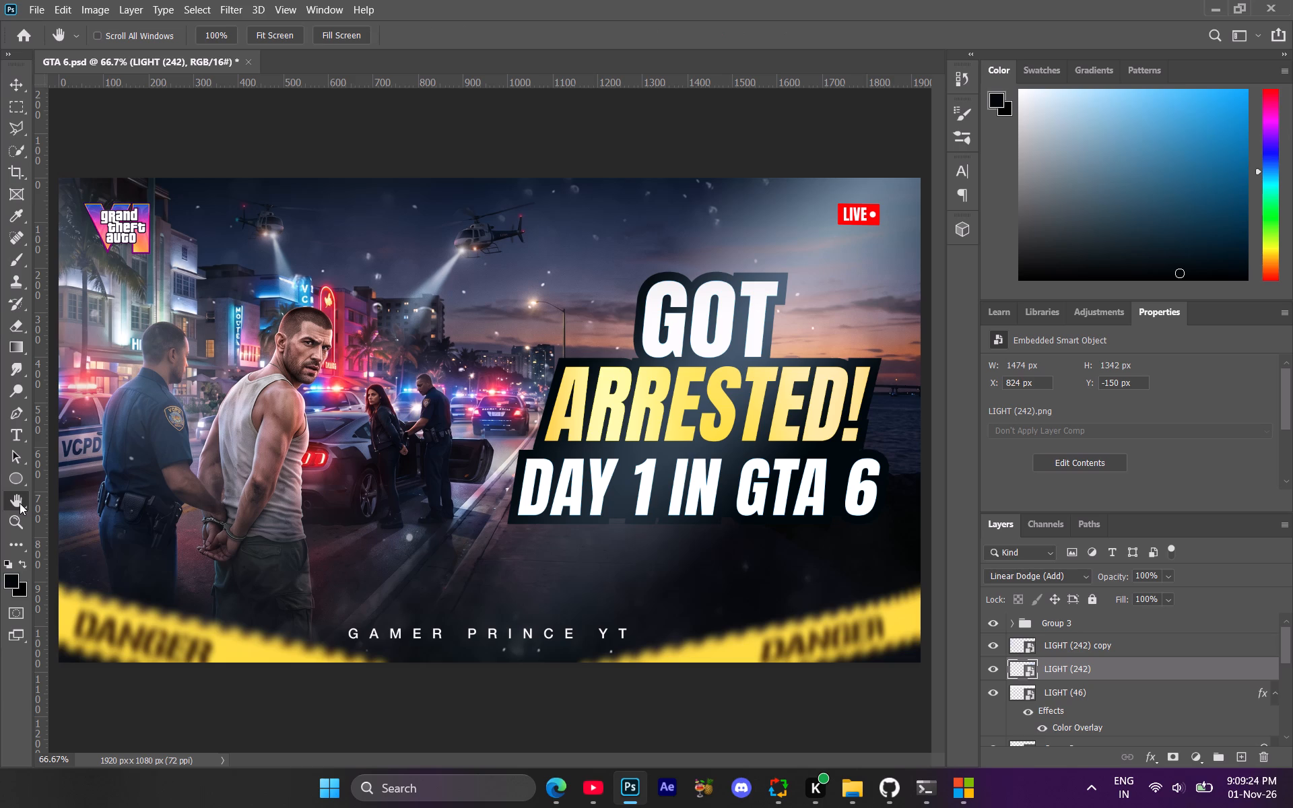
pyautogui.click(1080, 688)
pyautogui.click(1091, 644)
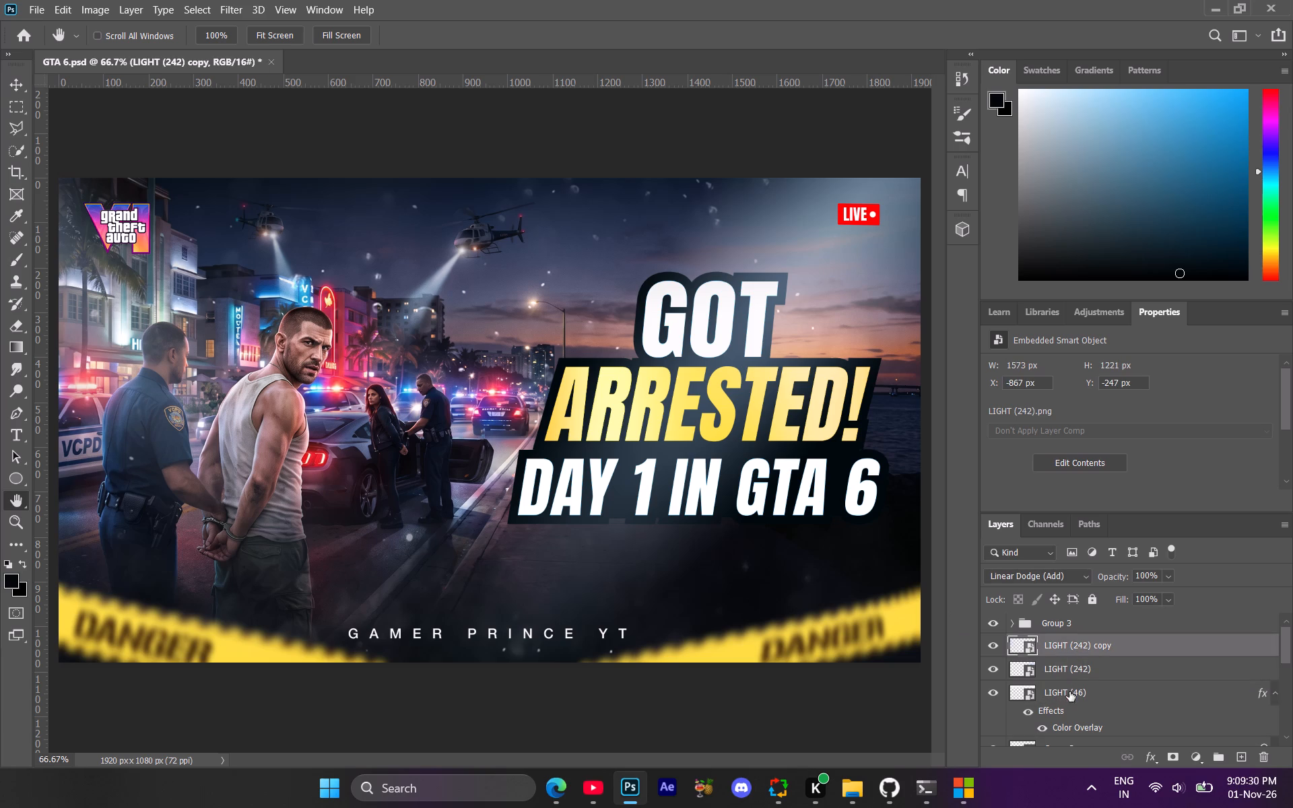
pyautogui.click(1069, 692)
pyautogui.click(1004, 694)
pyautogui.click(1000, 692)
pyautogui.click(1003, 673)
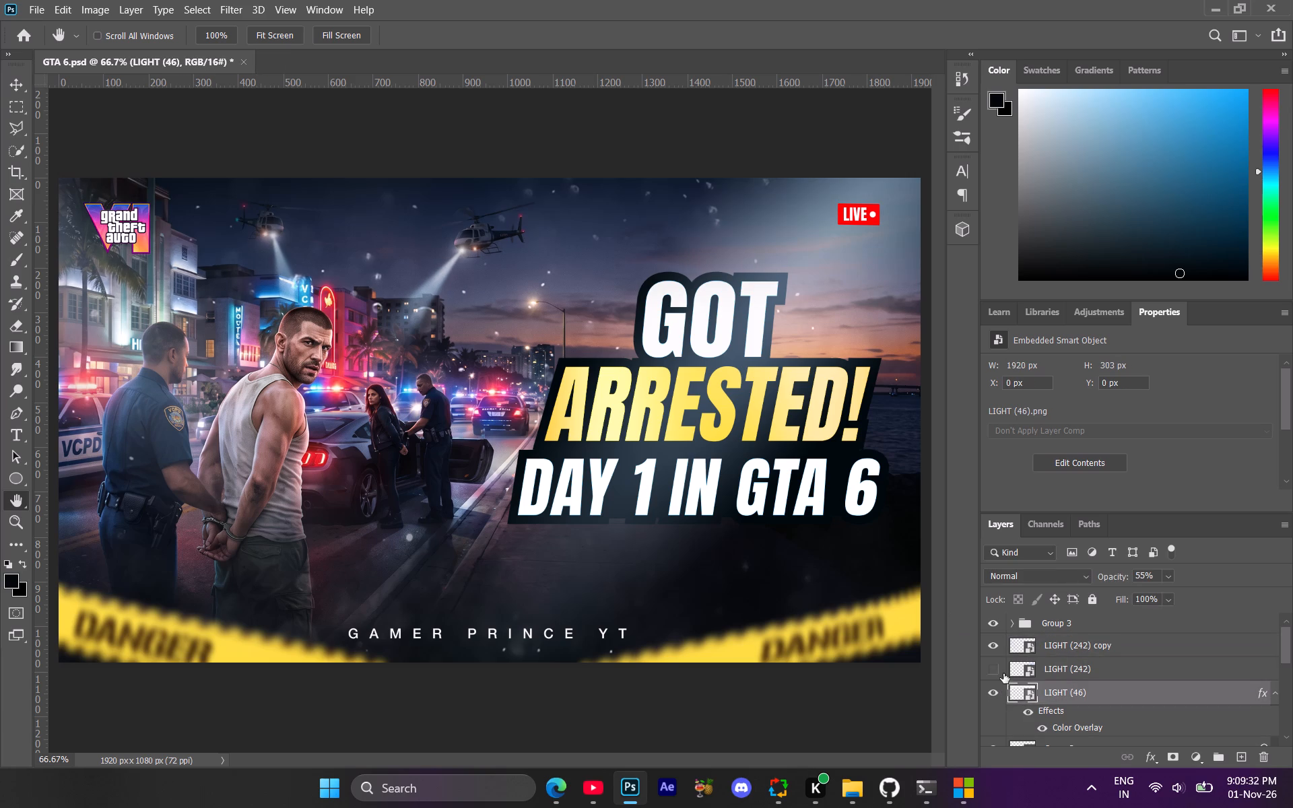
pyautogui.click(993, 669)
pyautogui.click(990, 649)
pyautogui.click(990, 649)
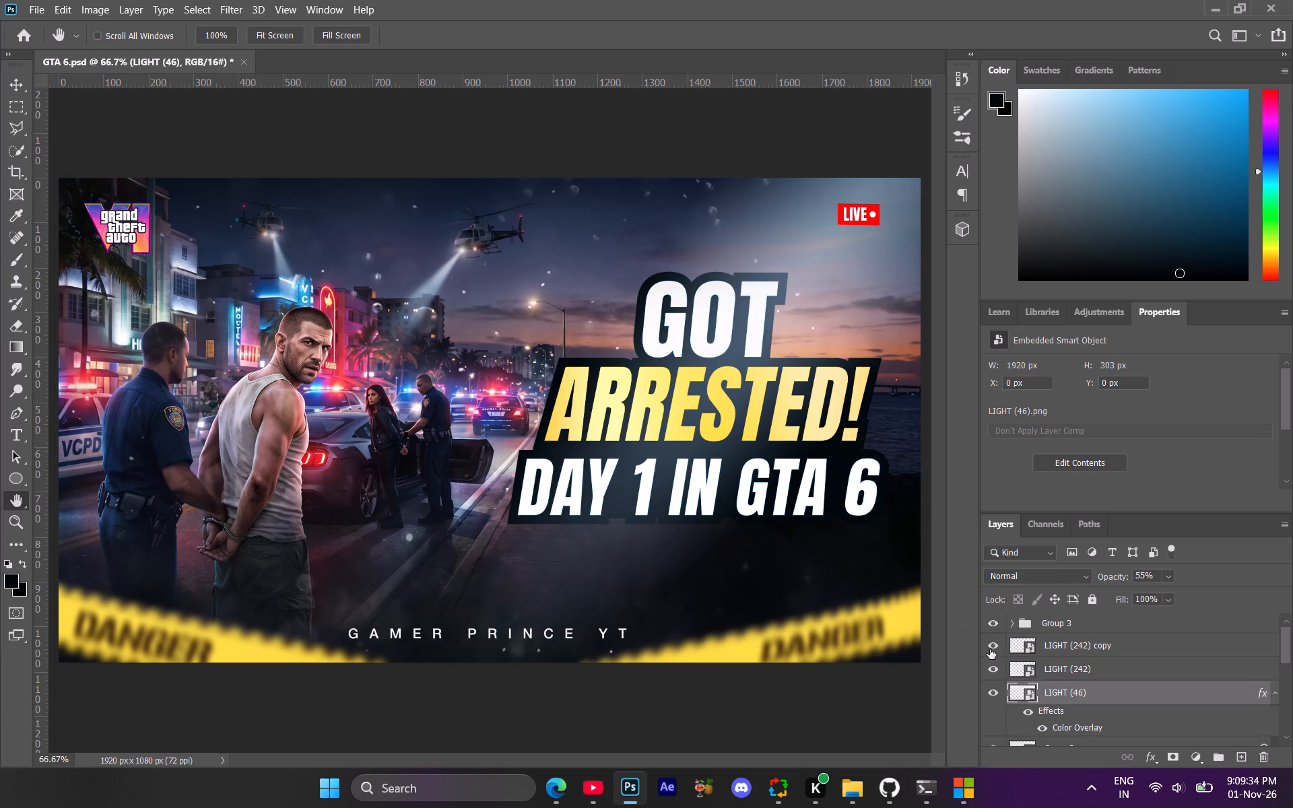
pyautogui.scroll(-3, 1100, 689)
pyautogui.click(1011, 682)
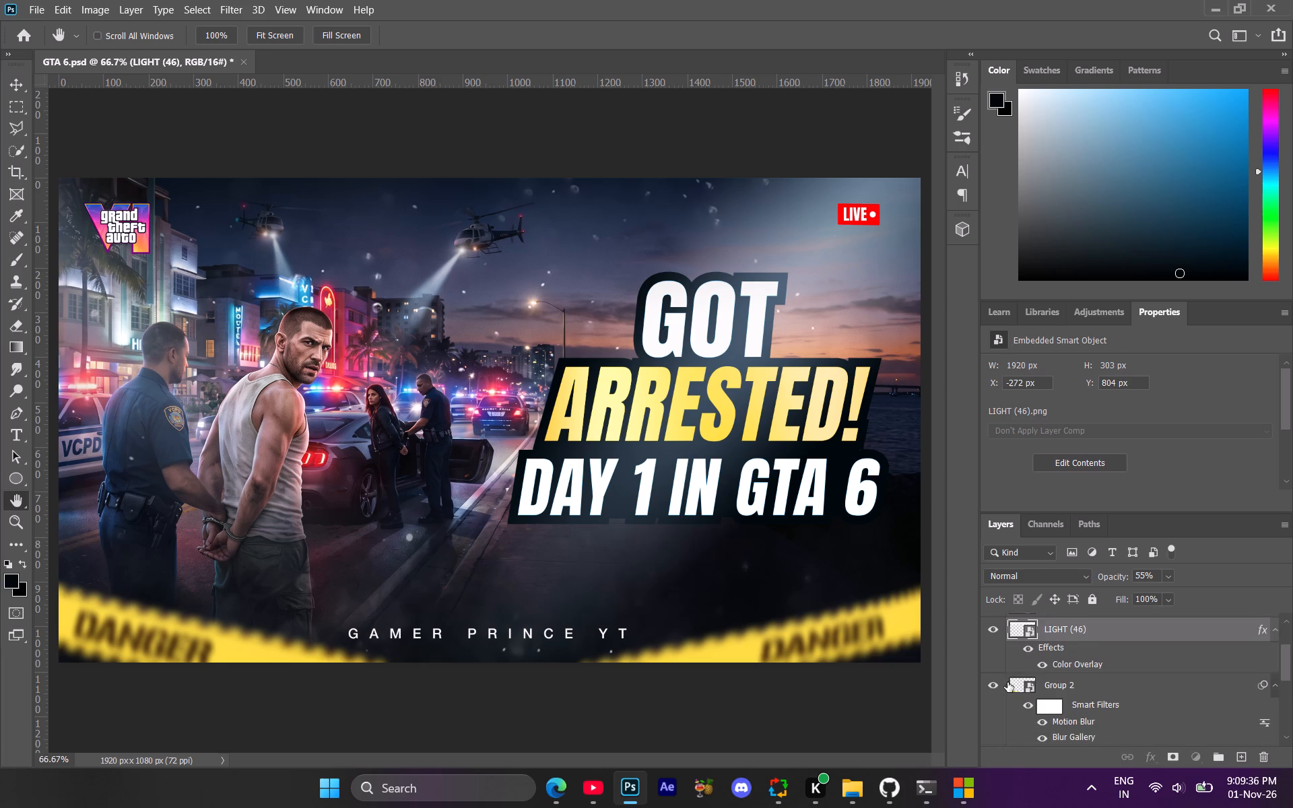
pyautogui.doubleClick(991, 667)
pyautogui.scroll(5, 1082, 688)
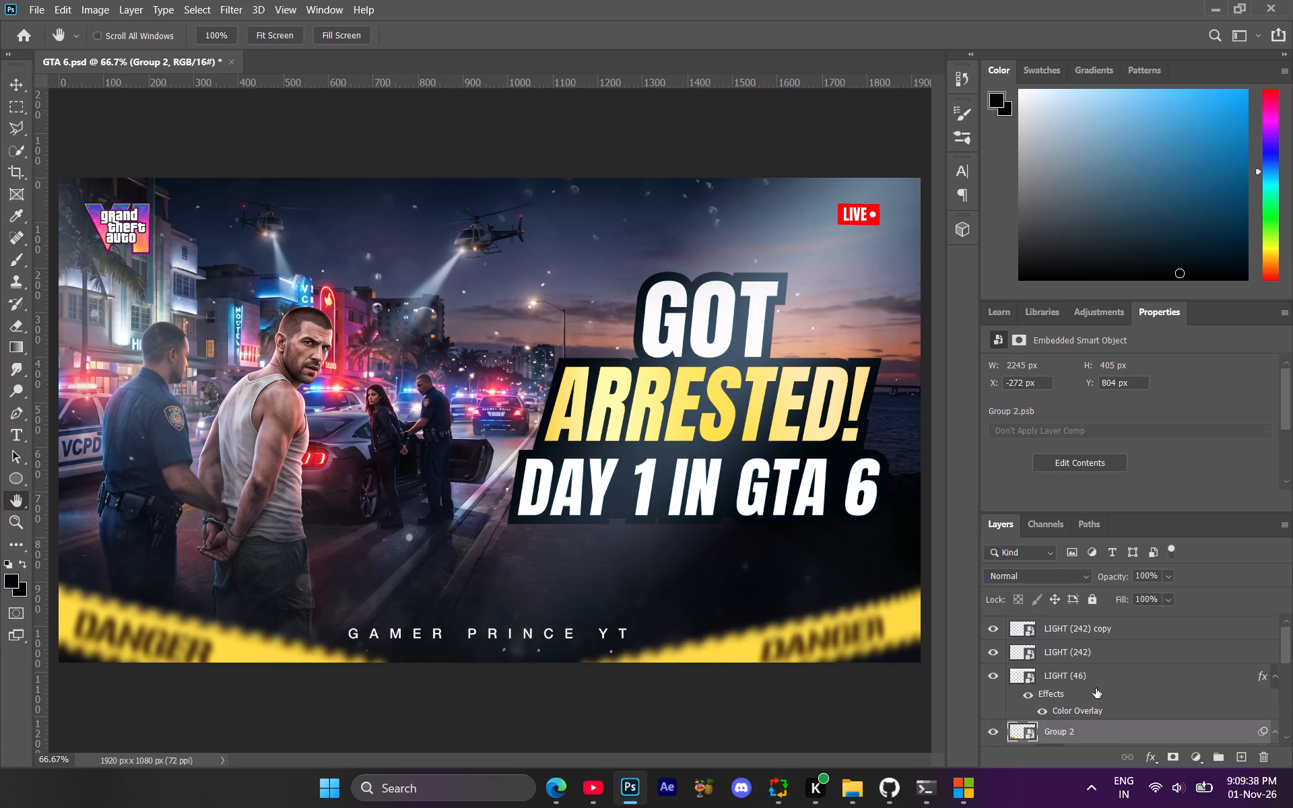
pyautogui.scroll(2, 1096, 688)
pyautogui.doubleClick(995, 624)
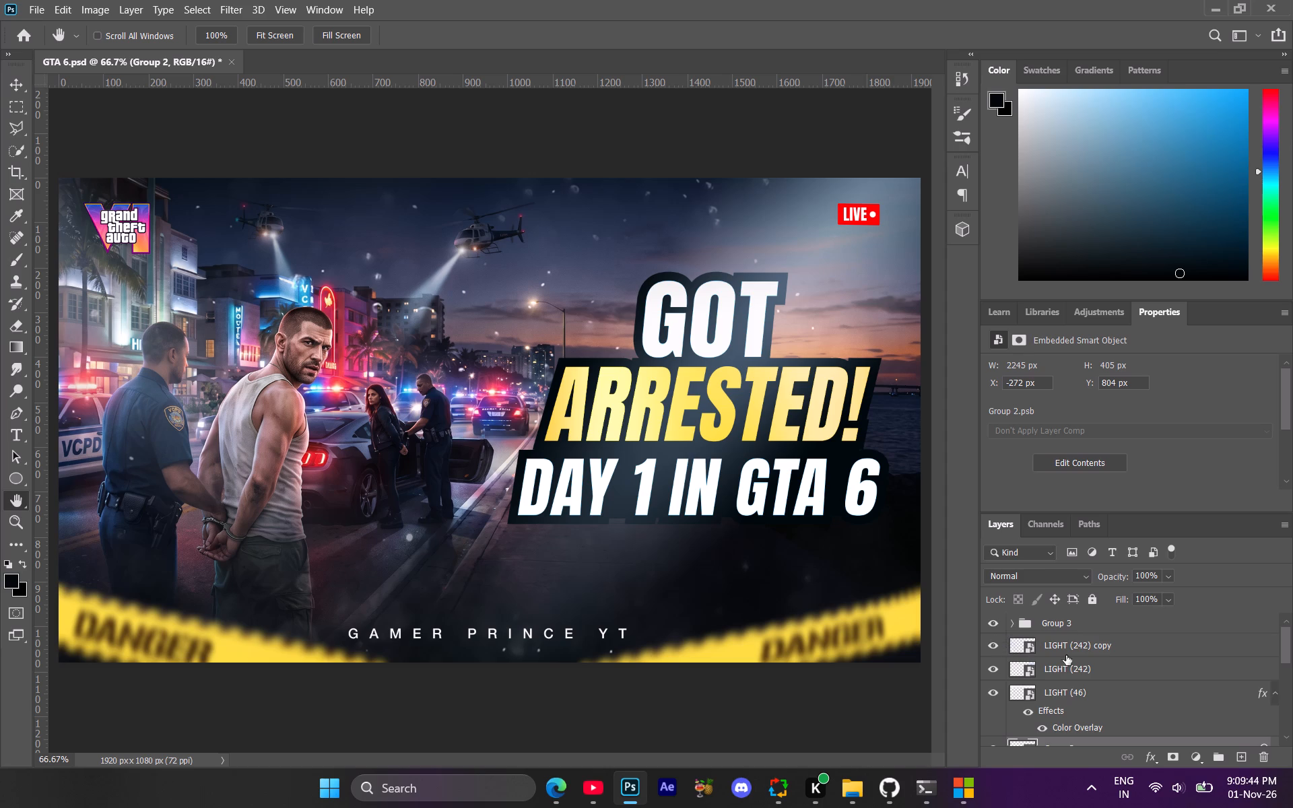
# Compare the thumbnail with and without the PARTICLE (92) layer.
pyautogui.scroll(-11, 1091, 665)
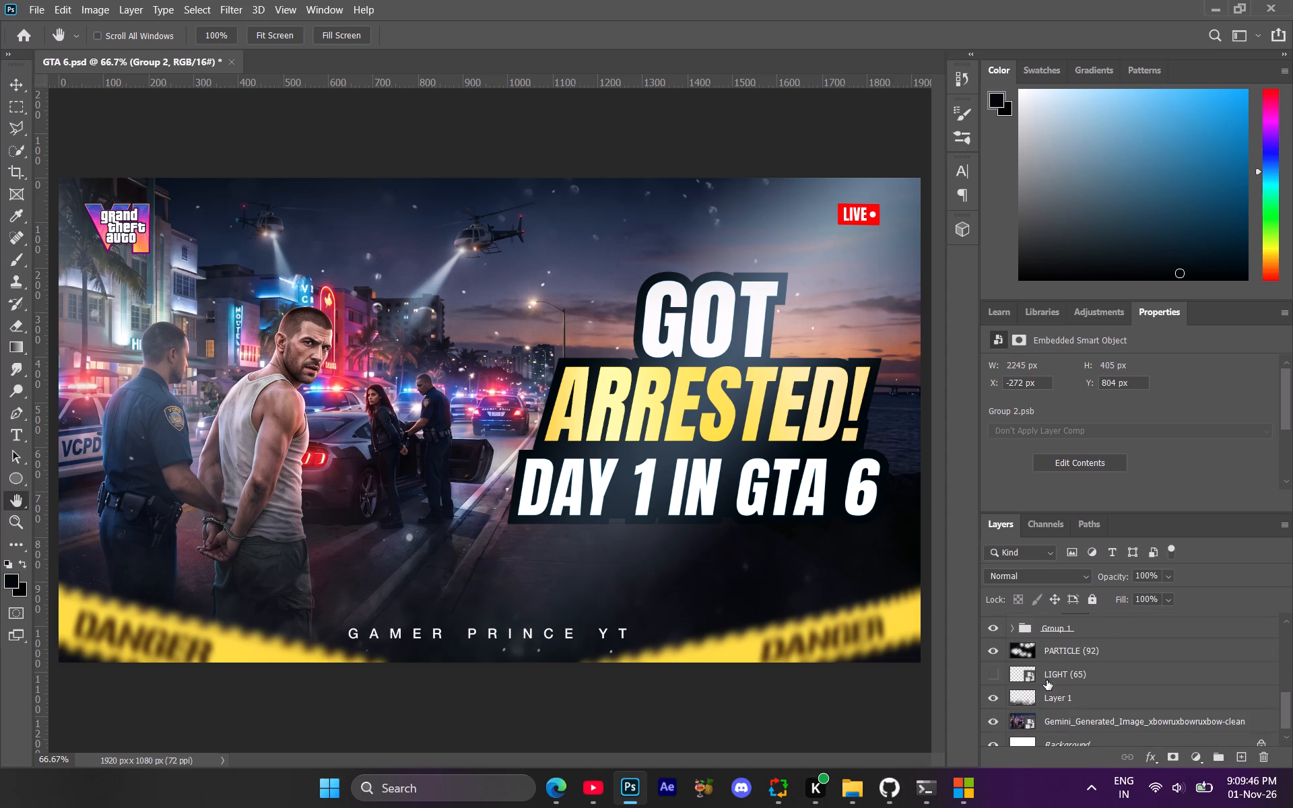
pyautogui.scroll(-3, 1049, 681)
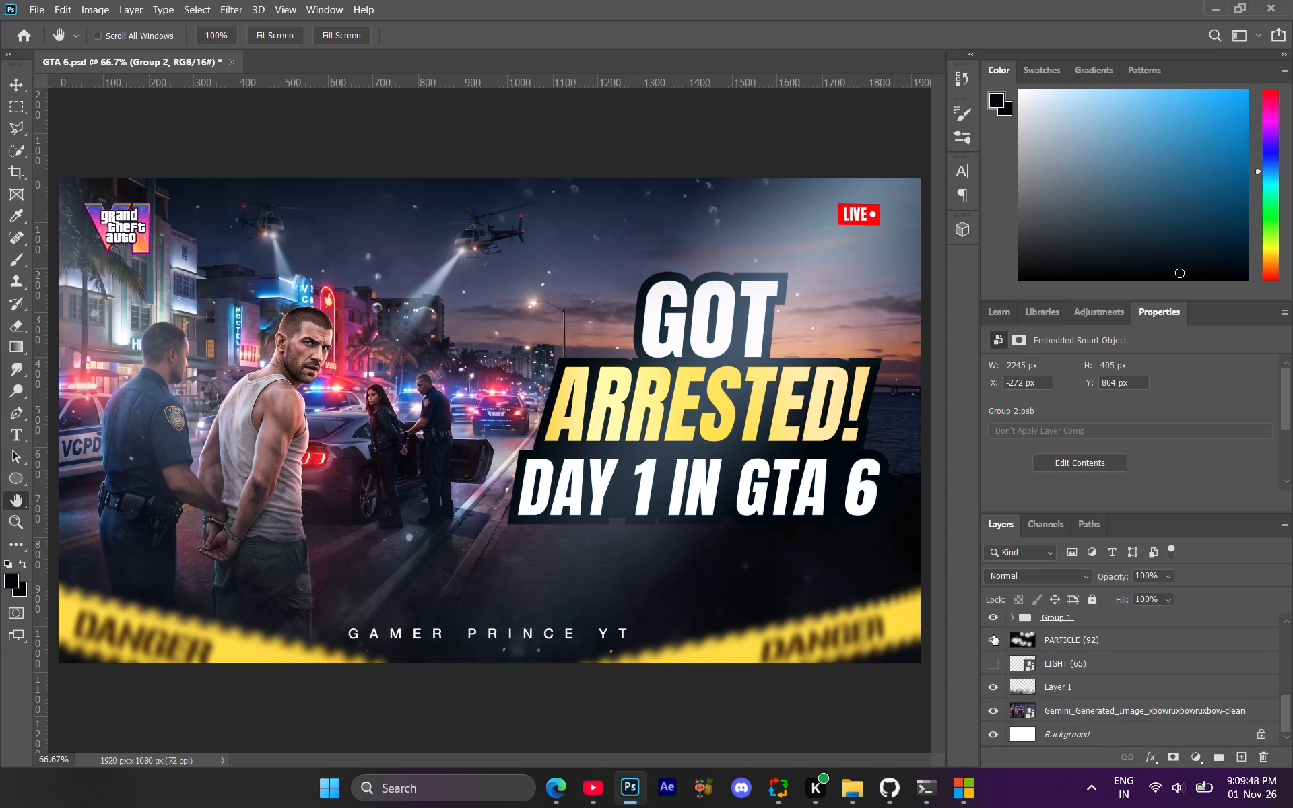
pyautogui.click(993, 635)
pyautogui.click(993, 635)
# Preview other blending modes on the PARTICLE (92) layer and keep it at Linear Dodge (Add).
pyautogui.click(1082, 638)
pyautogui.click(1065, 572)
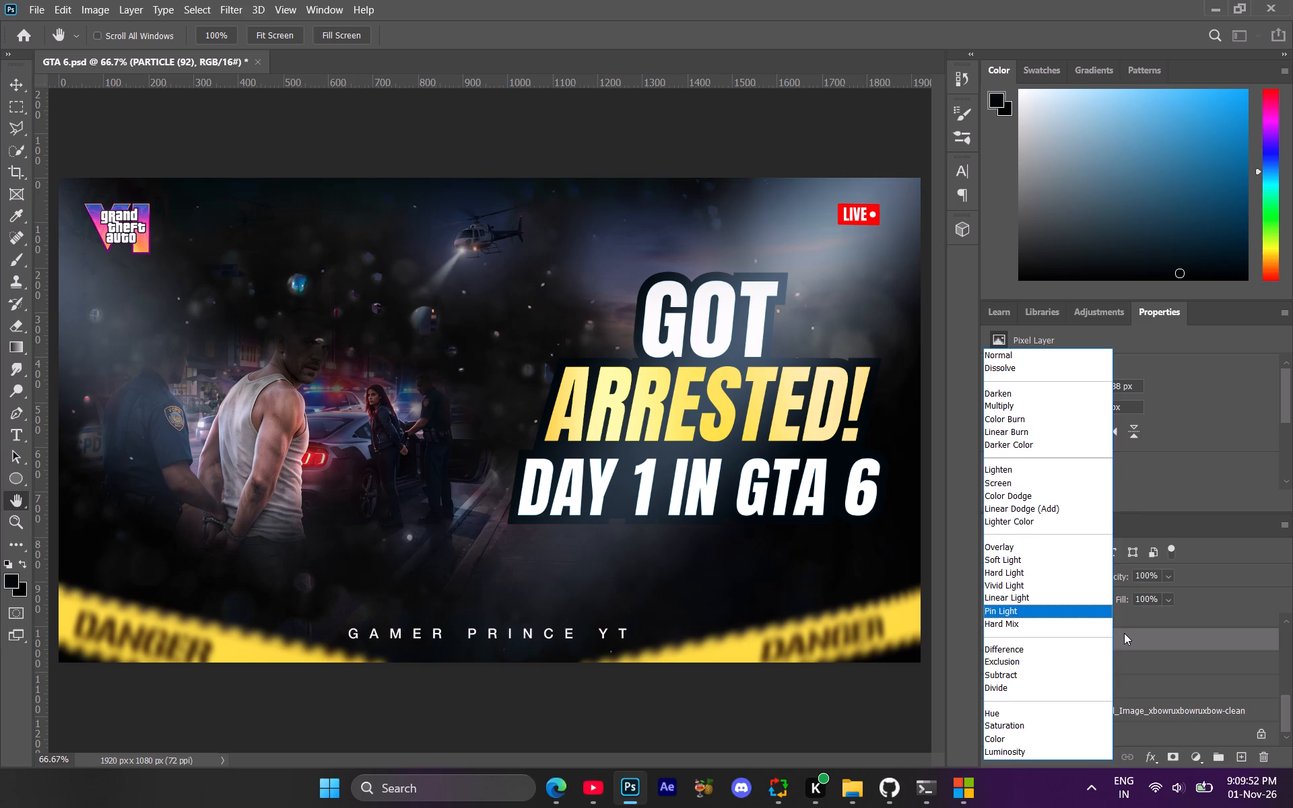
pyautogui.click(1125, 633)
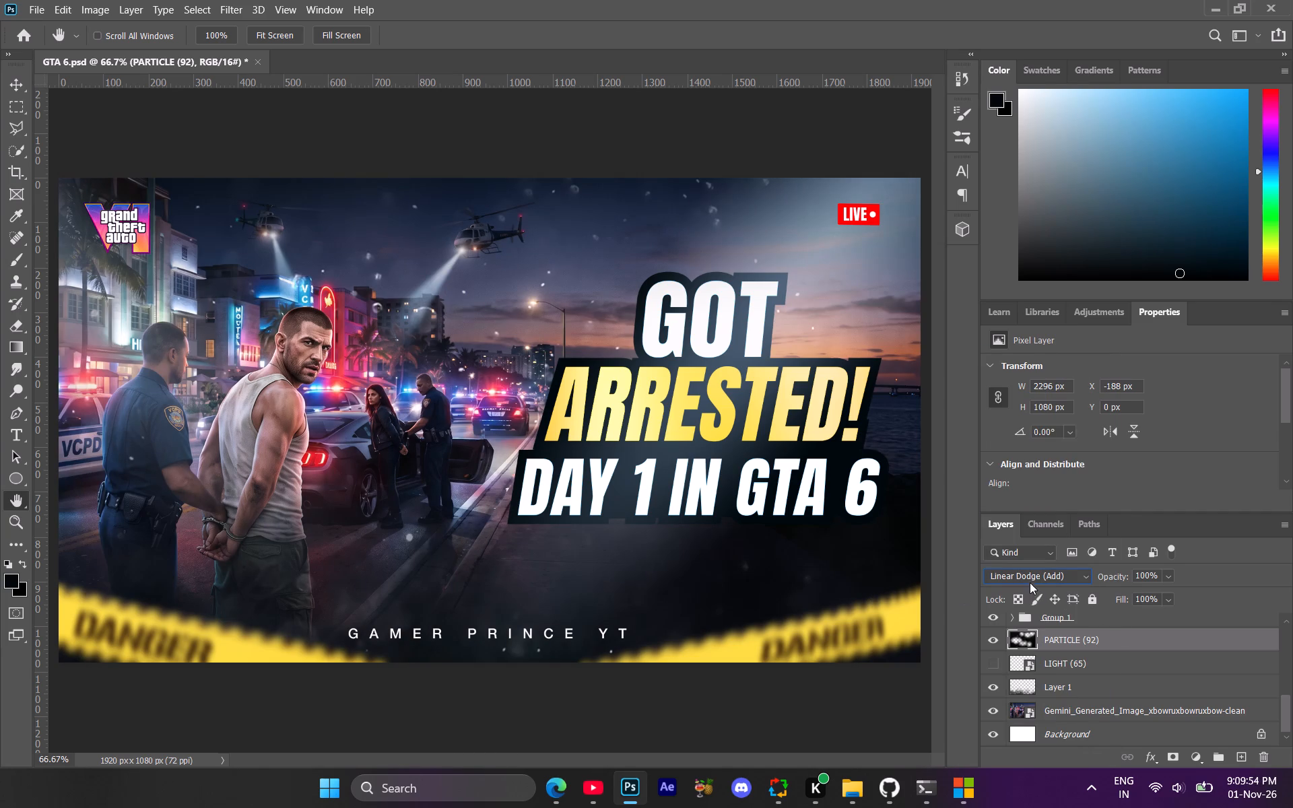
pyautogui.click(1028, 580)
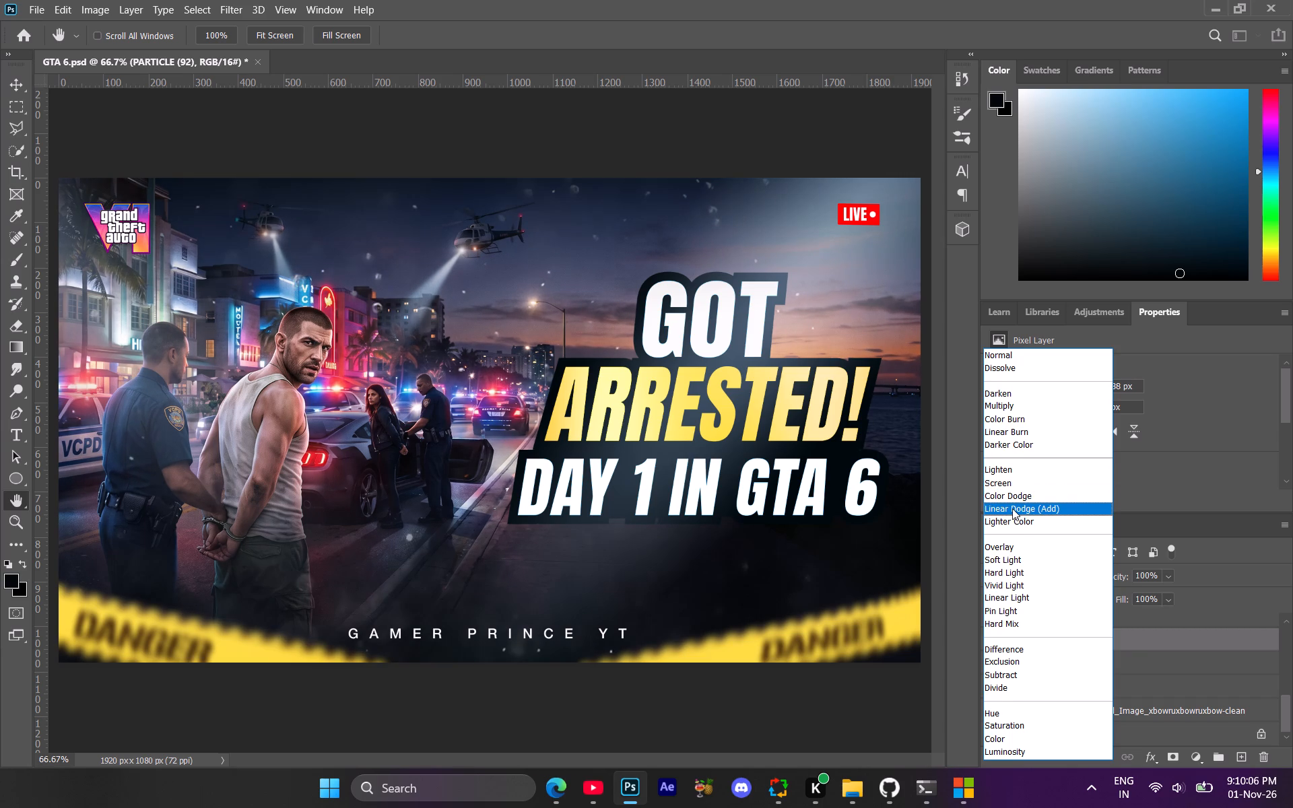
pyautogui.click(1012, 505)
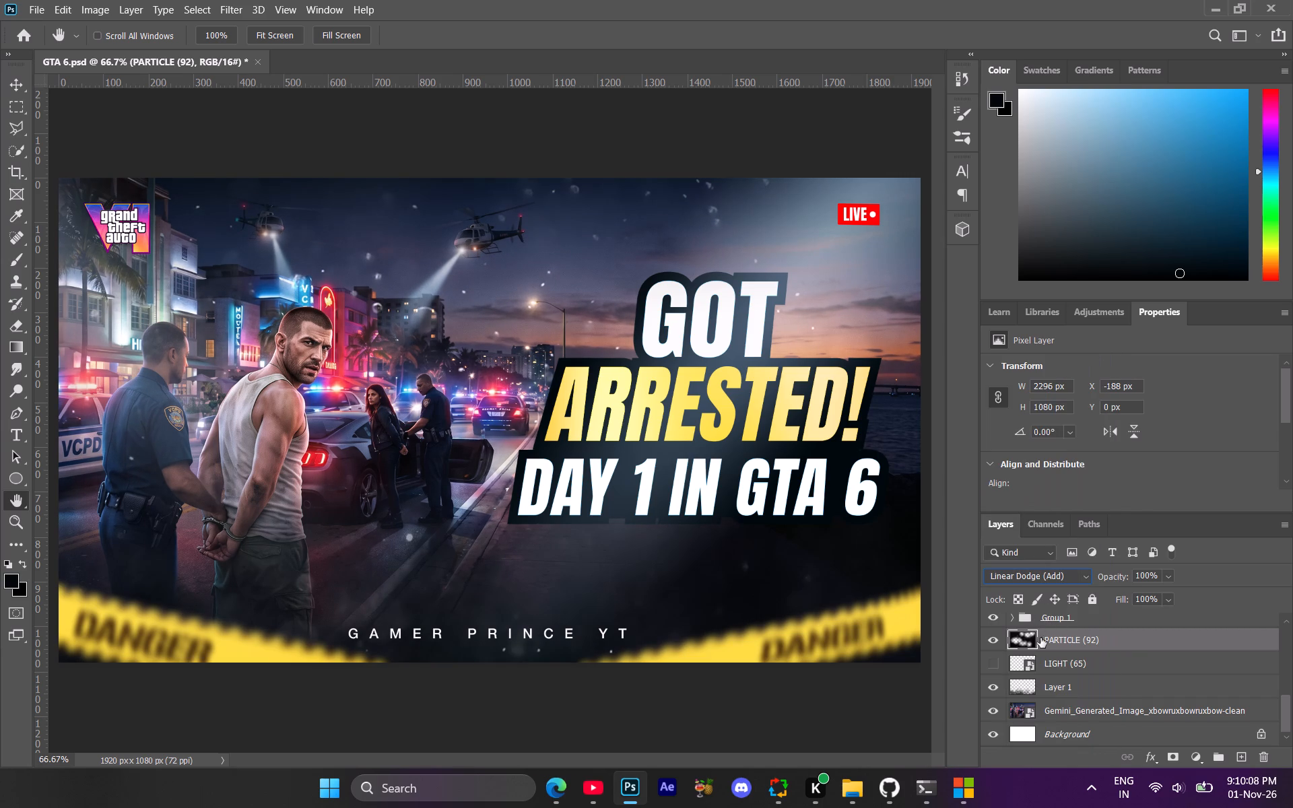
# Erase the PARTICLE (92) effect over the handcuffed man, the officer beside him and the pair beside the car.
pyautogui.click(13, 325)
pyautogui.moveTo(327, 329); pyautogui.dragTo(300, 334)
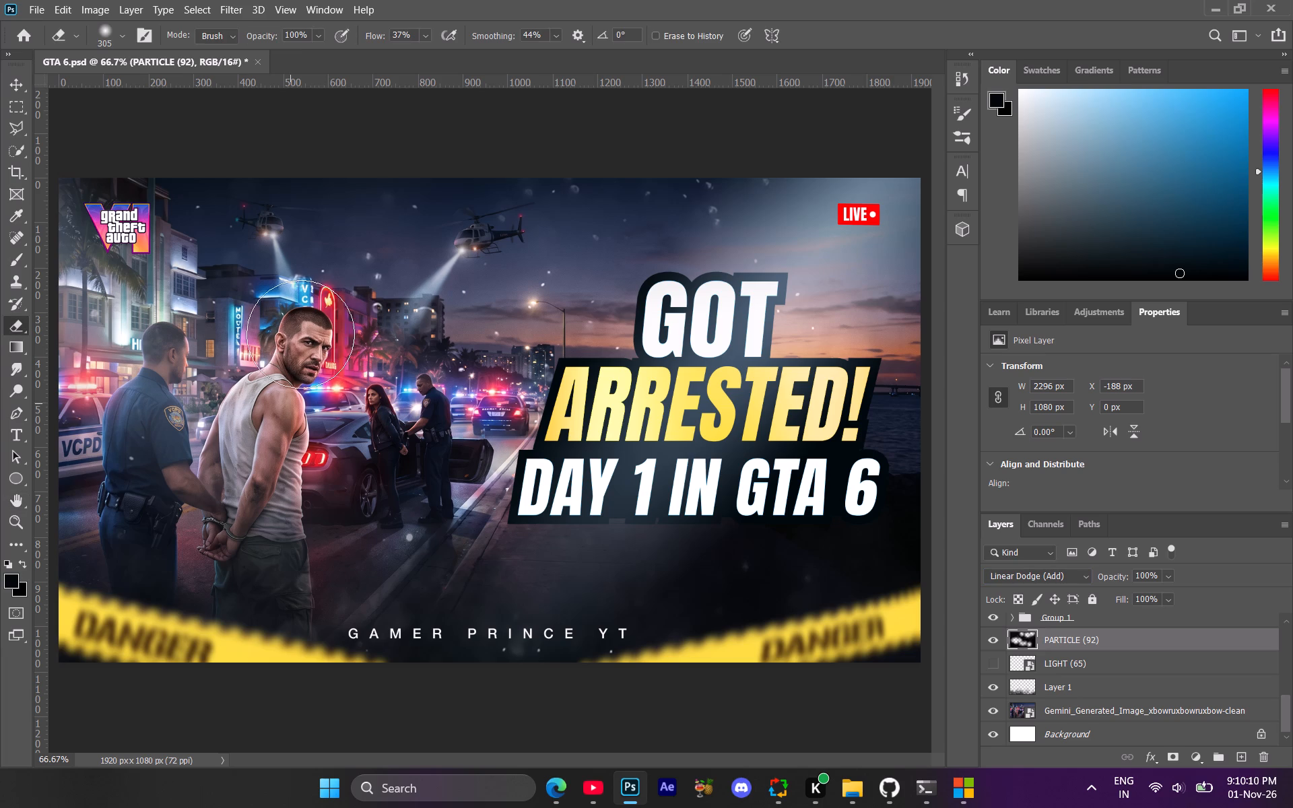
pyautogui.moveTo(300, 334); pyautogui.dragTo(270, 626)
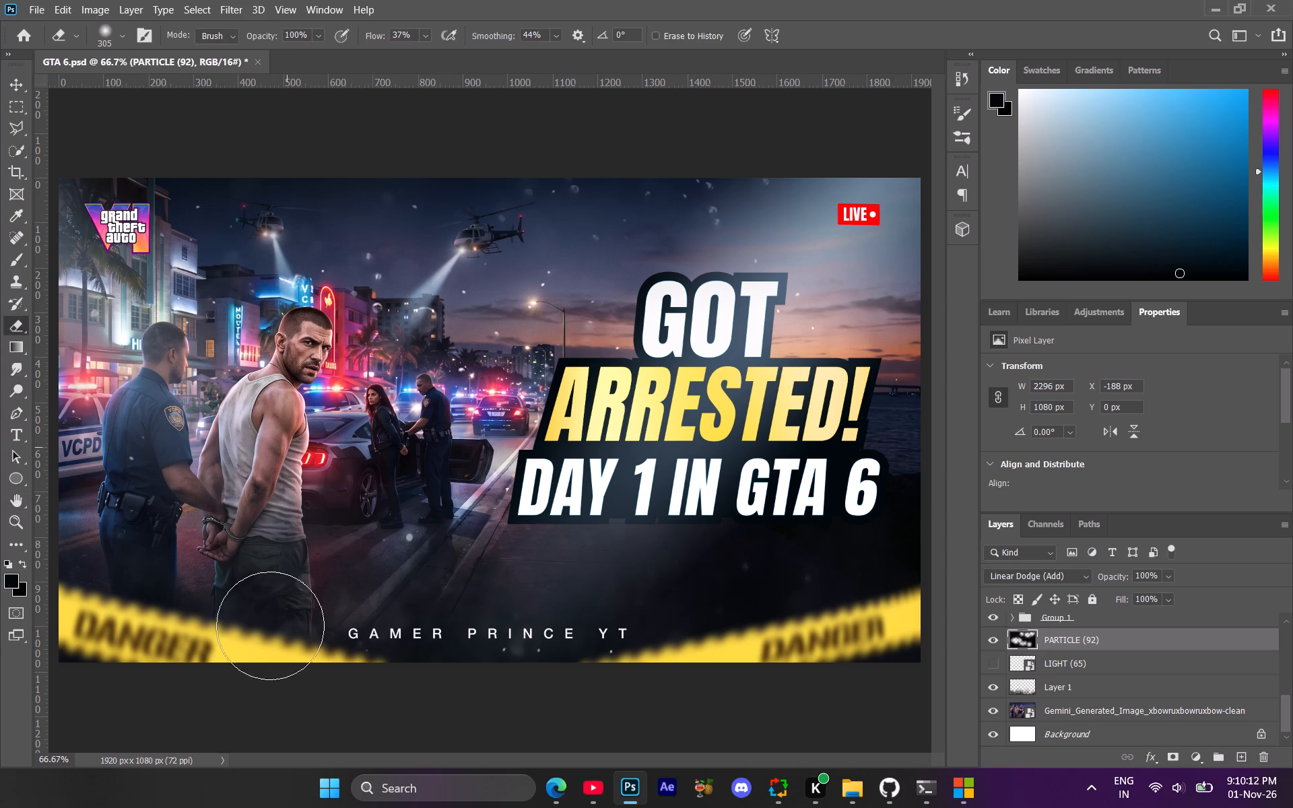
pyautogui.moveTo(270, 626); pyautogui.dragTo(137, 570)
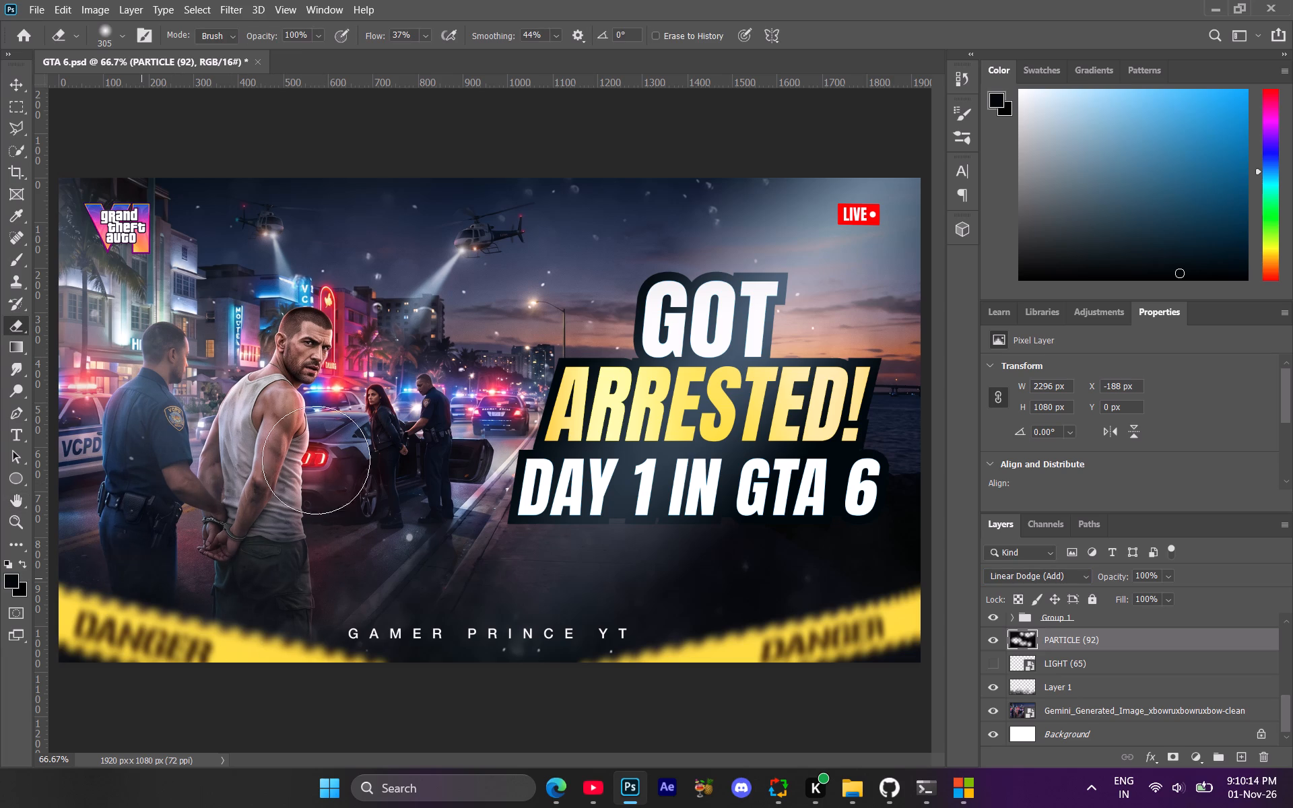
pyautogui.moveTo(286, 405); pyautogui.dragTo(207, 412)
pyautogui.moveTo(397, 438); pyautogui.dragTo(392, 447)
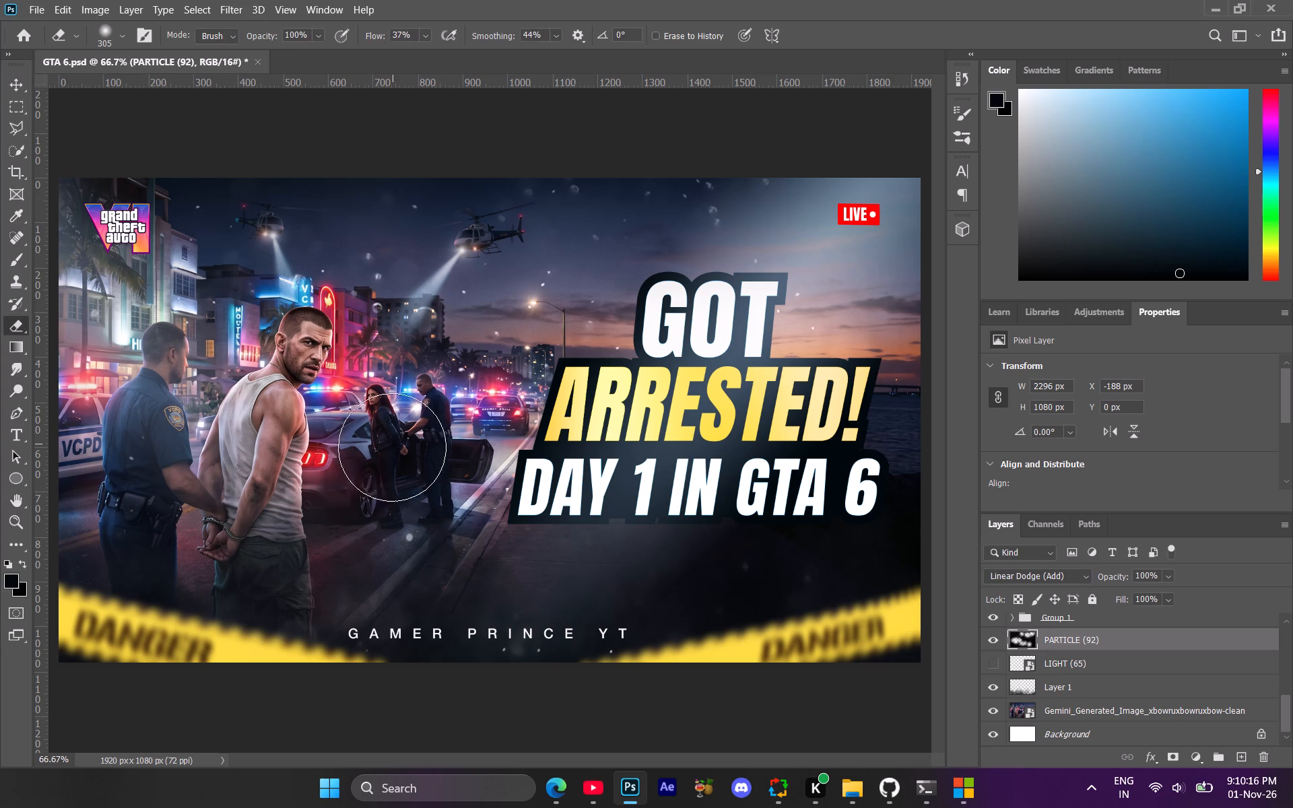
pyautogui.moveTo(392, 447); pyautogui.dragTo(394, 444)
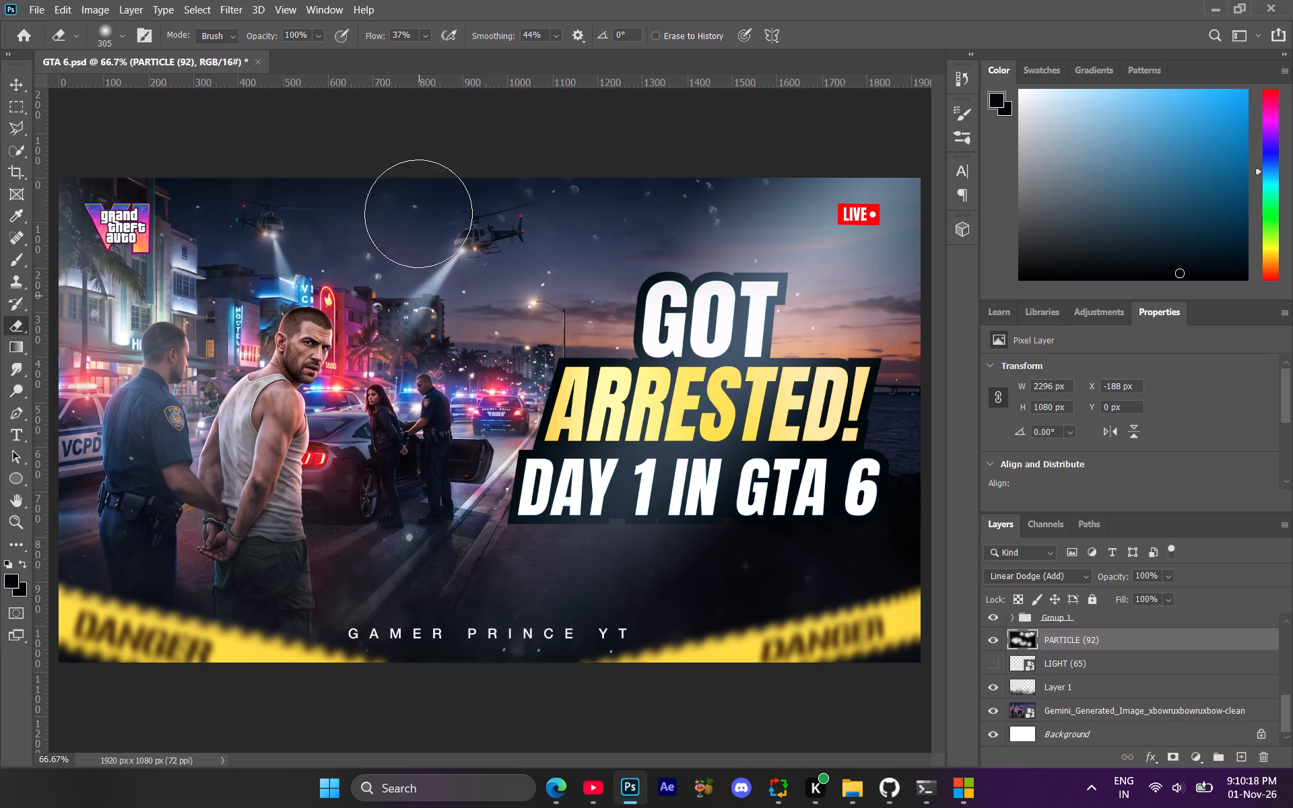
# Erase the PARTICLE (92) spots along the canvas's top edge, from beside the helicopters across to the LIVE badge.
pyautogui.click(401, 192)
pyautogui.click(539, 164)
pyautogui.click(563, 157)
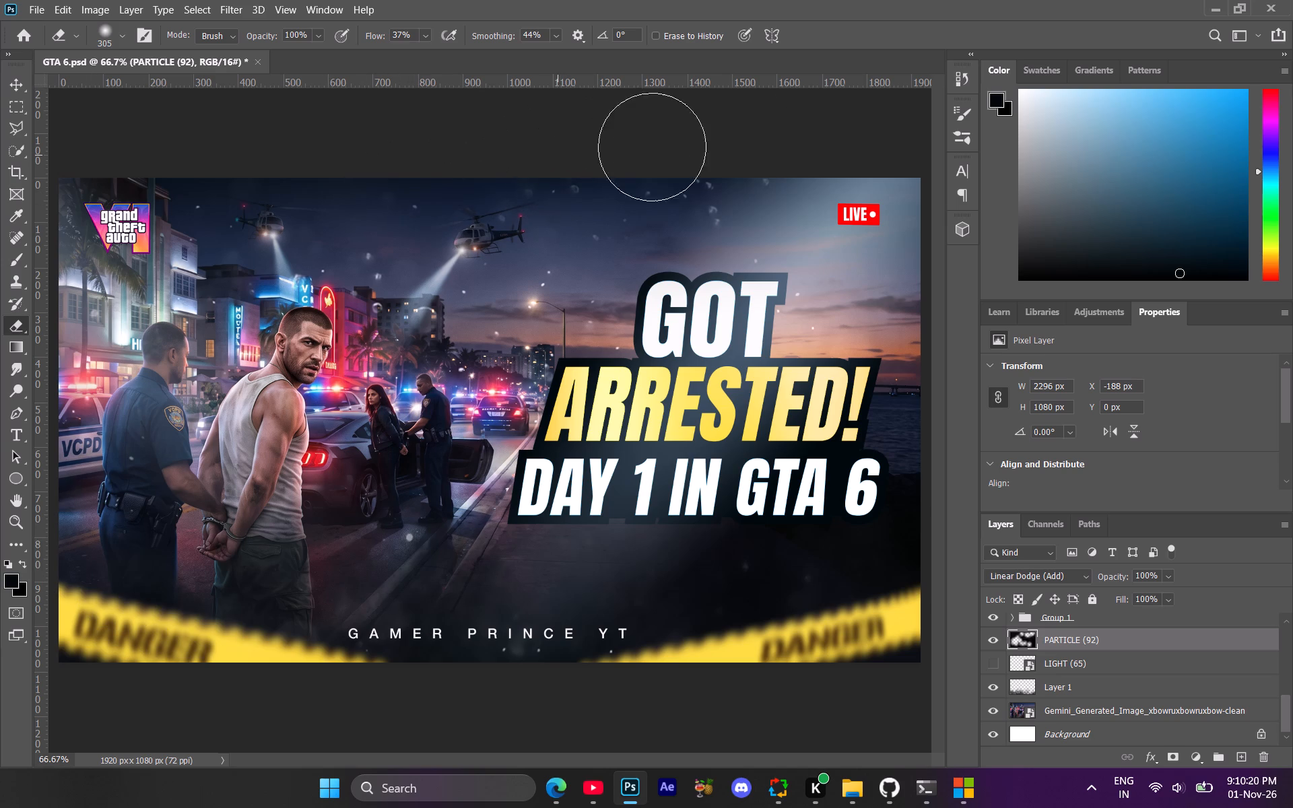
pyautogui.click(745, 141)
pyautogui.click(675, 143)
pyautogui.click(755, 149)
pyautogui.click(717, 148)
pyautogui.click(766, 151)
pyautogui.moveTo(768, 154); pyautogui.dragTo(762, 155)
pyautogui.click(745, 160)
pyautogui.click(732, 160)
pyautogui.moveTo(681, 161); pyautogui.dragTo(665, 161)
pyautogui.moveTo(637, 160); pyautogui.dragTo(627, 160)
pyautogui.moveTo(588, 160); pyautogui.dragTo(567, 162)
pyautogui.click(557, 162)
pyautogui.moveTo(715, 166); pyautogui.dragTo(729, 168)
pyautogui.moveTo(838, 165); pyautogui.dragTo(847, 168)
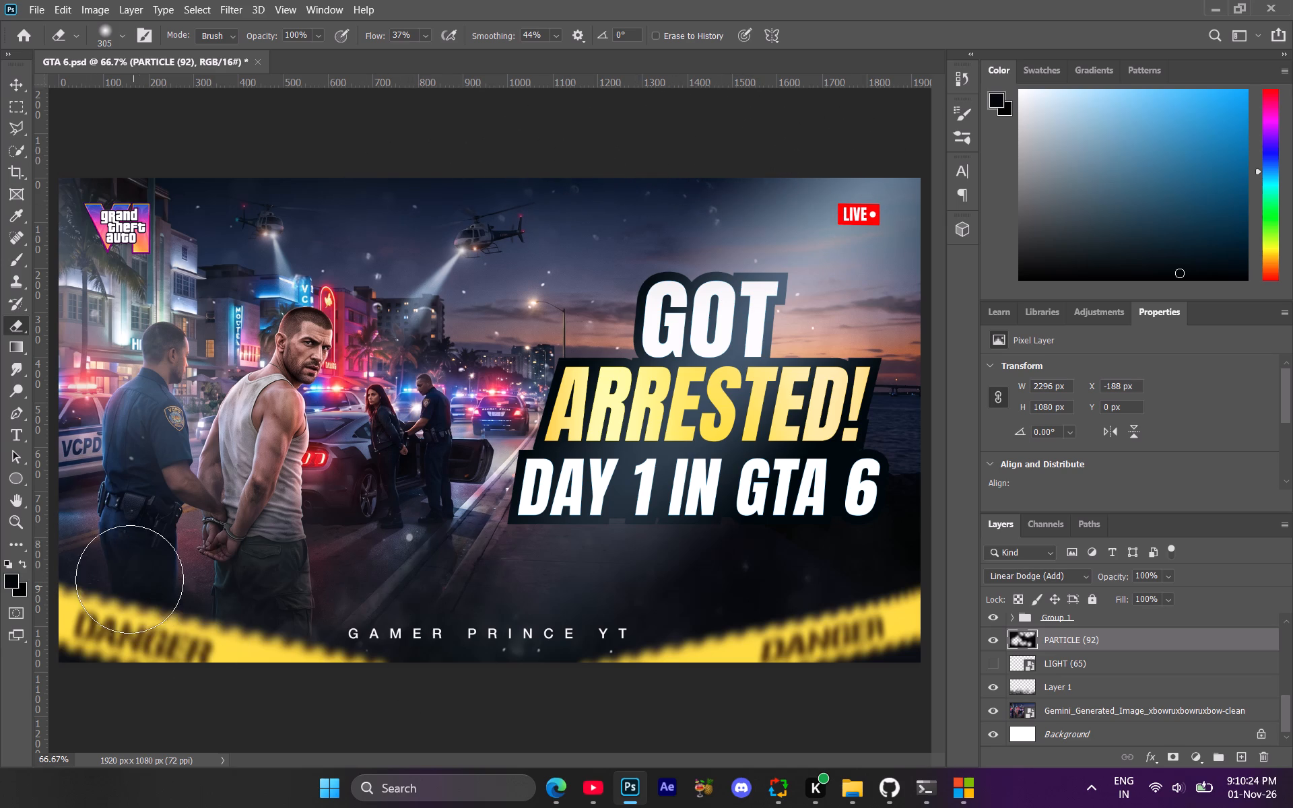
pyautogui.click(21, 495)
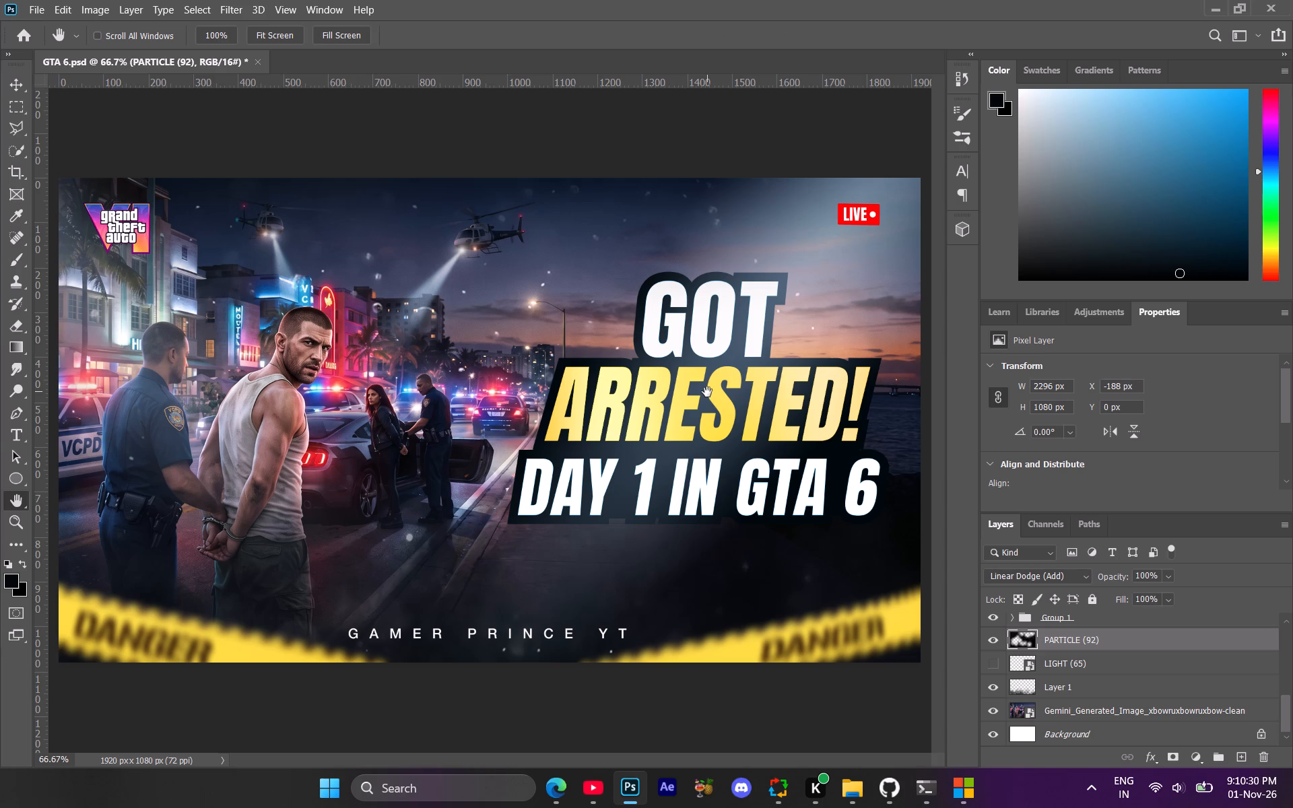
# Expand Group 1 and examine its text layers and their copies, toggling the original GAMER PRINCE YT layer to check it.
pyautogui.scroll(3, 1076, 663)
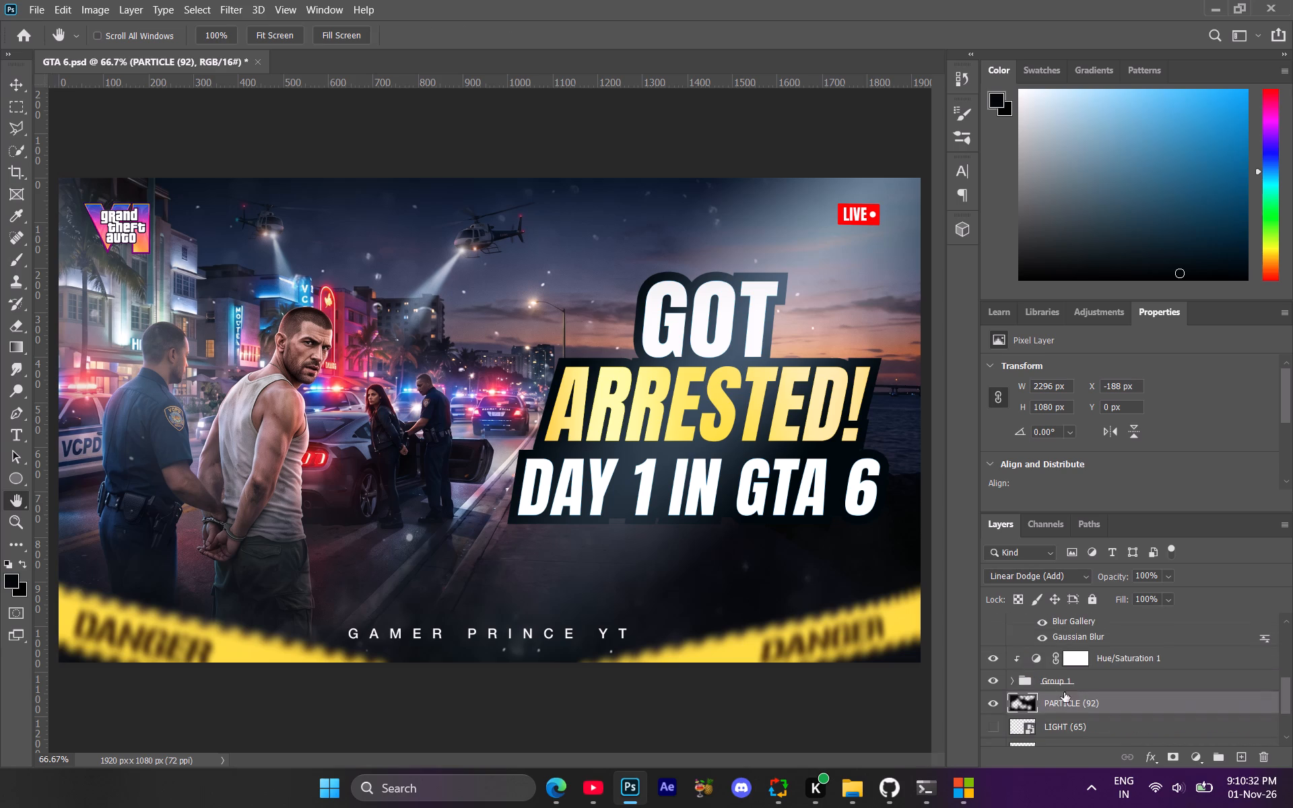
pyautogui.click(1057, 677)
pyautogui.click(1012, 677)
pyautogui.scroll(-4, 1088, 696)
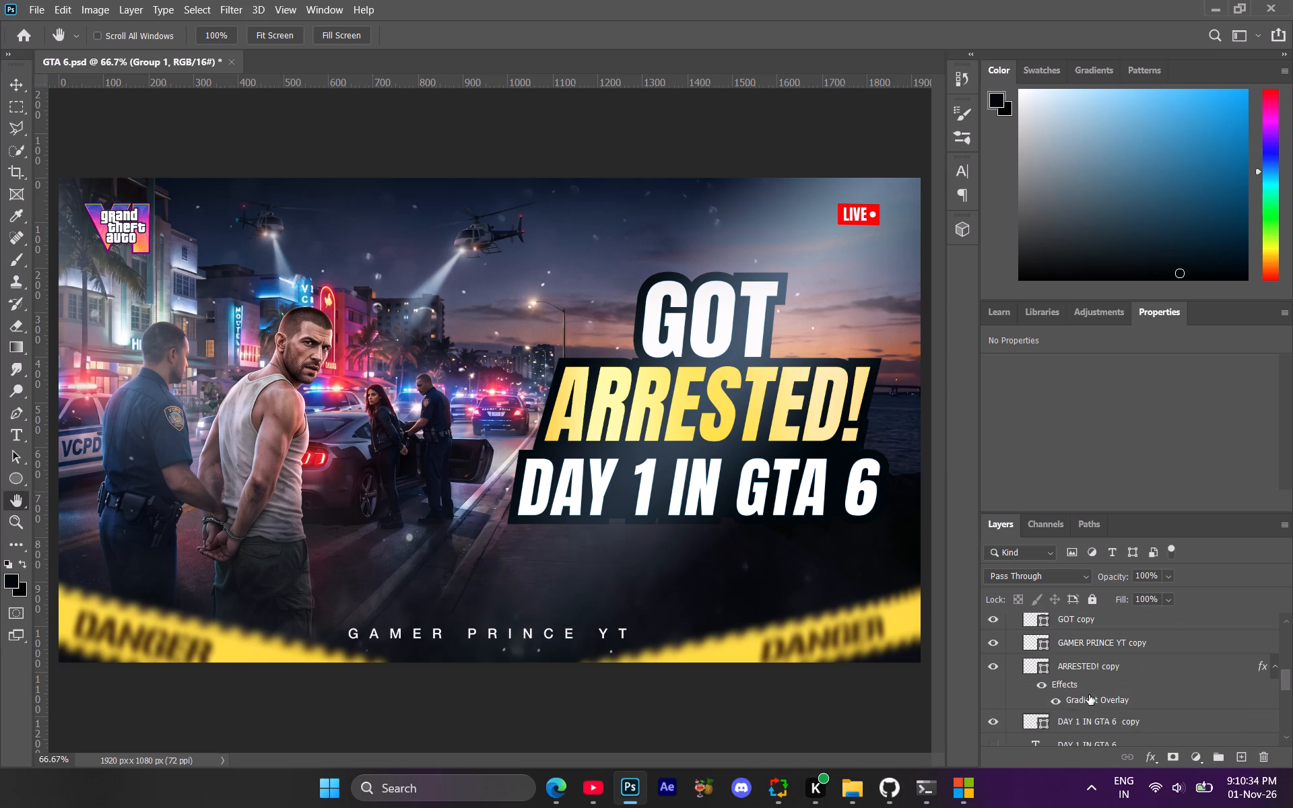
pyautogui.scroll(-8, 1085, 684)
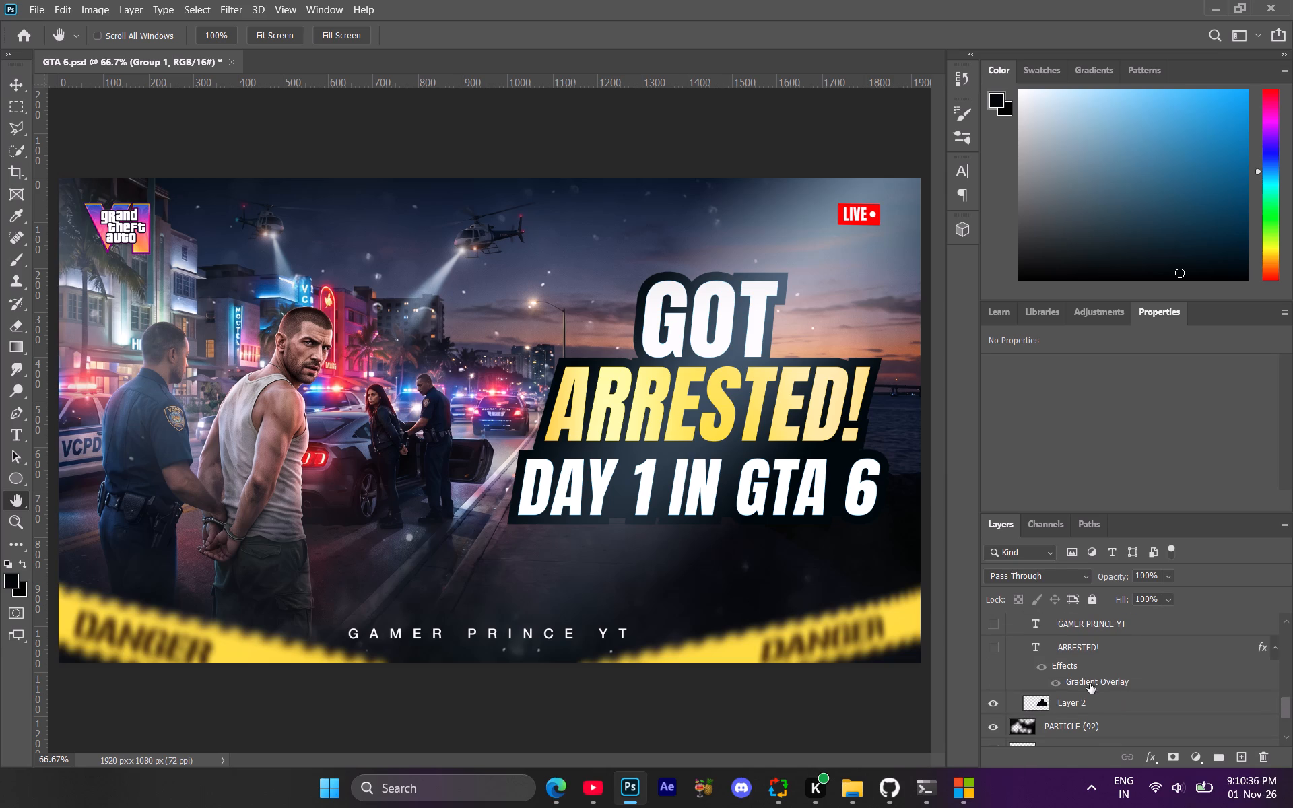
pyautogui.scroll(1, 1084, 689)
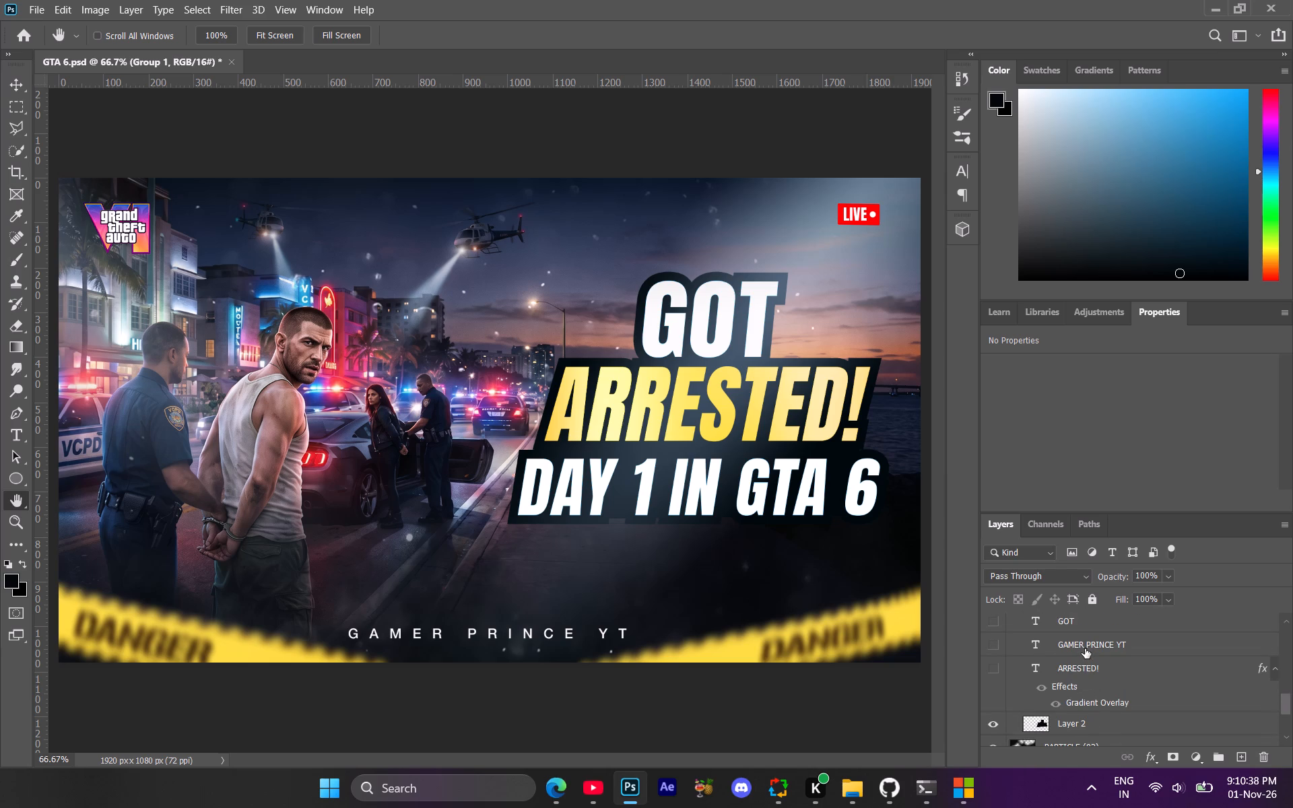
pyautogui.click(1085, 648)
pyautogui.scroll(2, 1059, 644)
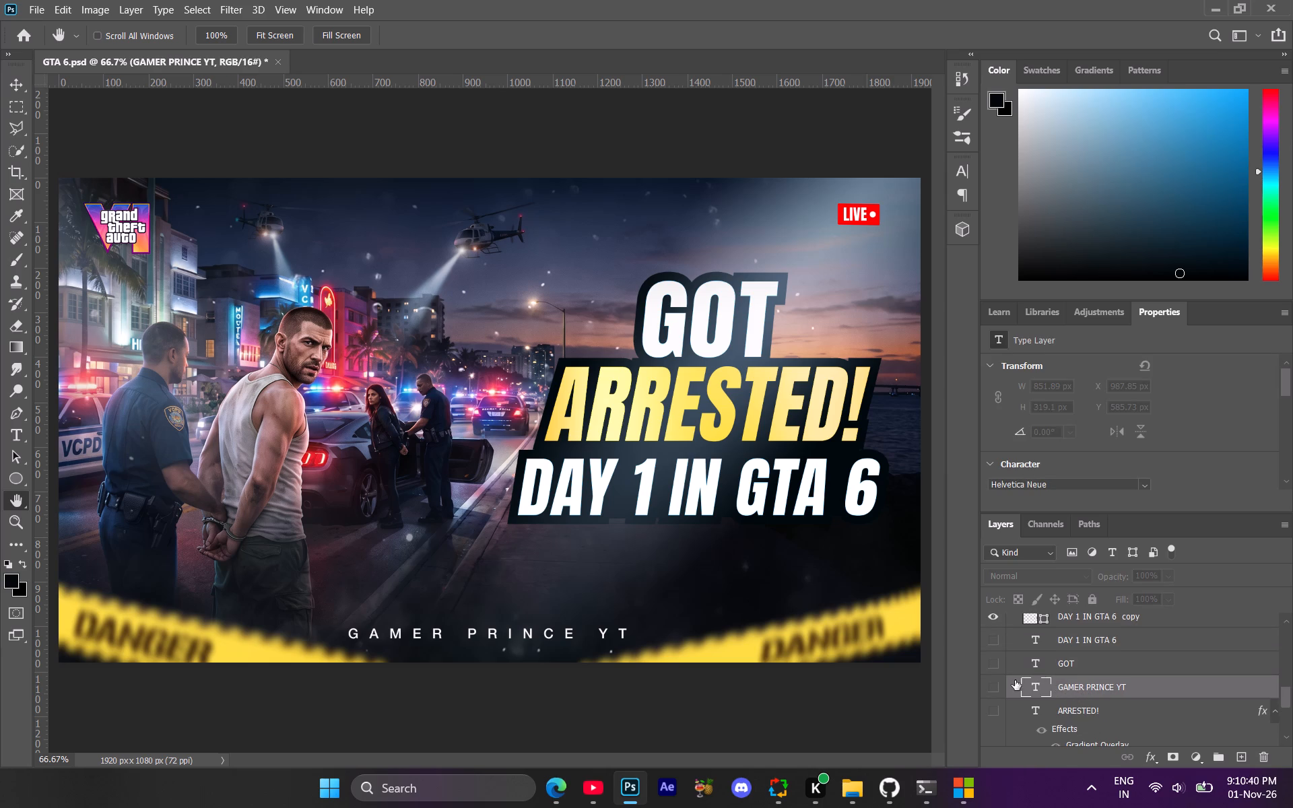
pyautogui.click(999, 681)
pyautogui.click(999, 681)
pyautogui.scroll(5, 1121, 694)
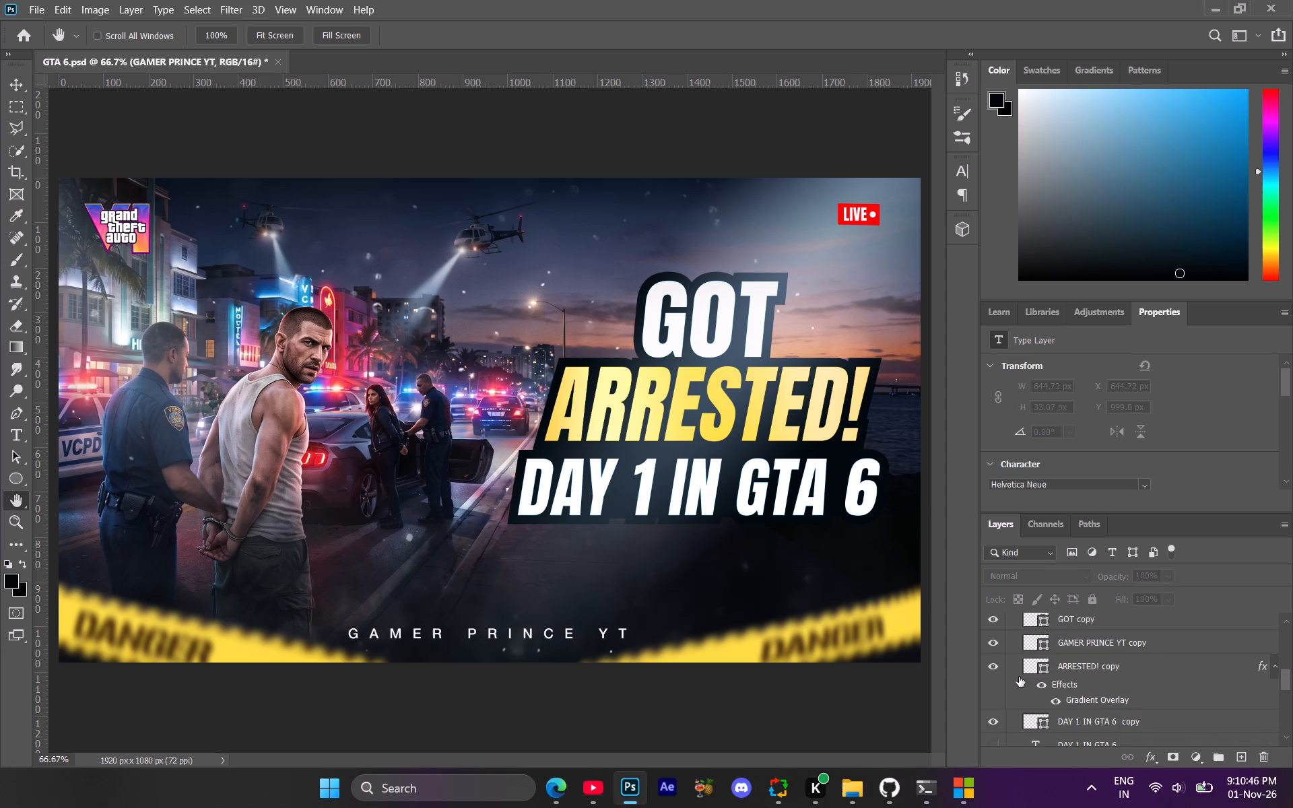
pyautogui.scroll(1, 1020, 677)
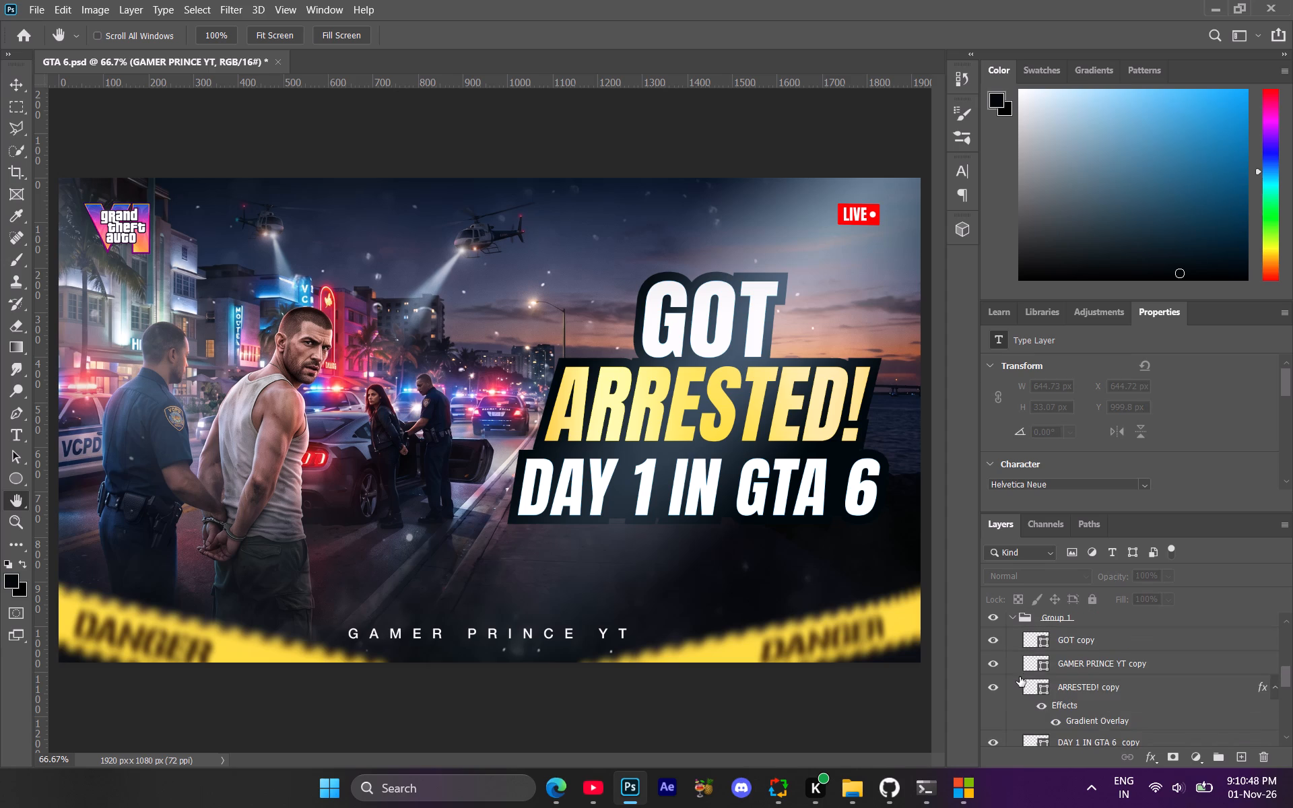
pyautogui.scroll(-8, 1047, 680)
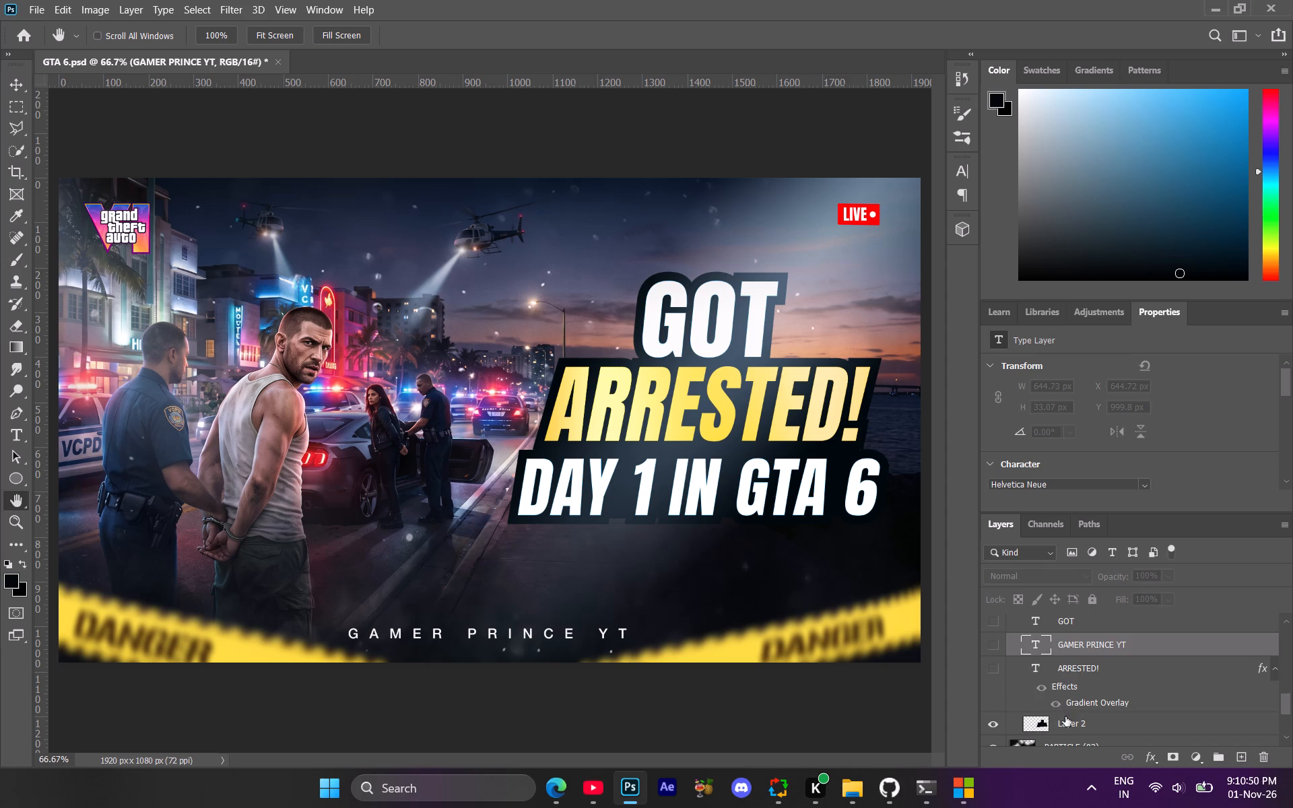
# On Layer 2, outline the backing behind DAY 1 IN GTA 6 with the Polygonal Lasso and paint it black with the Smoke brush.
pyautogui.click(1067, 725)
pyautogui.press('z')
pyautogui.press('z')
pyautogui.press('z')
pyautogui.press('z')
pyautogui.press('z')
pyautogui.press('z')
pyautogui.press('z')
pyautogui.press('z')
pyautogui.press('z')
pyautogui.press('z')
pyautogui.press('z')
pyautogui.press('z')
pyautogui.press('z')
pyautogui.press('z')
pyautogui.press('z')
pyautogui.press('z')
pyautogui.press('z')
pyautogui.press('z')
pyautogui.press('z')
pyautogui.press('z')
pyautogui.moveTo(616, 496); pyautogui.dragTo(644, 510)
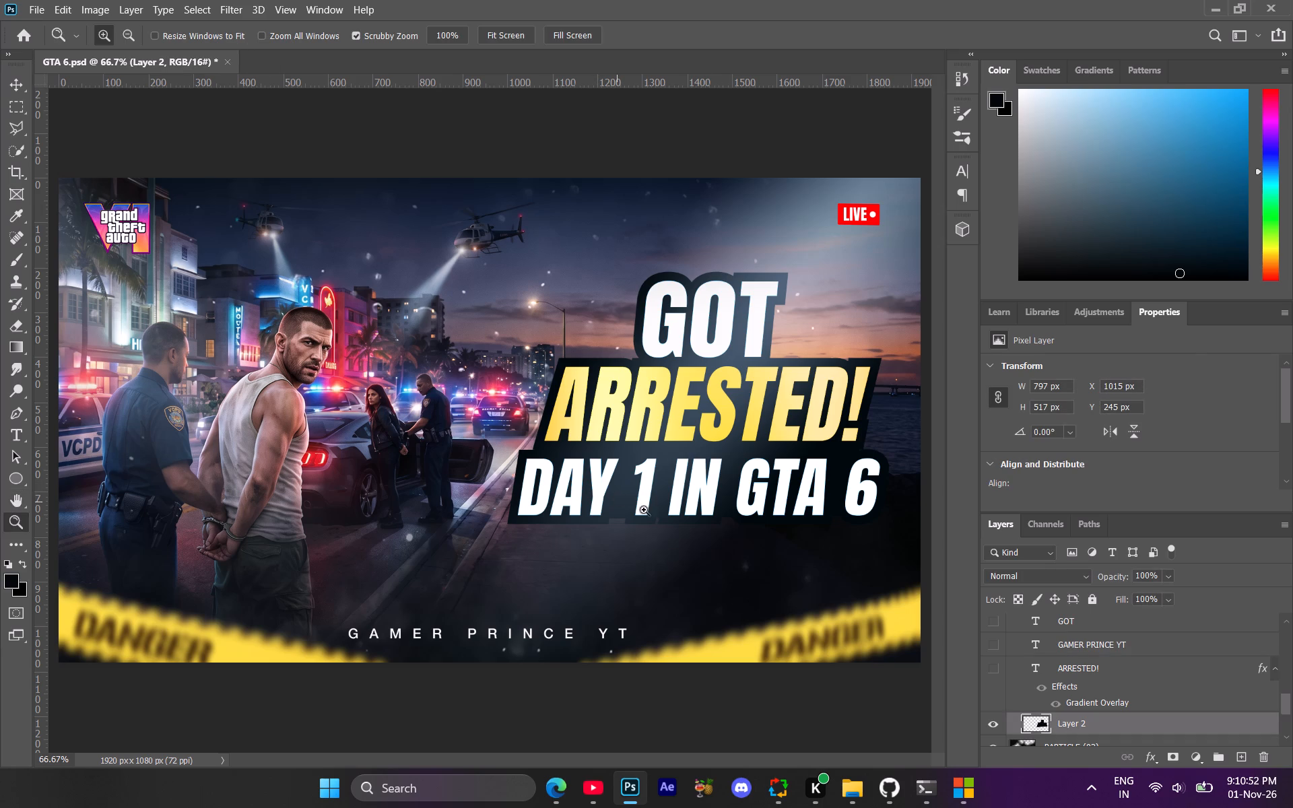
pyautogui.moveTo(644, 510); pyautogui.dragTo(690, 525)
pyautogui.moveTo(758, 538); pyautogui.dragTo(525, 403)
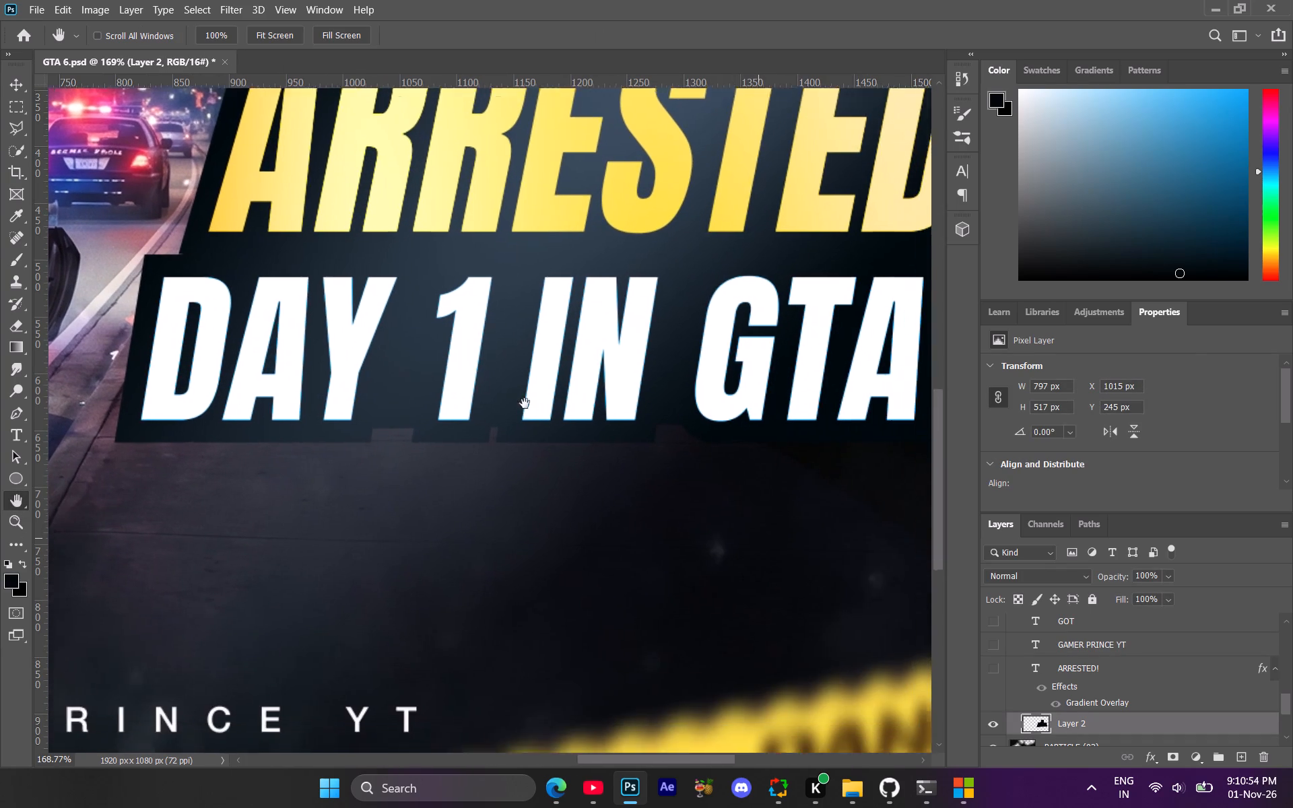
pyautogui.moveTo(525, 403); pyautogui.dragTo(459, 399)
pyautogui.press('z')
pyautogui.press('z')
pyautogui.press('z')
pyautogui.press('z')
pyautogui.press('z')
pyautogui.press('z')
pyautogui.press('z')
pyautogui.press('z')
pyautogui.press('z')
pyautogui.press('z')
pyautogui.press('z')
pyautogui.press('z')
pyautogui.press('z')
pyautogui.press('z')
pyautogui.press('z')
pyautogui.press('z')
pyautogui.press('z')
pyautogui.press('z')
pyautogui.press('z')
pyautogui.press('z')
pyautogui.moveTo(691, 434); pyautogui.dragTo(669, 440)
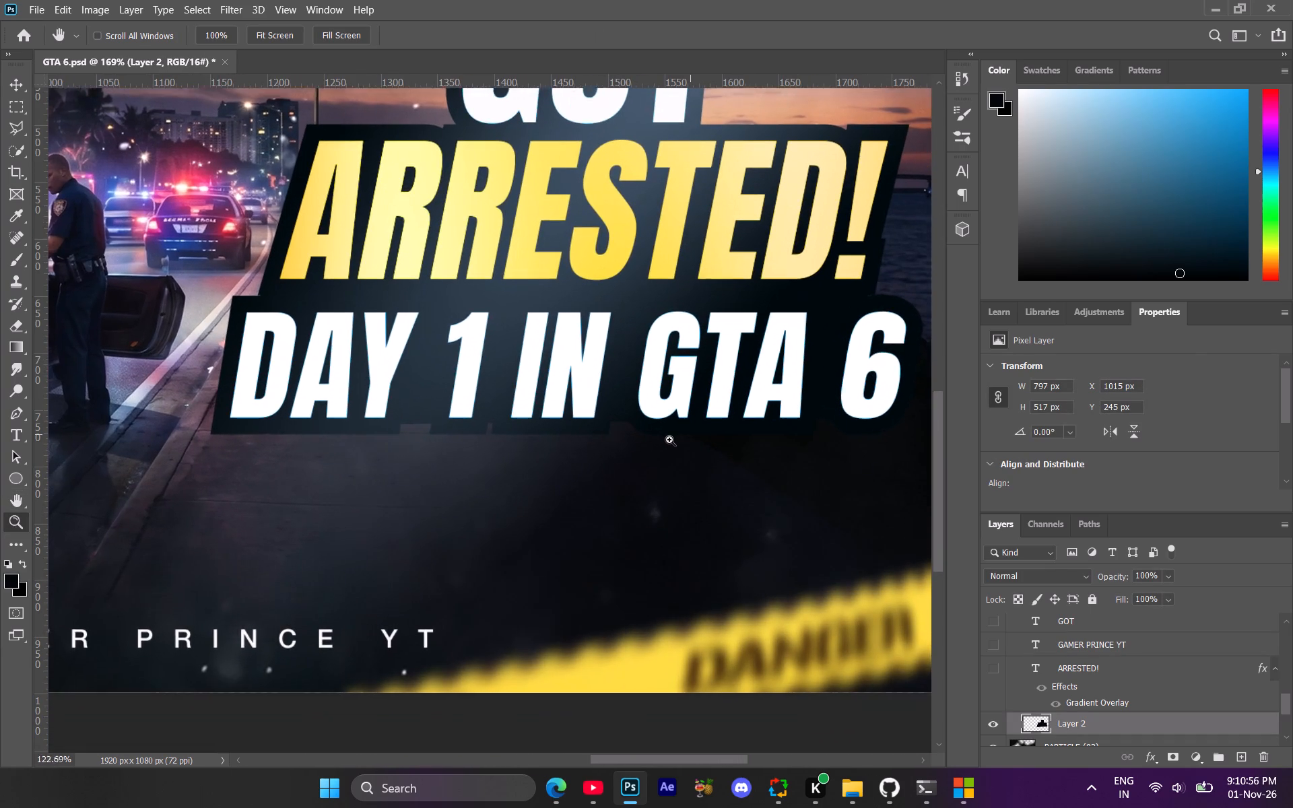
pyautogui.moveTo(669, 440); pyautogui.dragTo(671, 440)
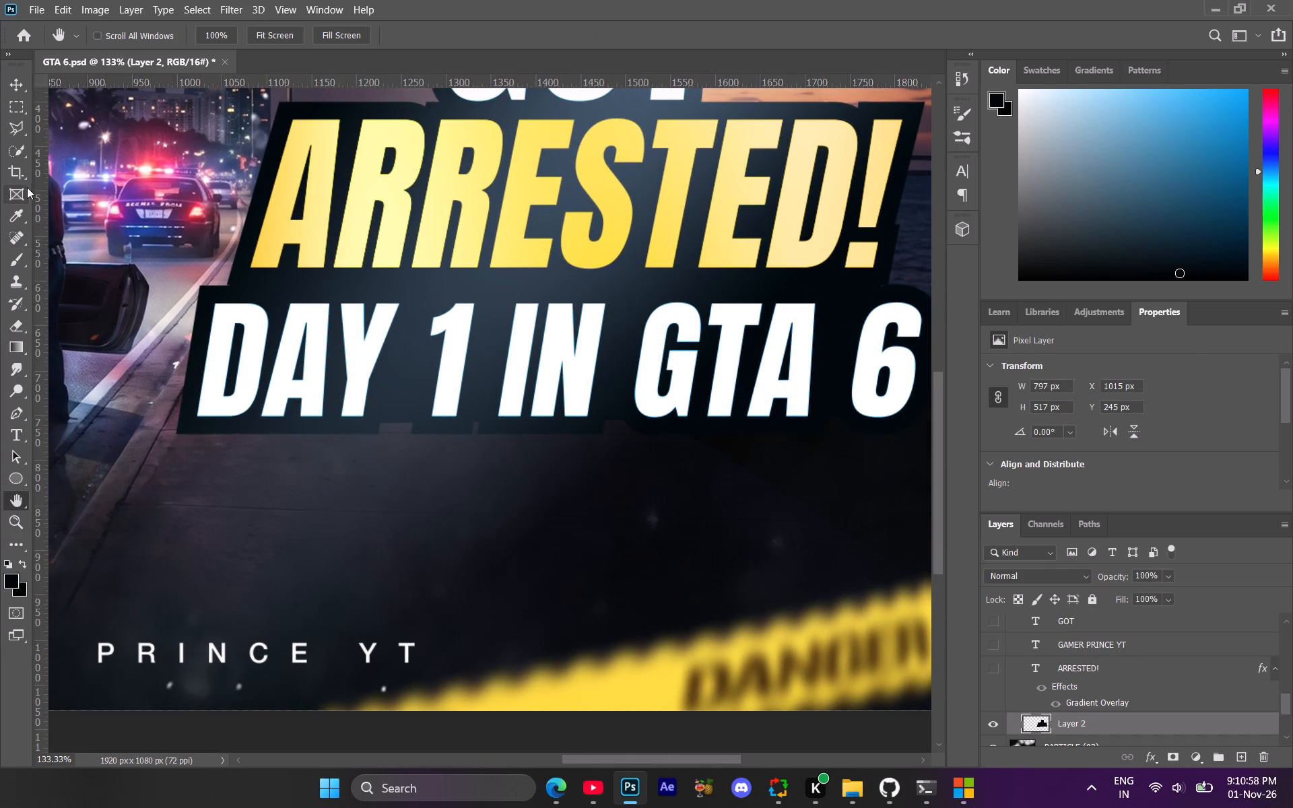
pyautogui.click(17, 157)
pyautogui.click(15, 124)
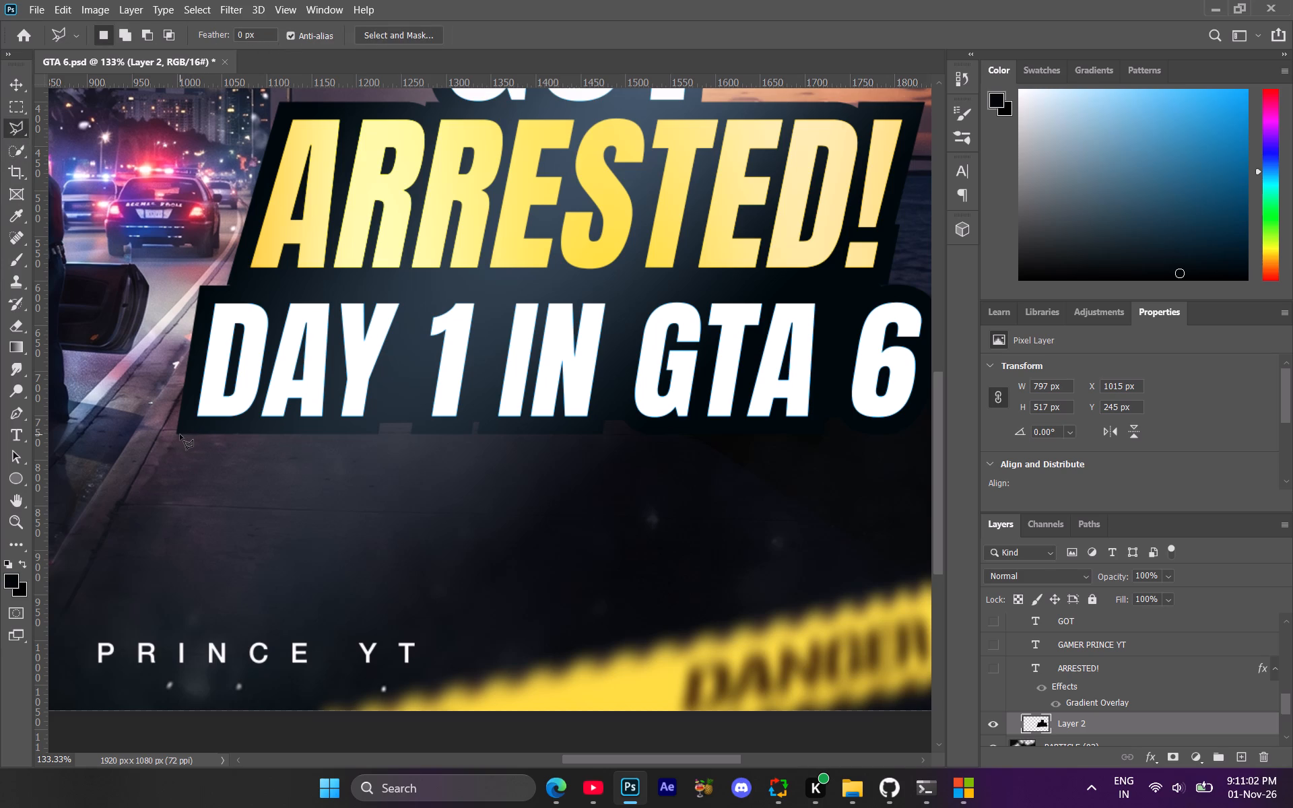
pyautogui.click(180, 434)
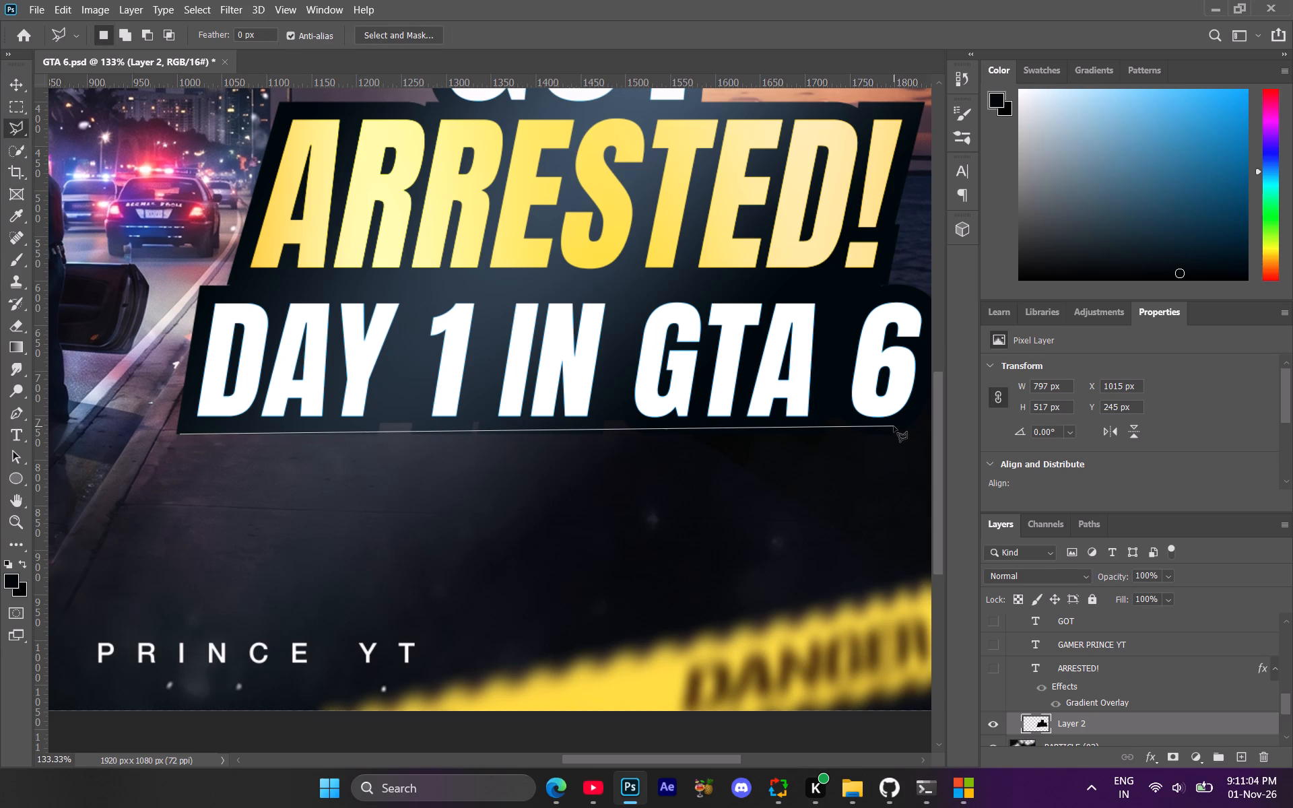
pyautogui.click(894, 426)
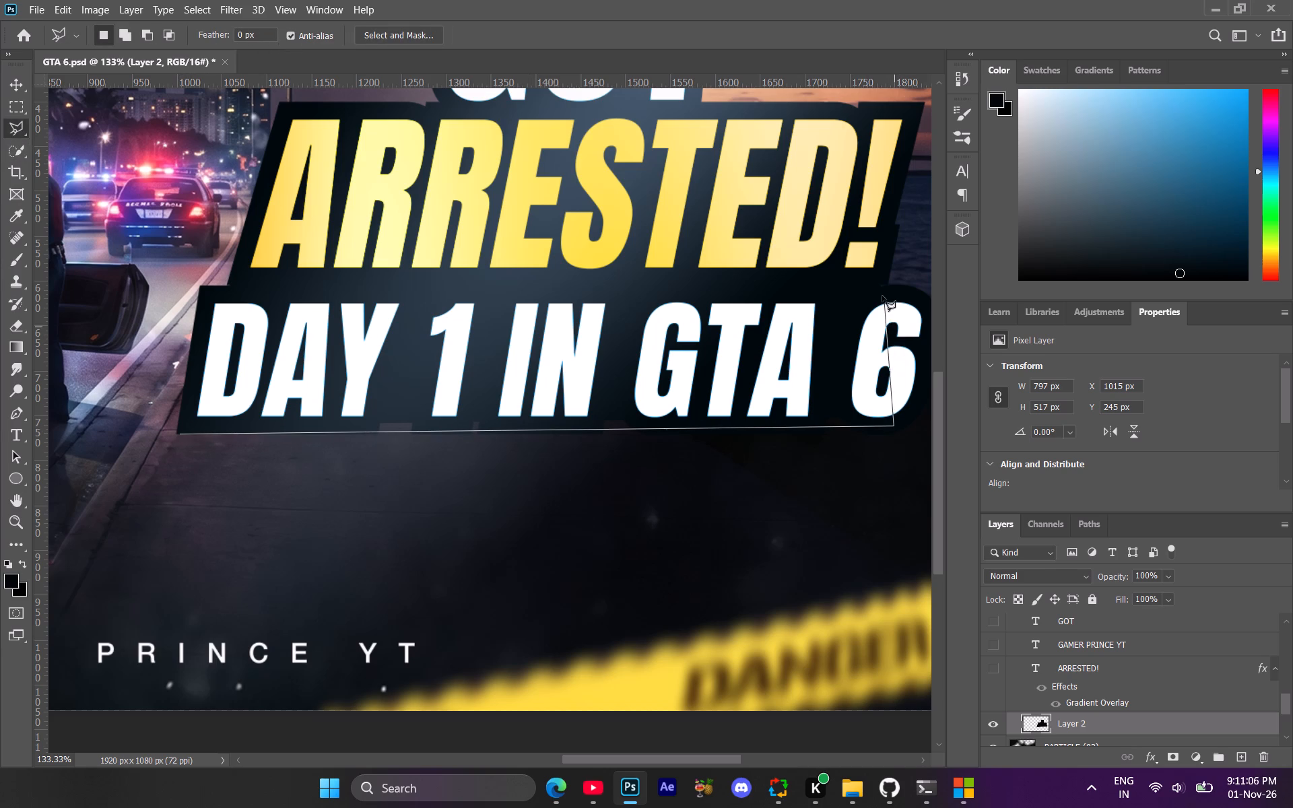
pyautogui.click(881, 295)
pyautogui.moveTo(440, 310); pyautogui.dragTo(434, 307)
pyautogui.click(245, 304)
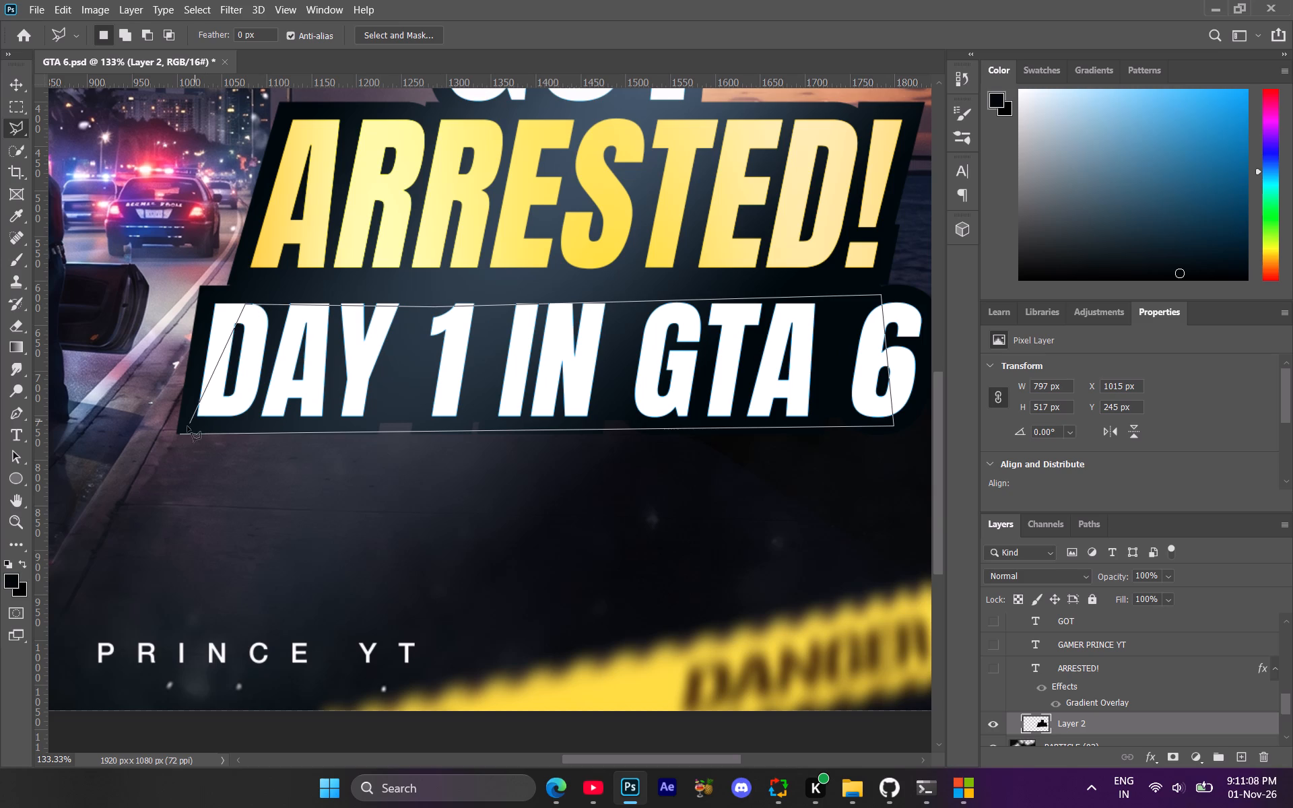
pyautogui.click(181, 432)
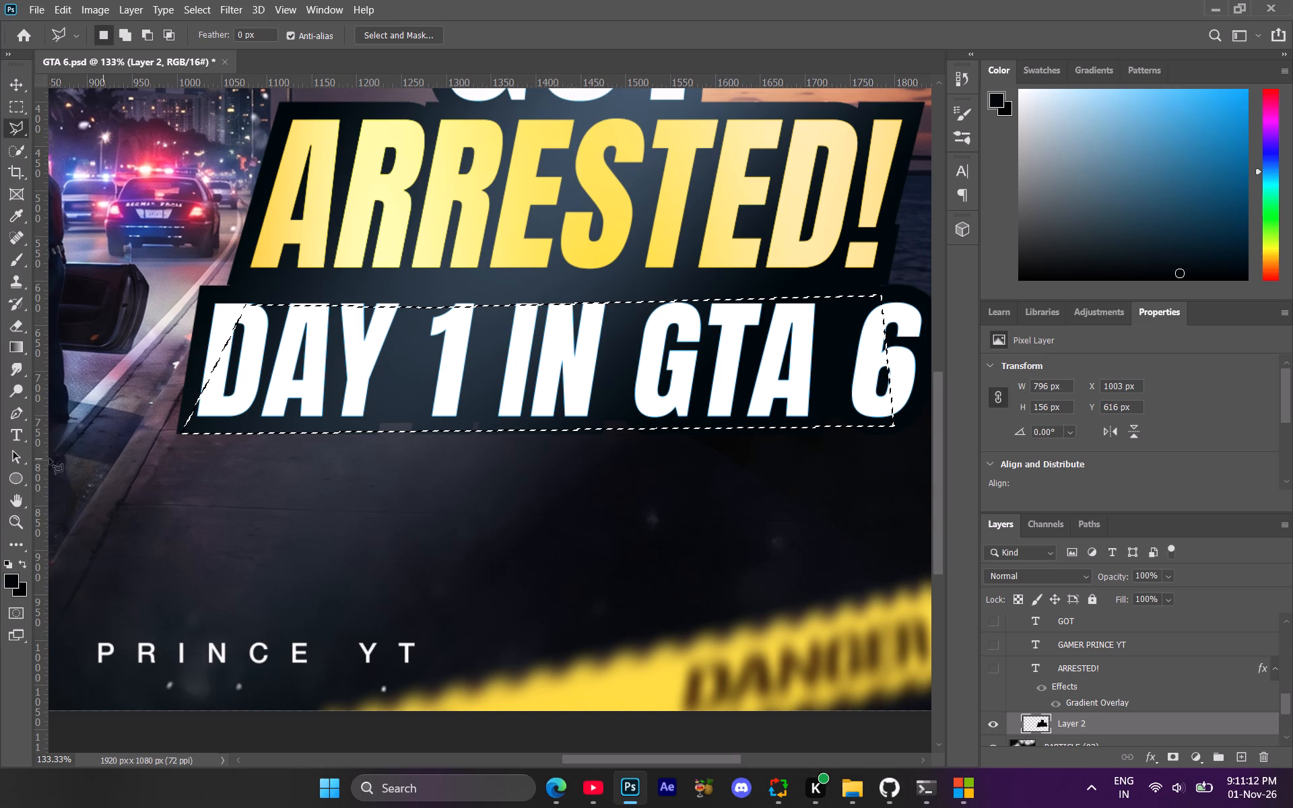
pyautogui.click(17, 266)
pyautogui.moveTo(241, 406); pyautogui.dragTo(507, 387)
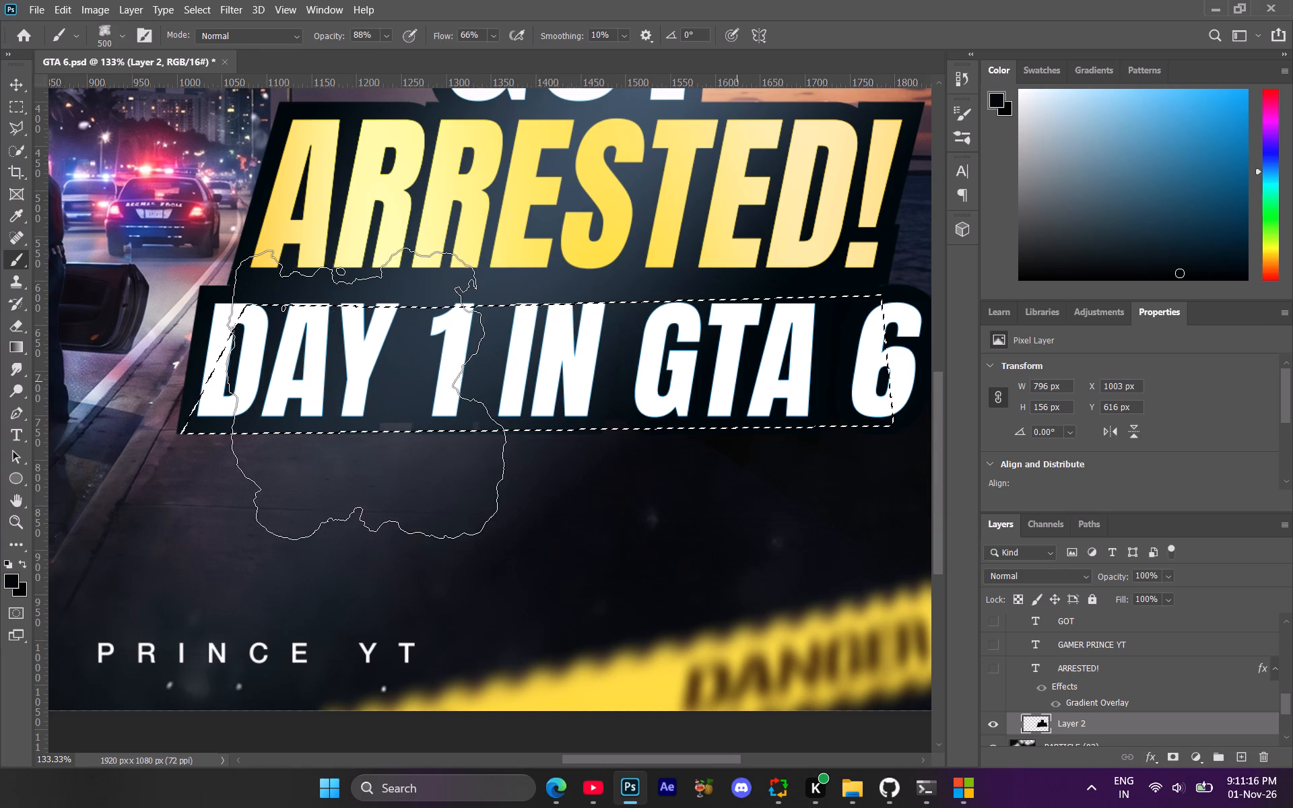
pyautogui.click(362, 389)
pyautogui.moveTo(362, 389); pyautogui.dragTo(372, 389)
# Paint black across the selected backing with the Soft Round Pressure Opacity and Flow brush, and deselect.
pyautogui.click(121, 36)
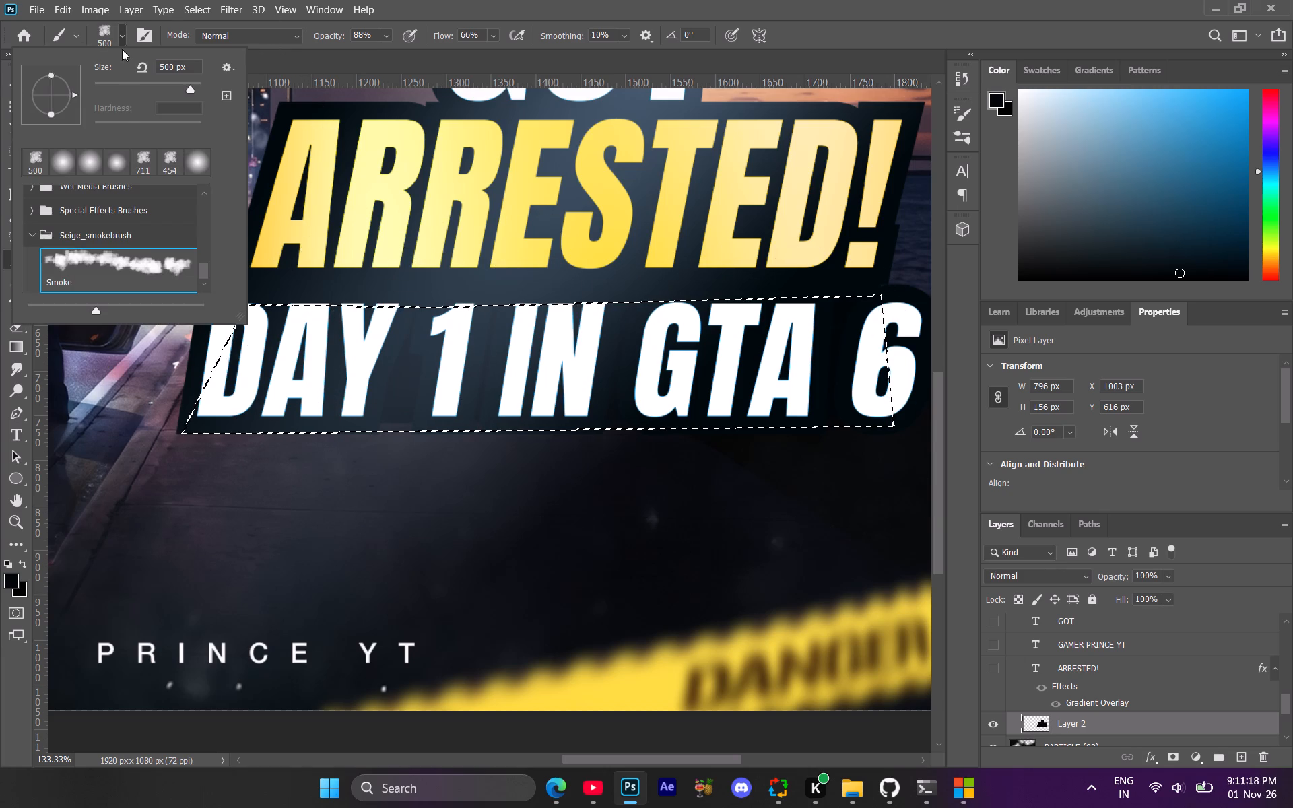
pyautogui.scroll(-4, 124, 210)
pyautogui.scroll(9, 127, 217)
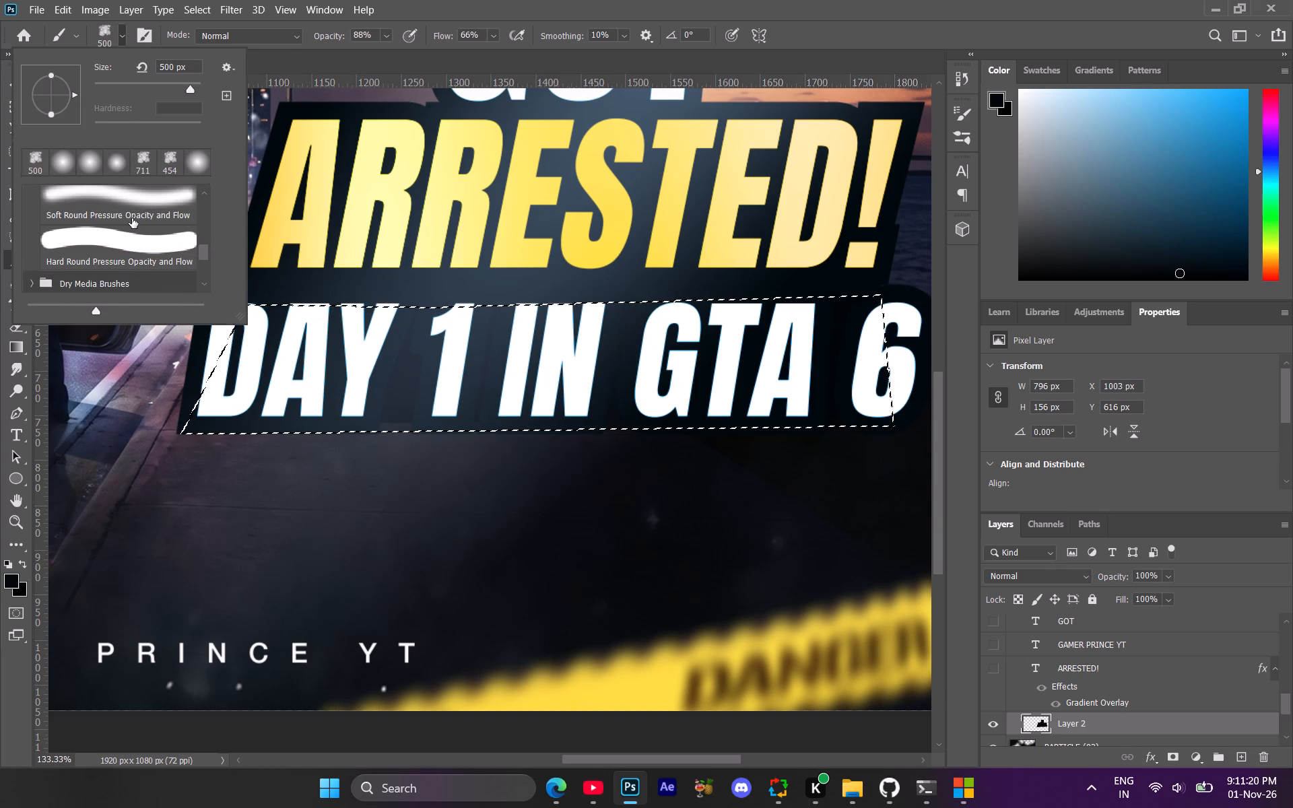
pyautogui.click(131, 213)
pyautogui.click(123, 43)
pyautogui.moveTo(381, 395); pyautogui.dragTo(741, 438)
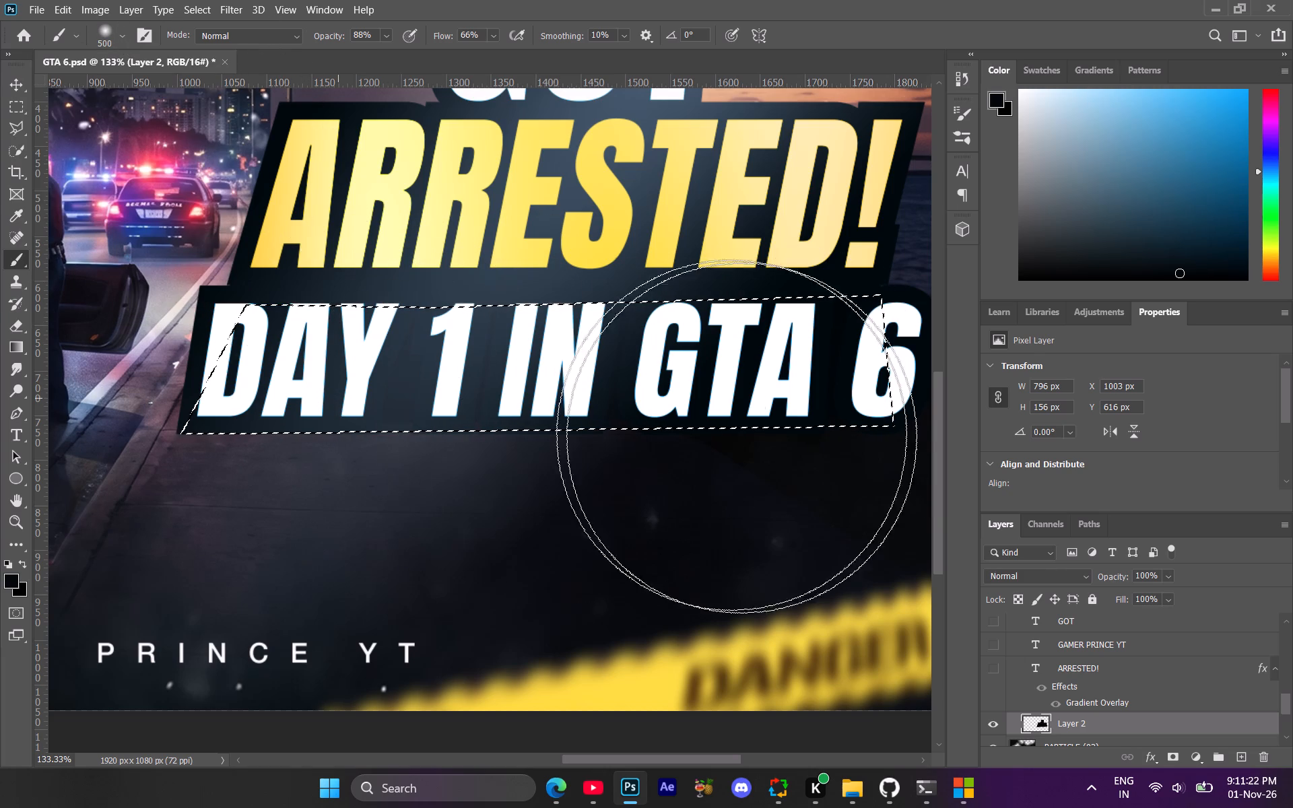
pyautogui.moveTo(741, 438); pyautogui.dragTo(124, 450)
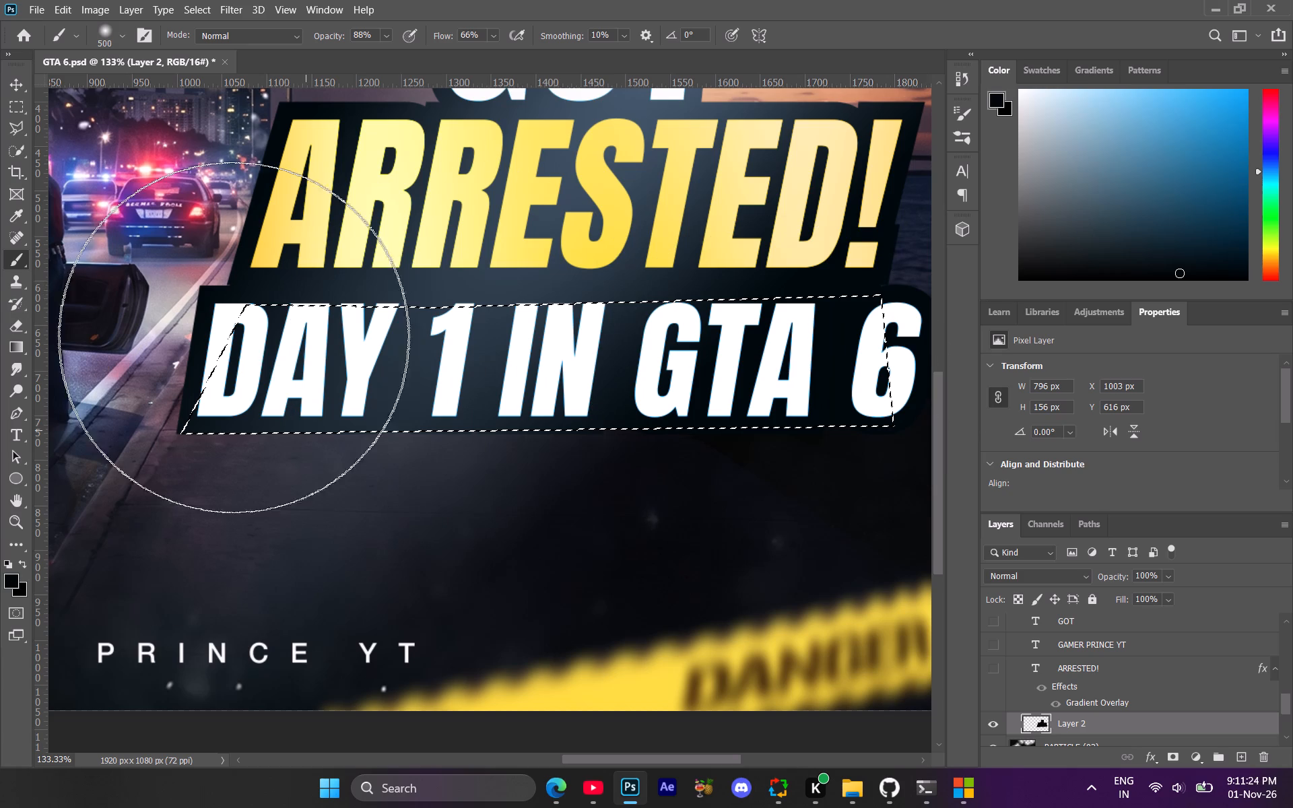
pyautogui.click(15, 132)
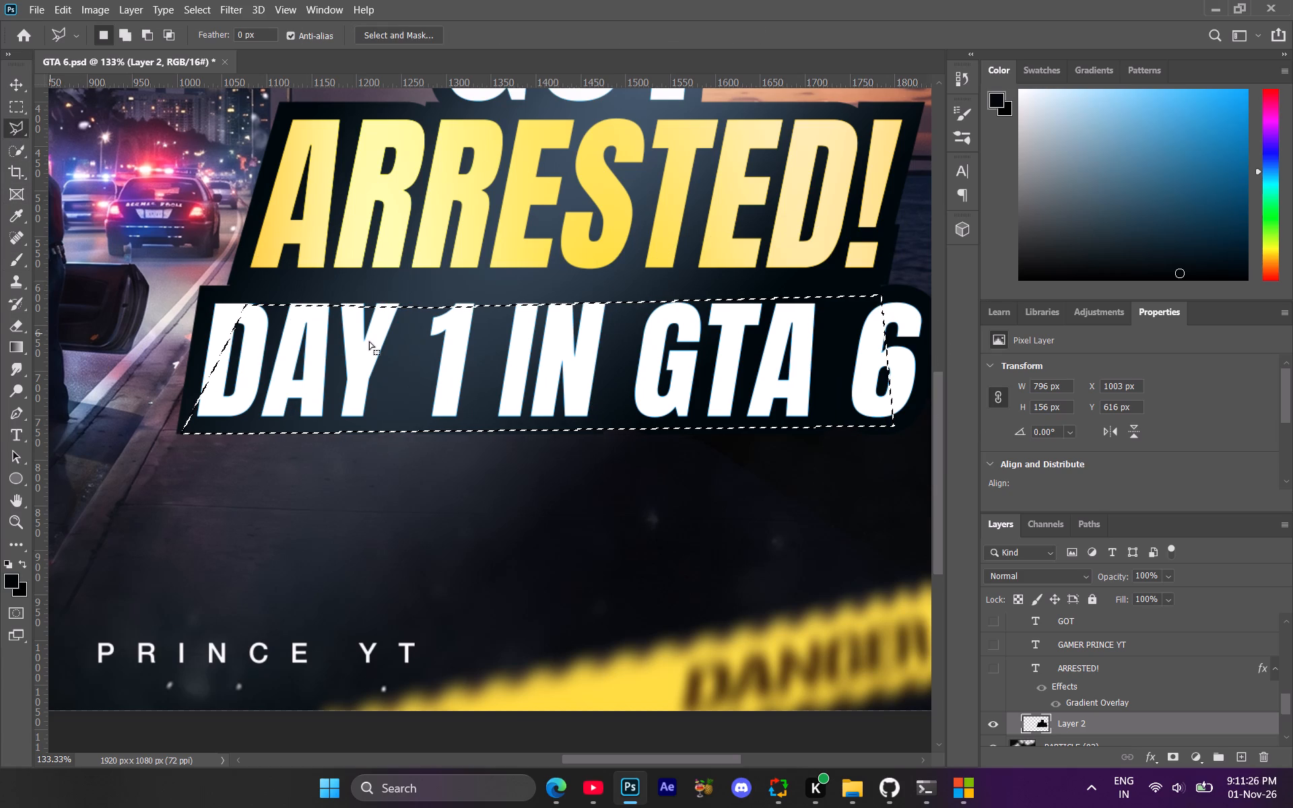
pyautogui.rightClick(369, 341)
pyautogui.click(410, 351)
# Lasso a thin strip along the lower edge of the DAY 1 IN GTA 6 backing, paint it black on Layer 2, and deselect.
pyautogui.click(13, 507)
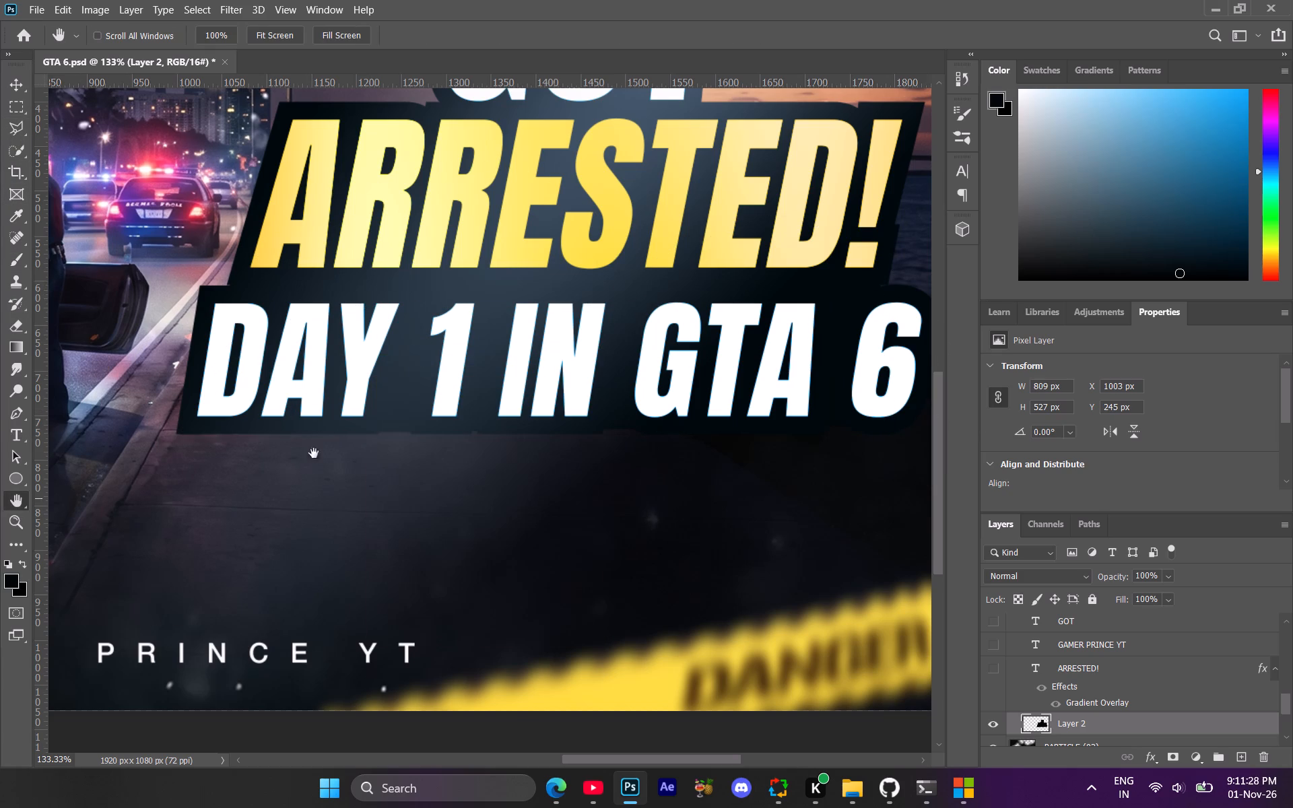
pyautogui.click(17, 125)
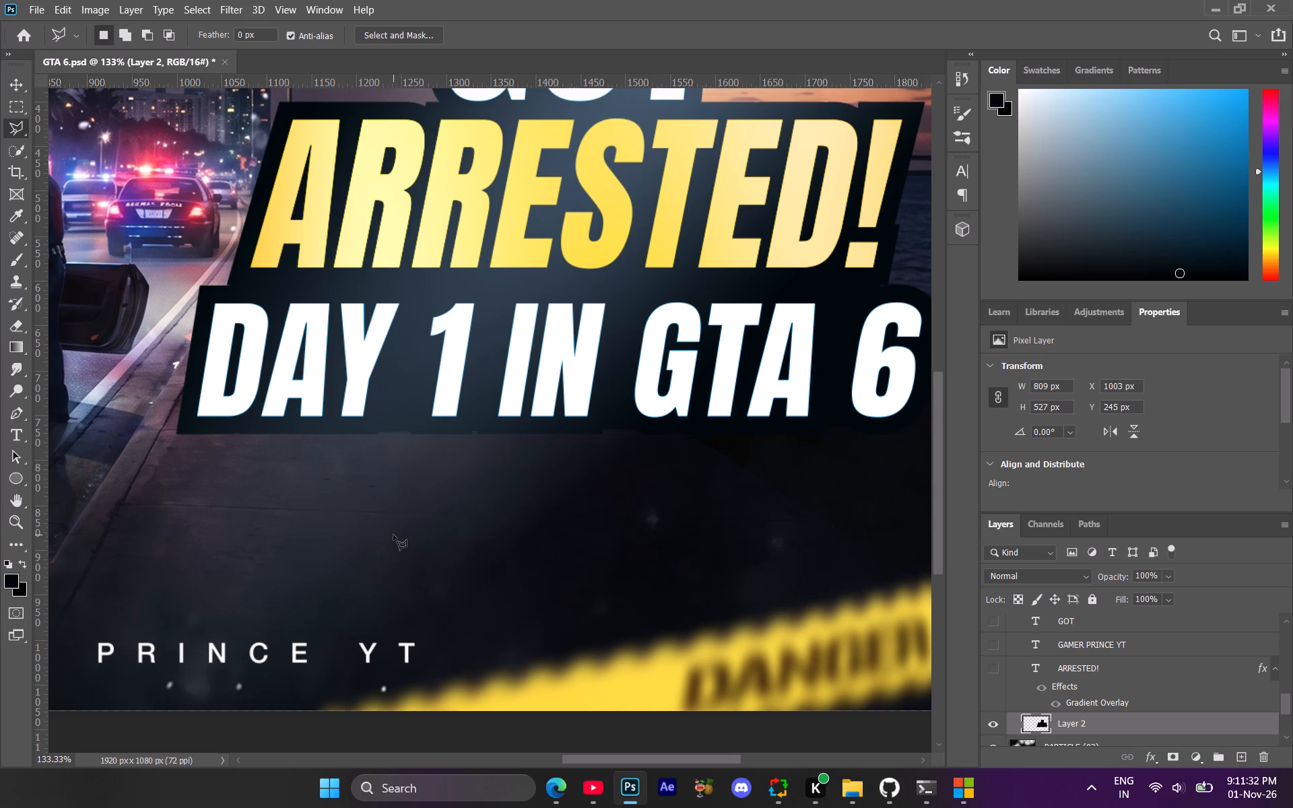
pyautogui.press('z')
pyautogui.press('z')
pyautogui.press('z')
pyautogui.press('z')
pyautogui.press('z')
pyautogui.press('z')
pyautogui.press('z')
pyautogui.press('z')
pyautogui.press('z')
pyautogui.press('z')
pyautogui.press('z')
pyautogui.press('z')
pyautogui.press('z')
pyautogui.press('z')
pyautogui.press('z')
pyautogui.press('z')
pyautogui.press('z')
pyautogui.press('z')
pyautogui.press('z')
pyautogui.press('z')
pyautogui.moveTo(393, 529); pyautogui.dragTo(430, 529)
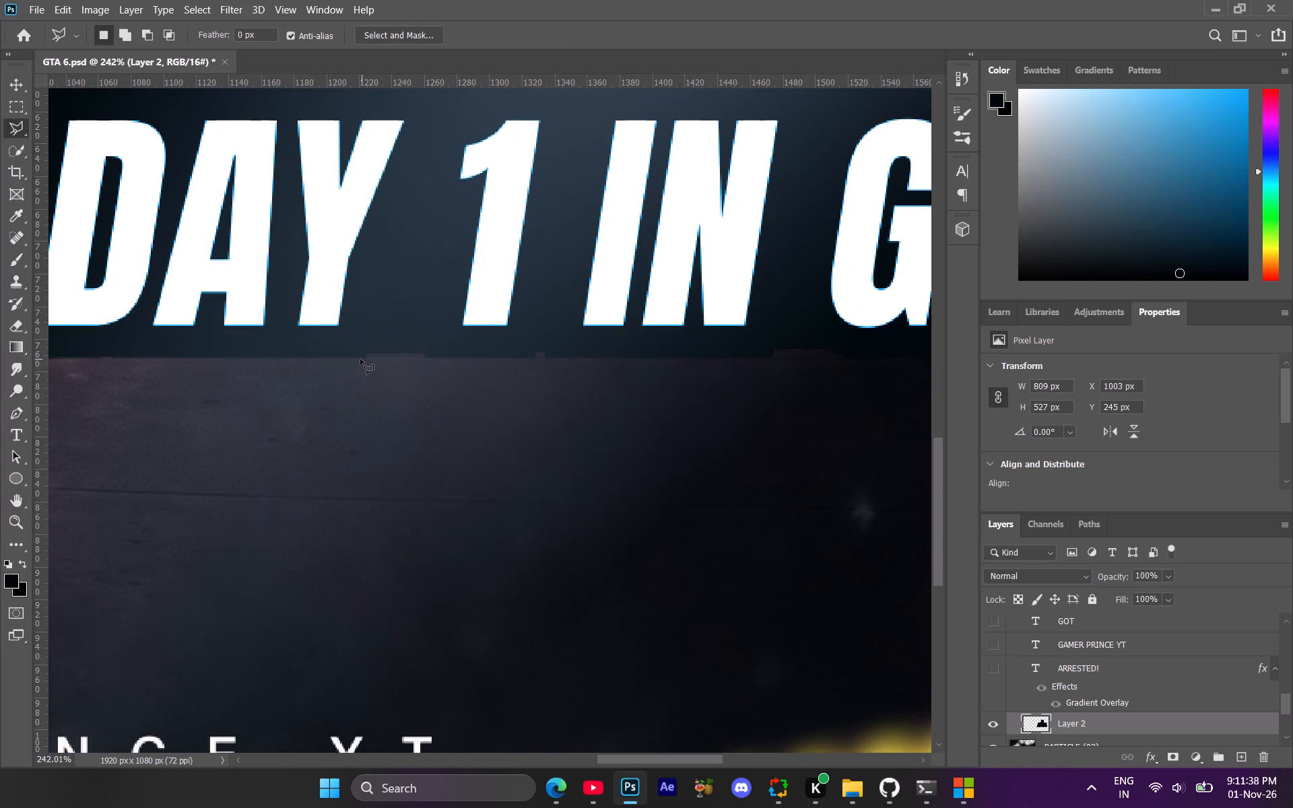
pyautogui.click(360, 359)
pyautogui.press('BackSpace')
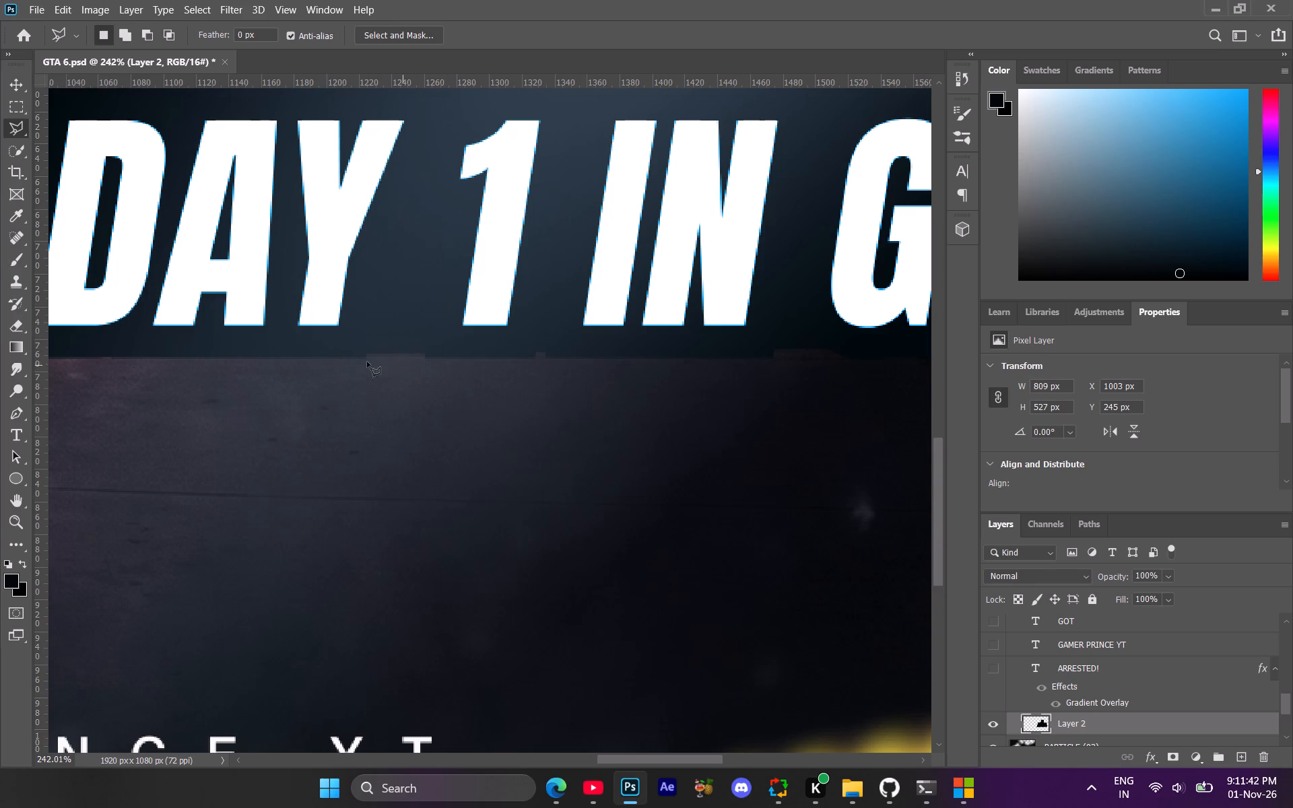
pyautogui.click(364, 357)
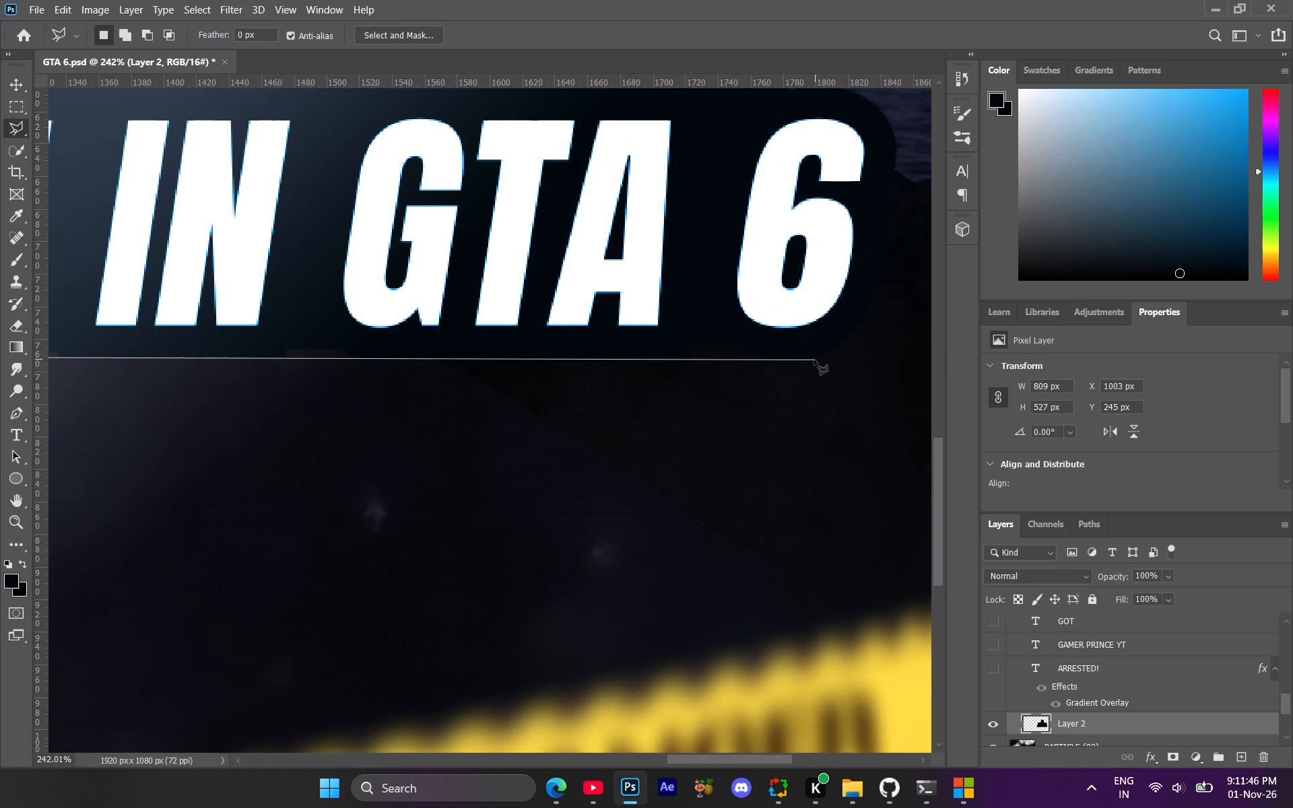
pyautogui.click(815, 360)
pyautogui.click(825, 297)
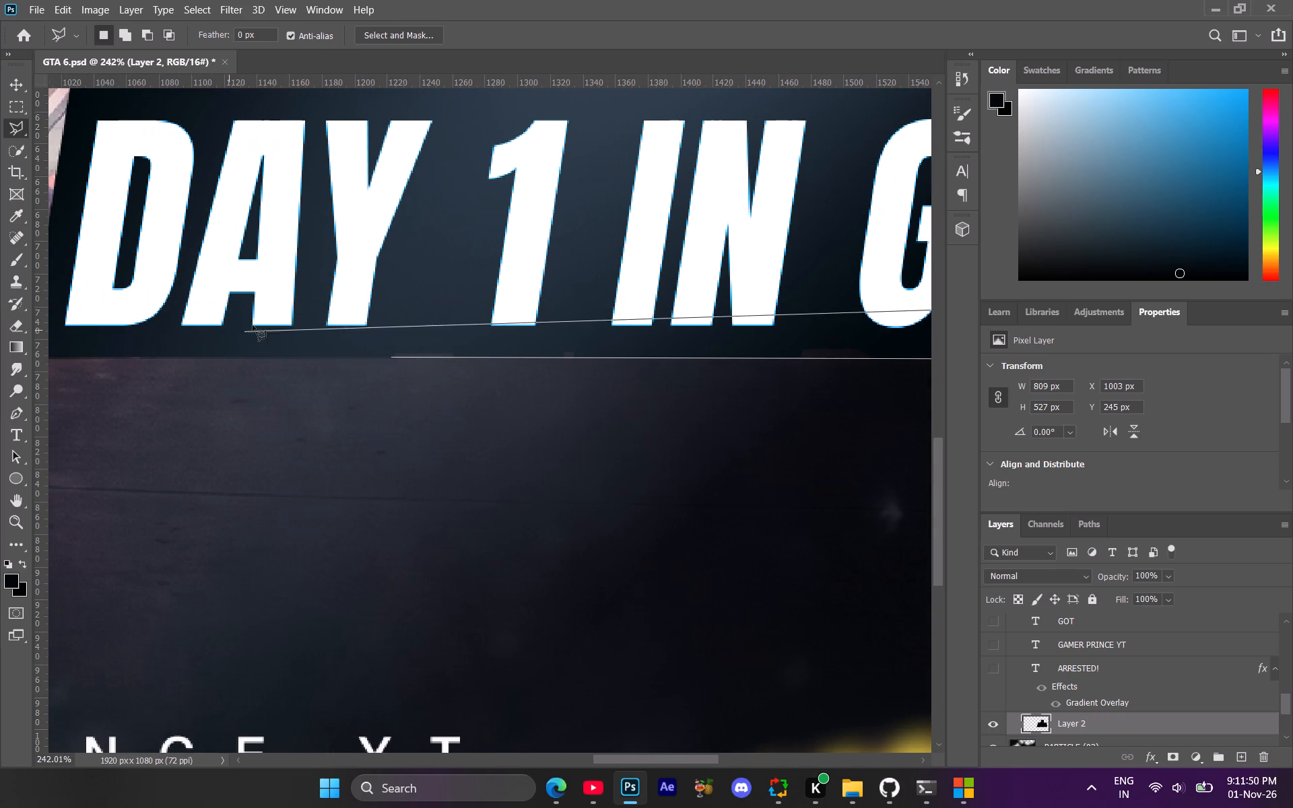
pyautogui.click(291, 299)
pyautogui.click(296, 341)
pyautogui.click(300, 358)
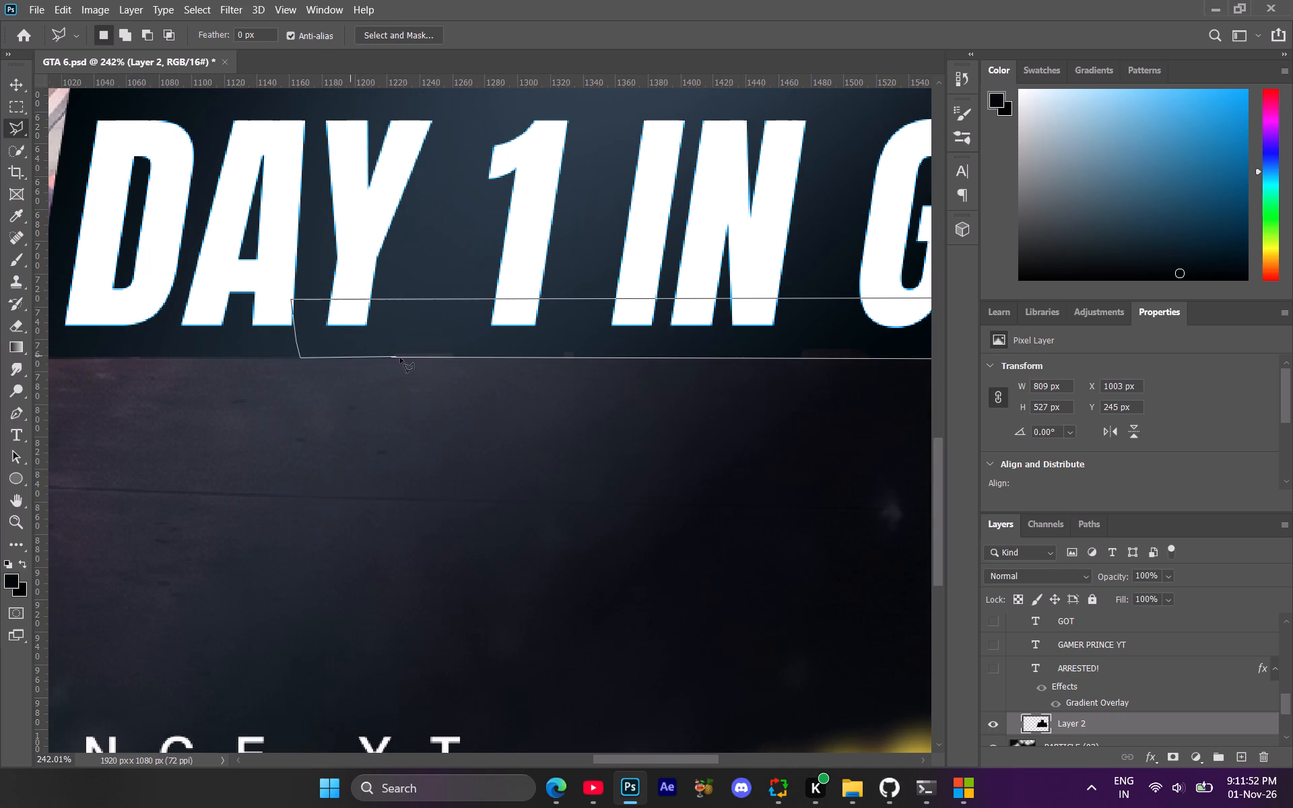
pyautogui.click(393, 357)
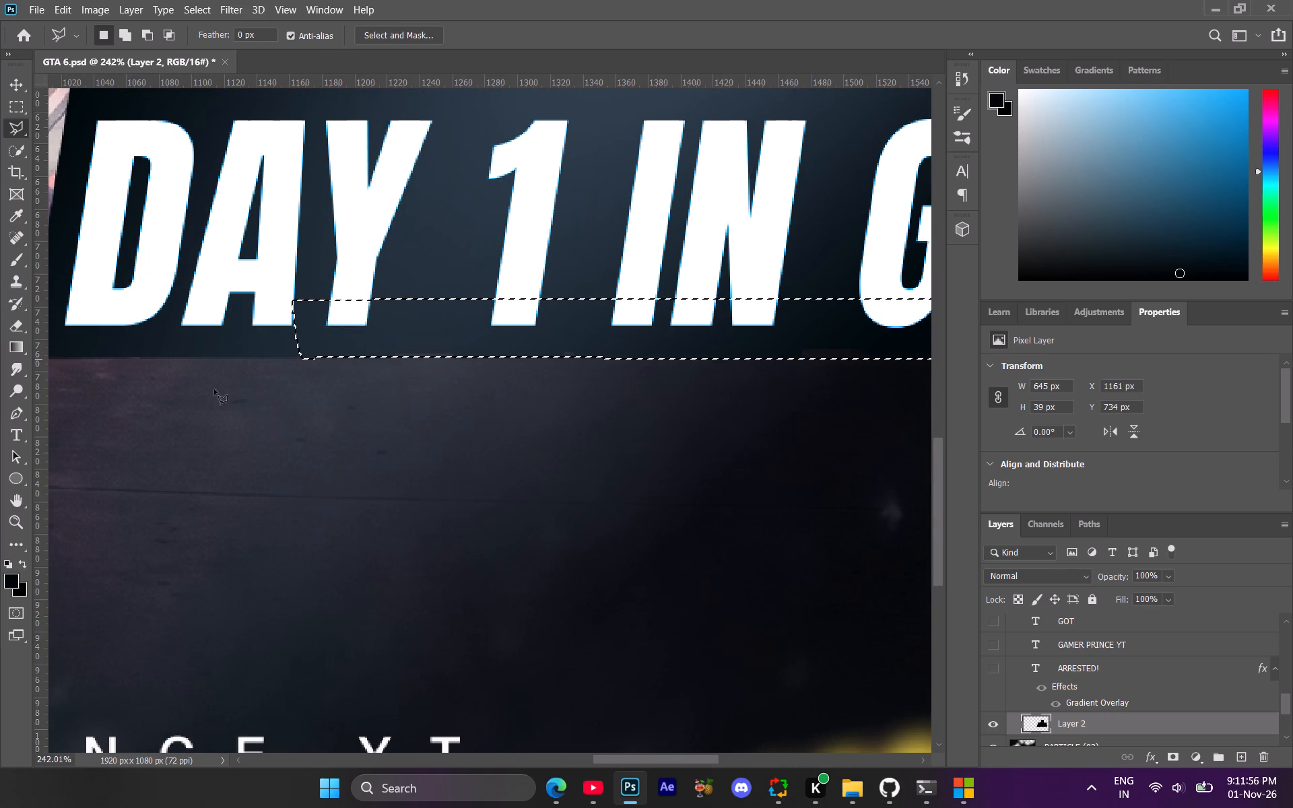
pyautogui.press('z')
pyautogui.press('z')
pyautogui.press('z')
pyautogui.press('z')
pyautogui.press('z')
pyautogui.press('z')
pyautogui.press('z')
pyautogui.press('z')
pyautogui.press('z')
pyautogui.press('z')
pyautogui.press('z')
pyautogui.press('z')
pyautogui.press('z')
pyautogui.press('z')
pyautogui.press('z')
pyautogui.press('z')
pyautogui.press('z')
pyautogui.press('z')
pyautogui.press('z')
pyautogui.press('z')
pyautogui.press('z')
pyautogui.moveTo(459, 411); pyautogui.dragTo(370, 443)
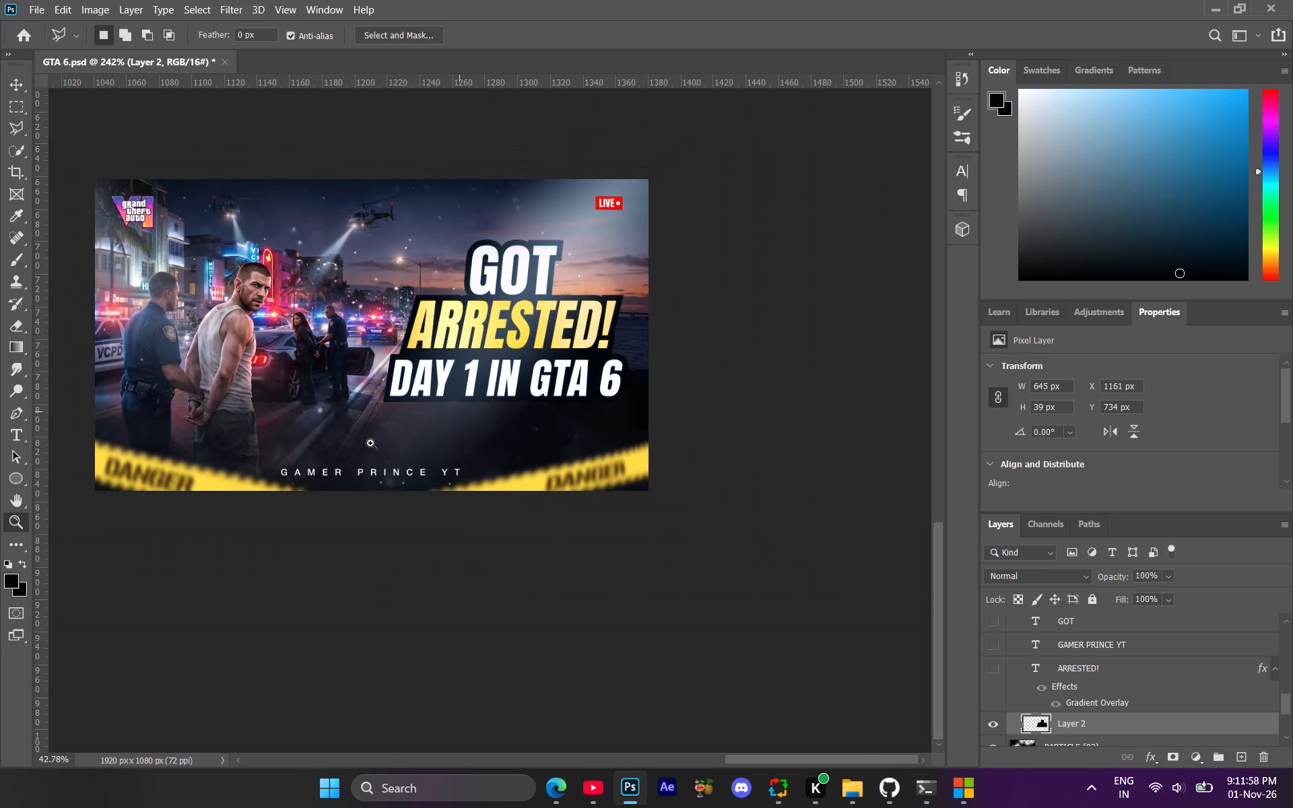
pyautogui.moveTo(370, 443); pyautogui.dragTo(374, 444)
pyautogui.click(20, 259)
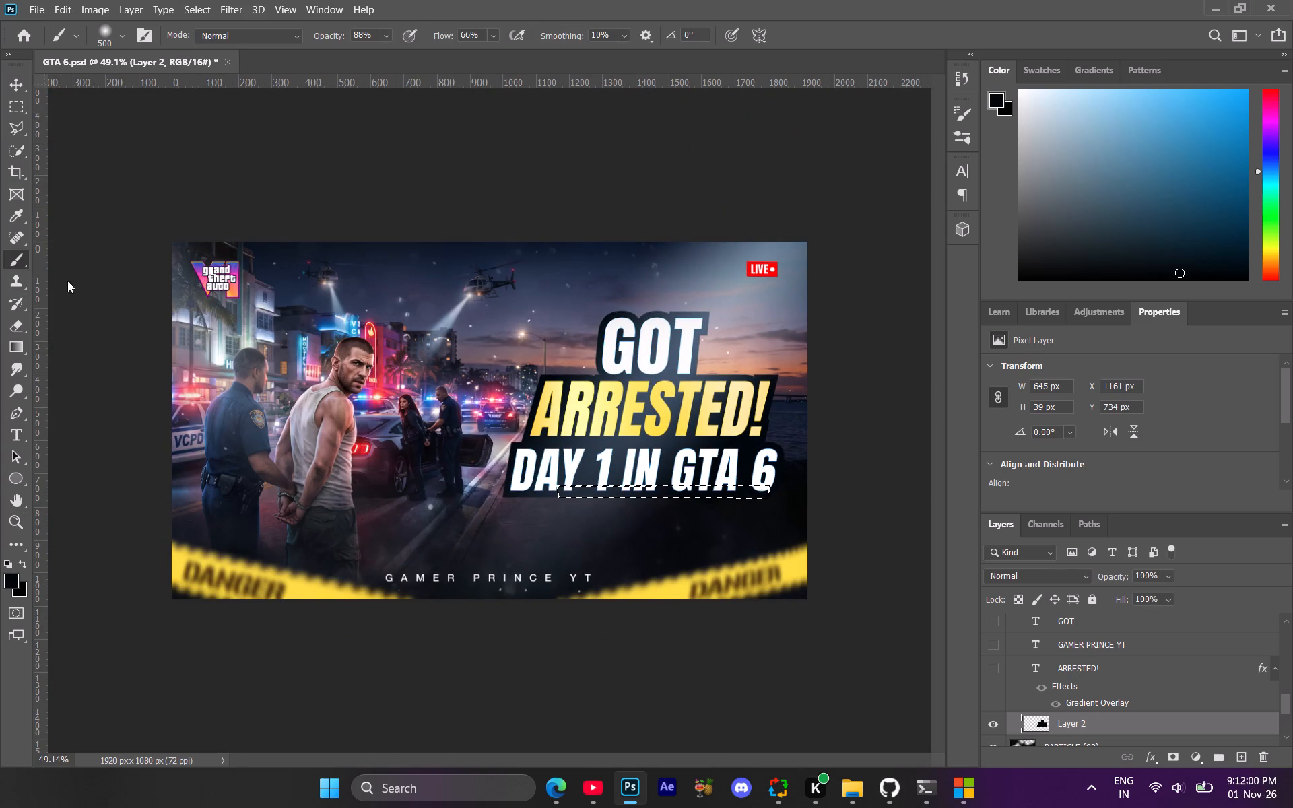
pyautogui.moveTo(595, 483); pyautogui.dragTo(751, 481)
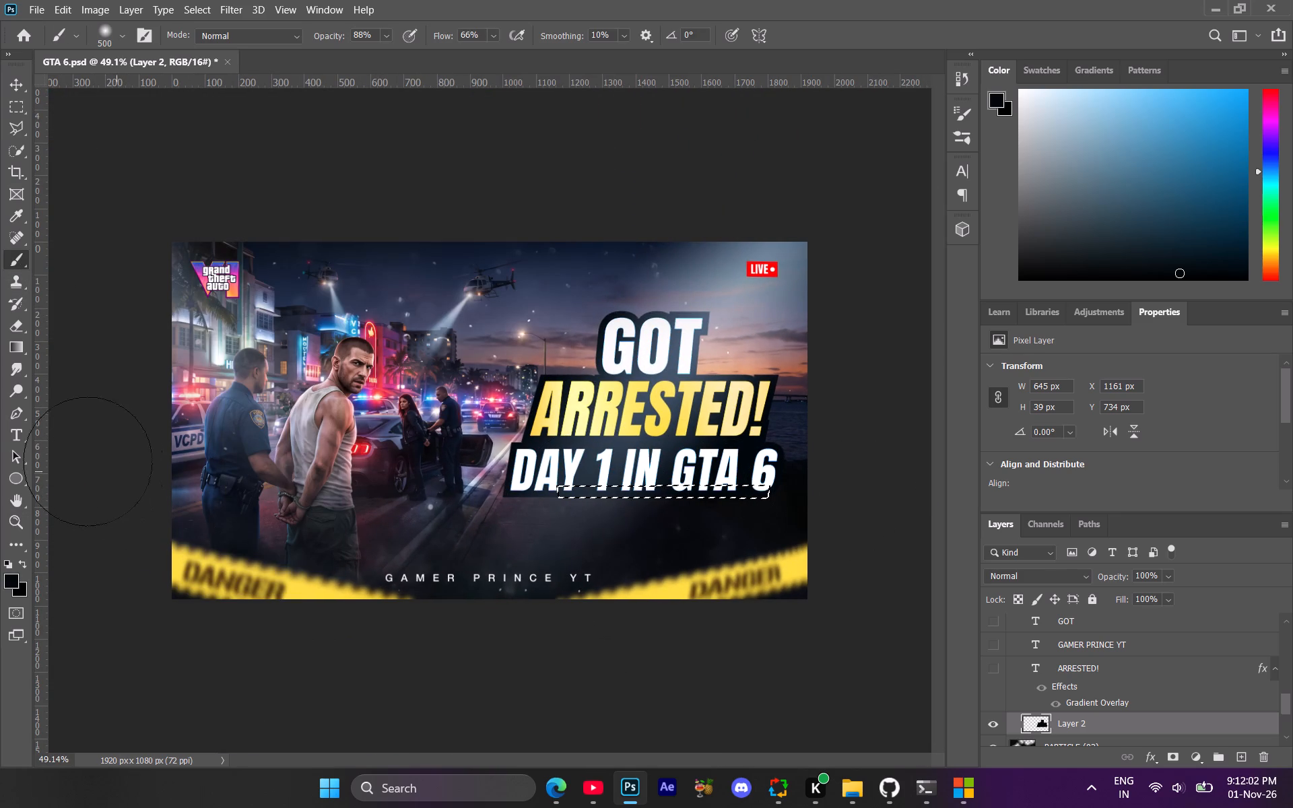
pyautogui.click(18, 125)
pyautogui.rightClick(653, 485)
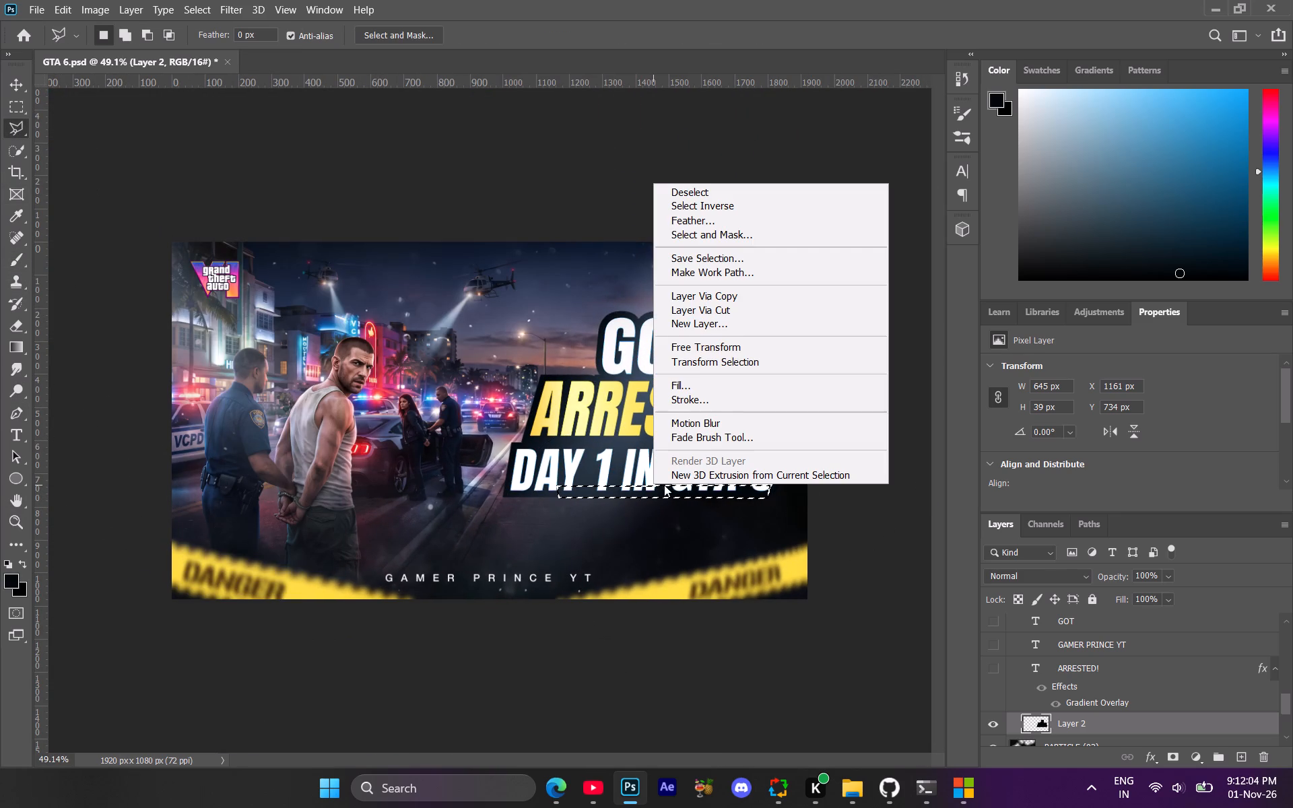
pyautogui.click(703, 190)
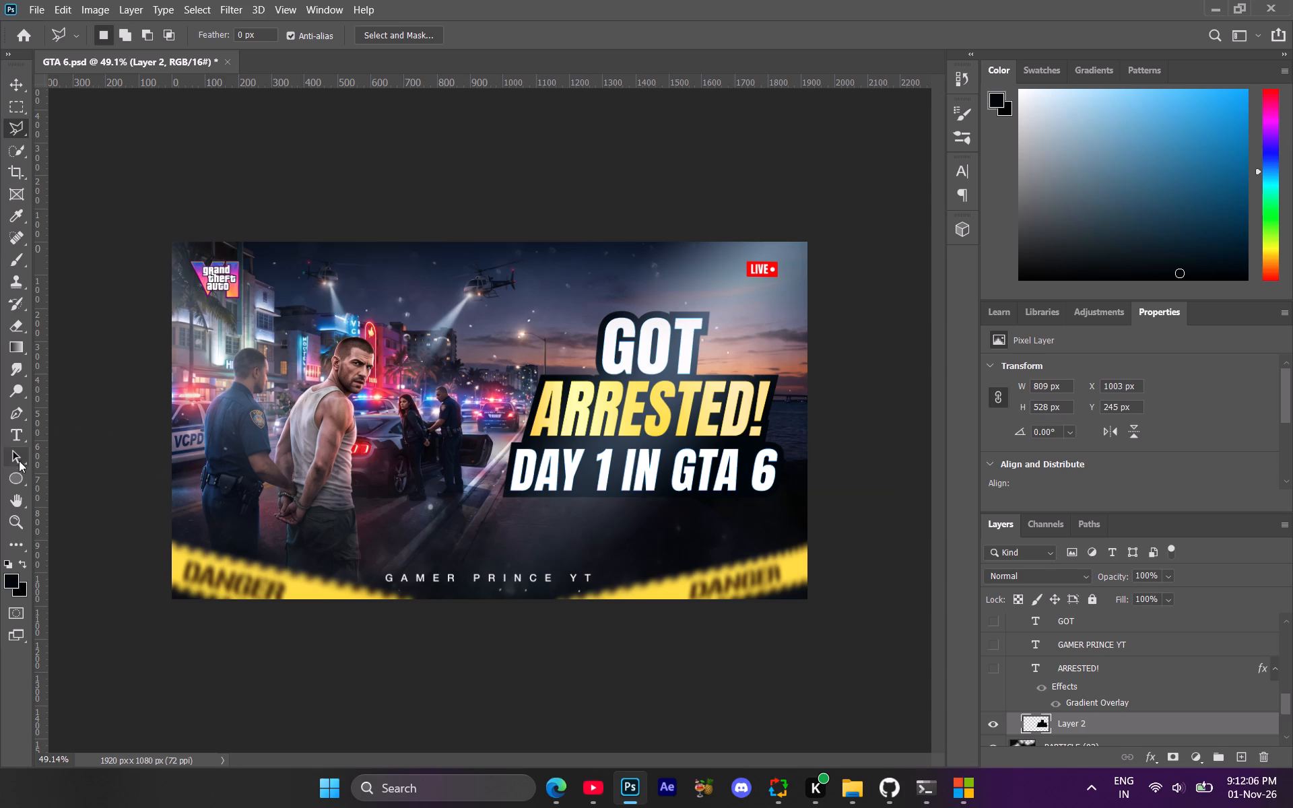
# Move the GAMER PRINCE YT copy layer out of Group 1 to directly above it, and collapse the group.
pyautogui.click(15, 496)
pyautogui.scroll(2, 1067, 704)
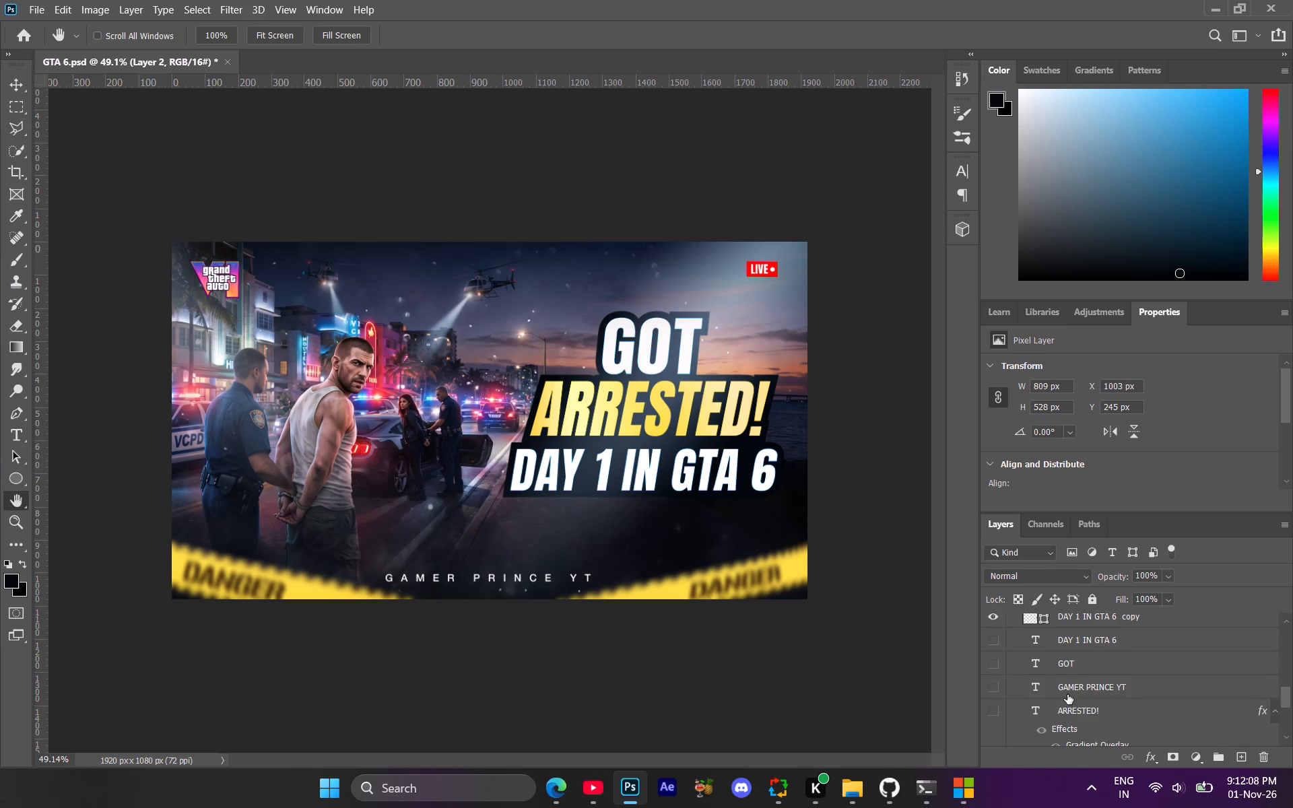
pyautogui.scroll(4, 1059, 685)
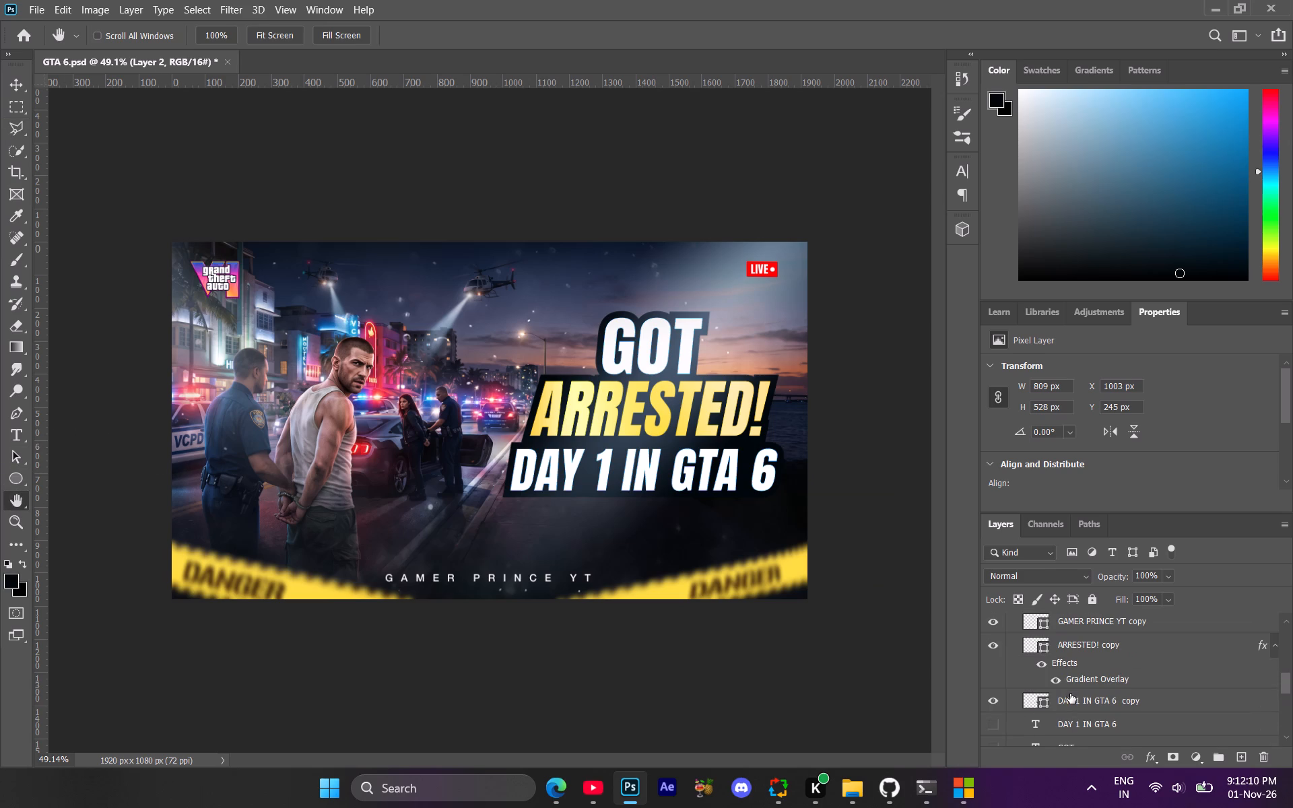
pyautogui.scroll(3, 1070, 694)
pyautogui.click(1080, 687)
pyautogui.doubleClick(987, 683)
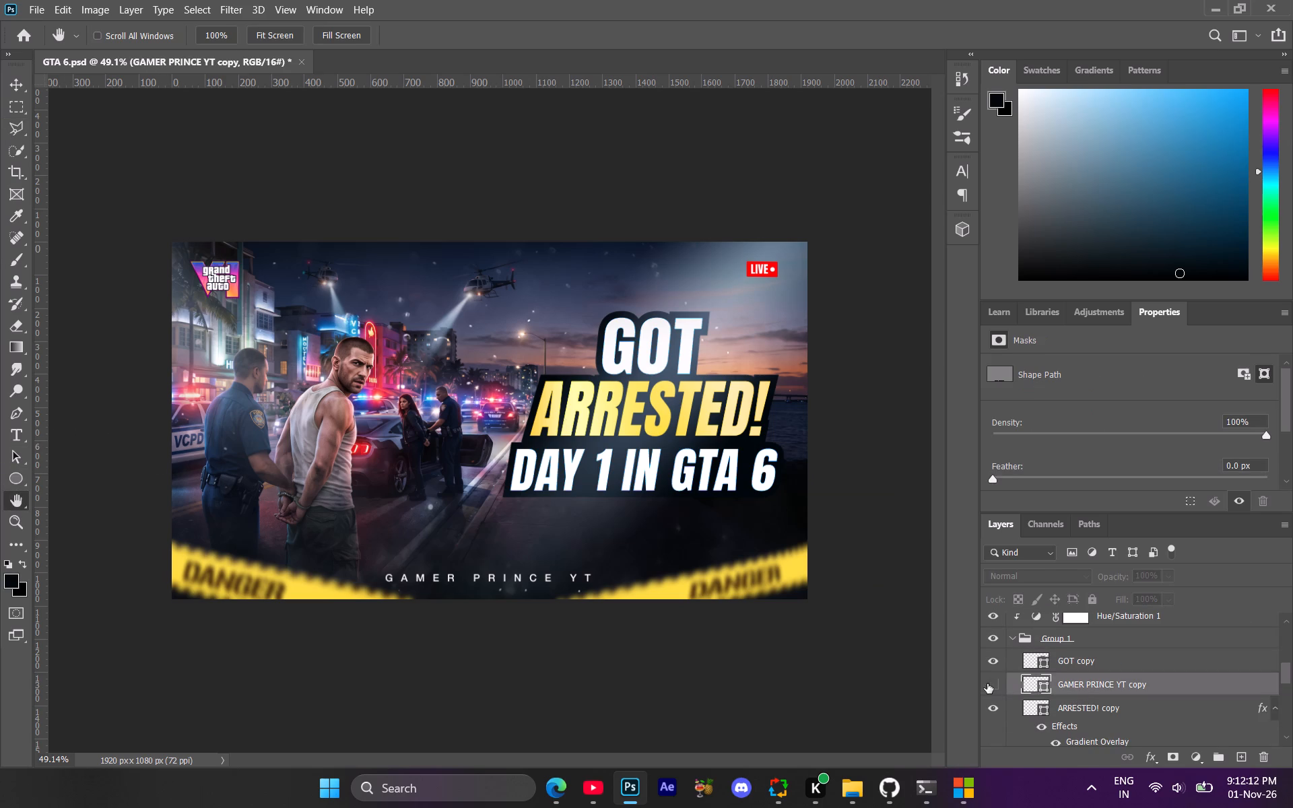
pyautogui.moveTo(1082, 681); pyautogui.dragTo(1082, 668)
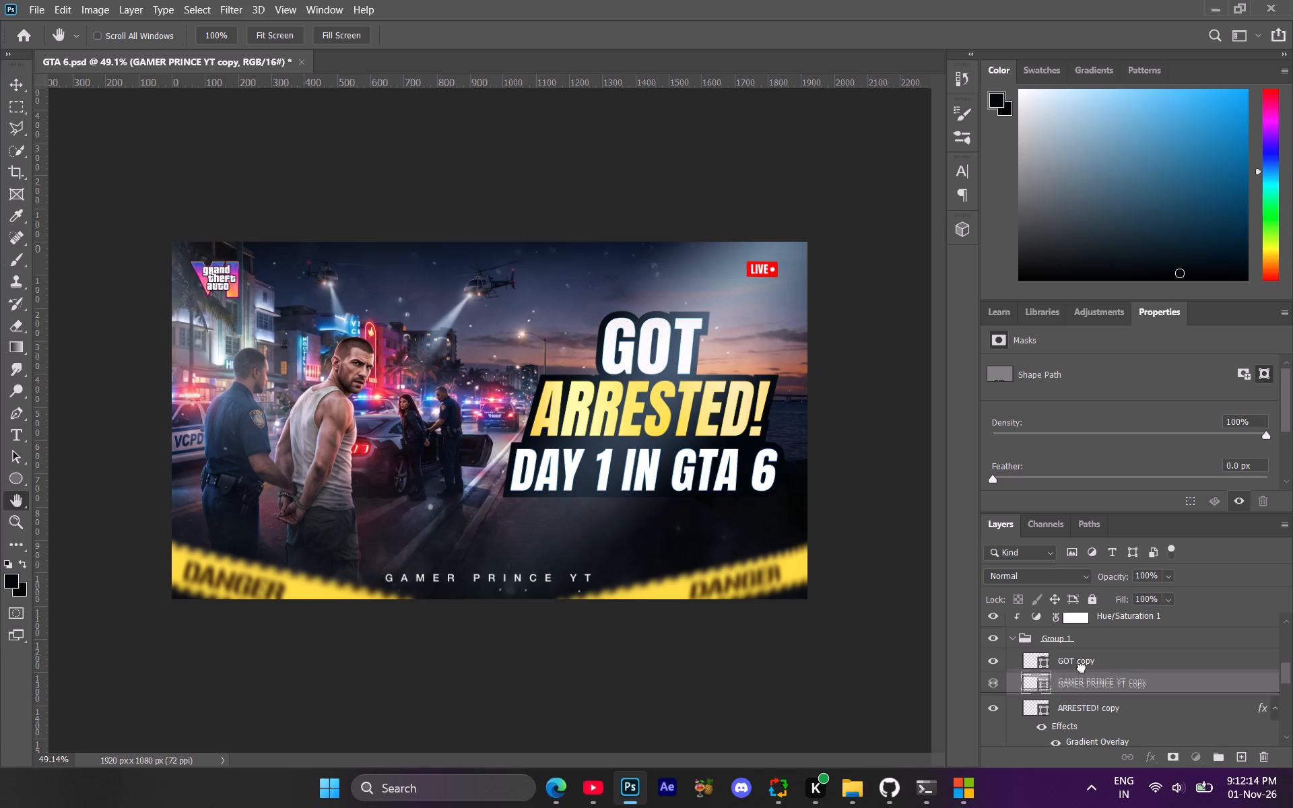
pyautogui.moveTo(1082, 668); pyautogui.dragTo(1083, 631)
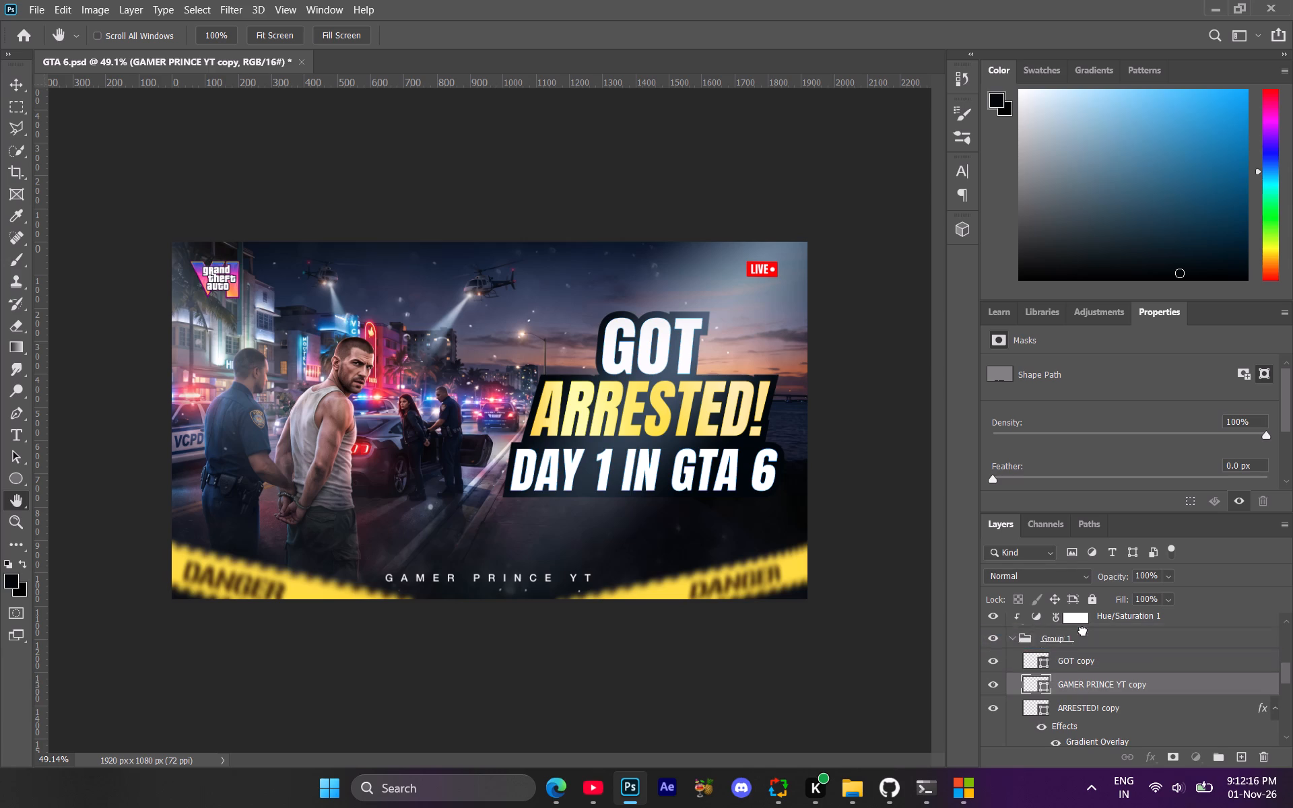
pyautogui.click(1015, 662)
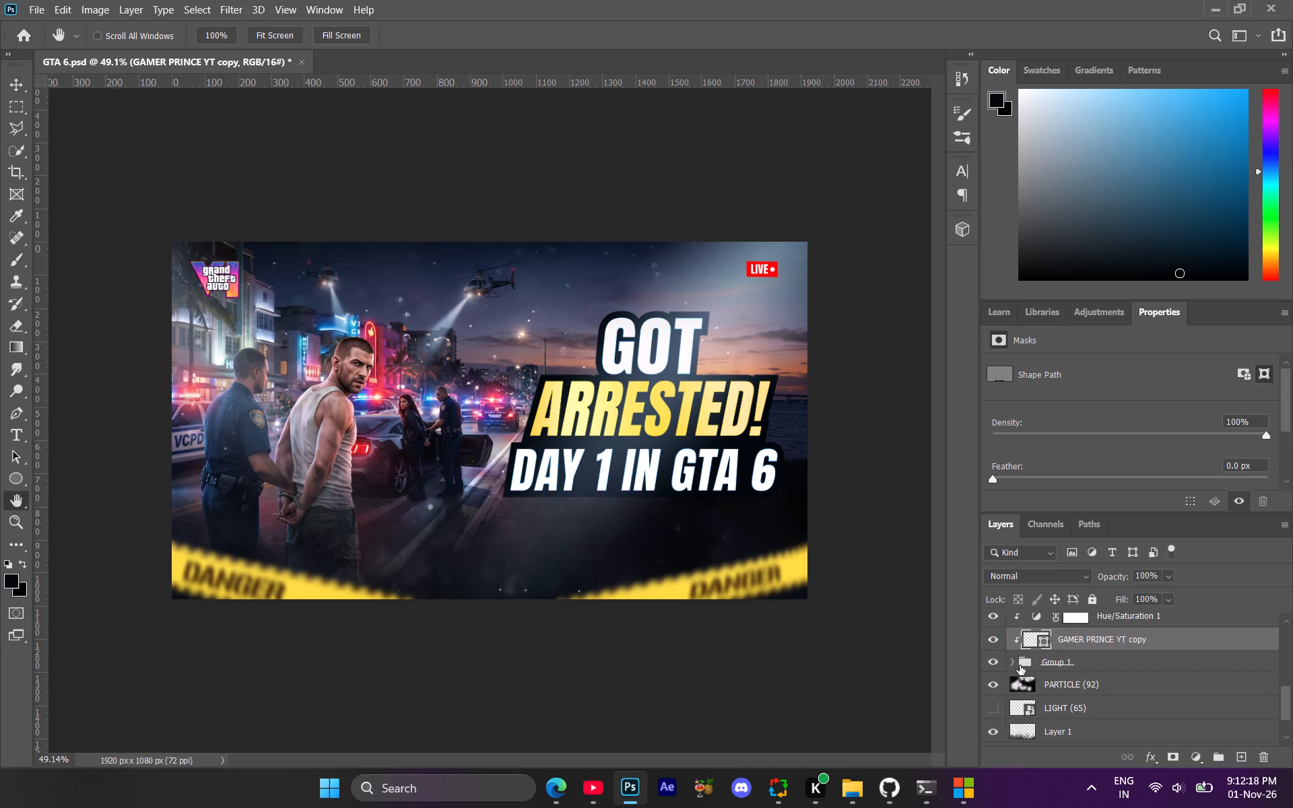
# Move the GAMER PRINCE YT copy layer above Hue/Saturation 1 and release its clipping mask.
pyautogui.moveTo(1077, 642); pyautogui.dragTo(1082, 619)
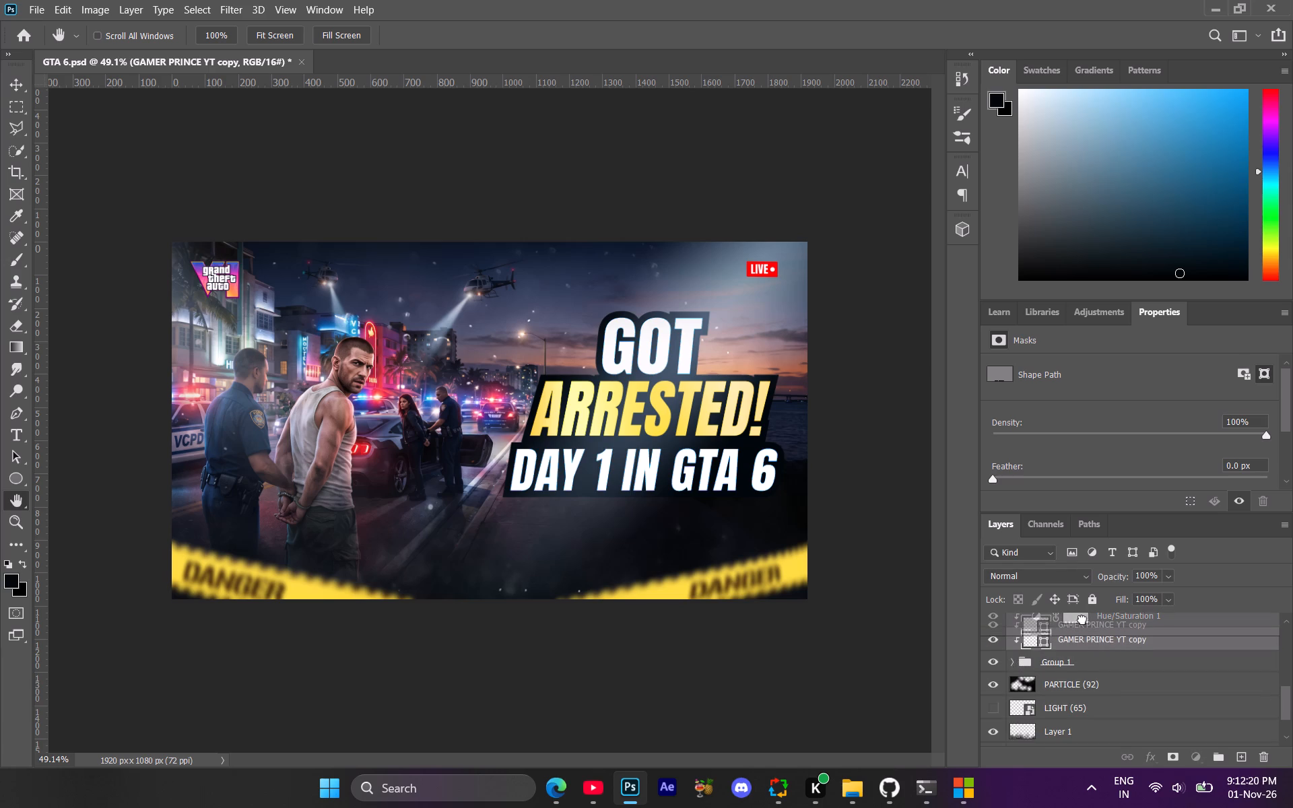
pyautogui.moveTo(1082, 619); pyautogui.dragTo(1090, 697)
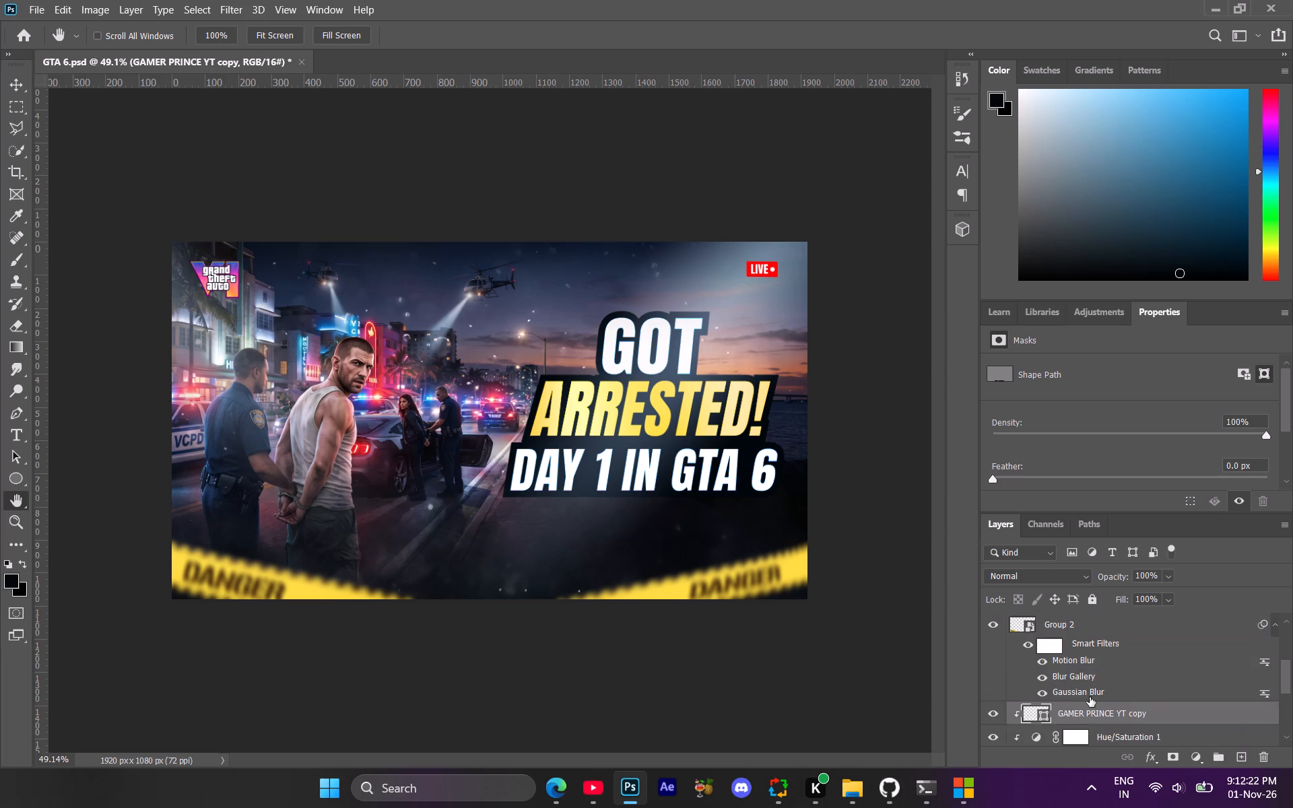
pyautogui.scroll(-3, 1085, 694)
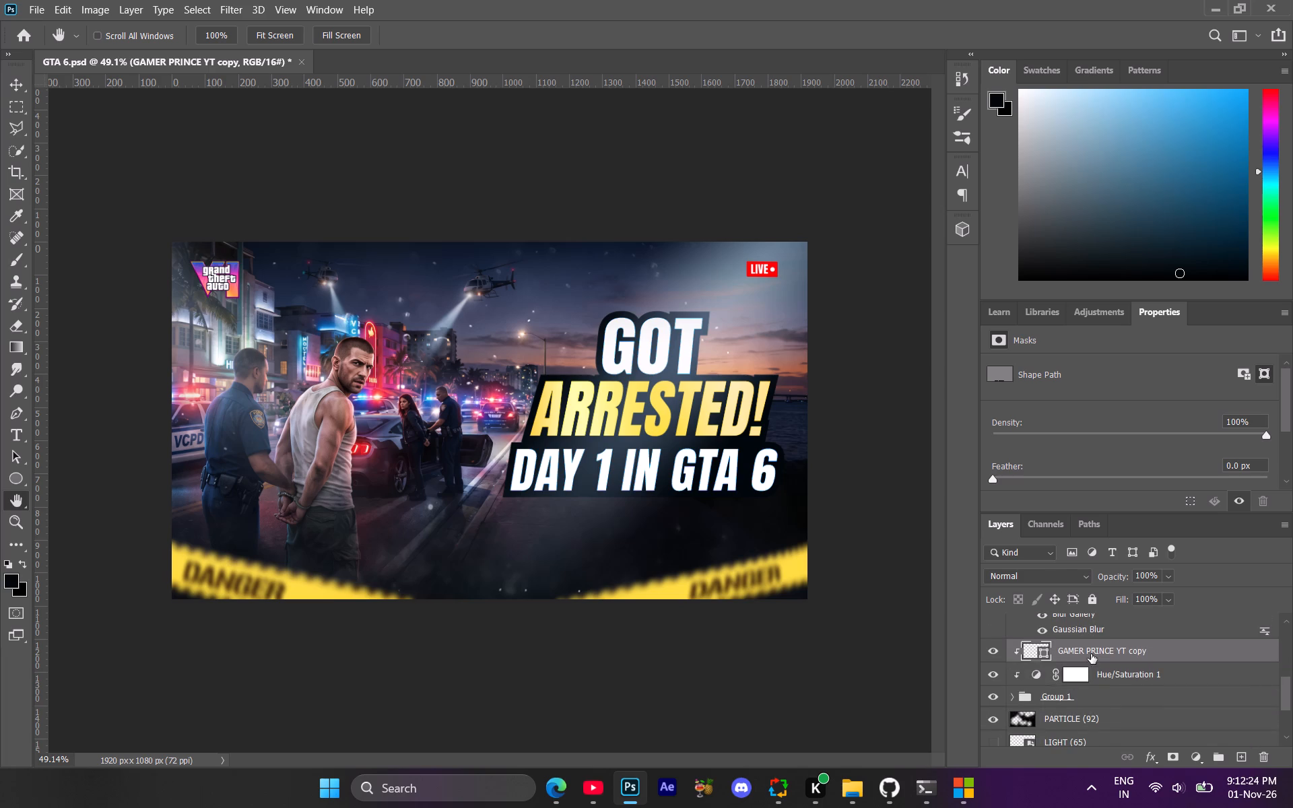
pyautogui.rightClick(1091, 654)
pyautogui.click(1245, 657)
pyautogui.click(1253, 654)
pyautogui.rightClick(1087, 661)
pyautogui.click(917, 375)
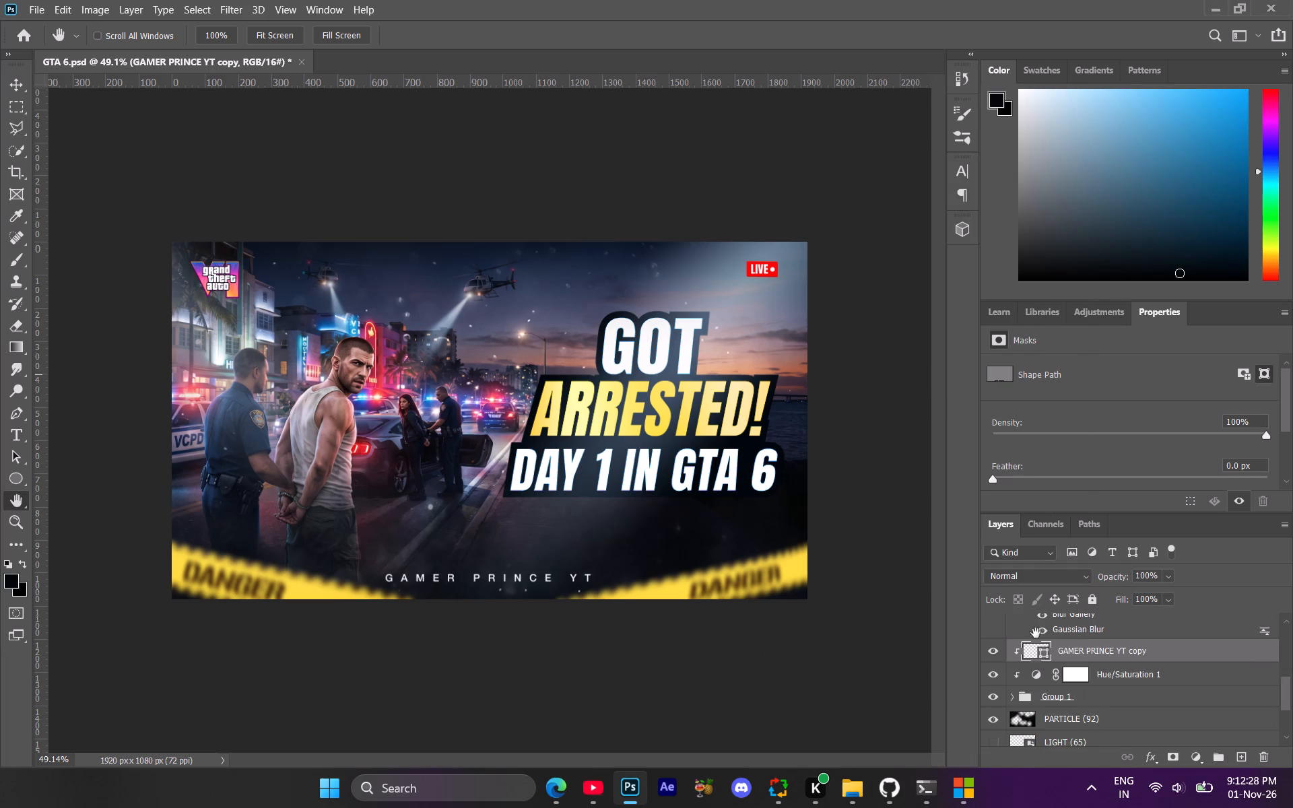
pyautogui.doubleClick(992, 658)
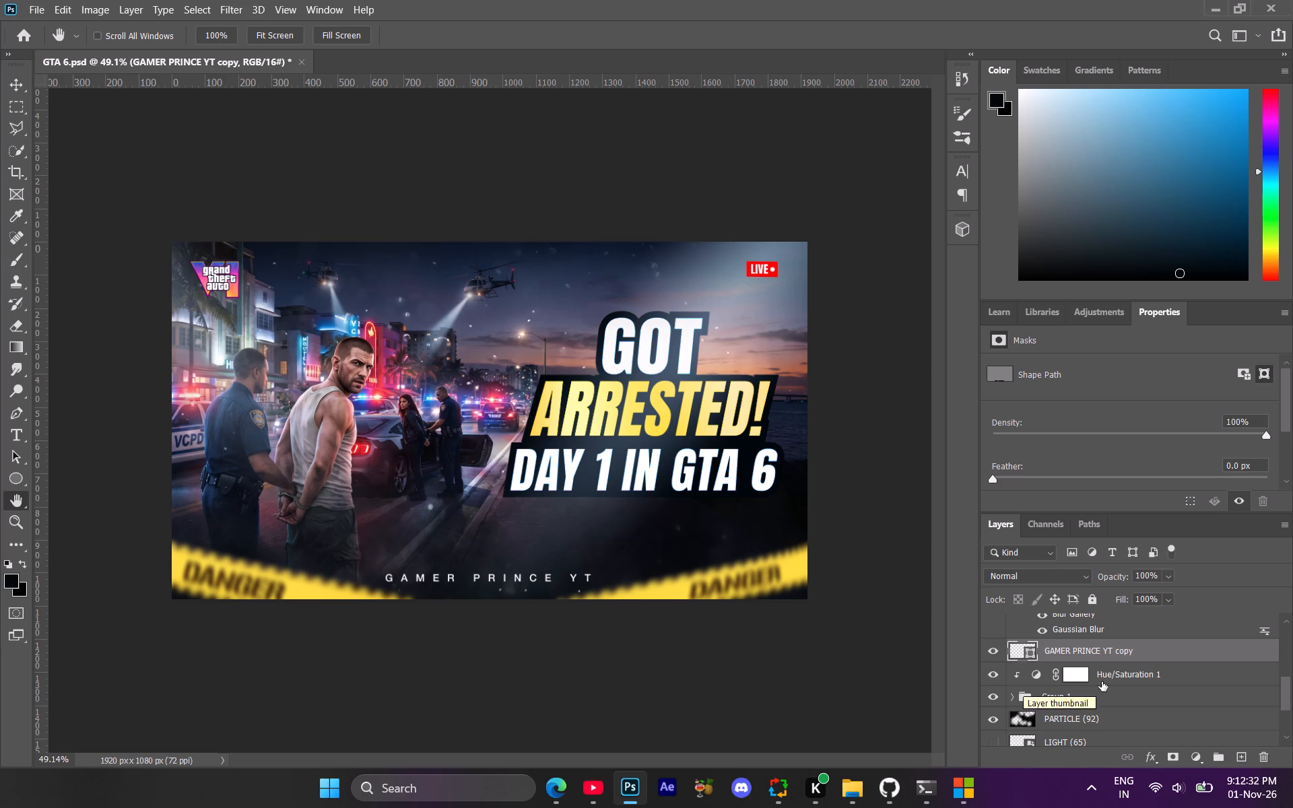
# Toggle the Hue/Saturation 1 adjustment off and on to compare its effect on the headline.
pyautogui.click(996, 677)
pyautogui.click(992, 677)
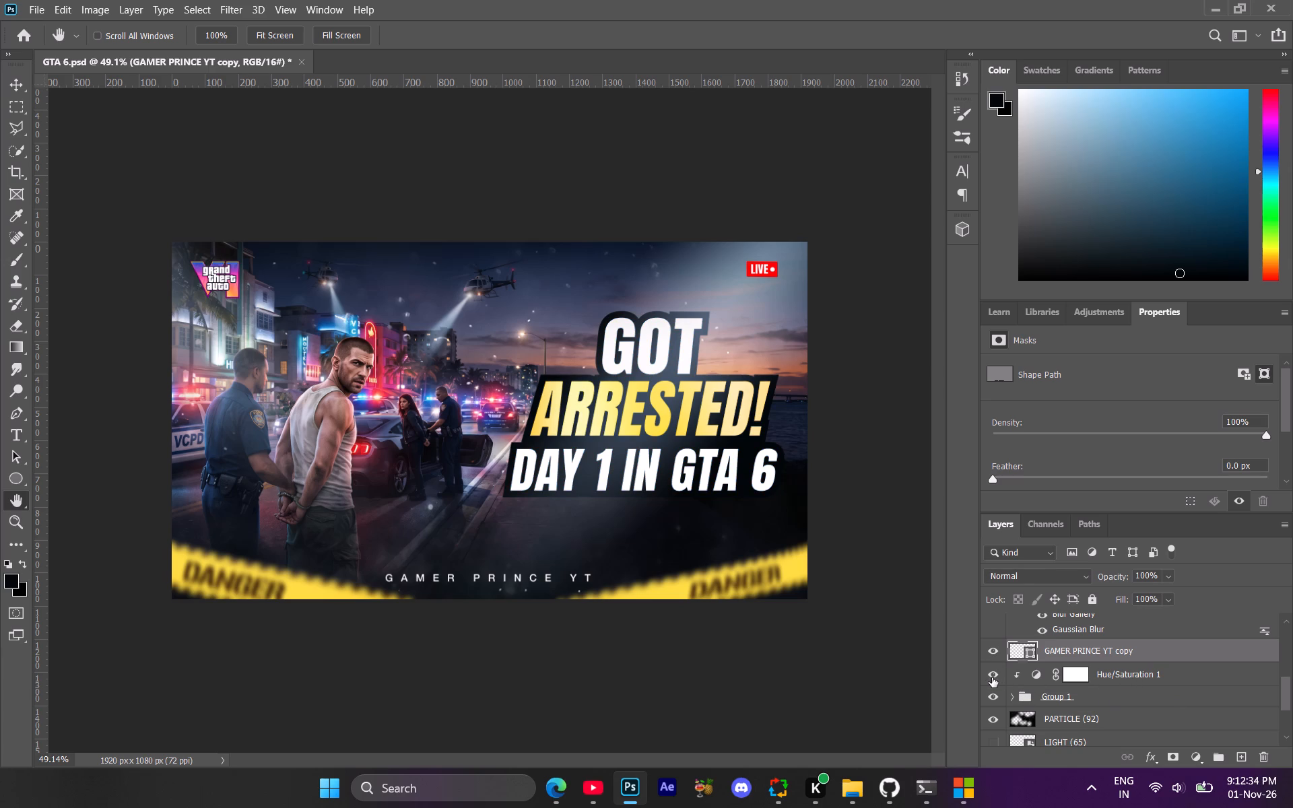
pyautogui.click(998, 673)
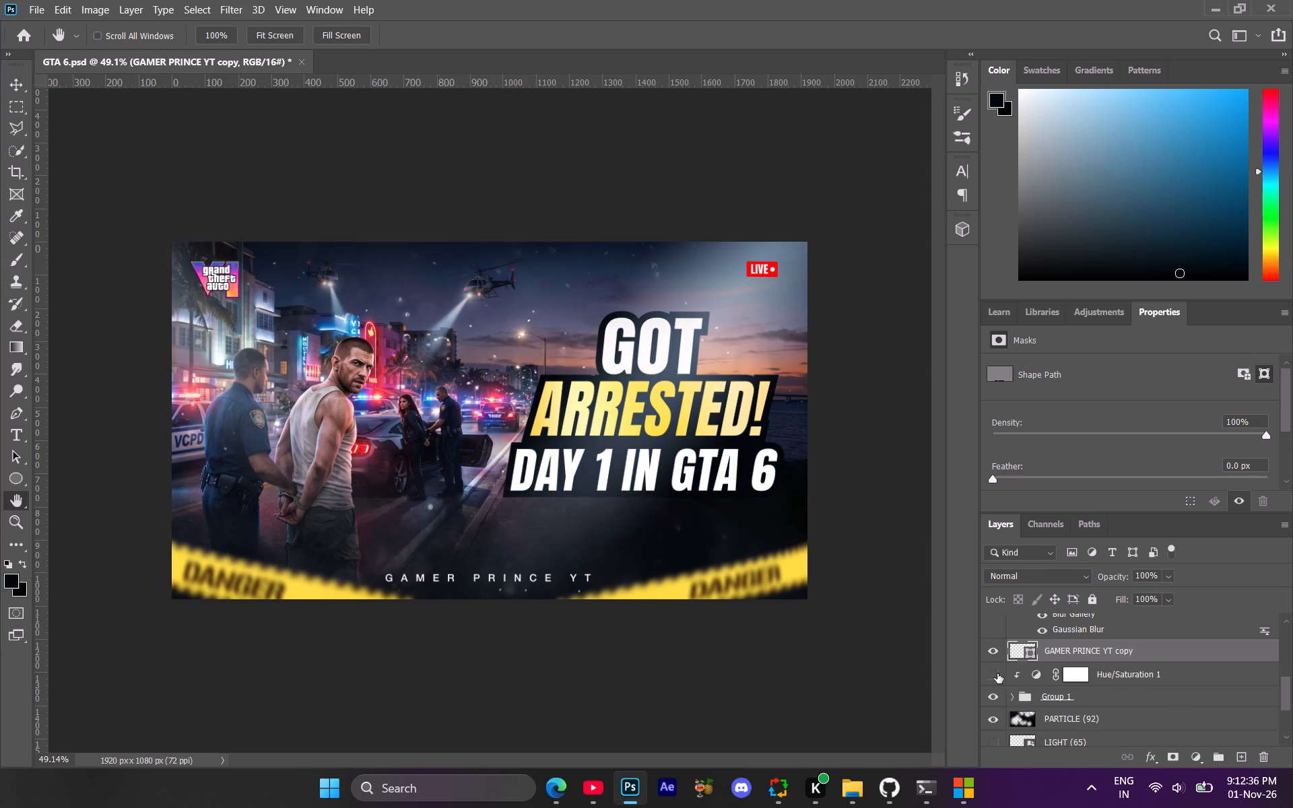
pyautogui.click(997, 673)
pyautogui.click(997, 673)
pyautogui.click(997, 673)
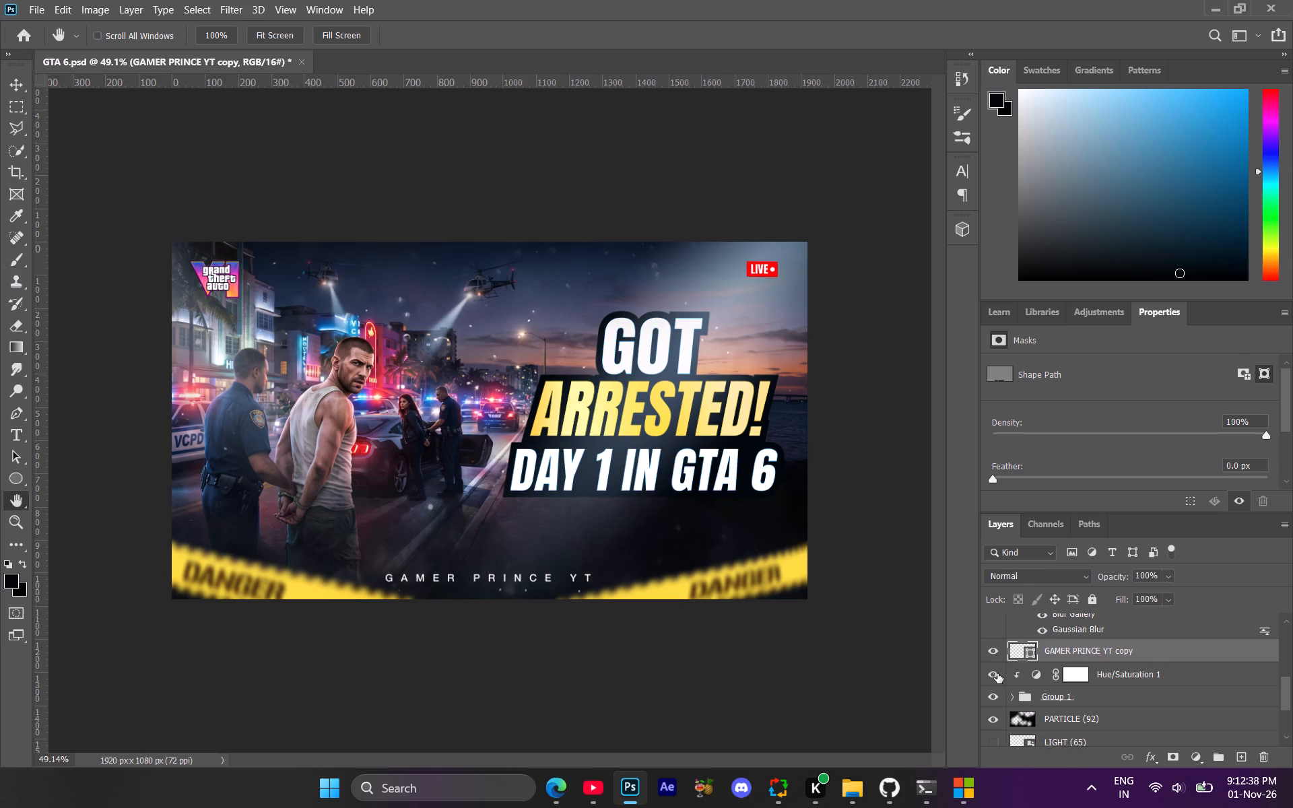
# Try lighter and darker Lightness values on the Hue/Saturation 1 adjustment, and set Lightness to -8.
pyautogui.click(1106, 679)
pyautogui.scroll(-5, 1246, 467)
pyautogui.scroll(-1, 1167, 442)
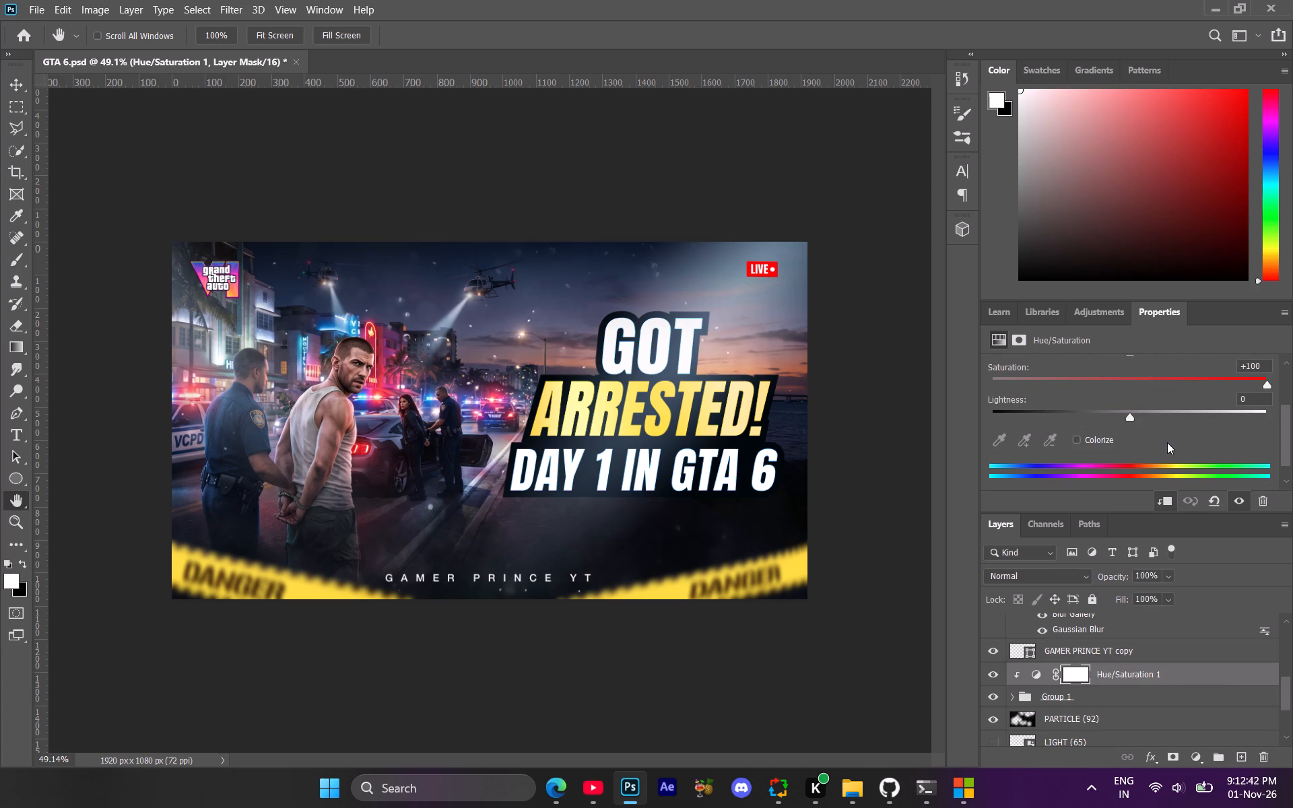
pyautogui.moveTo(1129, 414); pyautogui.dragTo(1188, 424)
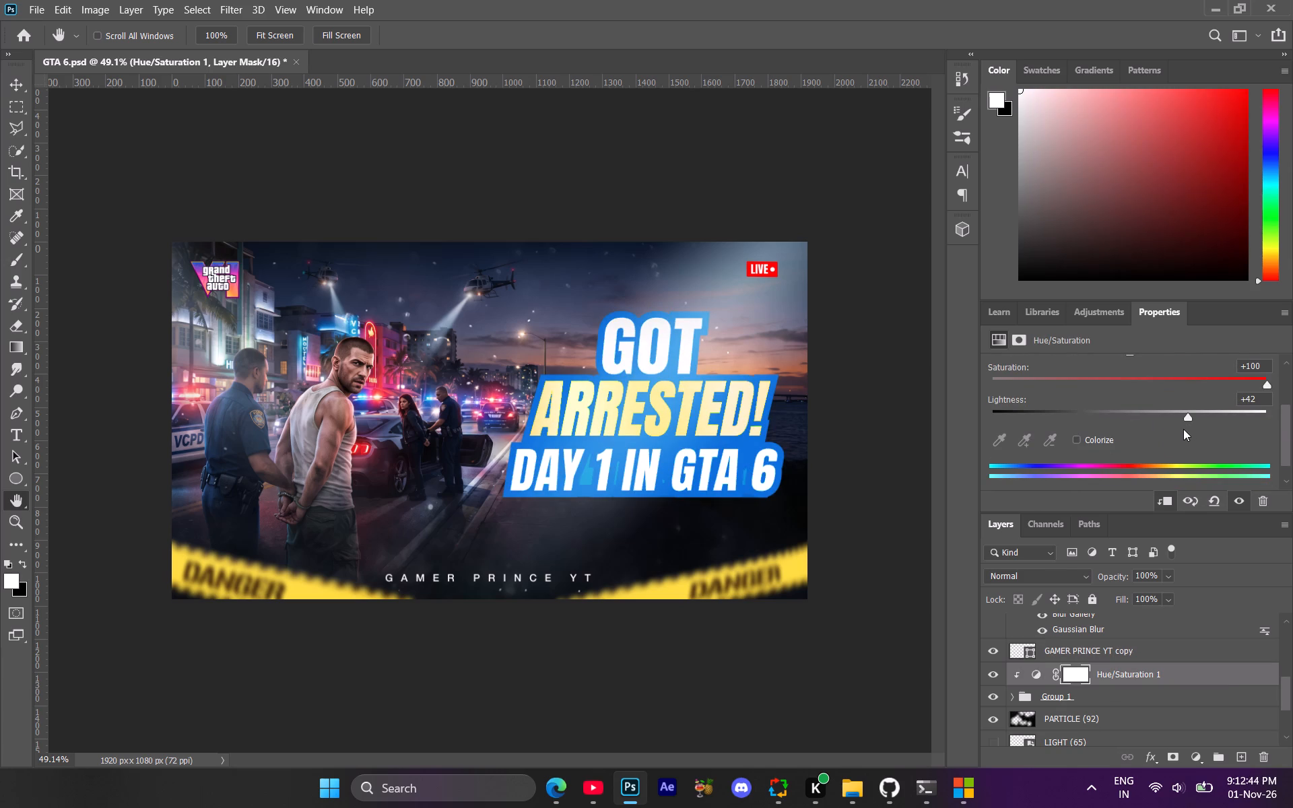
pyautogui.moveTo(1178, 416); pyautogui.dragTo(1110, 420)
pyautogui.moveTo(1106, 415); pyautogui.dragTo(1033, 406)
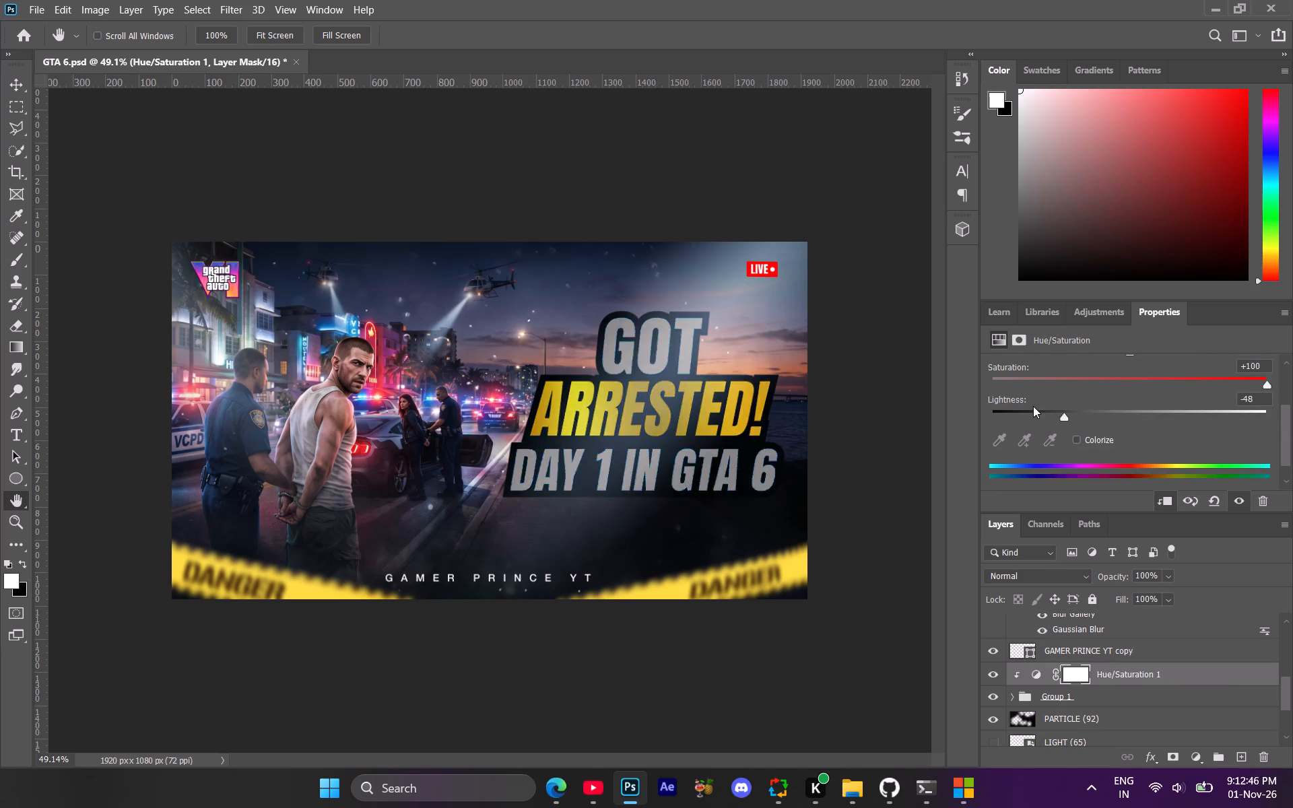
pyautogui.moveTo(1033, 406); pyautogui.dragTo(1091, 404)
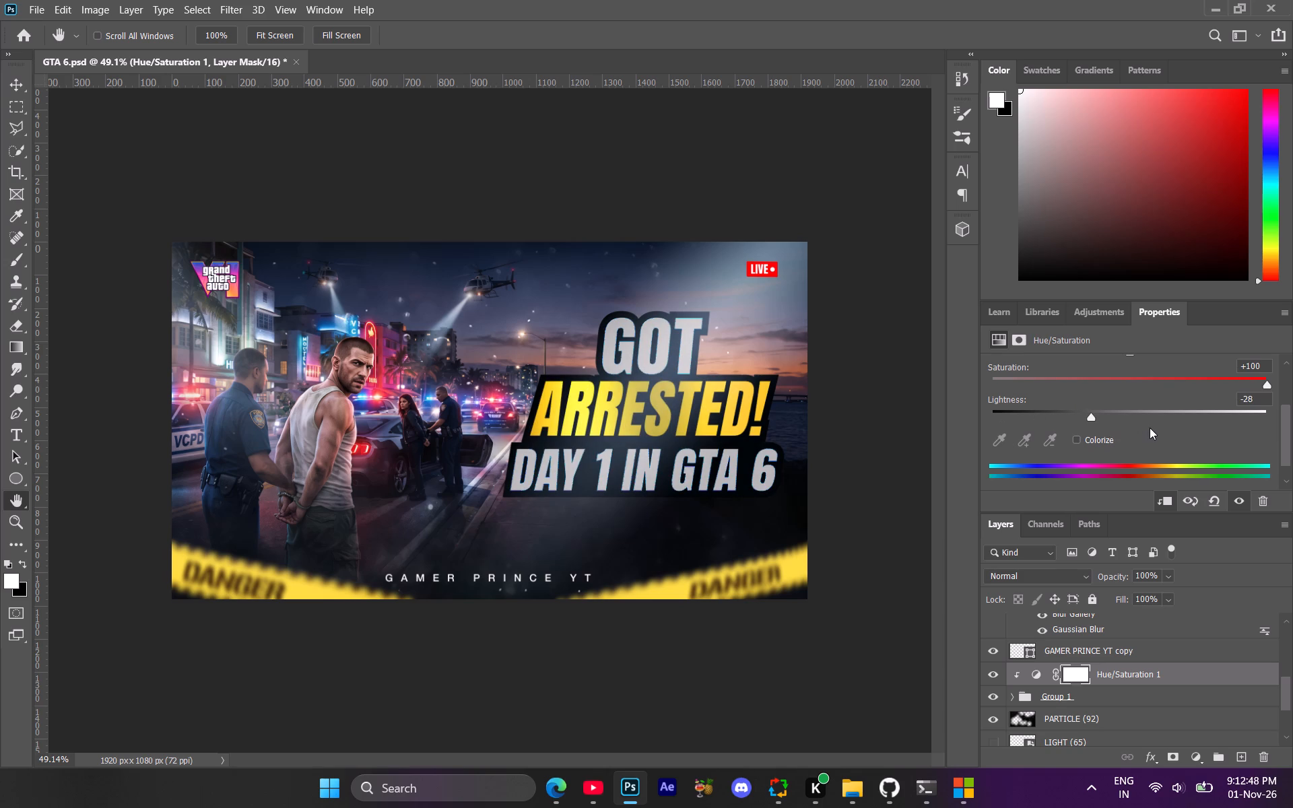
pyautogui.click(1150, 428)
pyautogui.moveTo(1258, 396); pyautogui.dragTo(1232, 395)
pyautogui.press('0')
pyautogui.press('Return')
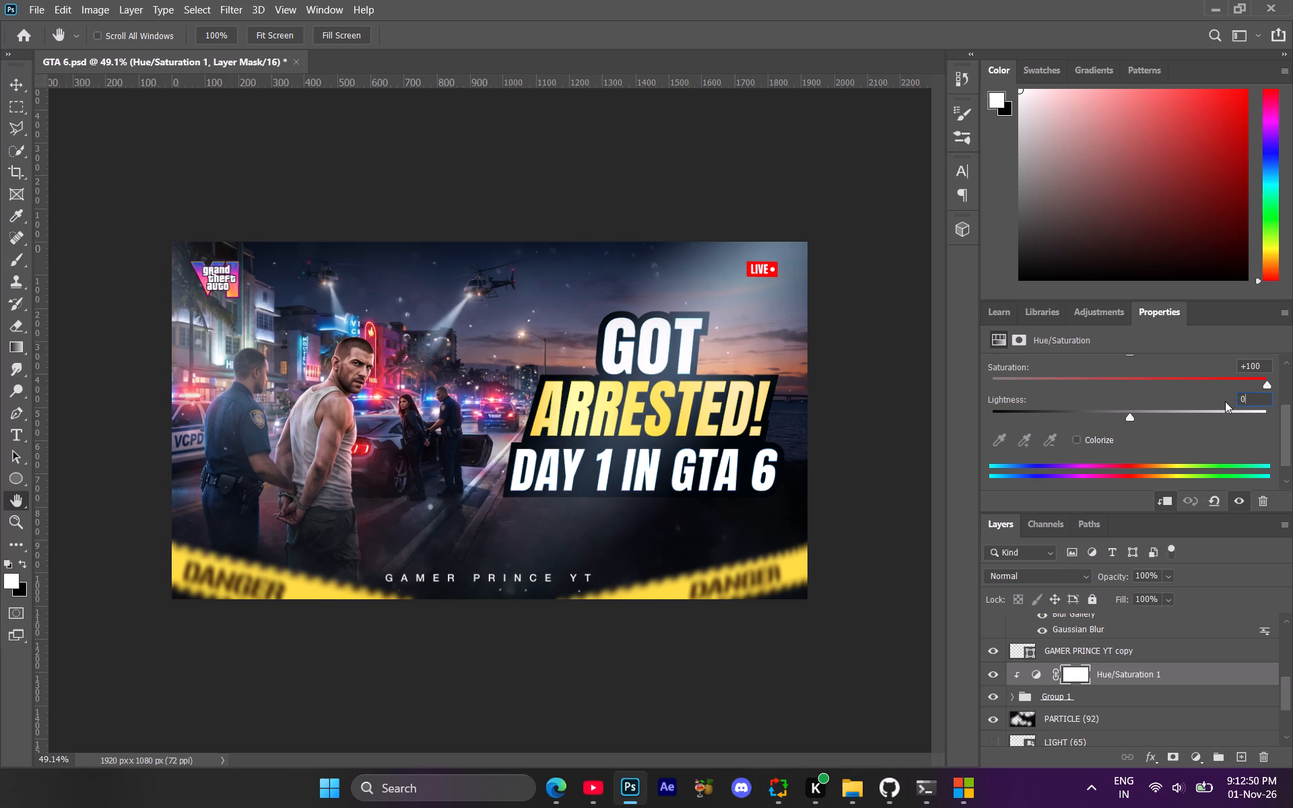
pyautogui.moveTo(1133, 414); pyautogui.dragTo(1135, 417)
pyautogui.moveTo(1135, 417); pyautogui.dragTo(1103, 421)
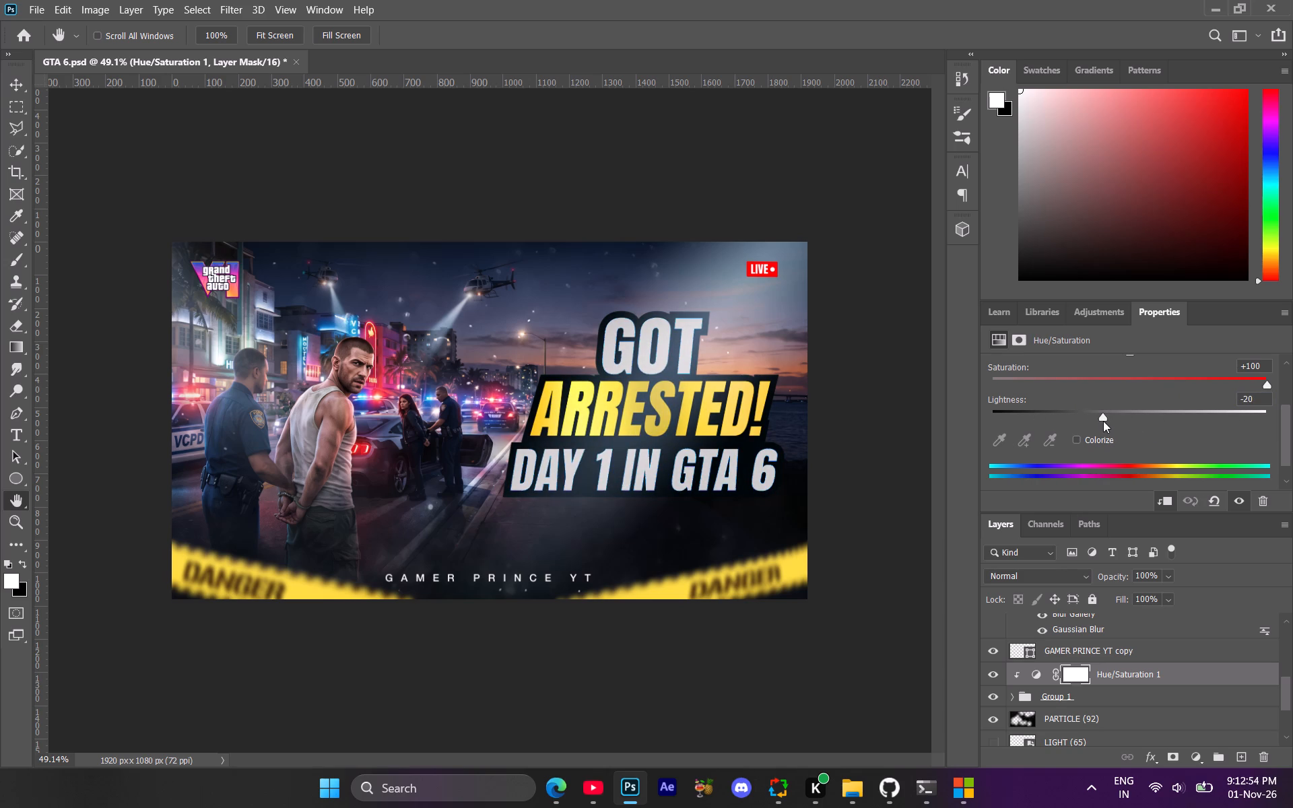
pyautogui.moveTo(1103, 421); pyautogui.dragTo(1125, 428)
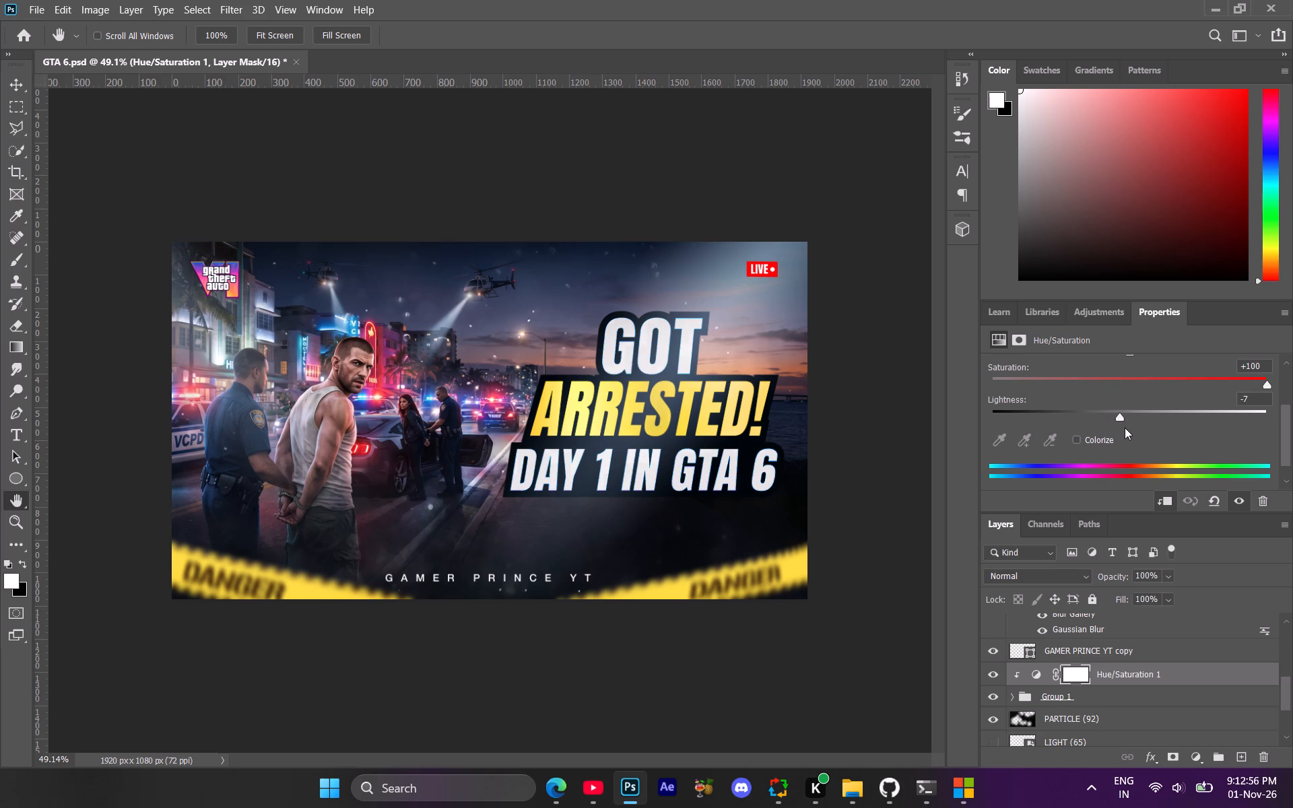
pyautogui.moveTo(1125, 428); pyautogui.dragTo(1119, 426)
# Select Group 1 and examine the headline lettering and its backing up close and within the full thumbnail.
pyautogui.click(1123, 692)
pyautogui.click(793, 625)
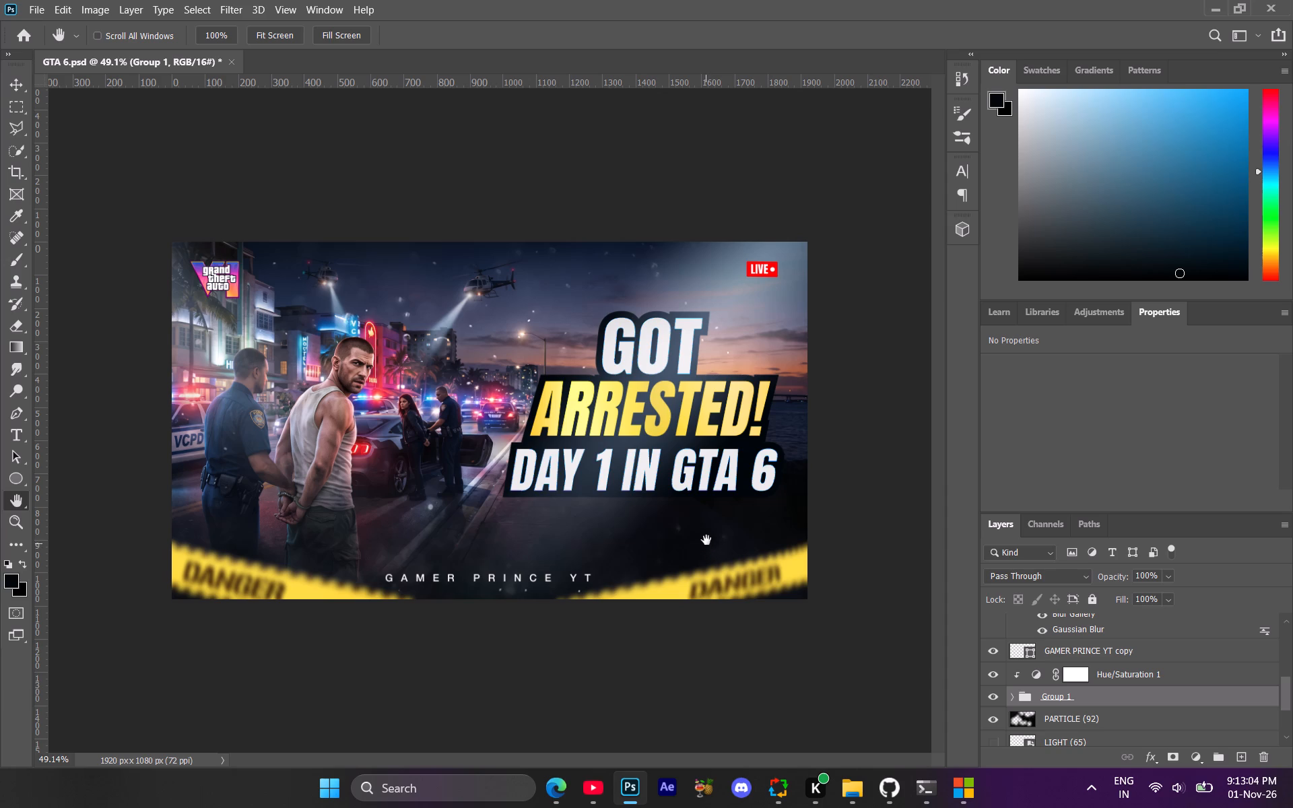
pyautogui.press('z')
pyautogui.press('z')
pyautogui.press('z')
pyautogui.press('z')
pyautogui.press('z')
pyautogui.press('z')
pyautogui.press('z')
pyautogui.press('z')
pyautogui.press('z')
pyautogui.press('z')
pyautogui.press('z')
pyautogui.press('z')
pyautogui.press('z')
pyautogui.press('z')
pyautogui.press('z')
pyautogui.press('z')
pyautogui.press('z')
pyautogui.press('z')
pyautogui.press('z')
pyautogui.press('z')
pyautogui.moveTo(708, 540); pyautogui.dragTo(795, 572)
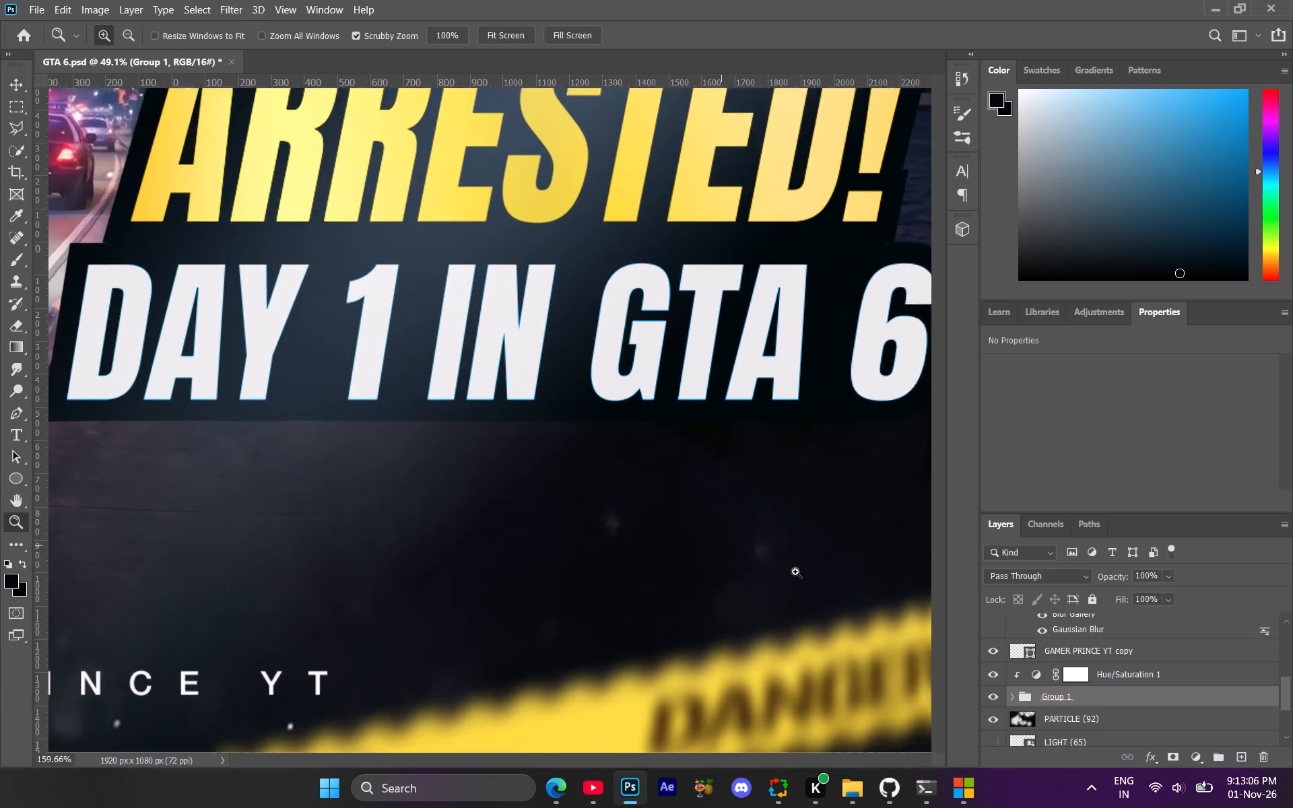
pyautogui.moveTo(795, 572); pyautogui.dragTo(775, 573)
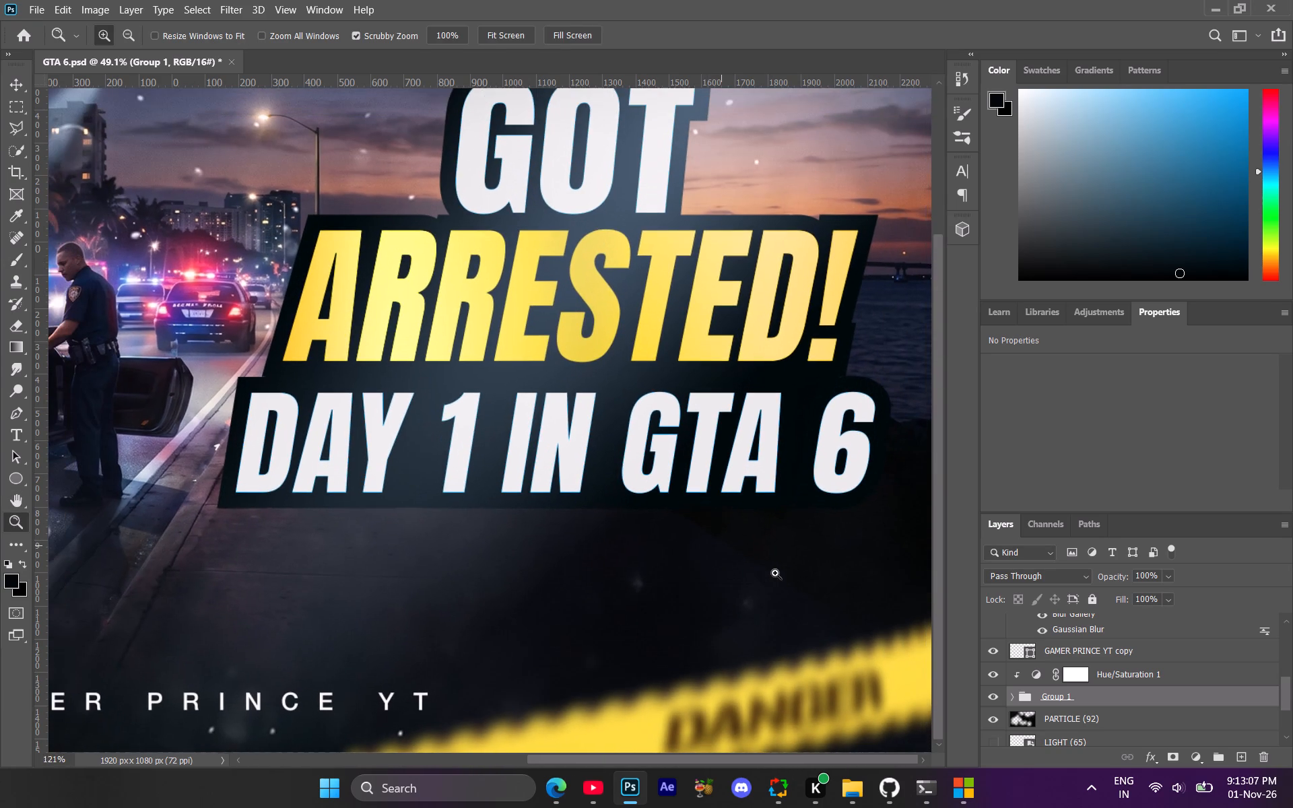
pyautogui.moveTo(775, 573); pyautogui.dragTo(768, 573)
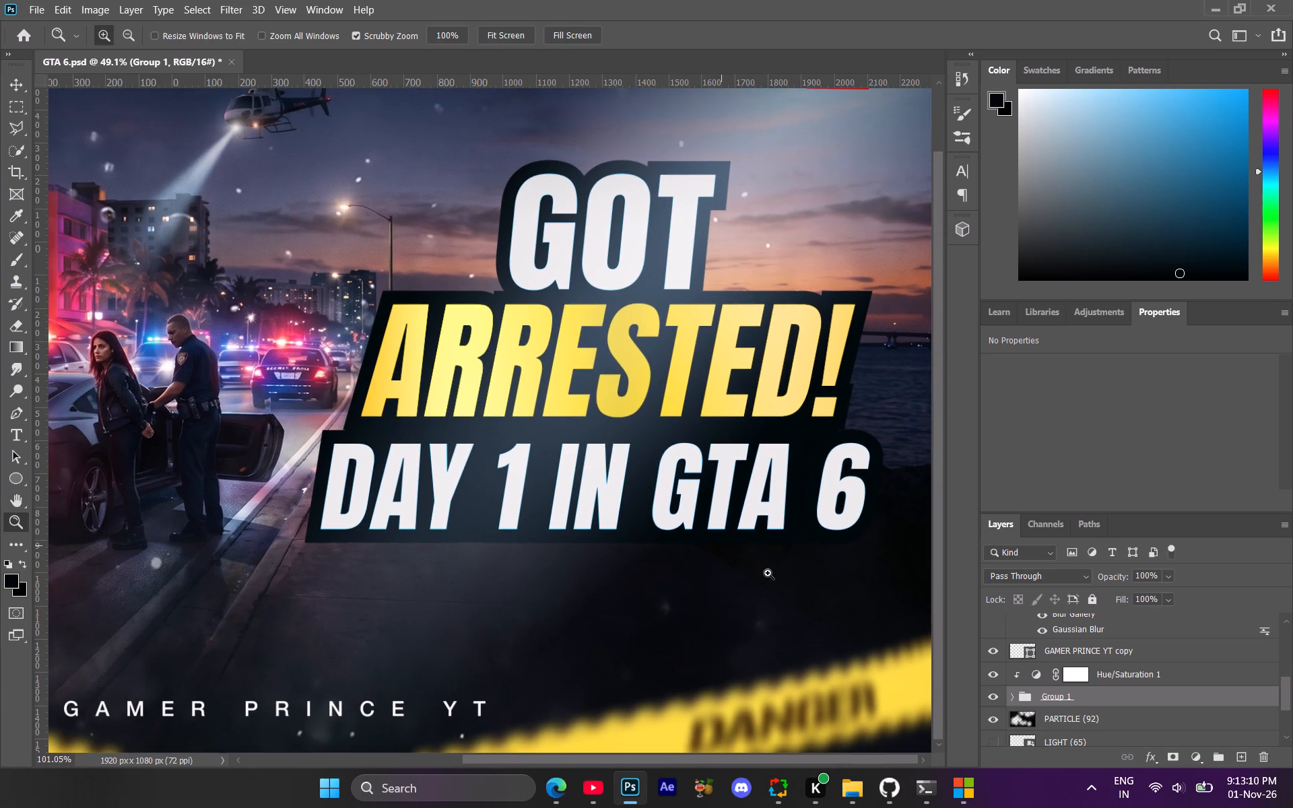
pyautogui.moveTo(768, 573); pyautogui.dragTo(754, 575)
pyautogui.press('z')
pyautogui.press('z')
pyautogui.press('z')
pyautogui.press('z')
pyautogui.press('z')
pyautogui.press('z')
pyautogui.press('z')
pyautogui.press('z')
pyautogui.press('z')
pyautogui.press('z')
pyautogui.press('z')
pyautogui.press('z')
pyautogui.press('z')
pyautogui.press('z')
pyautogui.press('z')
pyautogui.press('z')
pyautogui.press('z')
pyautogui.press('z')
pyautogui.moveTo(764, 575); pyautogui.dragTo(750, 572)
pyautogui.press('z')
pyautogui.press('z')
pyautogui.press('z')
pyautogui.press('z')
pyautogui.press('z')
pyautogui.press('z')
pyautogui.press('z')
pyautogui.press('z')
pyautogui.press('z')
pyautogui.press('z')
pyautogui.moveTo(769, 570); pyautogui.dragTo(742, 573)
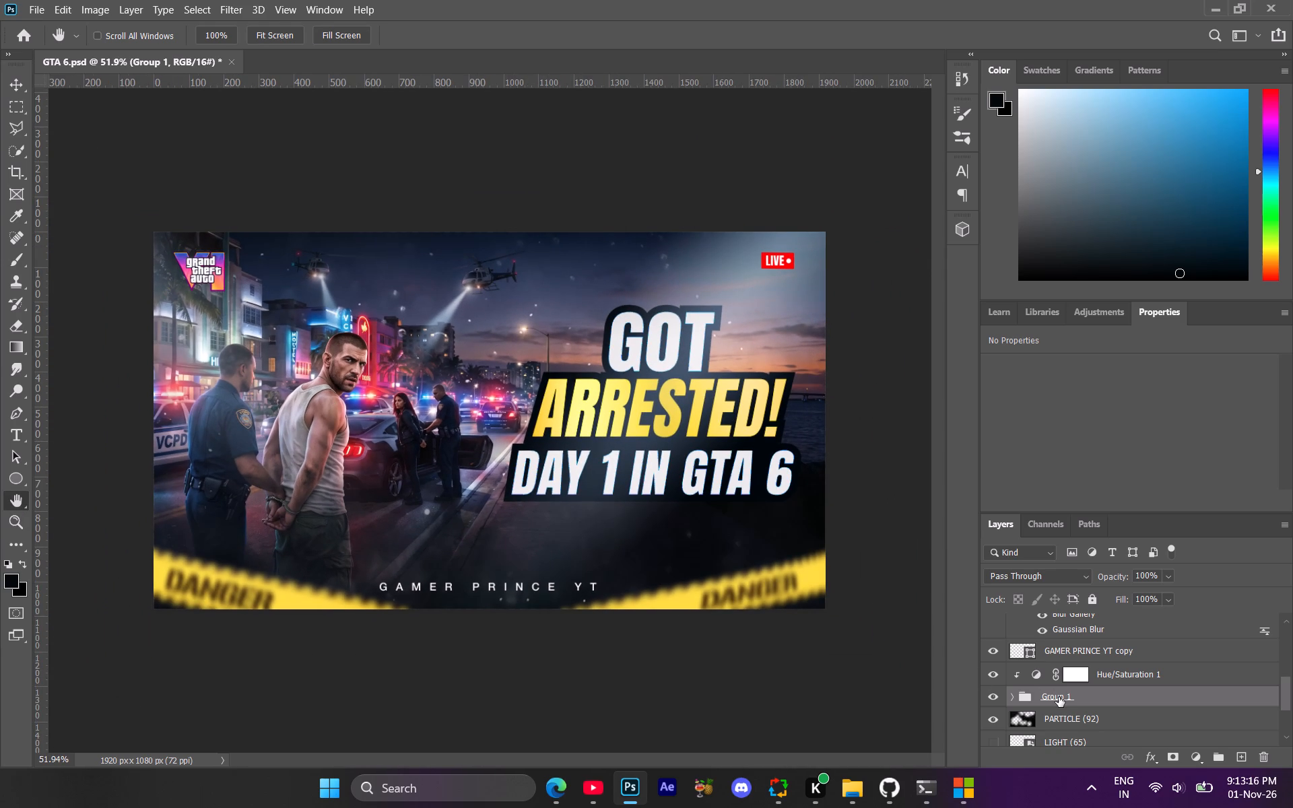
# Put Group 1 and the Hue/Saturation 1 adjustment together into a new layer group.
pyautogui.keyDown('ctrl'); pyautogui.click(1113, 671); pyautogui.keyUp('ctrl')
pyautogui.click(1220, 753)
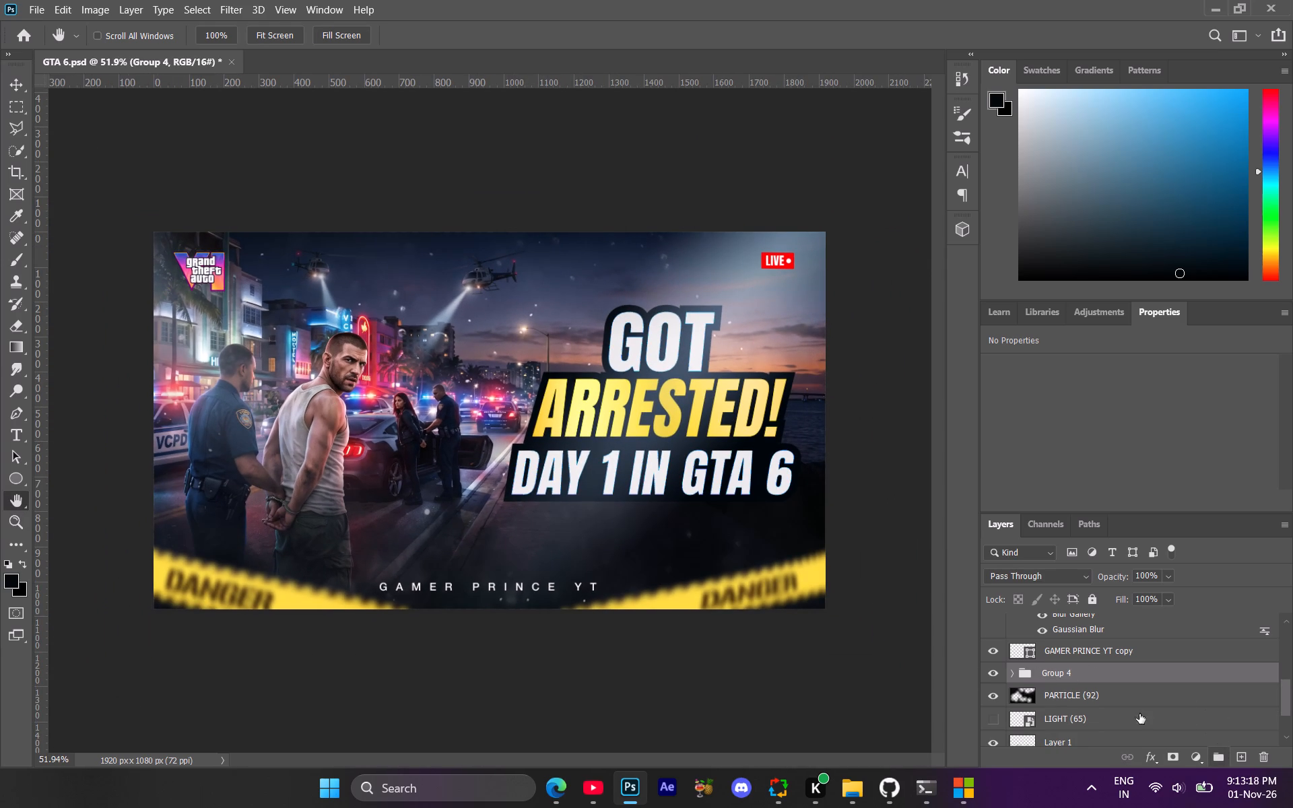
# Start a Free Transform on the new headline group, Group 4.
pyautogui.hotkey('ctrl', 't')
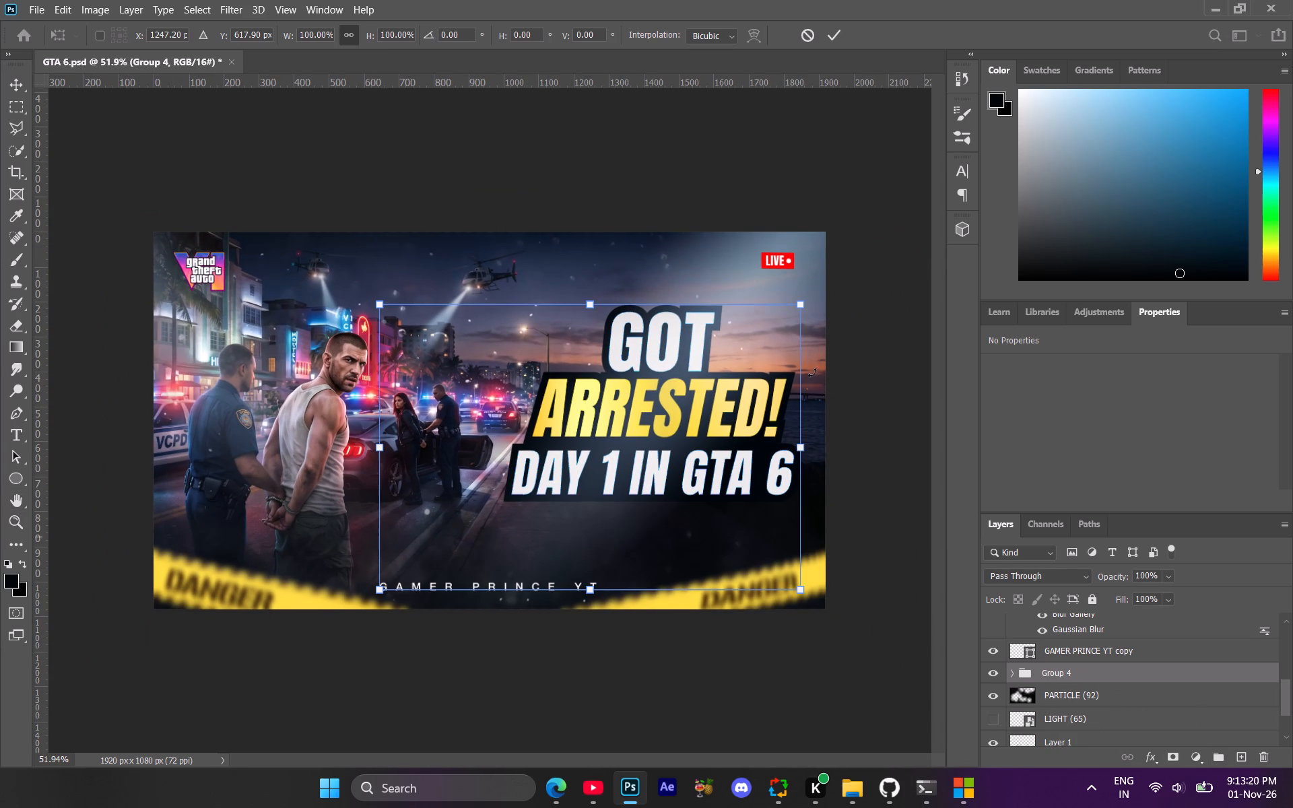